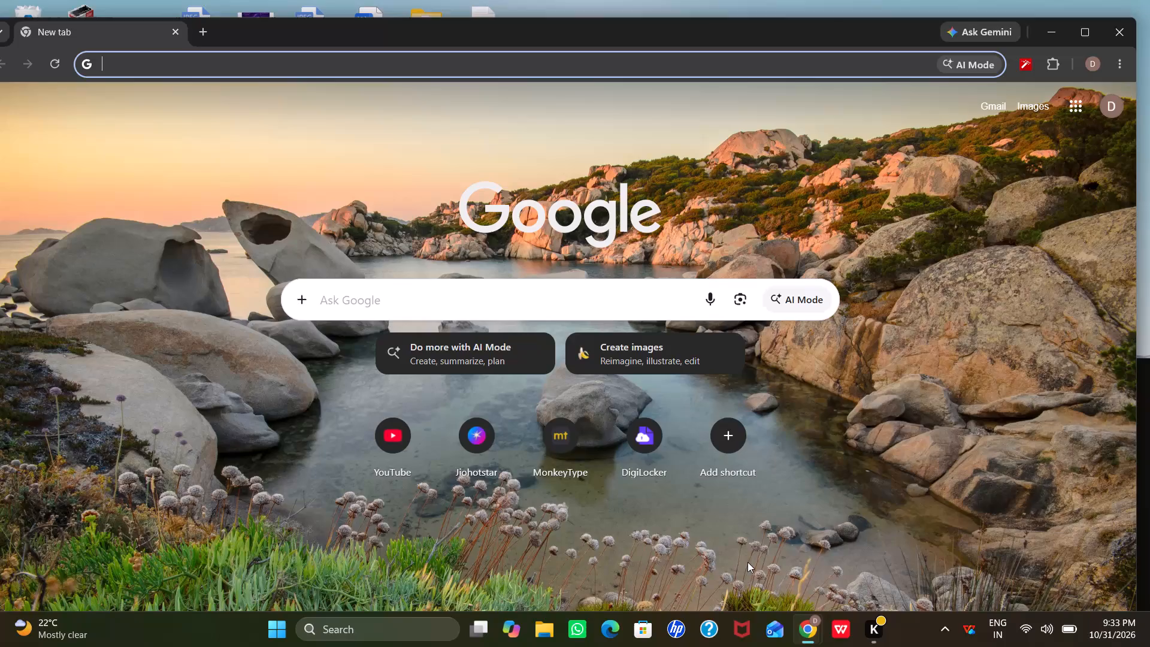
Search the web for "io draw" and open the draw.io website from the results.
click(148, 56)
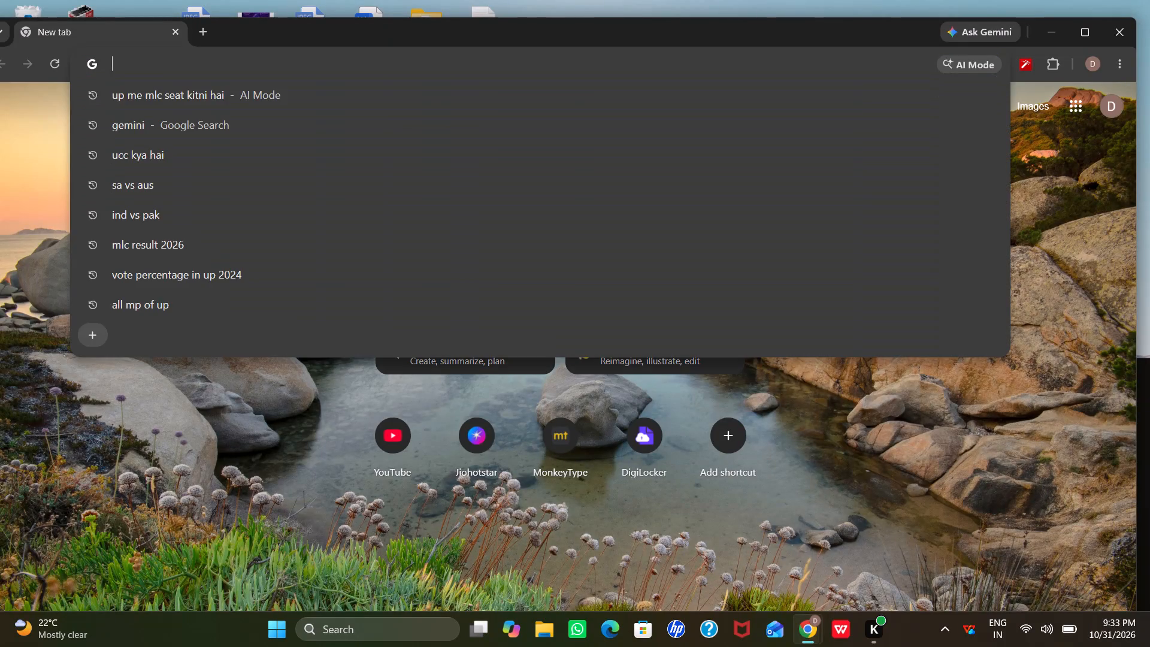
text(io)
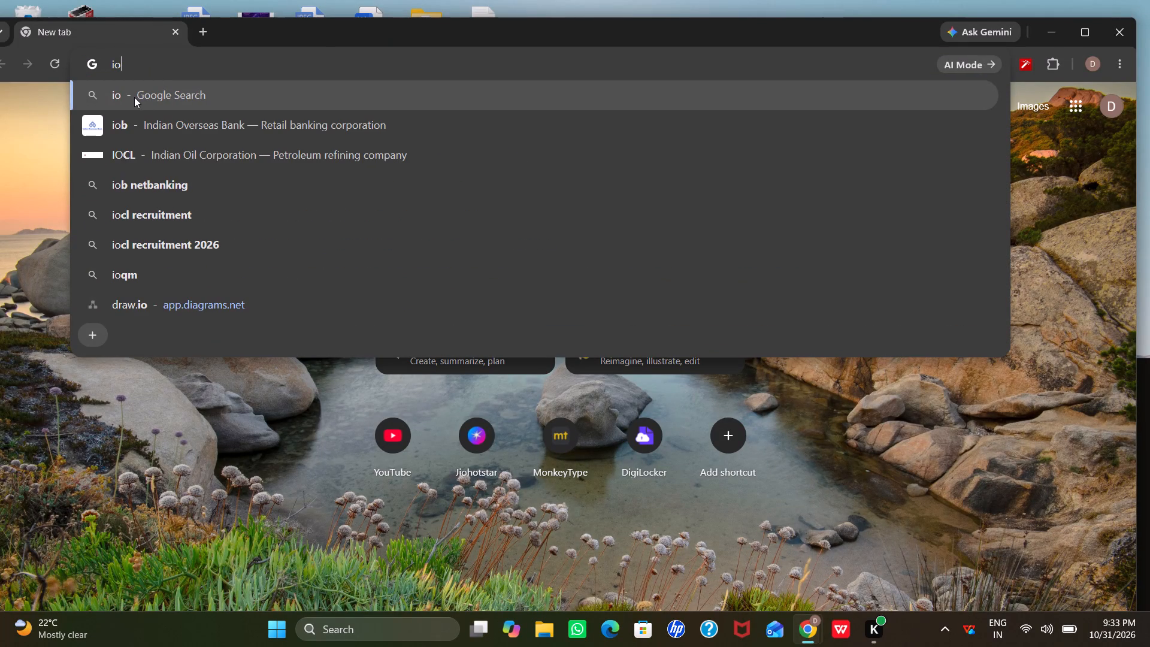
key(space)
key(d)
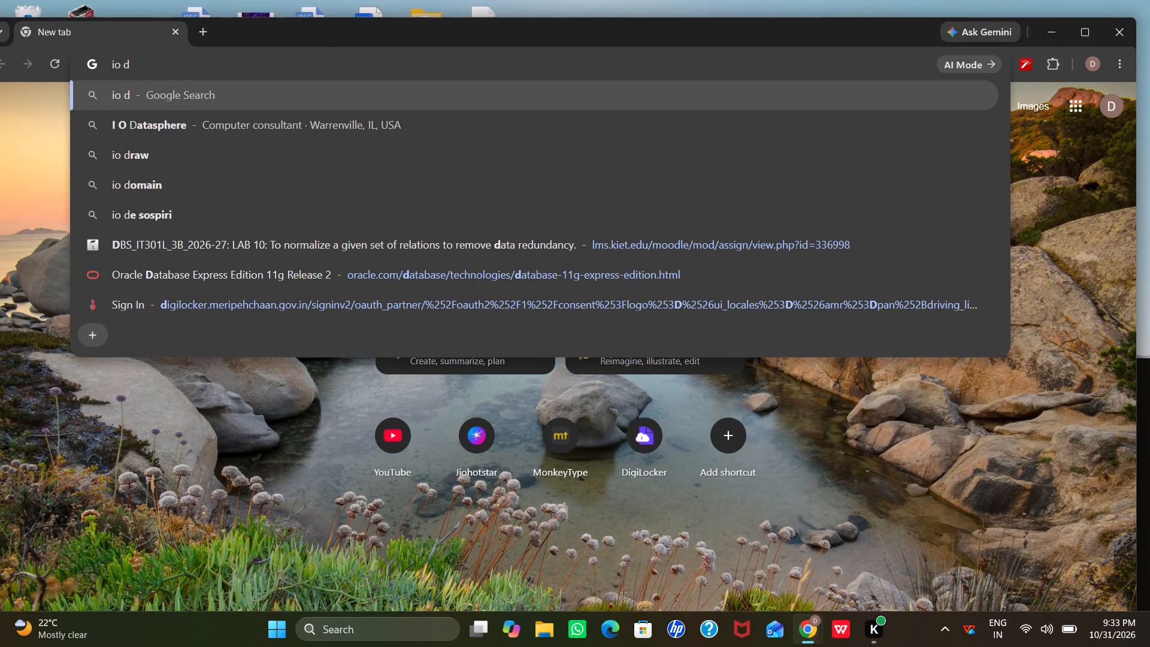
click(149, 159)
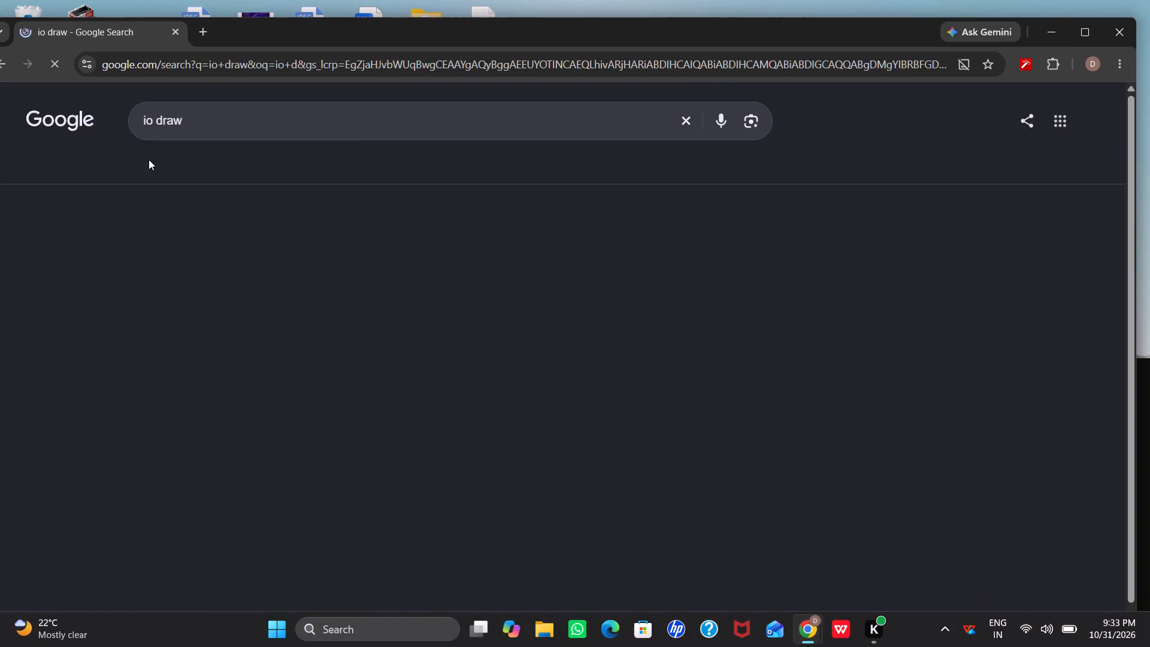
click(240, 253)
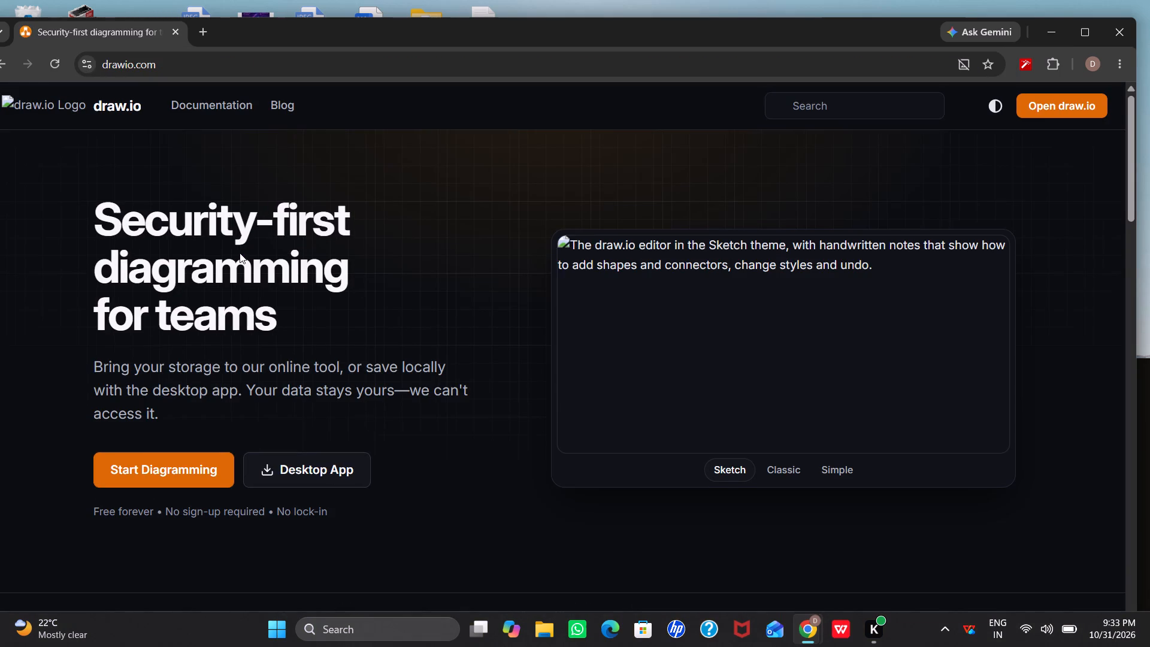
Start diagramming from the draw.io homepage and decline to continue a saved draft, opening a blank untitled diagram.
scroll(420, 364, down, 2)
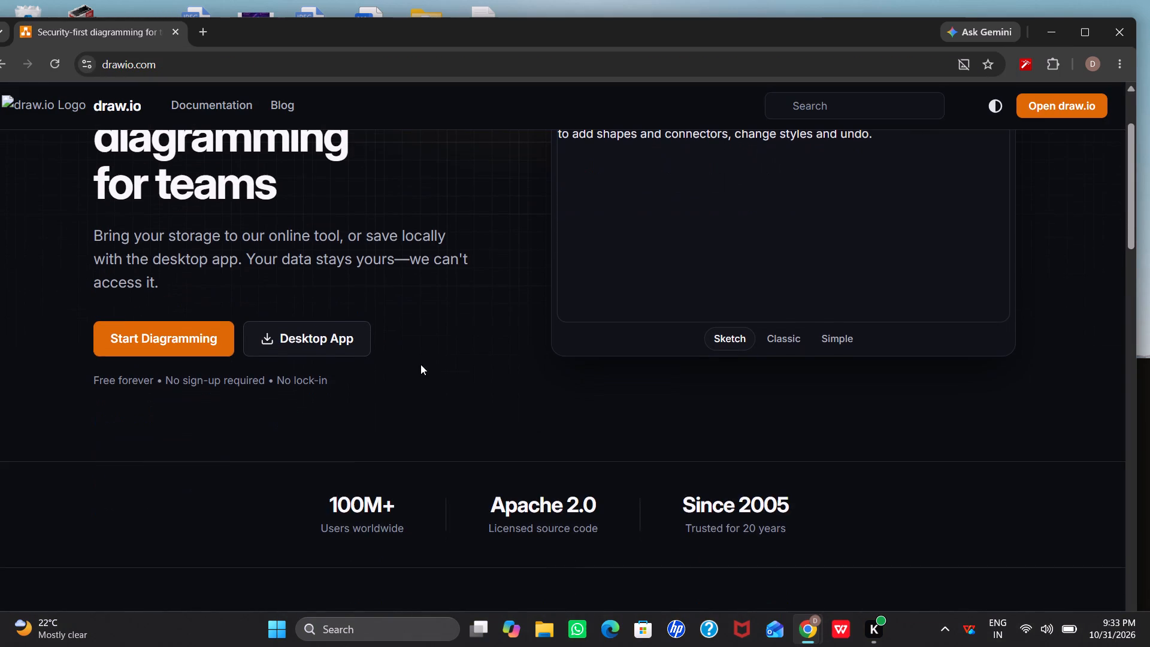
click(169, 347)
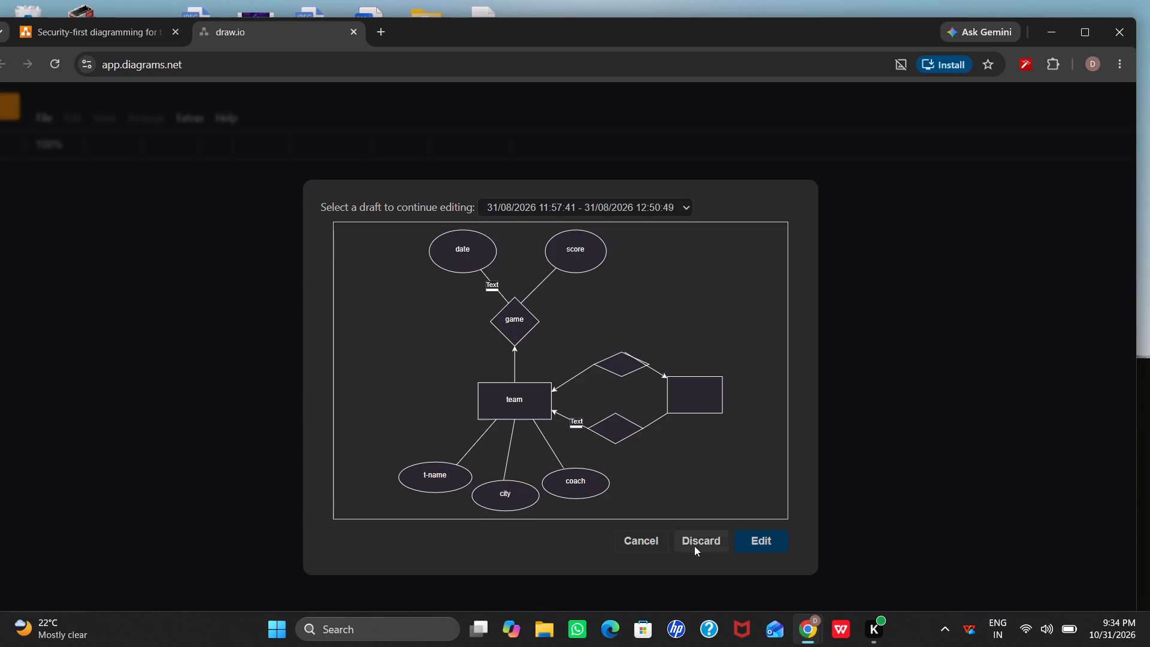
click(637, 551)
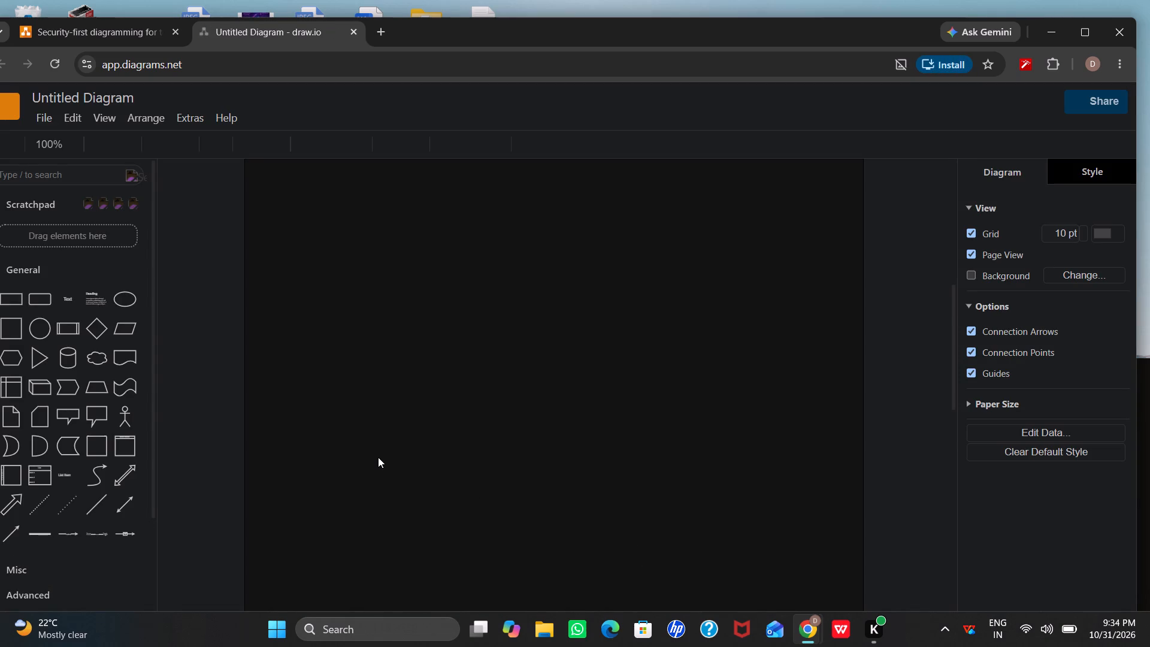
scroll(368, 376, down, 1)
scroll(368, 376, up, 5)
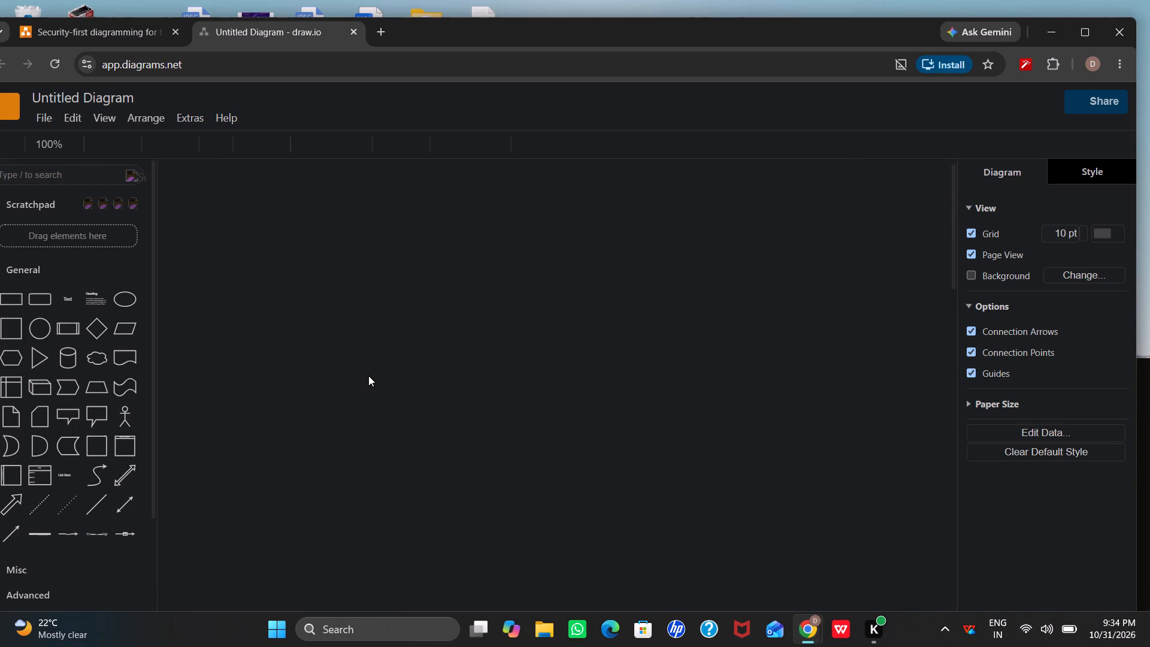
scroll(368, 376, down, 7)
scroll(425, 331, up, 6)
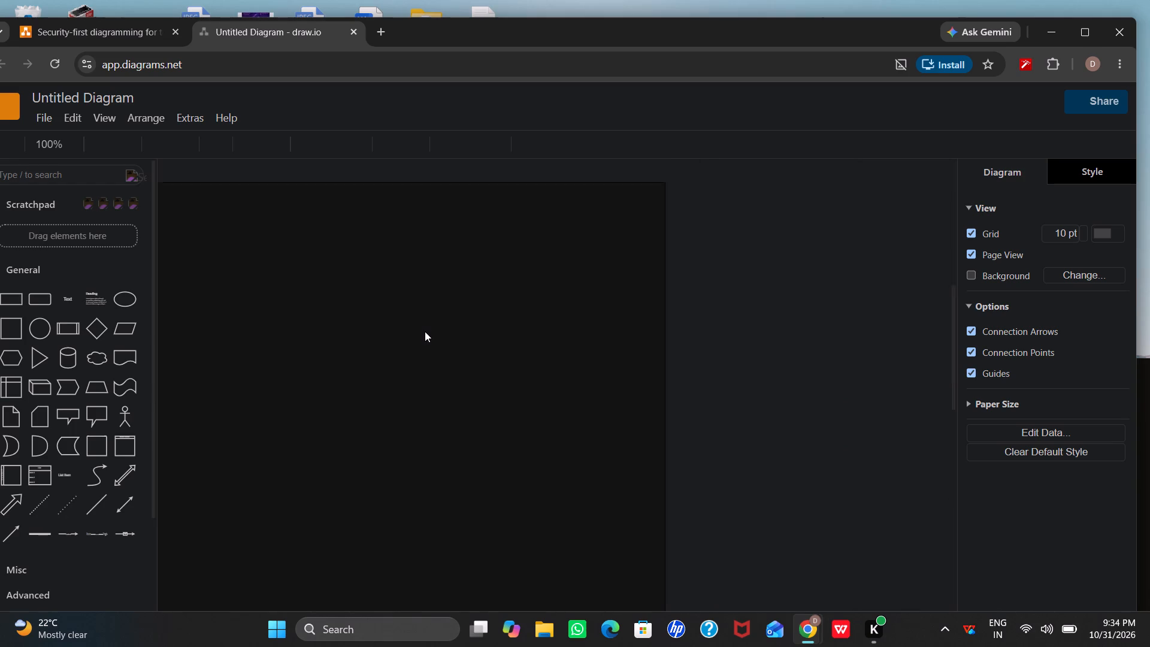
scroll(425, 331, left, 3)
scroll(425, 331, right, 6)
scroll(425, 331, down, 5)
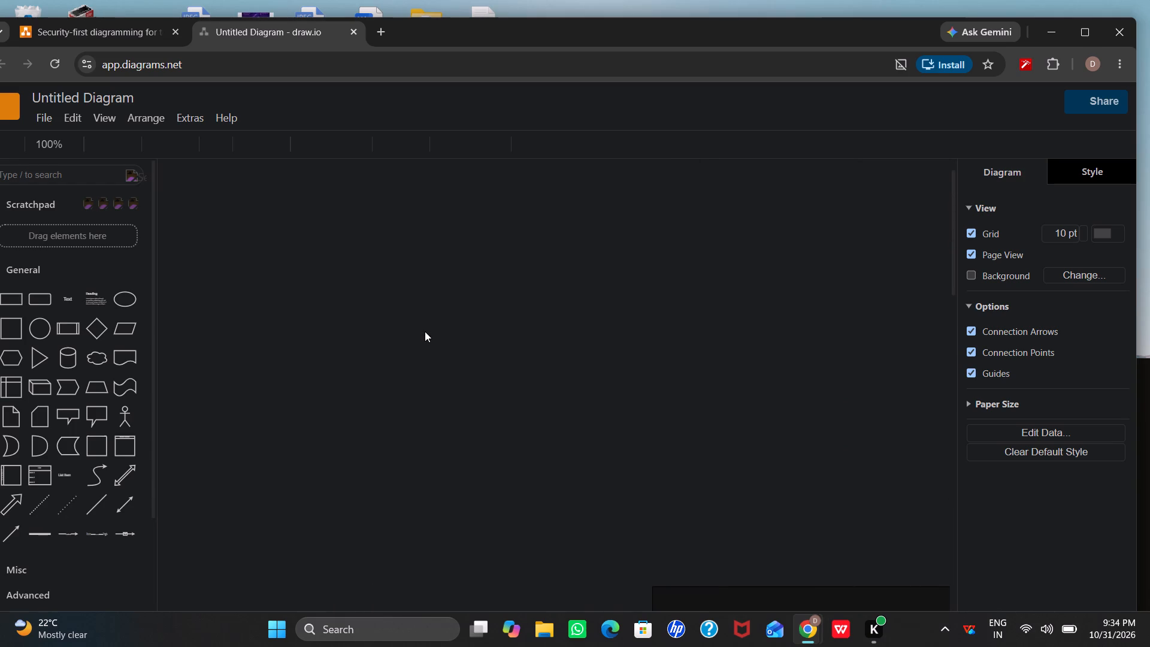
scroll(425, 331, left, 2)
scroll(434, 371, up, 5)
Return to the draw.io homepage and preview the editor's Sketch theme.
click(134, 28)
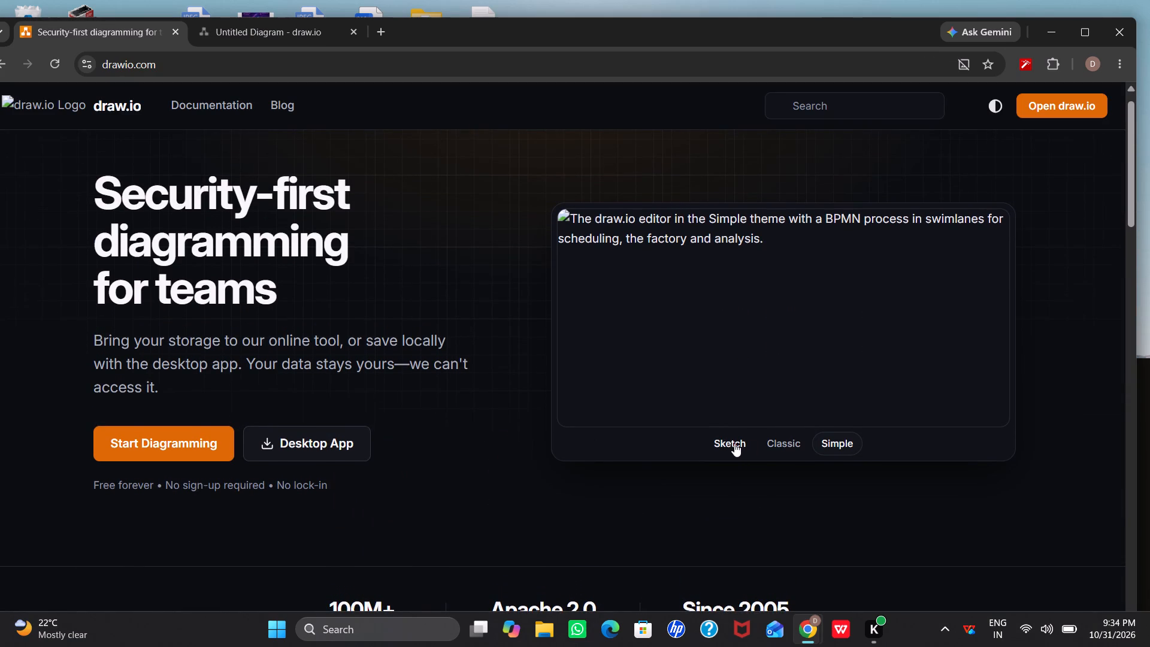
click(734, 443)
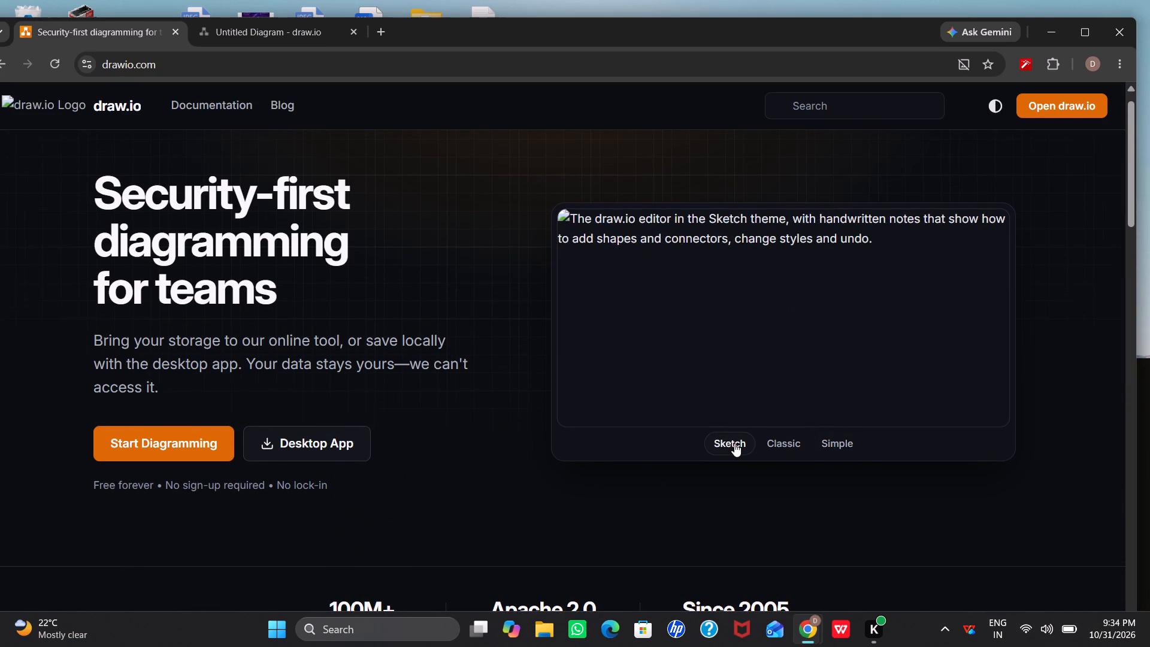
Start another diagram, discarding the saved team and game draft and declining the customer loan draft to open a blank canvas.
click(128, 434)
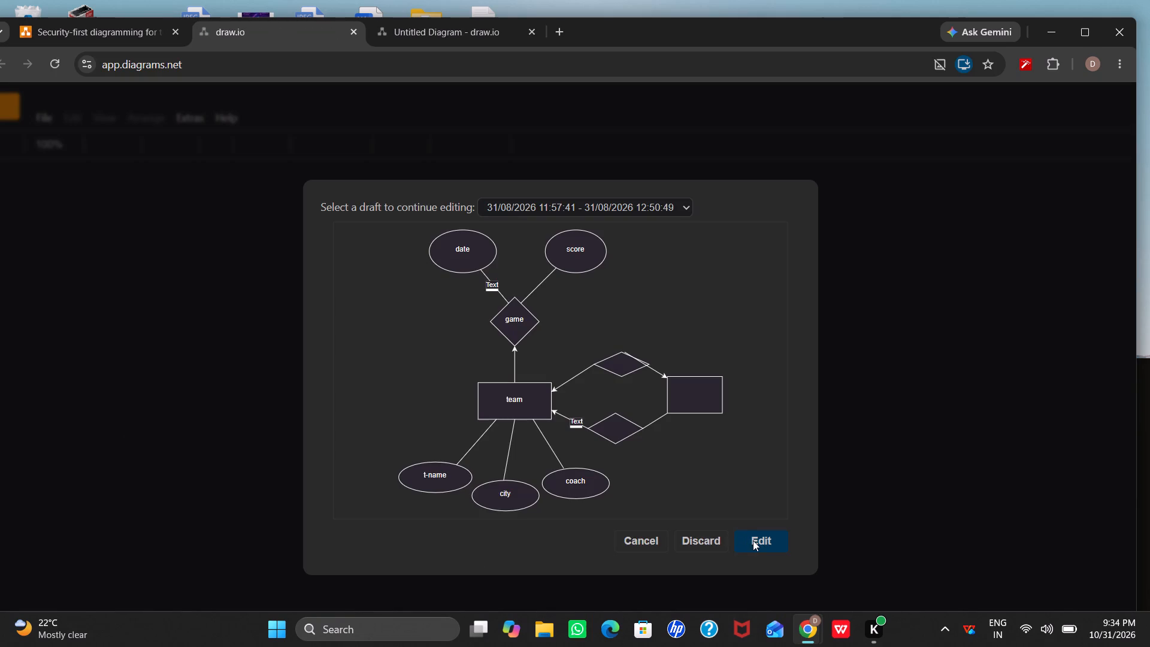
click(705, 540)
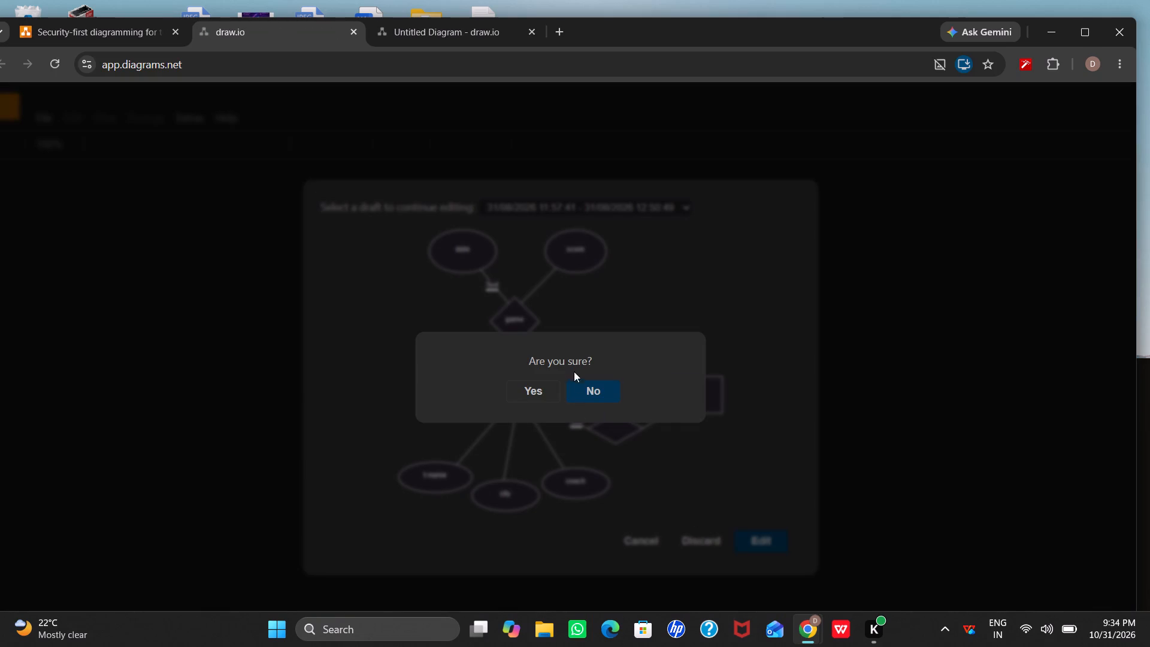
click(581, 388)
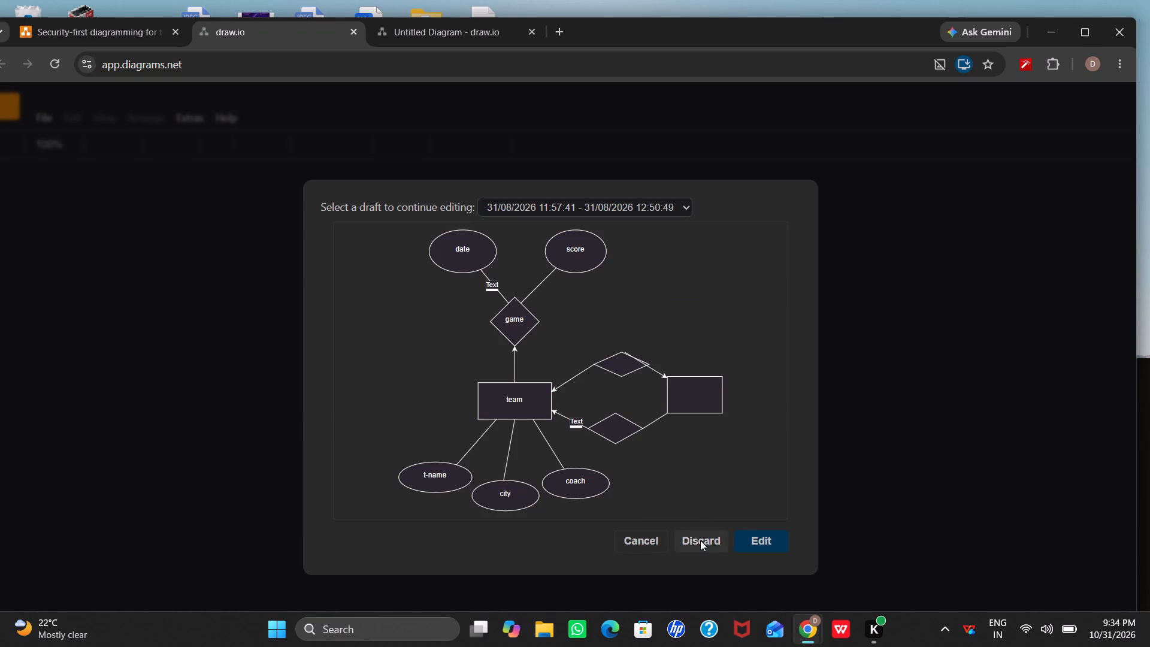
click(700, 540)
click(543, 396)
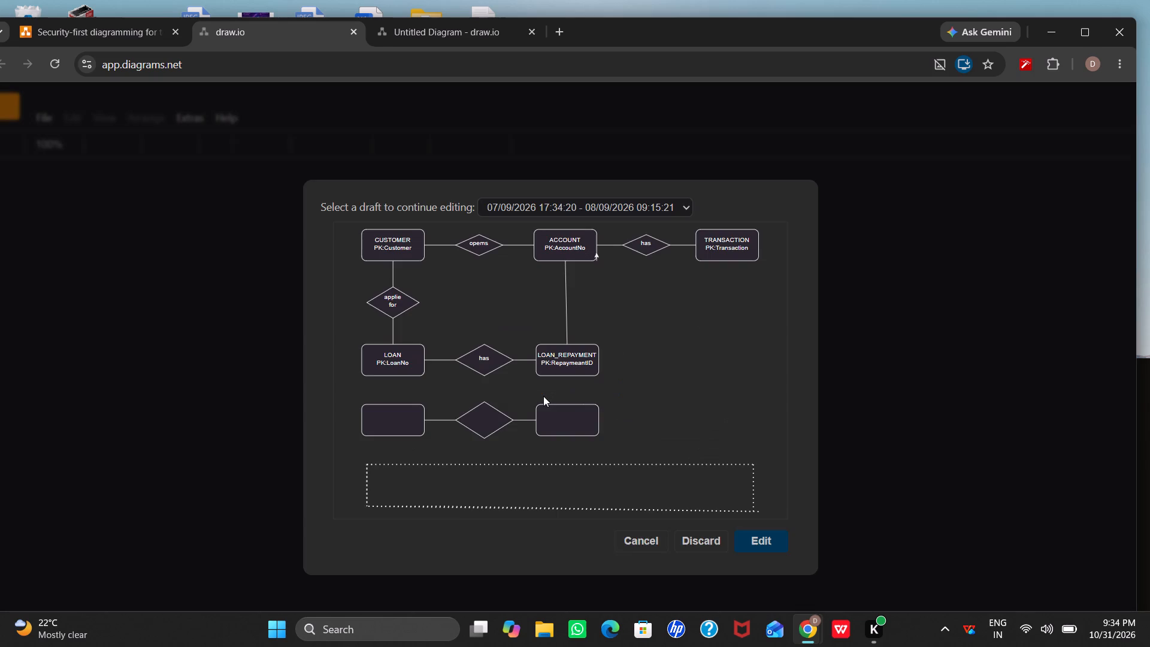
click(643, 548)
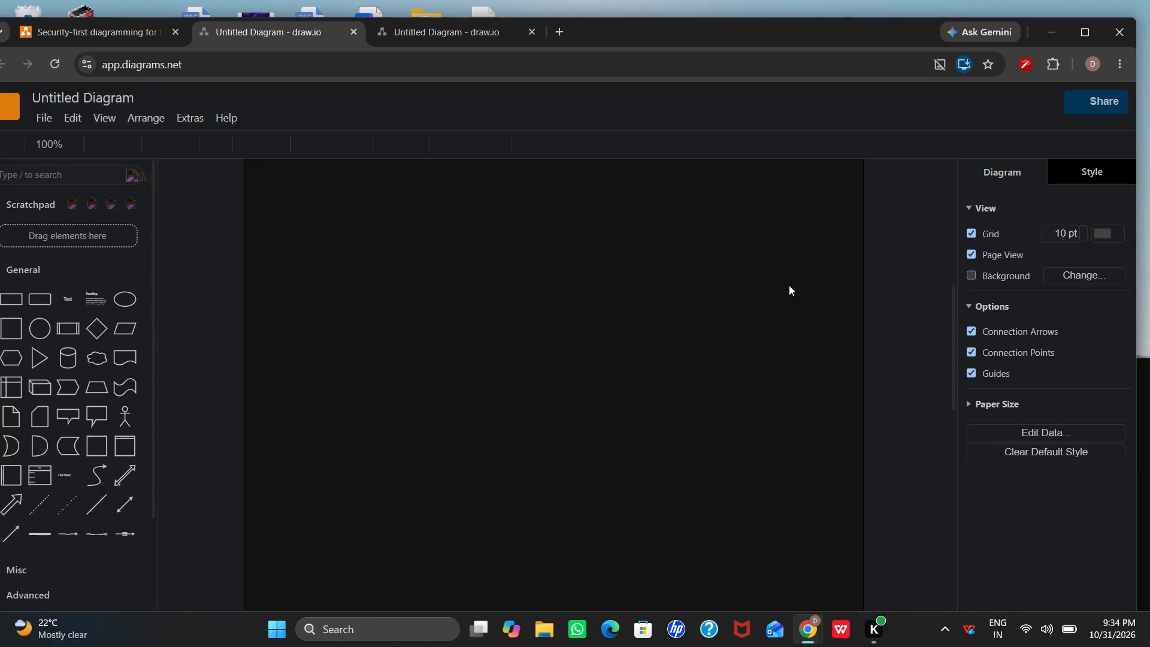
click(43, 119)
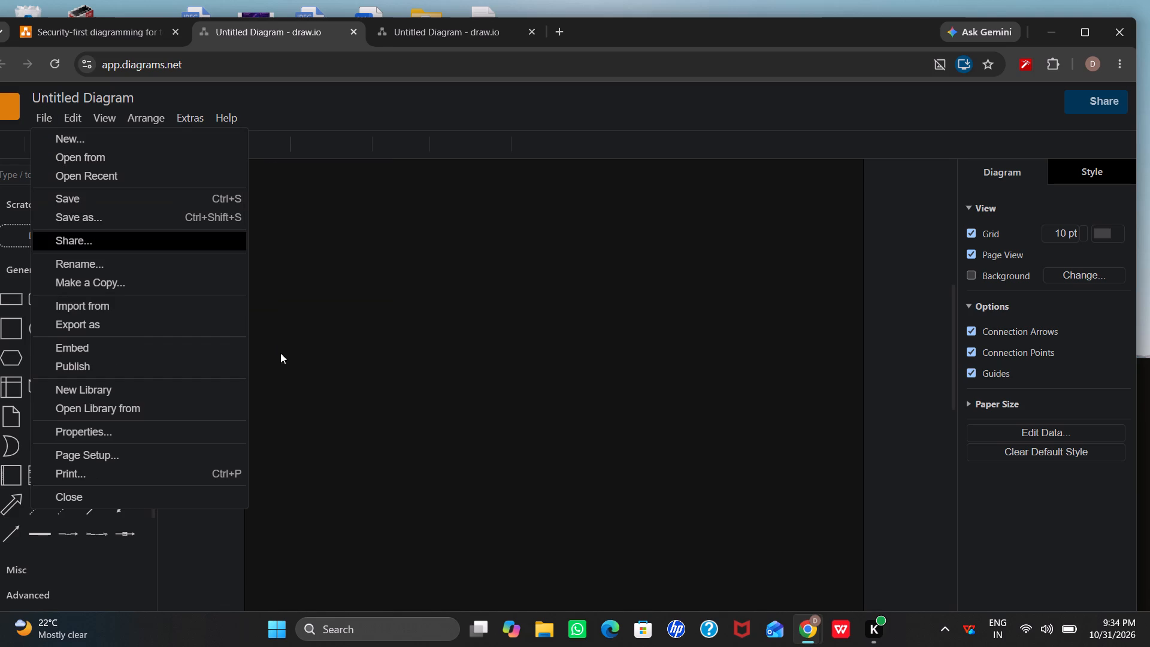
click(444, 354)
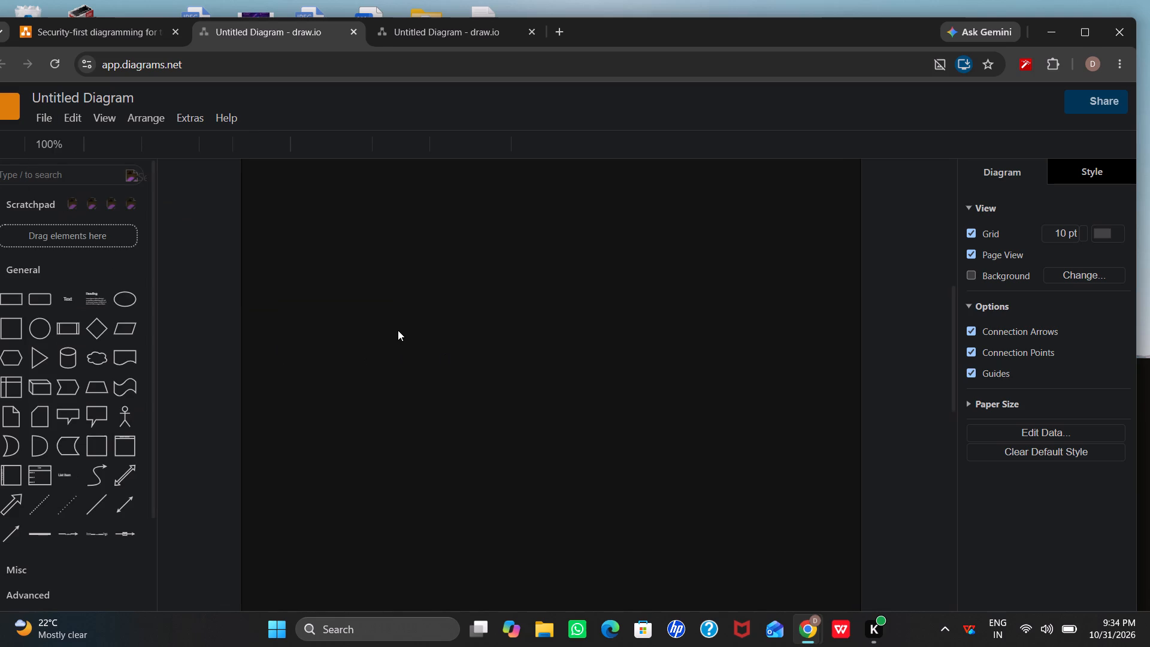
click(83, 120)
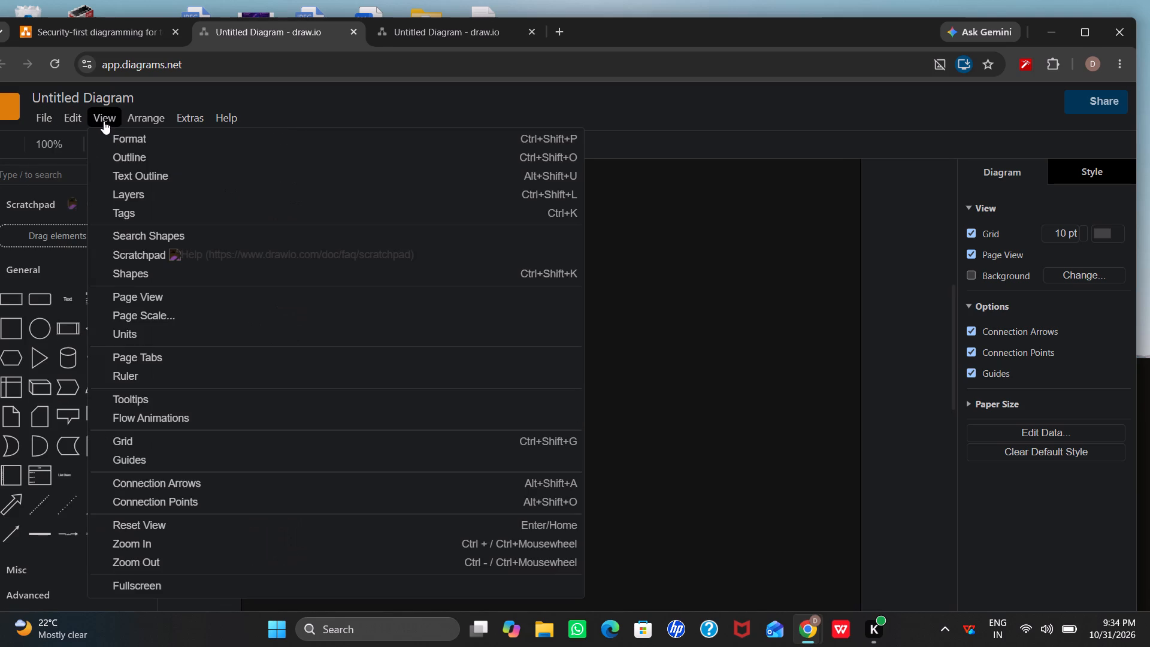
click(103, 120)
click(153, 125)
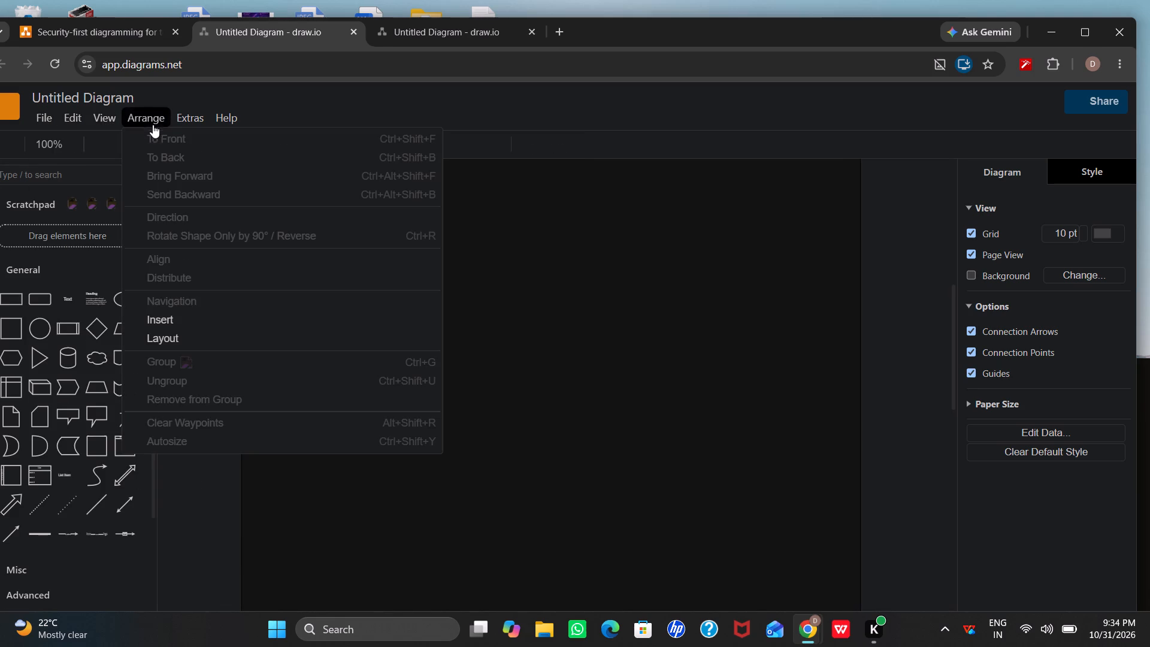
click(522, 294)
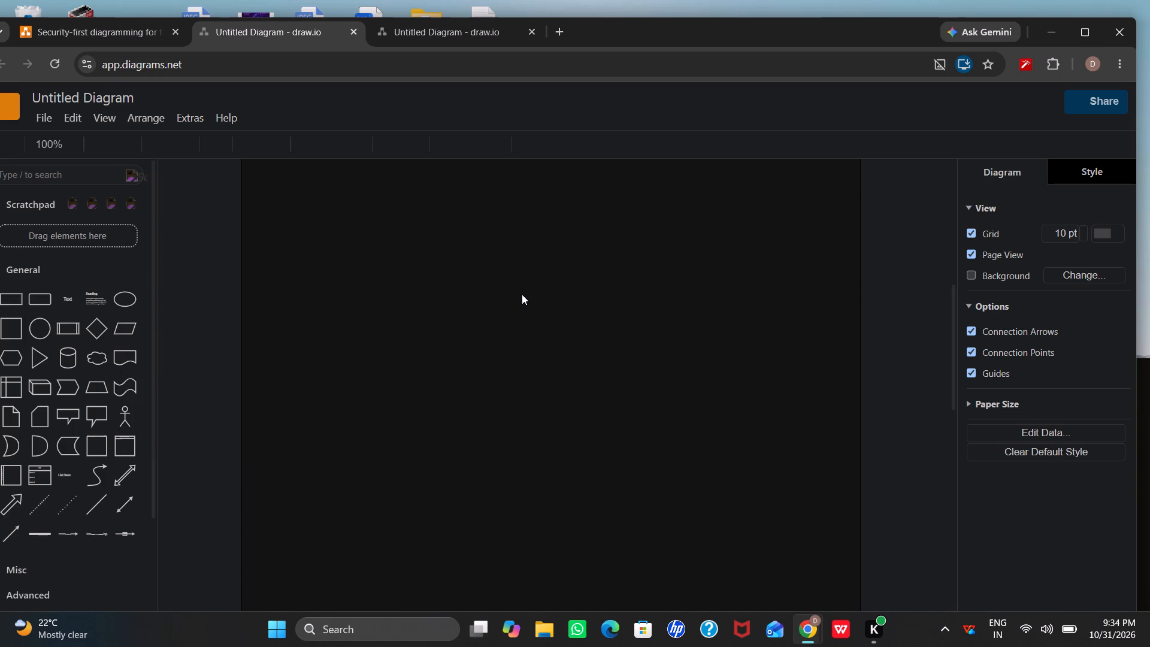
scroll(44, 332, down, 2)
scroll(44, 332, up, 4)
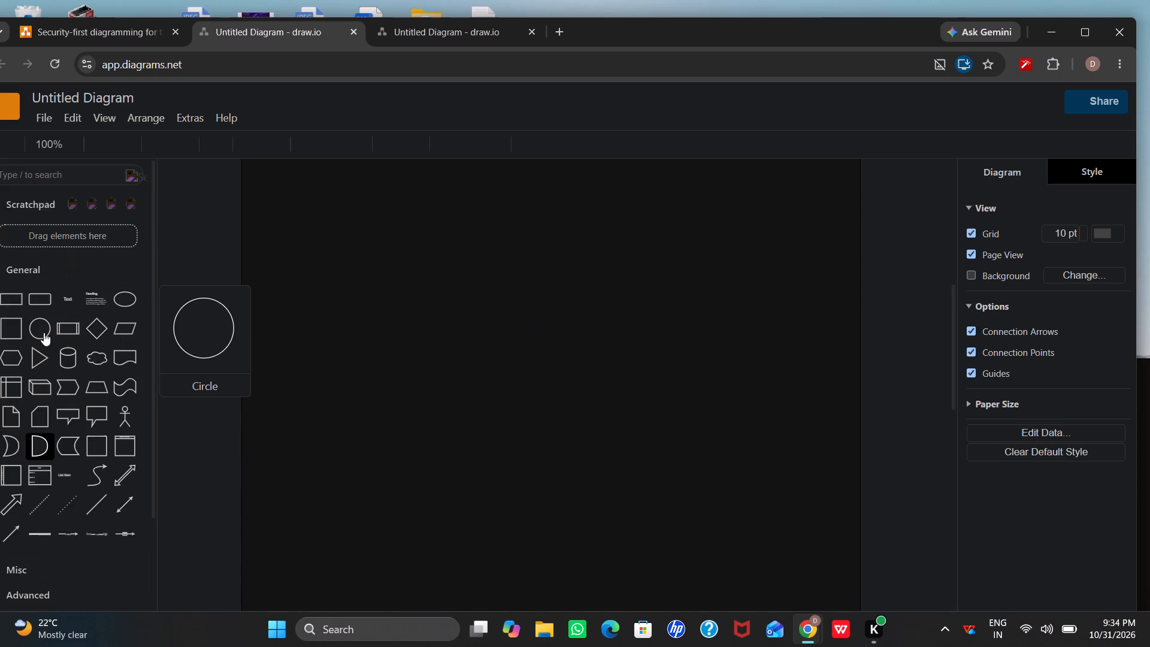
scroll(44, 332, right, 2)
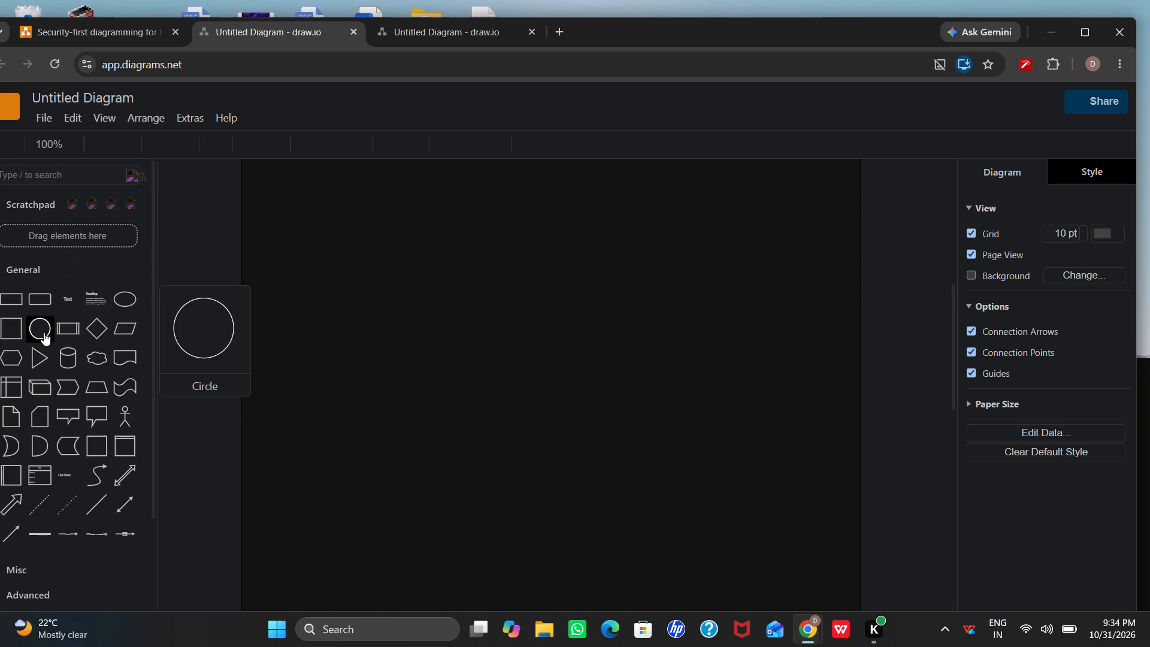
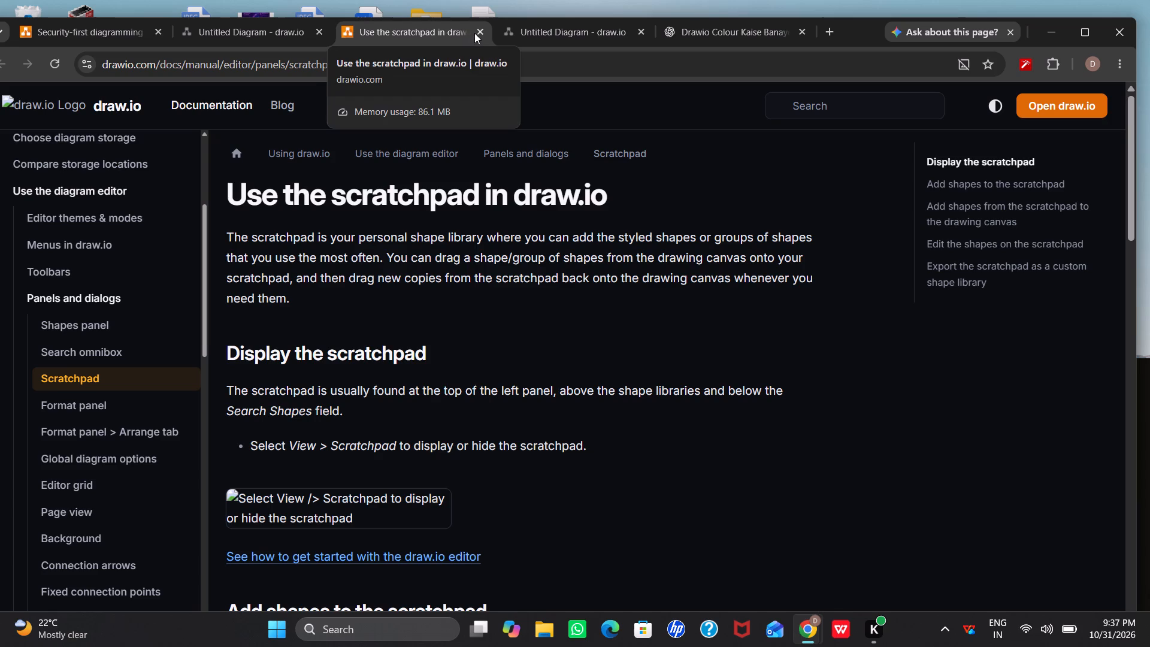
click(475, 33)
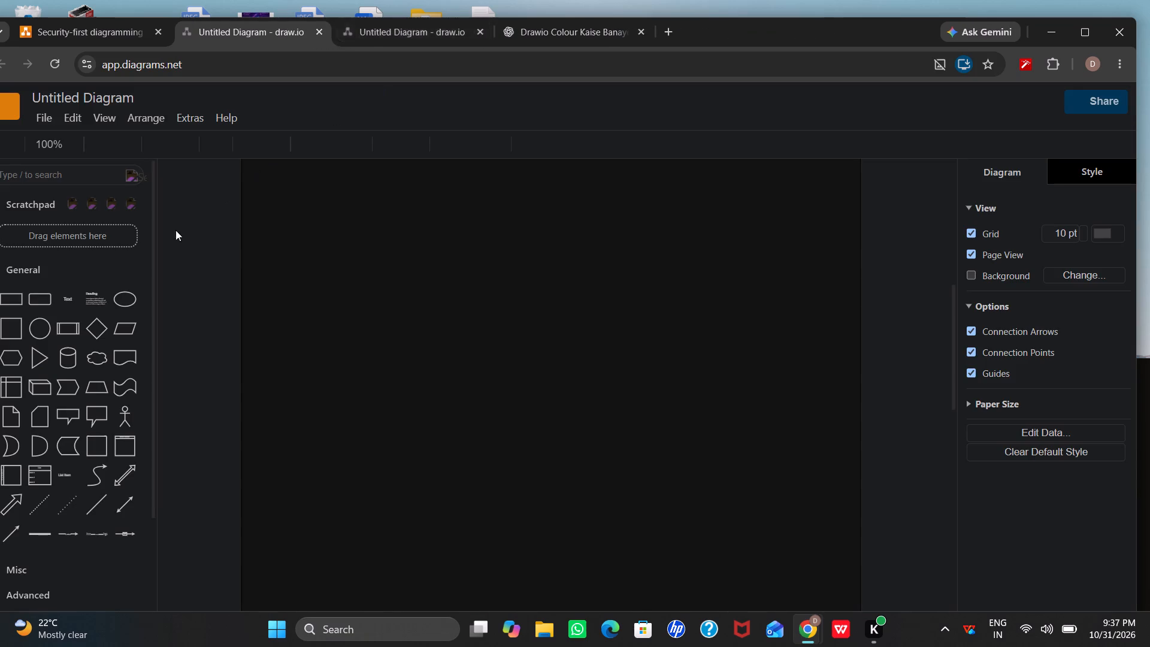
Expand the Flowchart and UML shape libraries and browse their shapes.
scroll(119, 283, down, 1)
scroll(57, 383, down, 2)
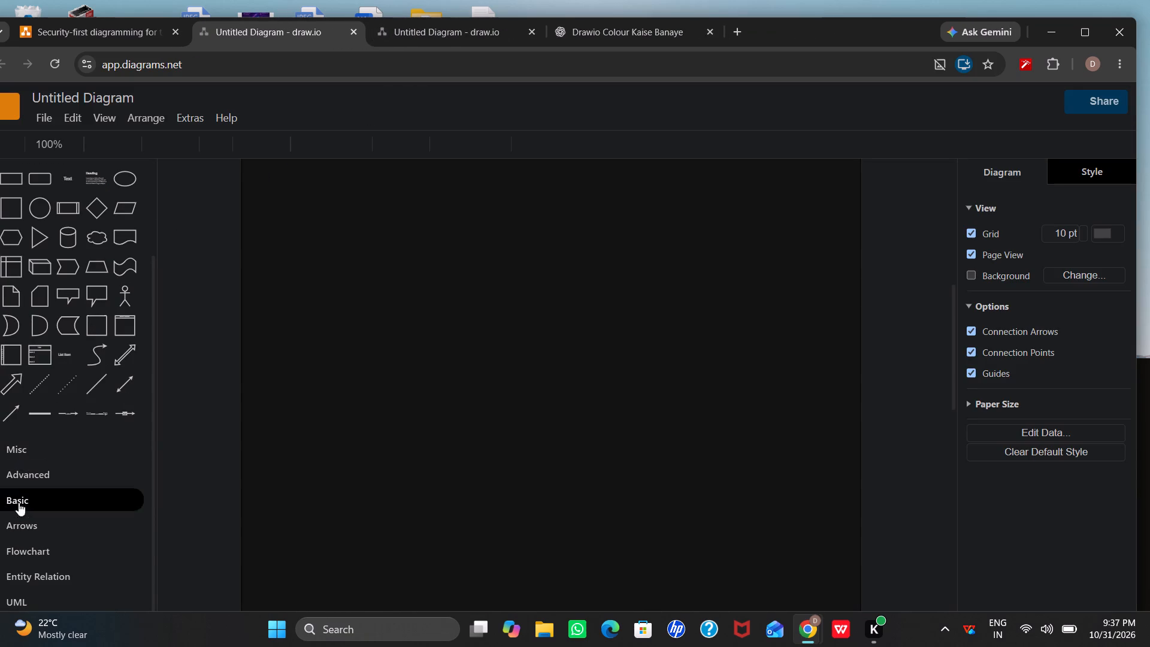
click(35, 548)
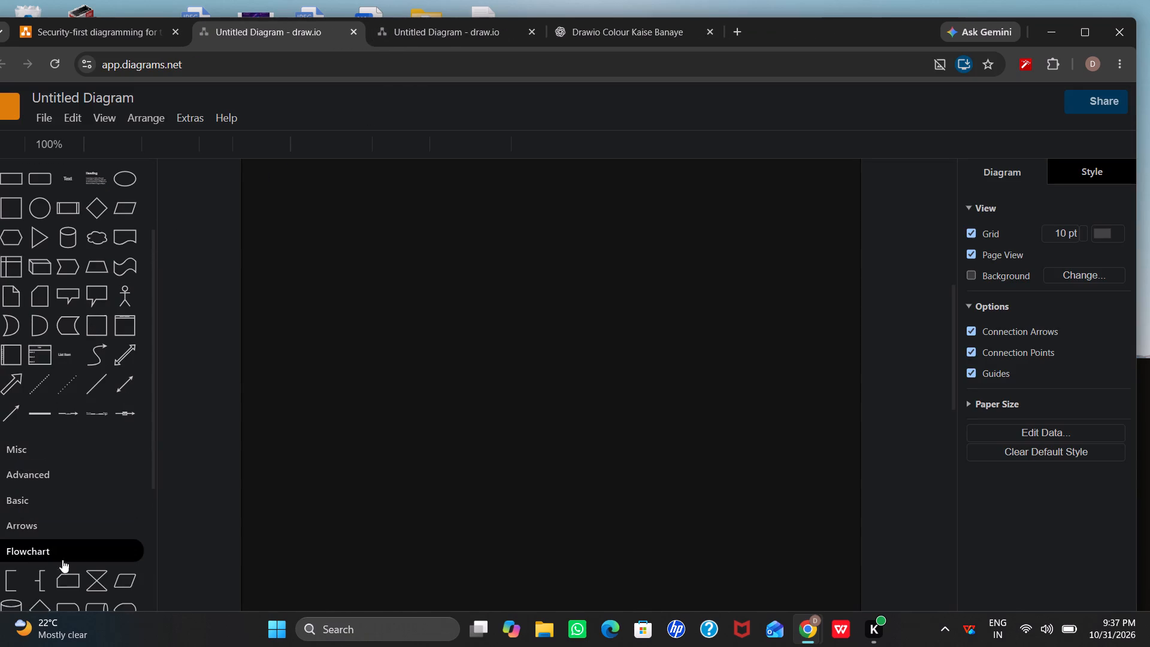
scroll(82, 570, down, 4)
scroll(69, 504, down, 2)
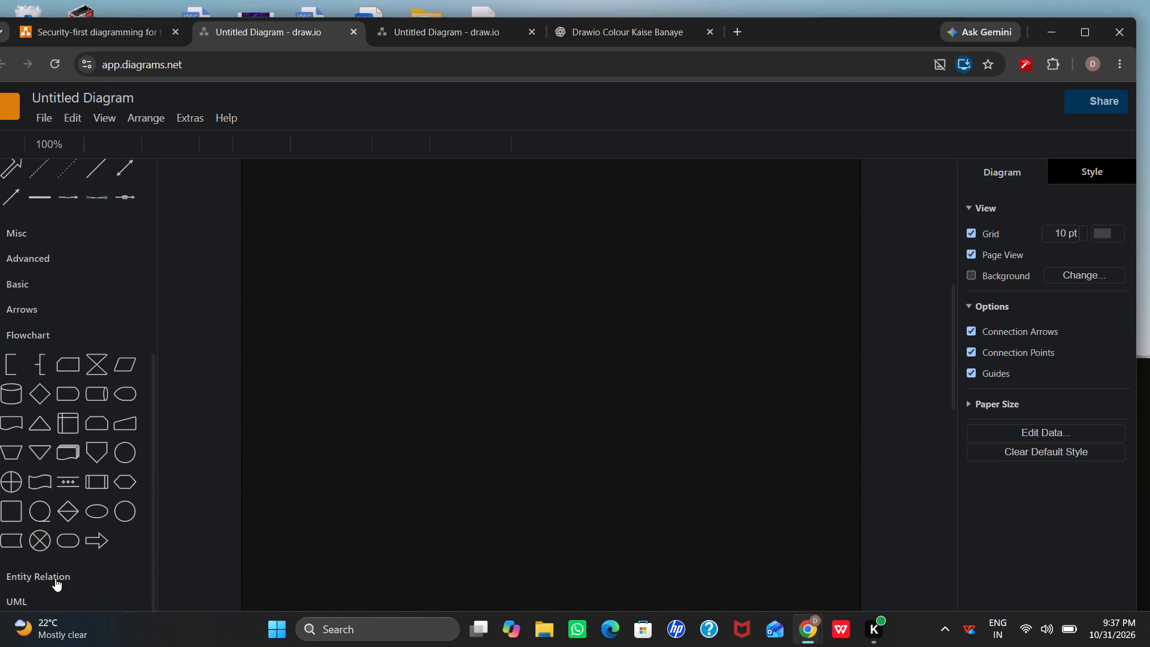
click(29, 608)
scroll(29, 608, down, 4)
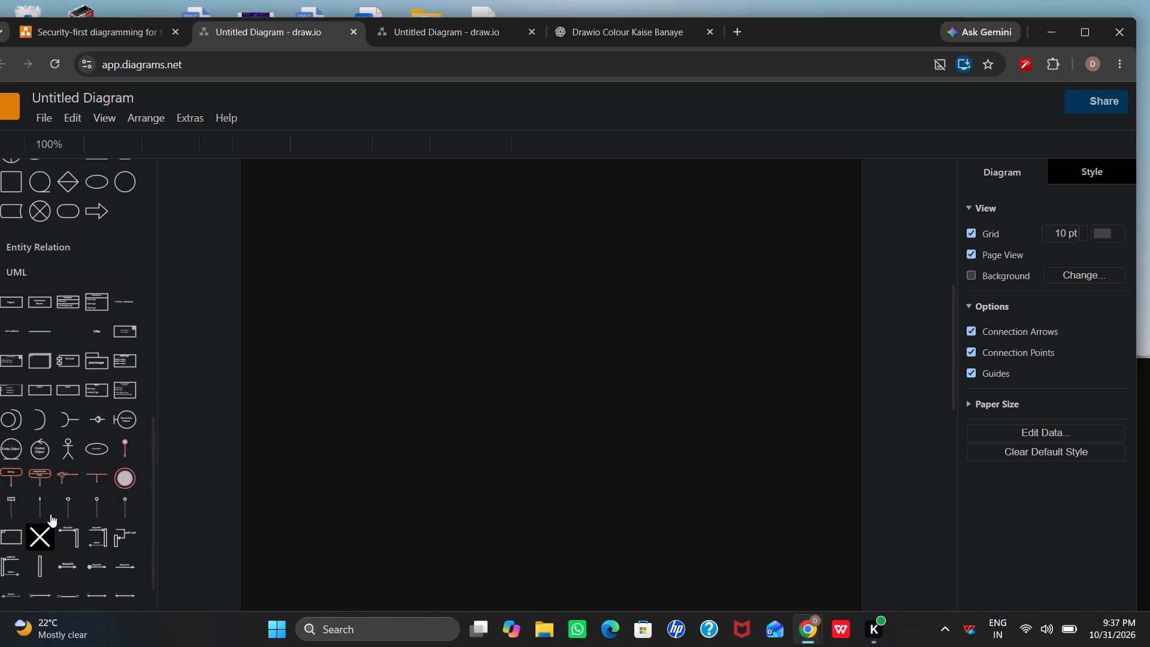
scroll(54, 503, down, 2)
scroll(55, 415, up, 4)
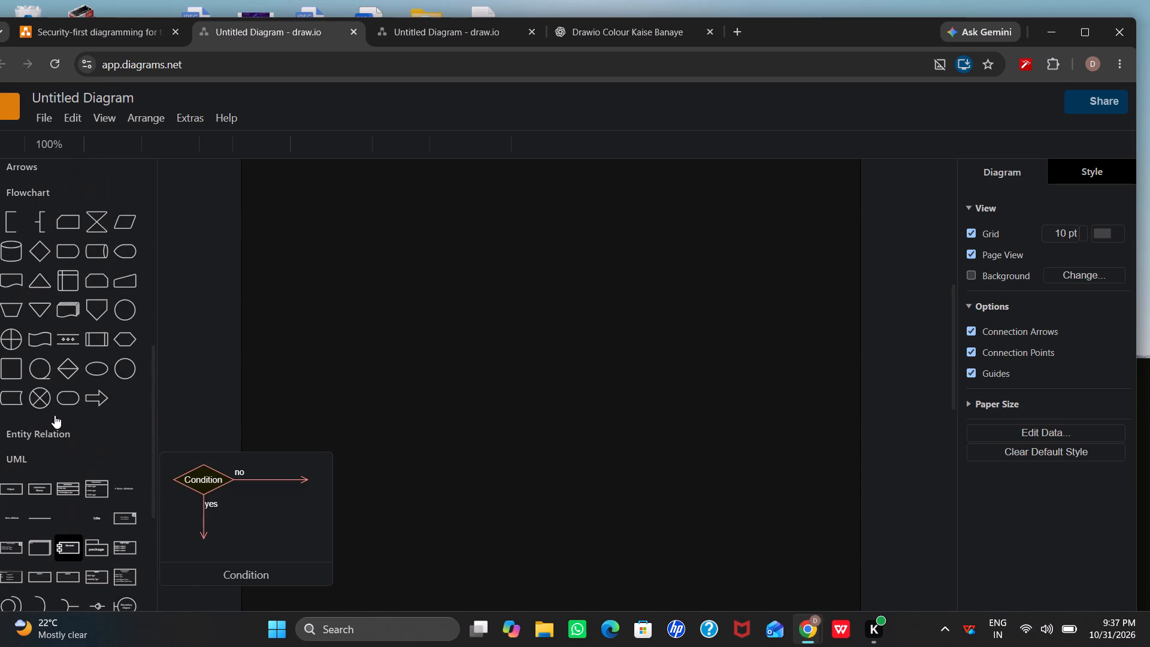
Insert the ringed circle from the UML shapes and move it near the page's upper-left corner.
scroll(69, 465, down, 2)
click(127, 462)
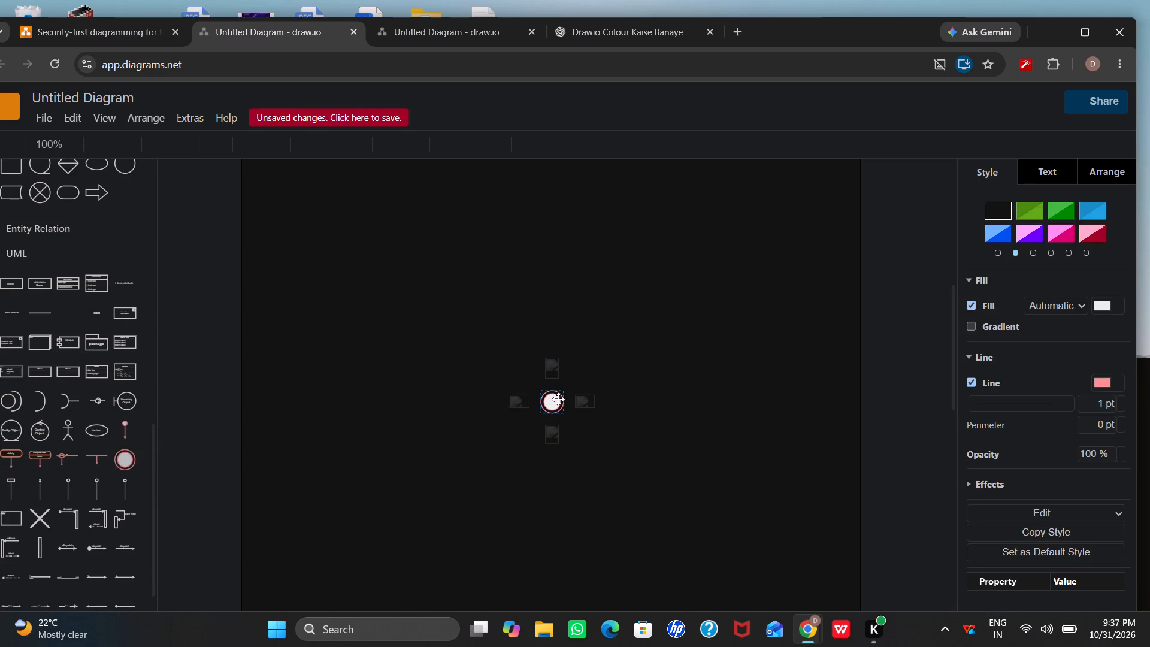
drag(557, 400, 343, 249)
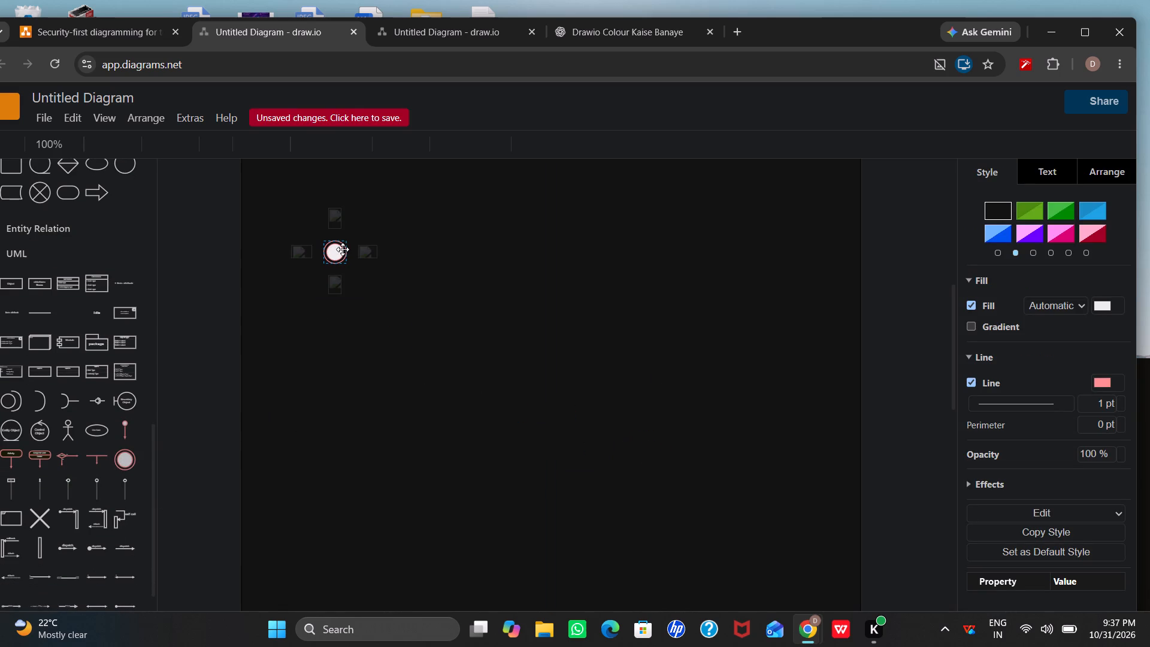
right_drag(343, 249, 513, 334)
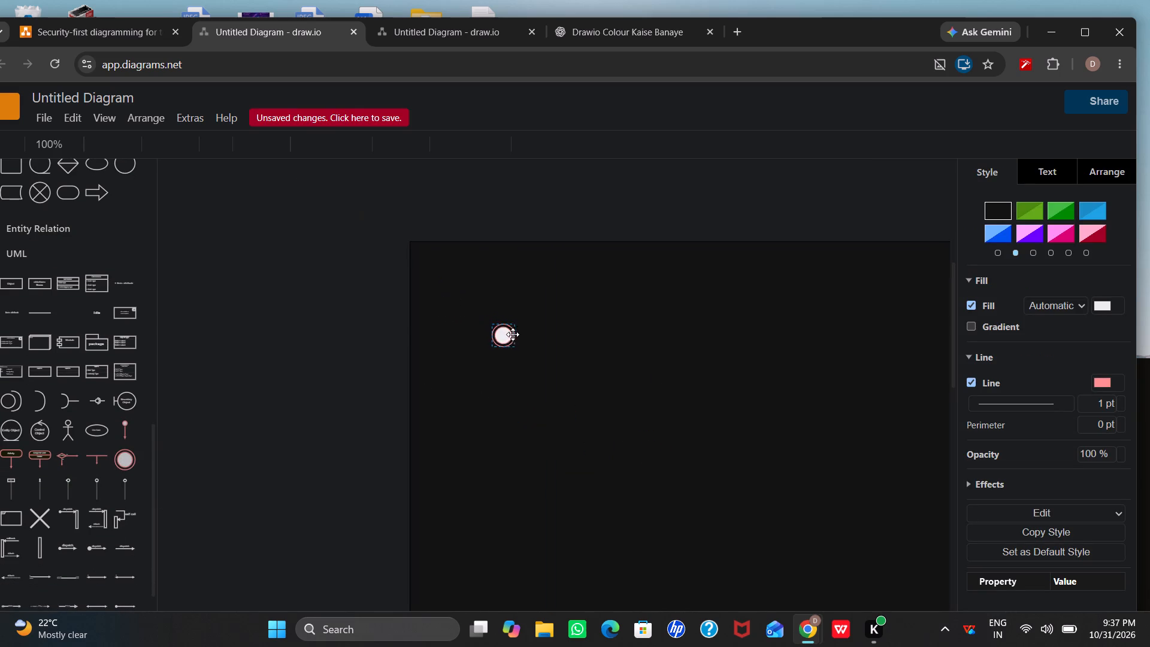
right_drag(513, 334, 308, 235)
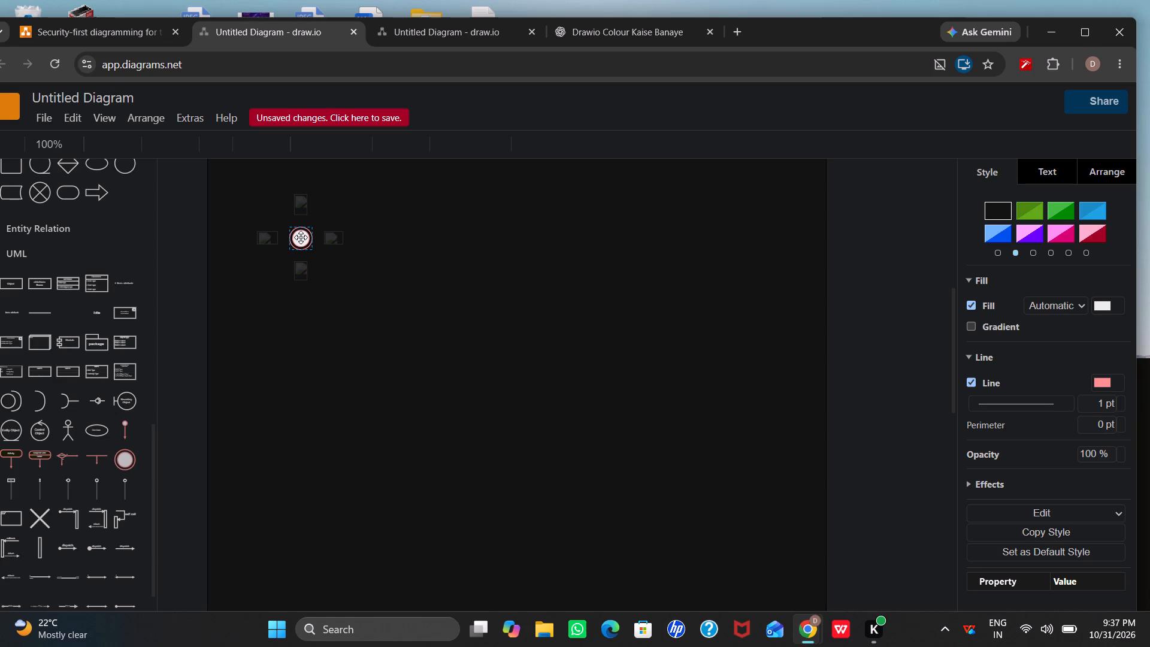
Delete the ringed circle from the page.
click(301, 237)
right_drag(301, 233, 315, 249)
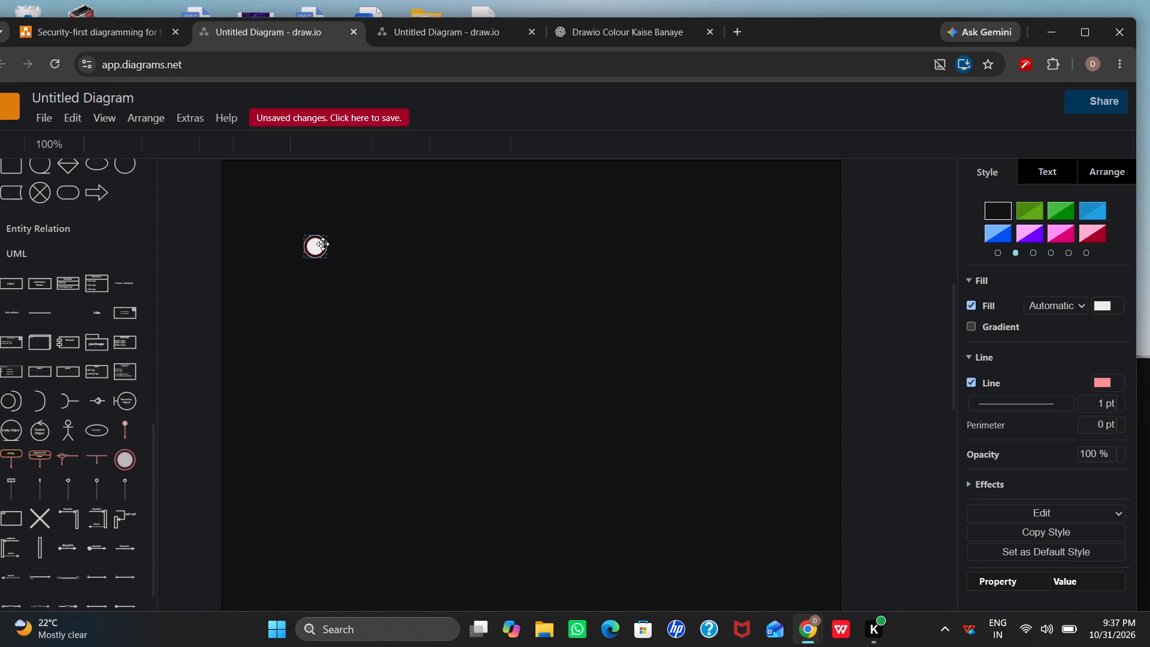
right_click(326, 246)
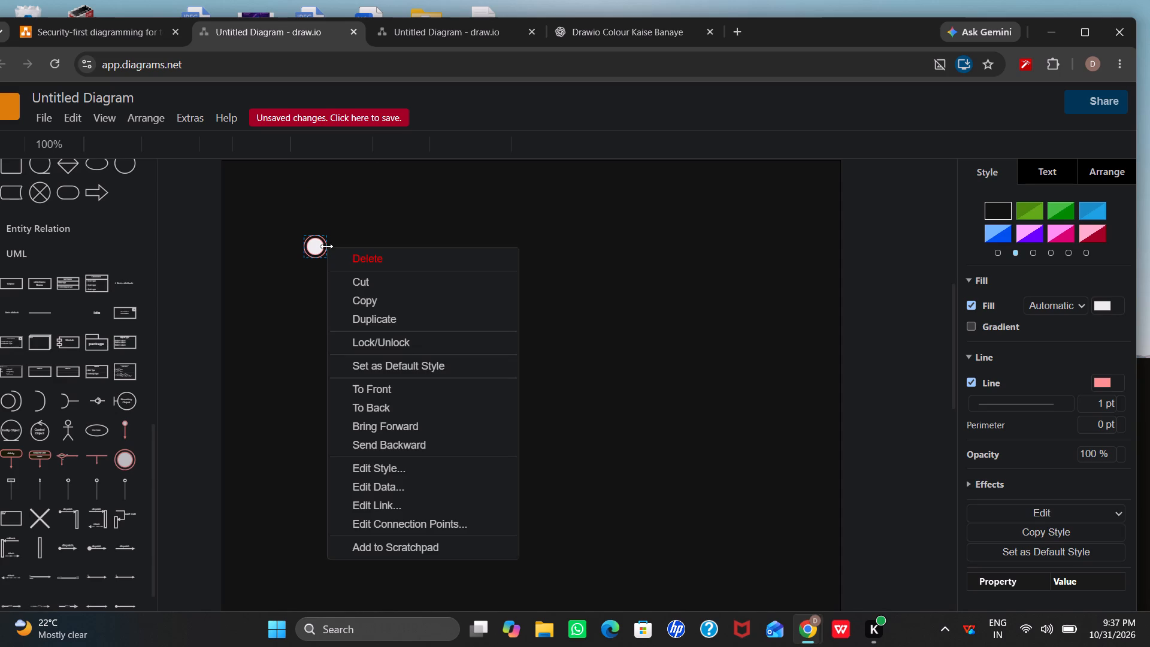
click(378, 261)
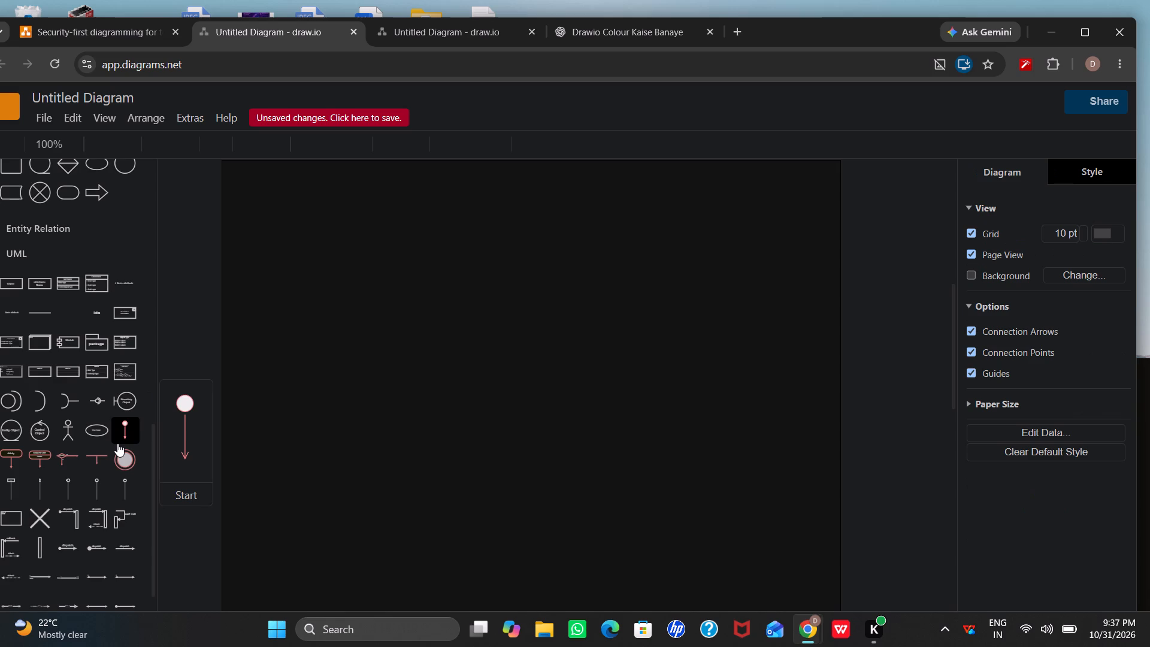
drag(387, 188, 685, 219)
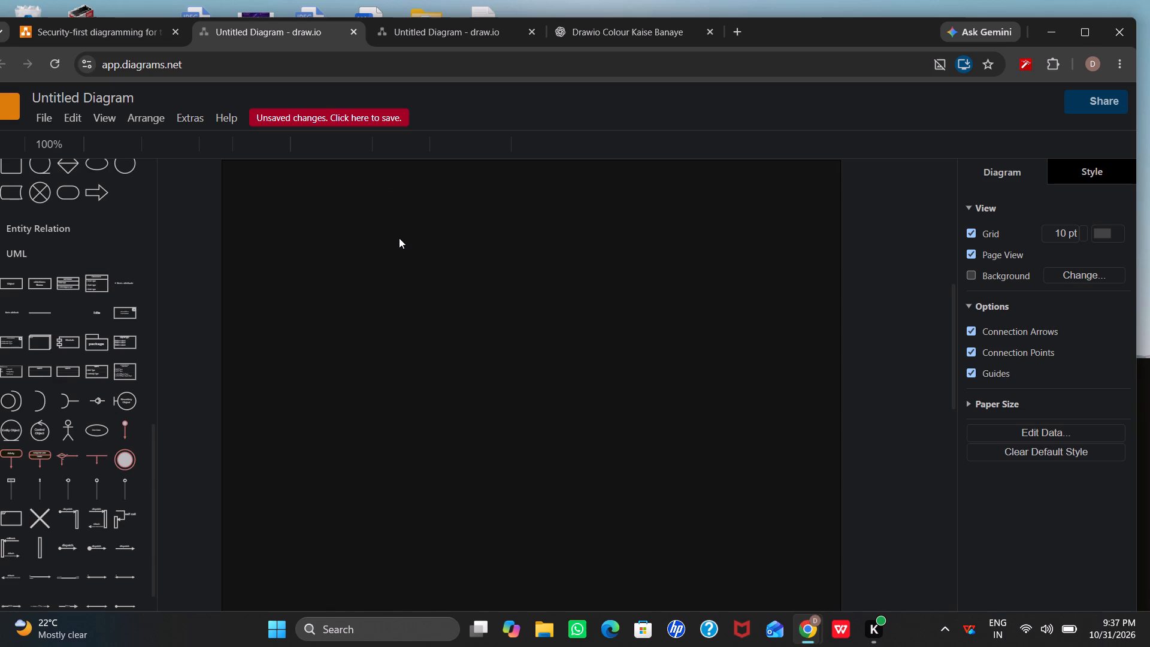
Open YouTube in a new browser tab, search for "io draw", and look through the results.
click(733, 33)
click(398, 427)
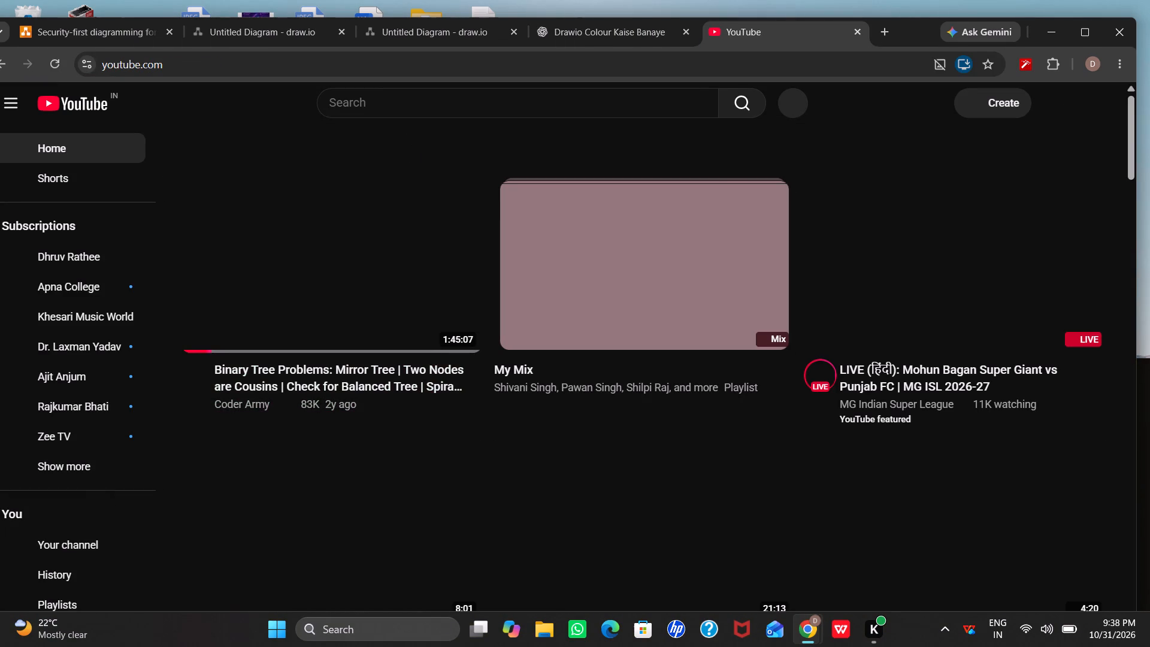
click(376, 98)
key(i)
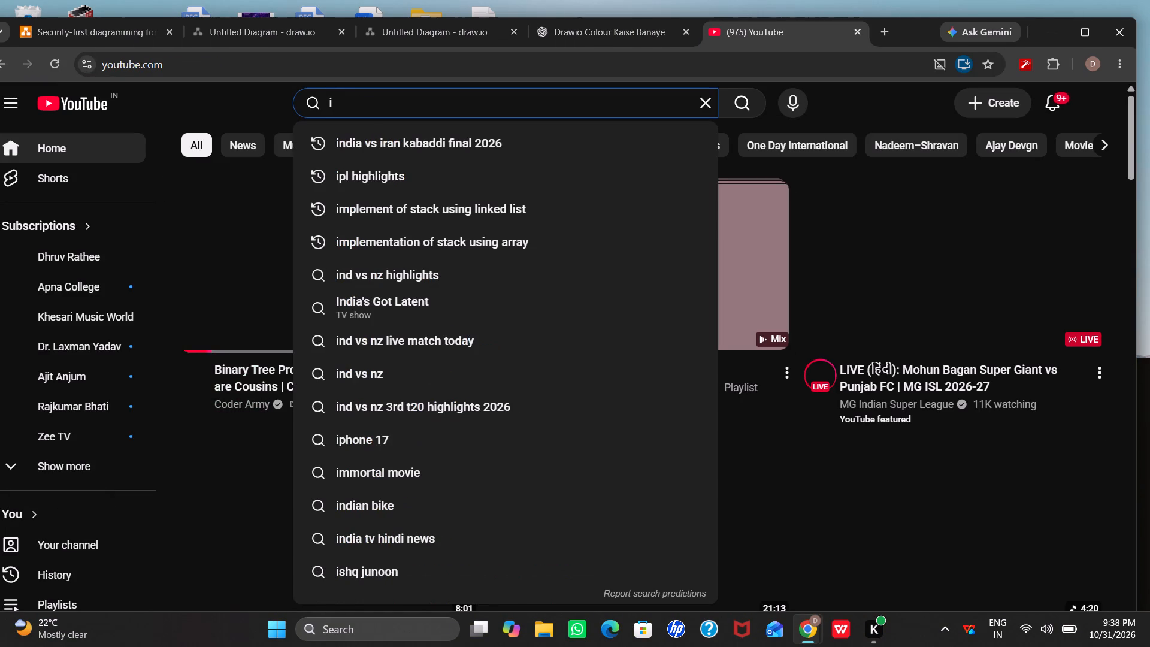
text(o)
key(space)
key(d)
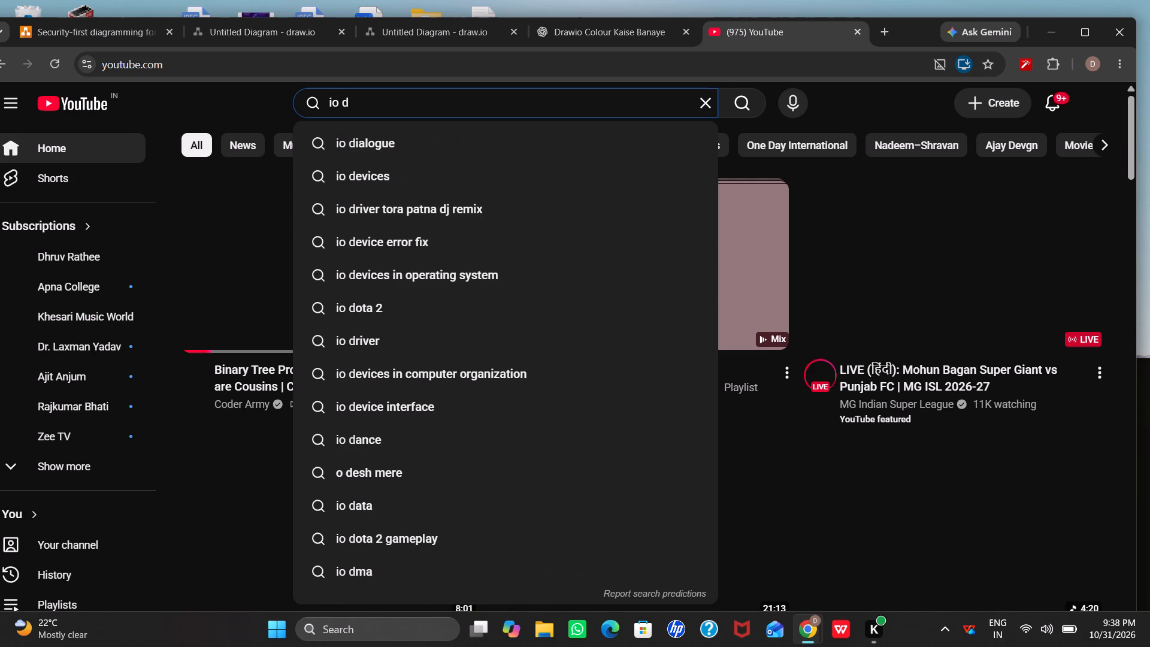
text(ra)
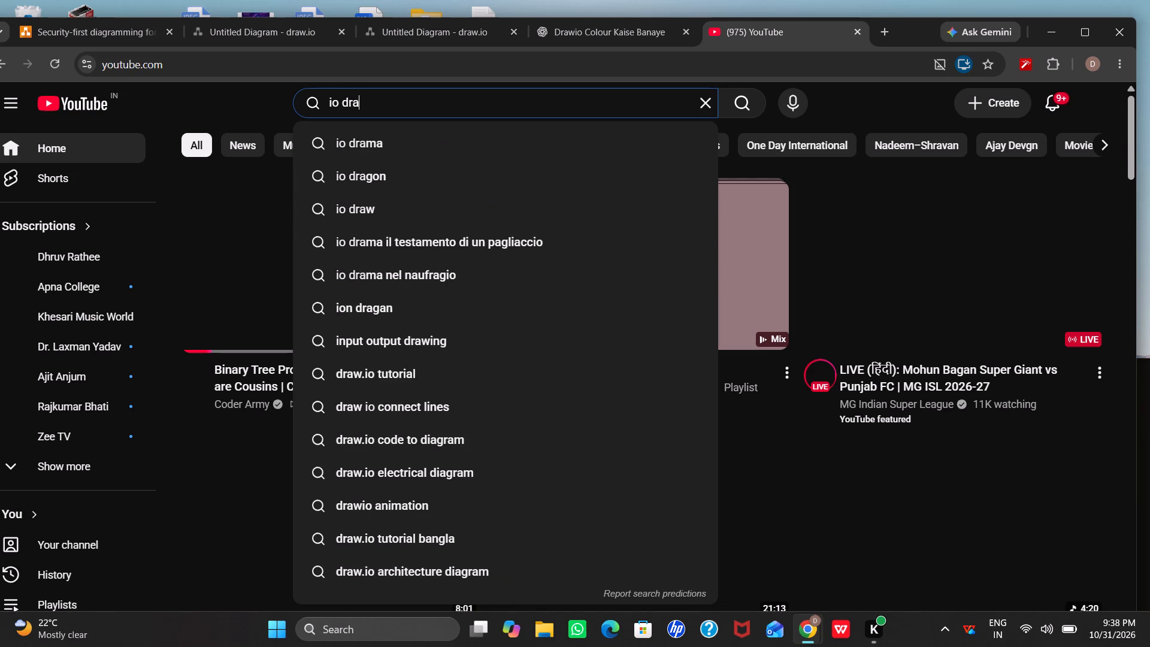
click(371, 214)
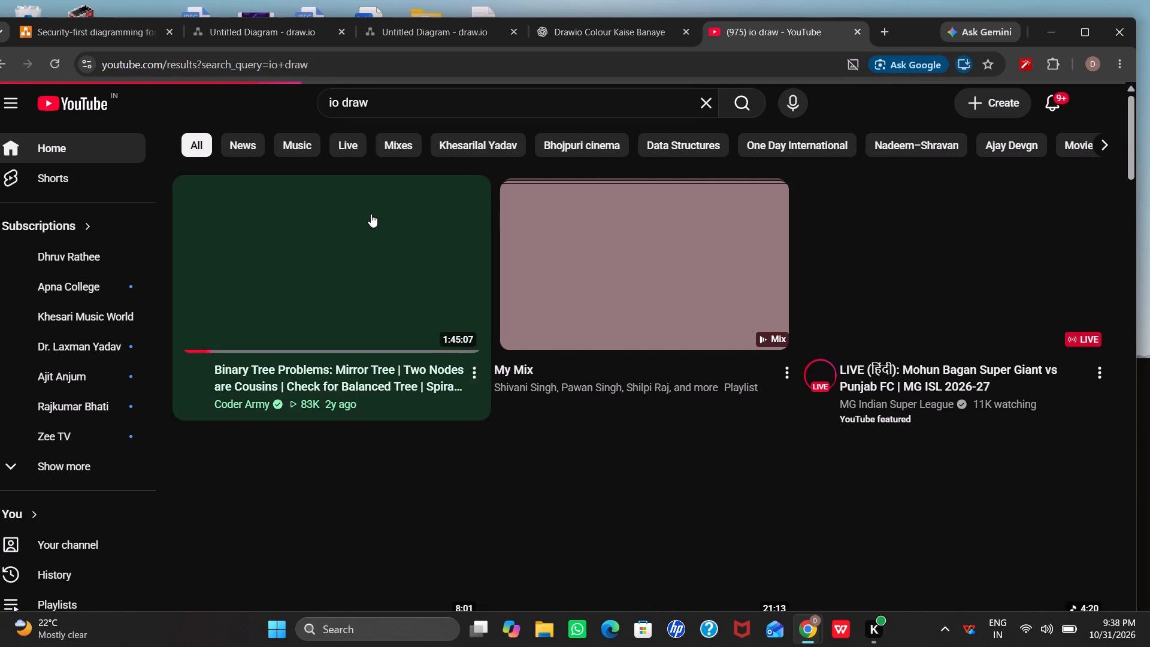
scroll(502, 467, down, 2)
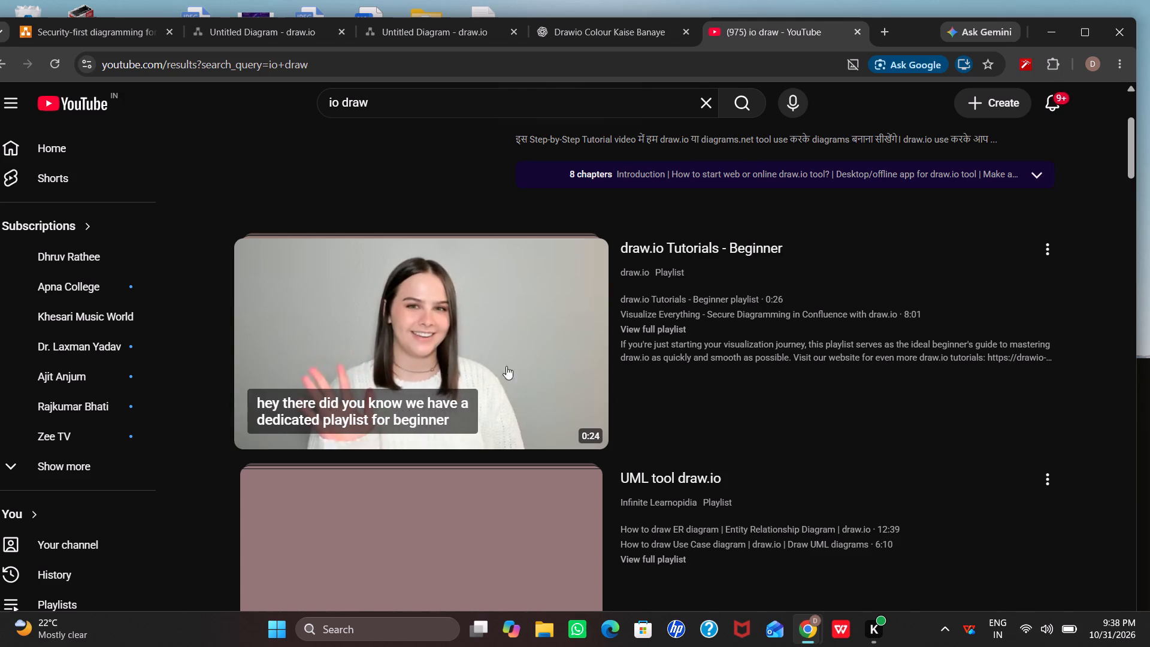
scroll(528, 373, down, 2)
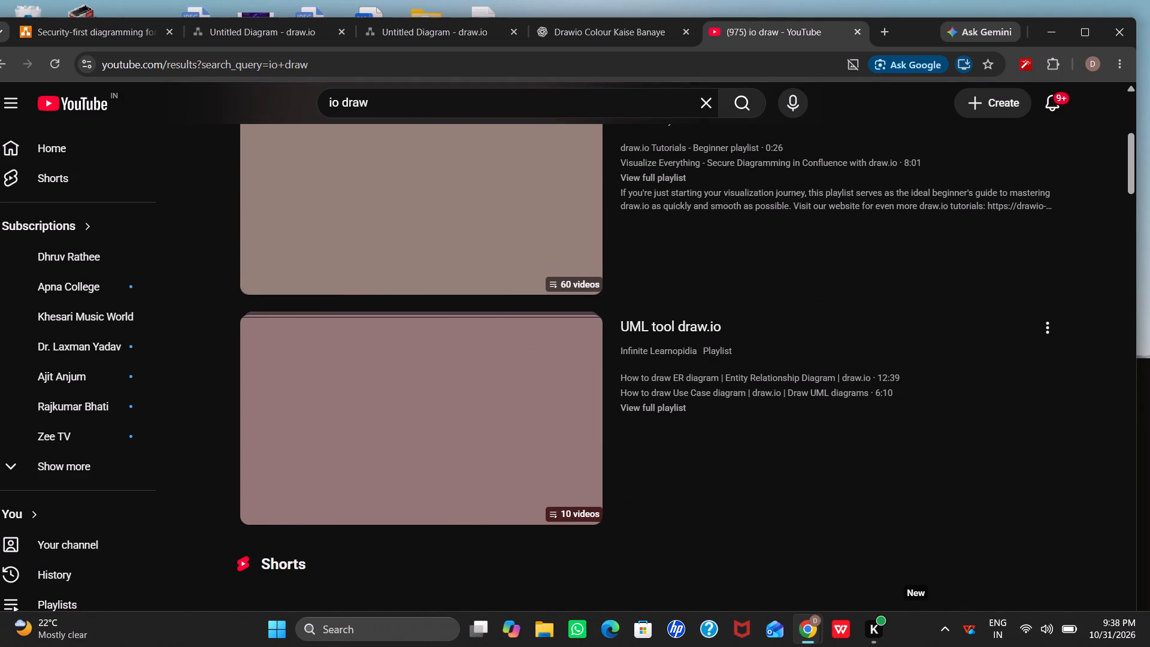
Search YouTube for "io draw colour draw kaise banayege".
click(402, 99)
key(space)
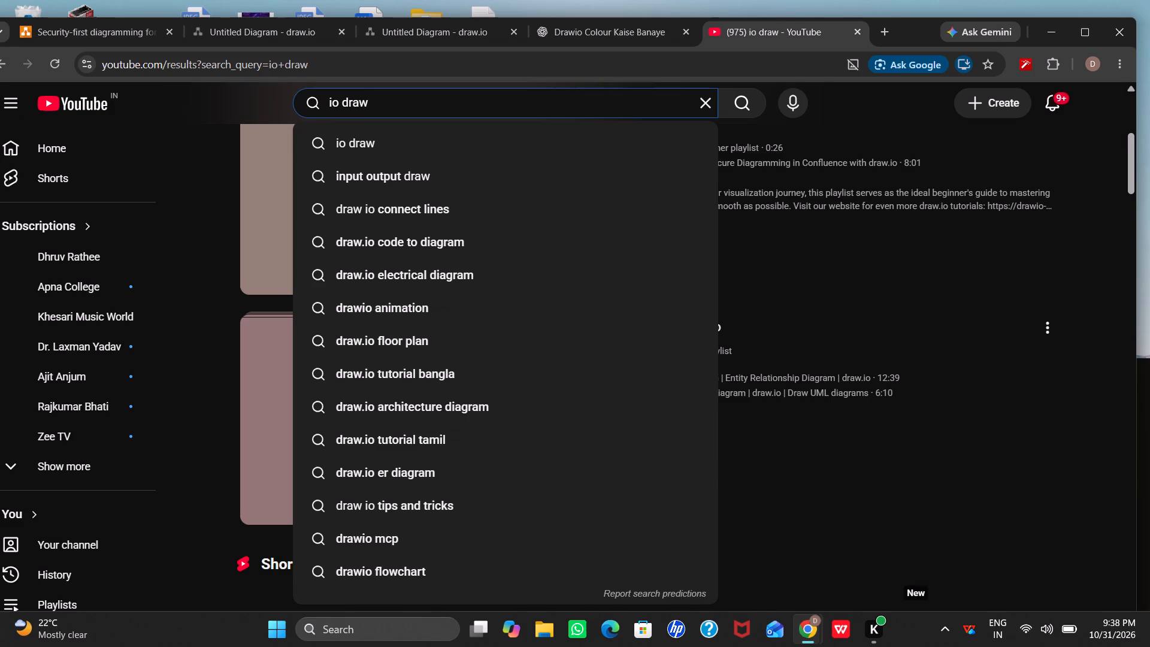
key(c)
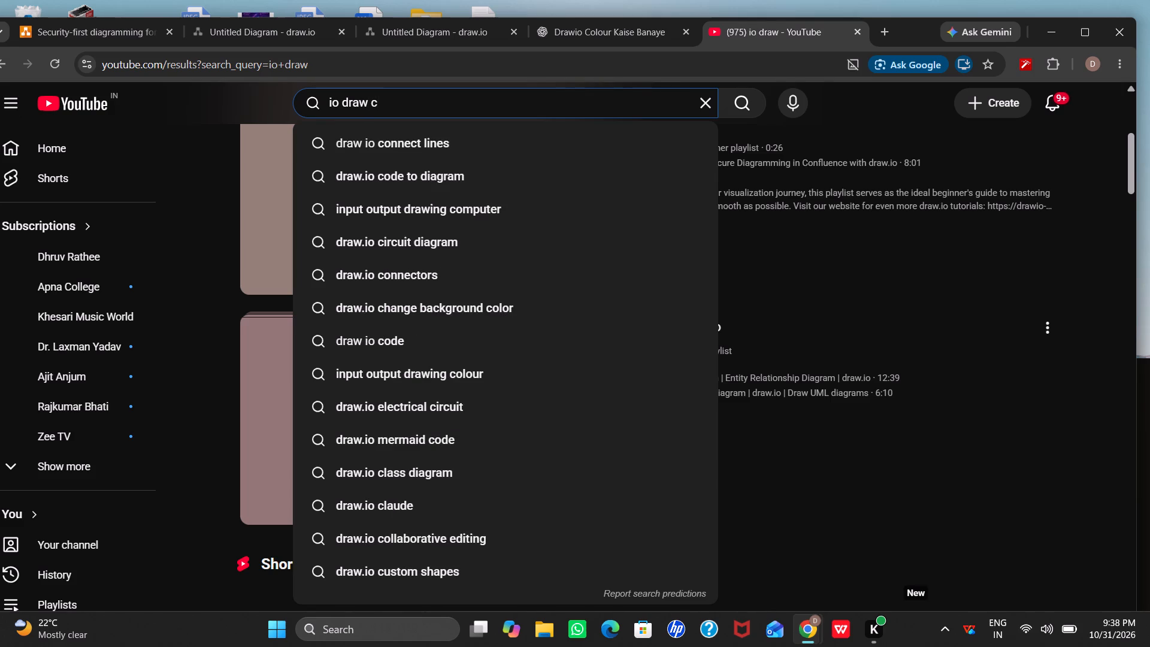
key(l)
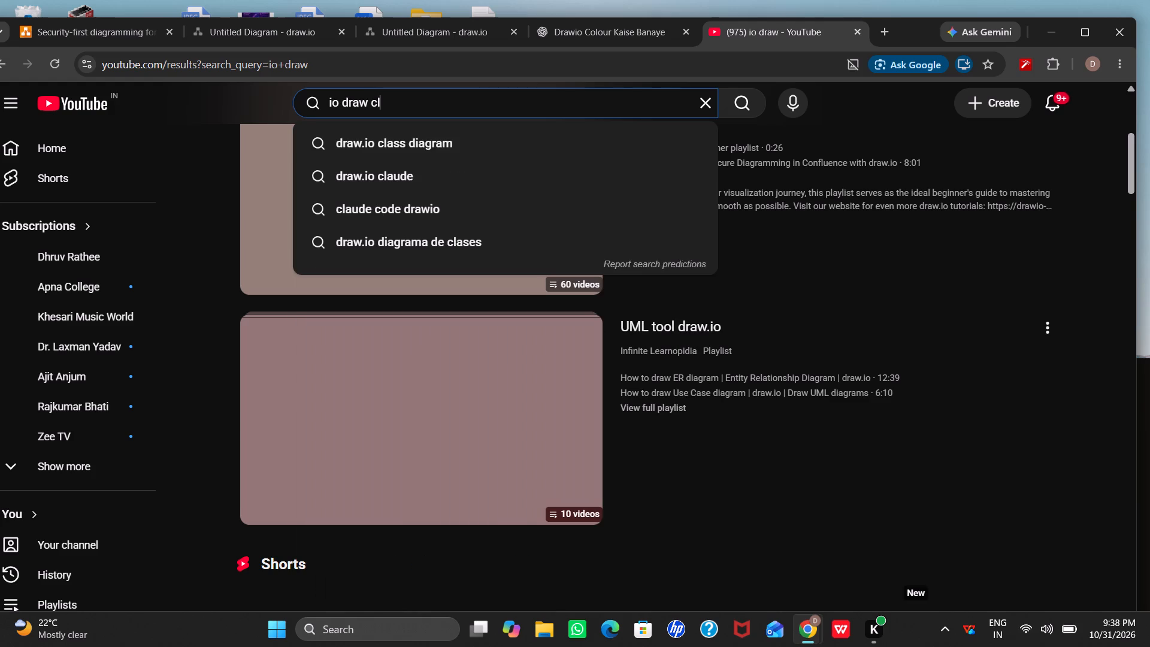
key(BackSpace)
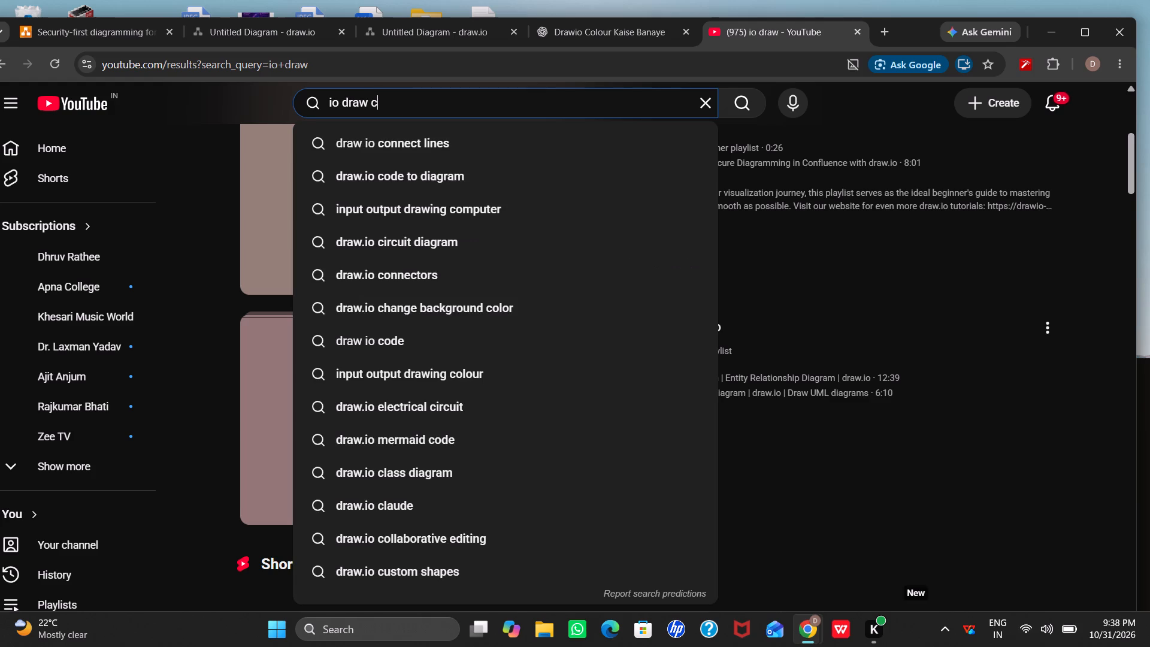
text(olour)
key(space)
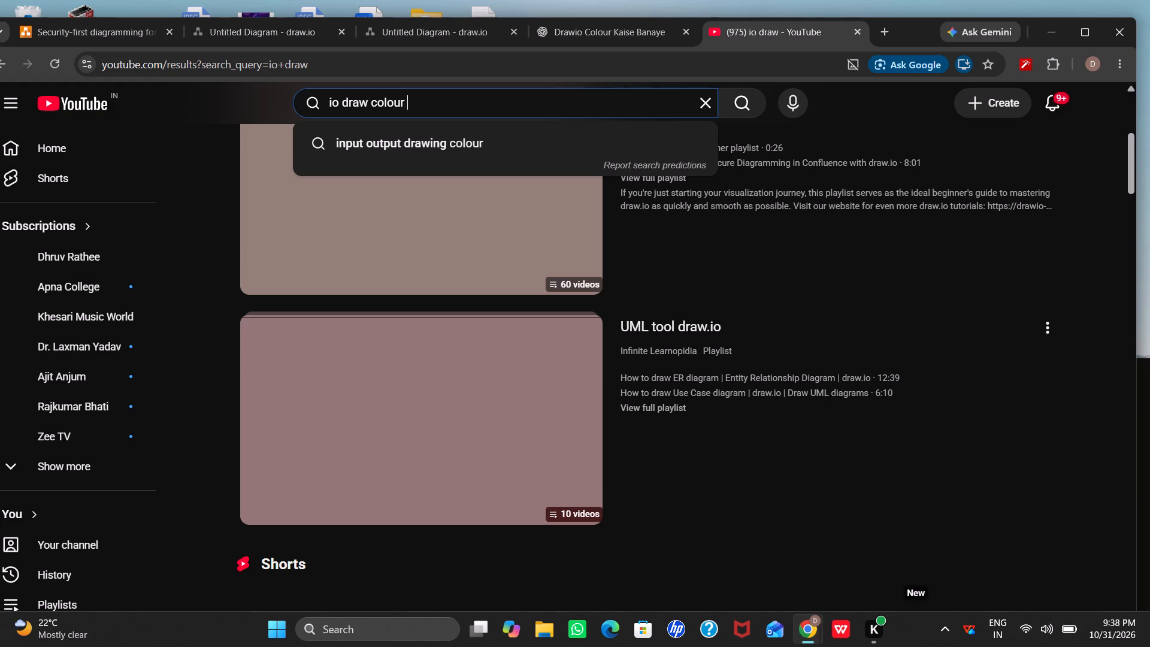
text(draw kaise banayege)
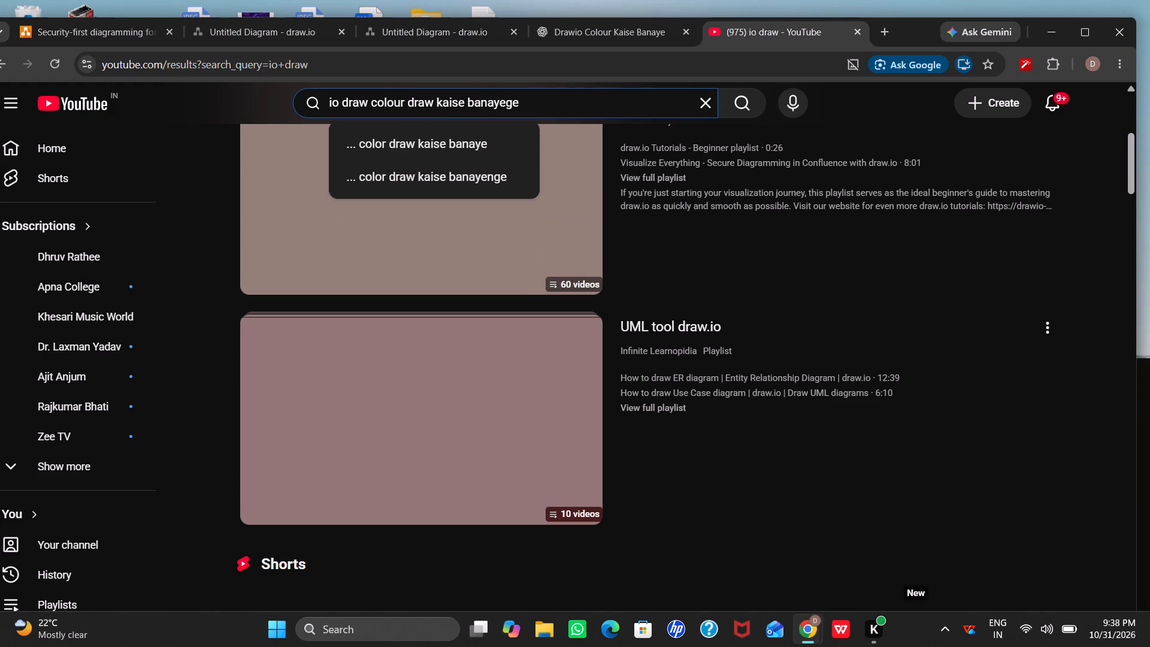
key(Return)
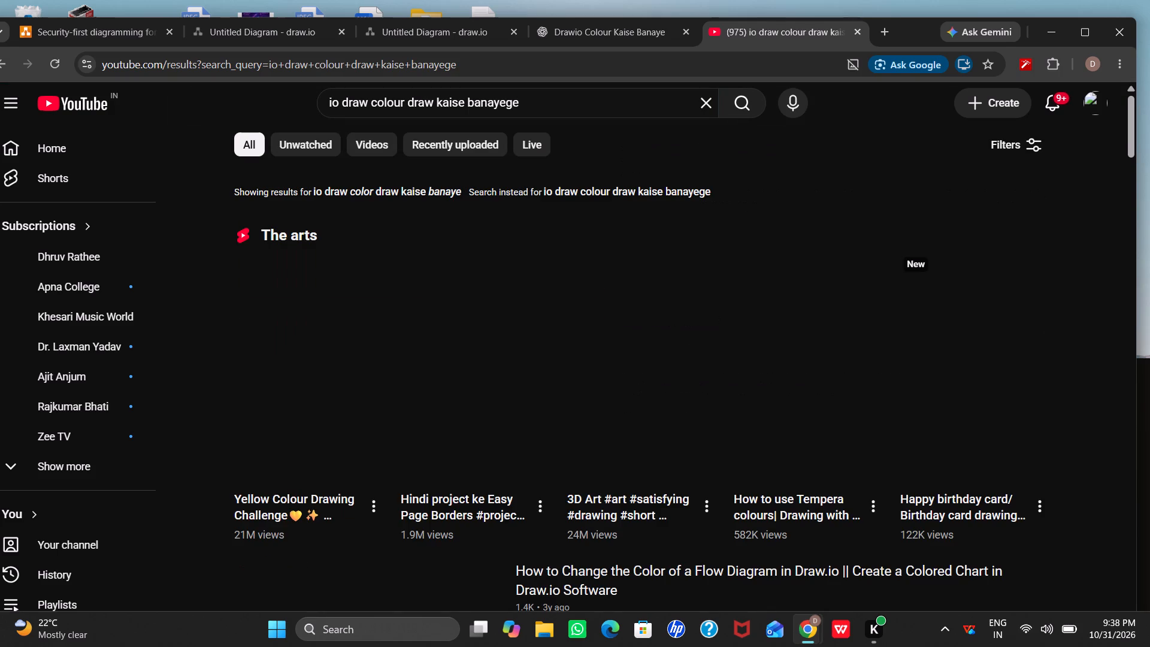
Find and play the video "How to Change the Color of a Flow Diagram in Draw.io" from the search results.
scroll(323, 231, down, 4)
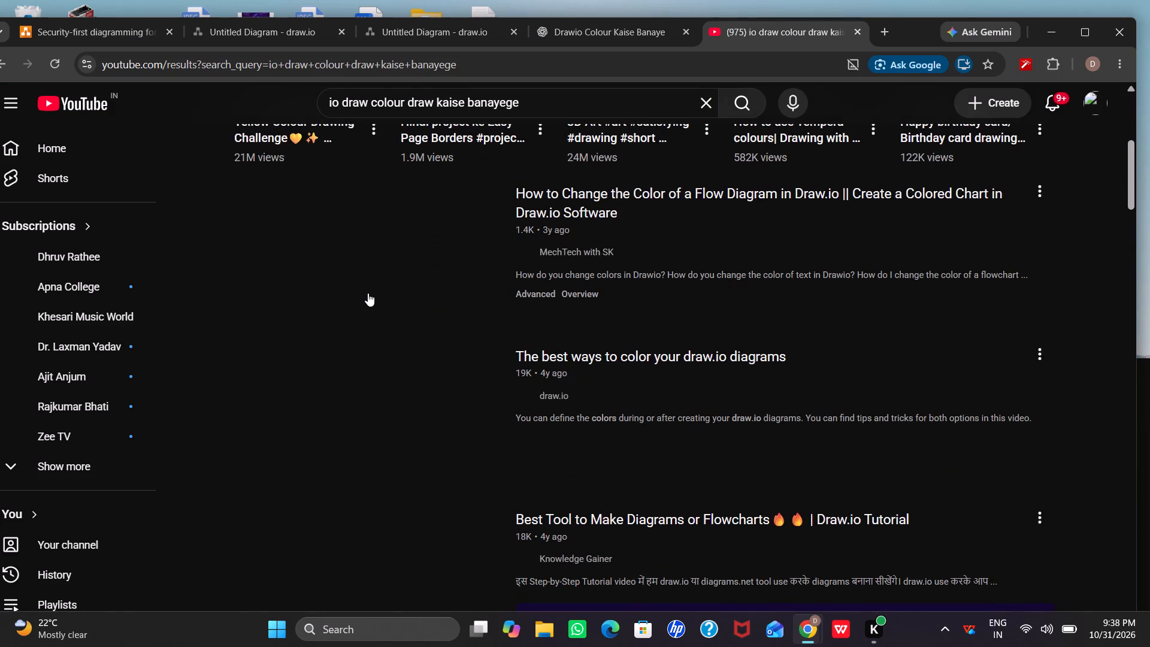
scroll(368, 293, down, 1)
scroll(398, 216, up, 1)
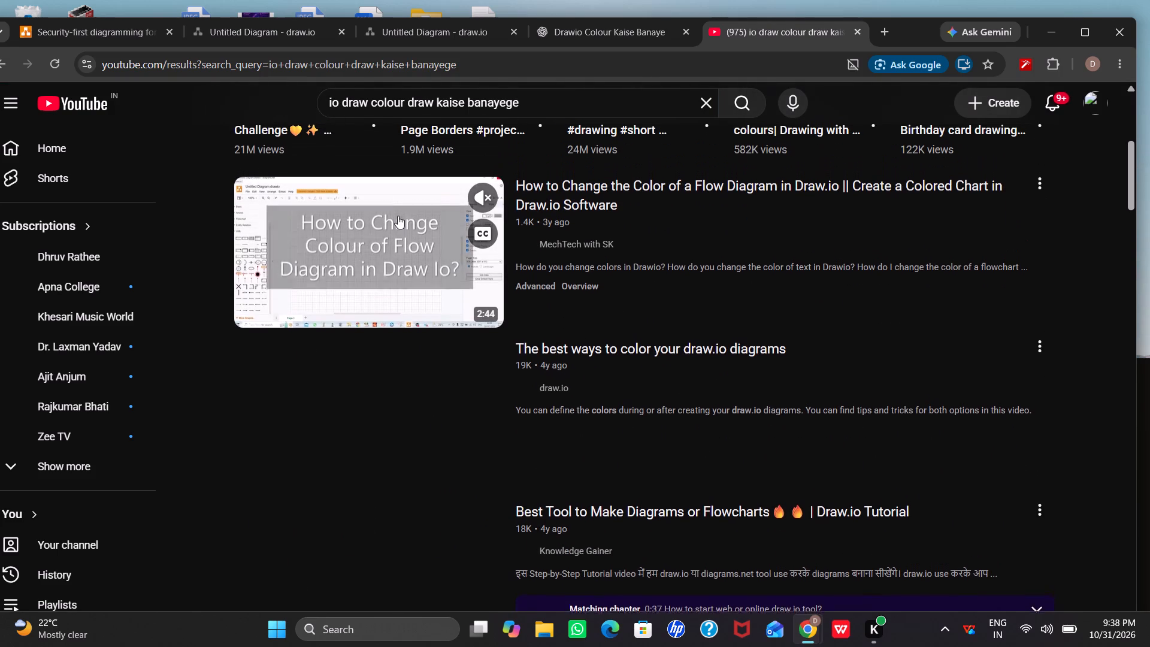
scroll(398, 216, up, 1)
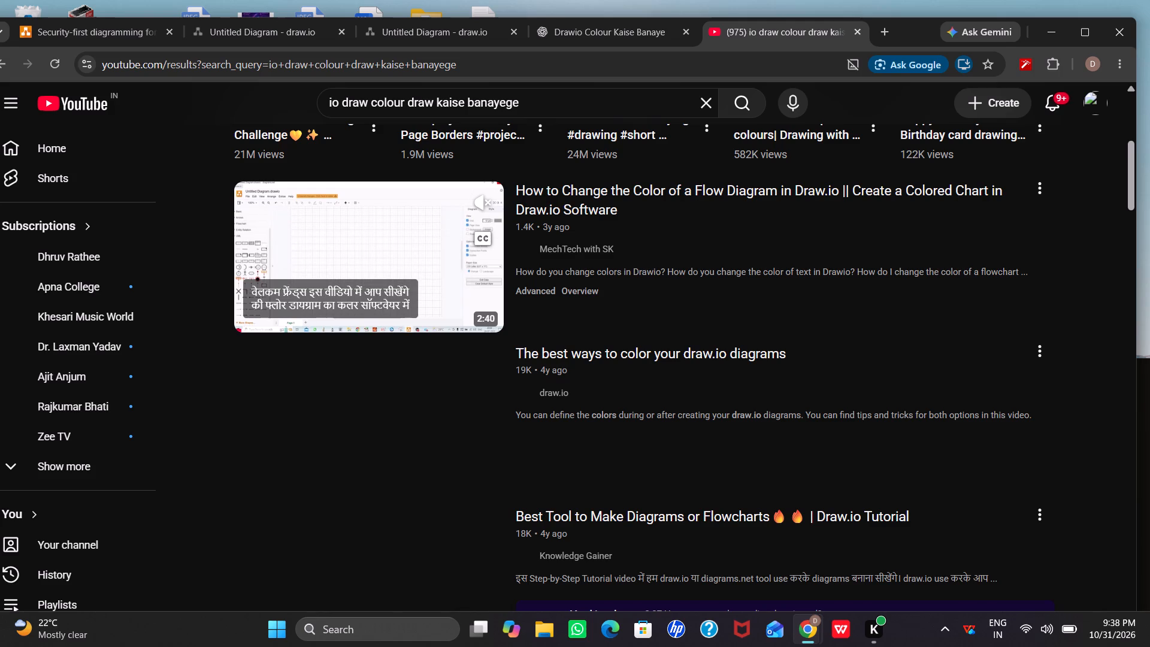
click(395, 261)
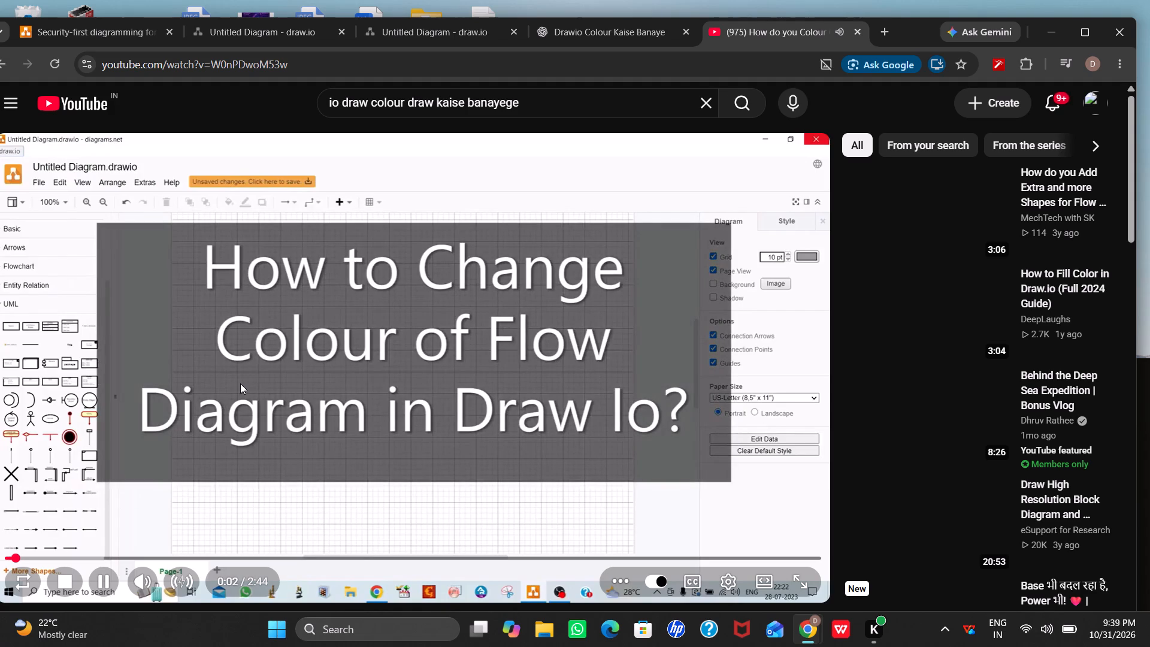
click(240, 383)
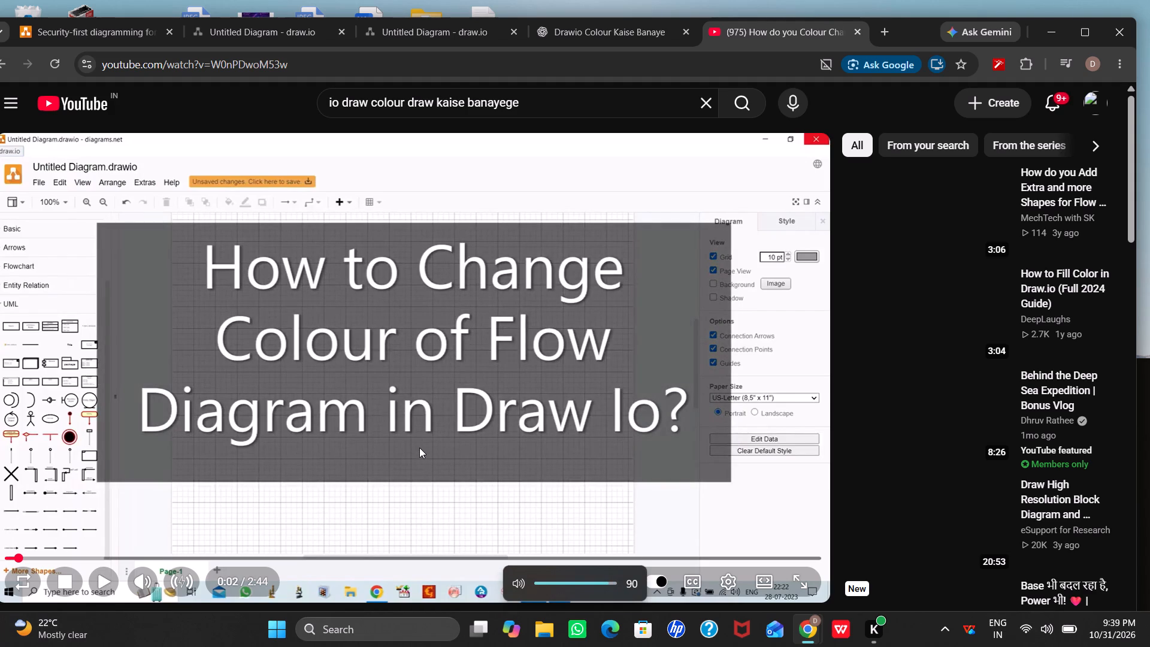
click(411, 434)
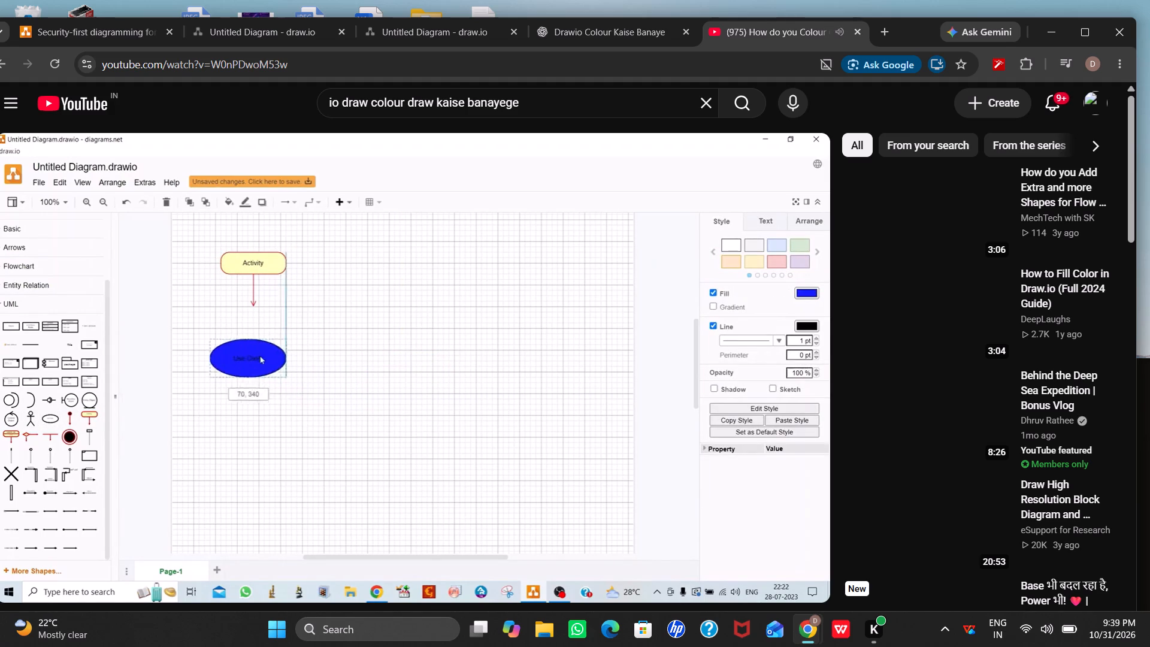
Skip through the video to the part that shows how the Class shape's colour is changed, and watch it.
key(Right)
key(Right)
key(Right)
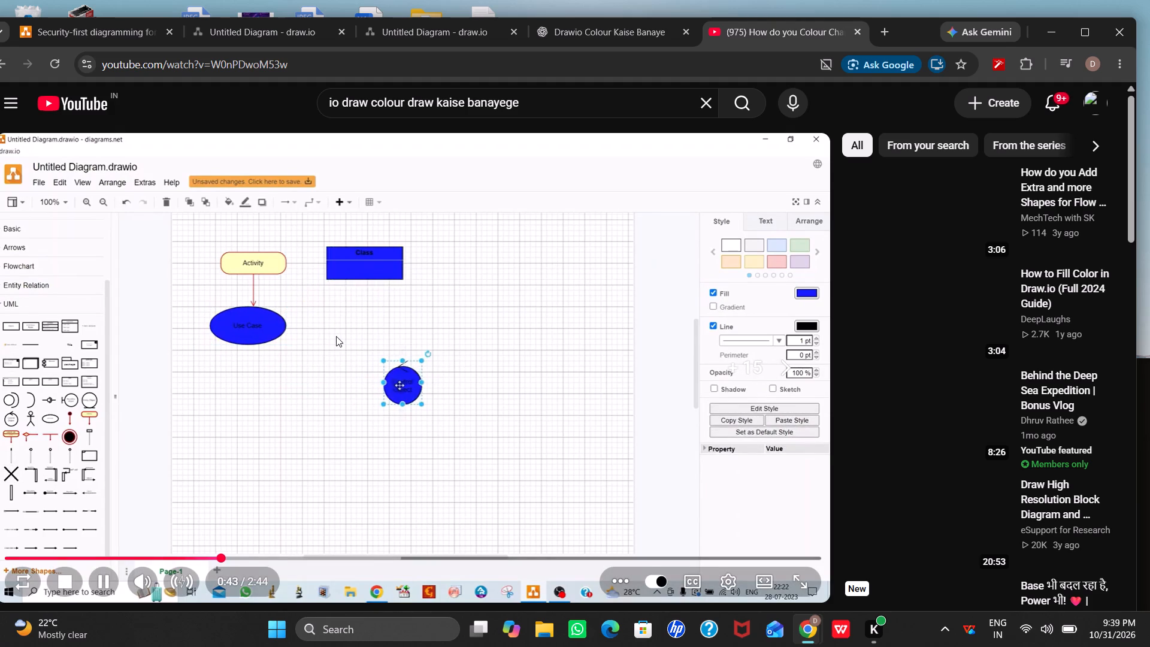
key(Right)
key(Right)
key(Right)
key(Right)
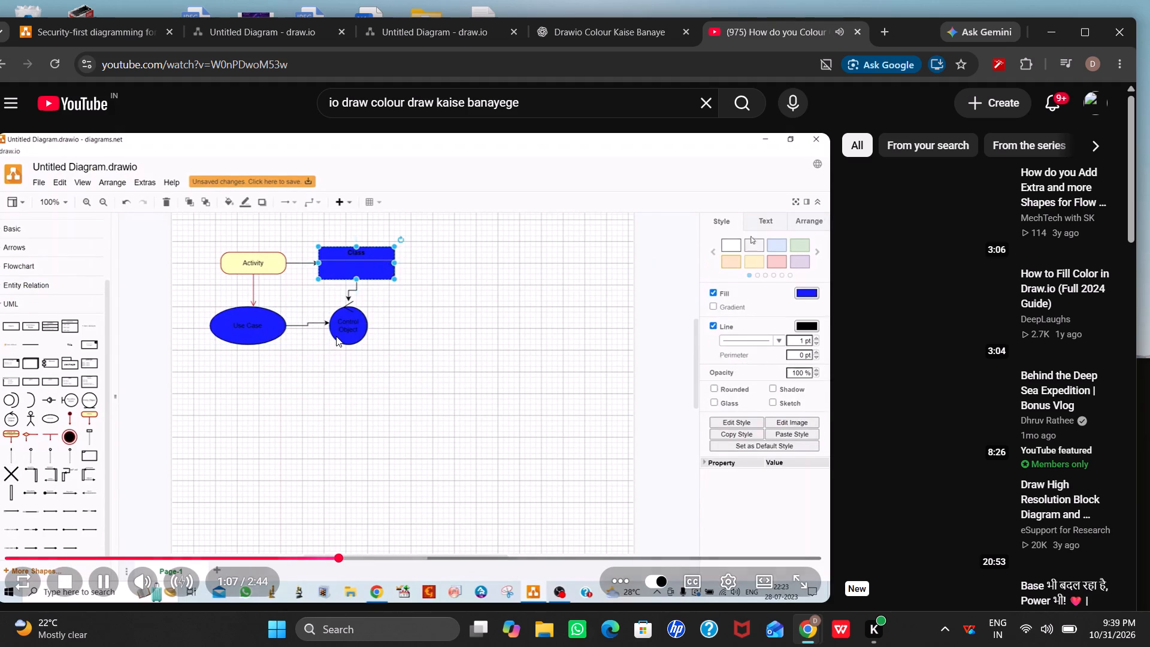
key(Right)
key(Right)
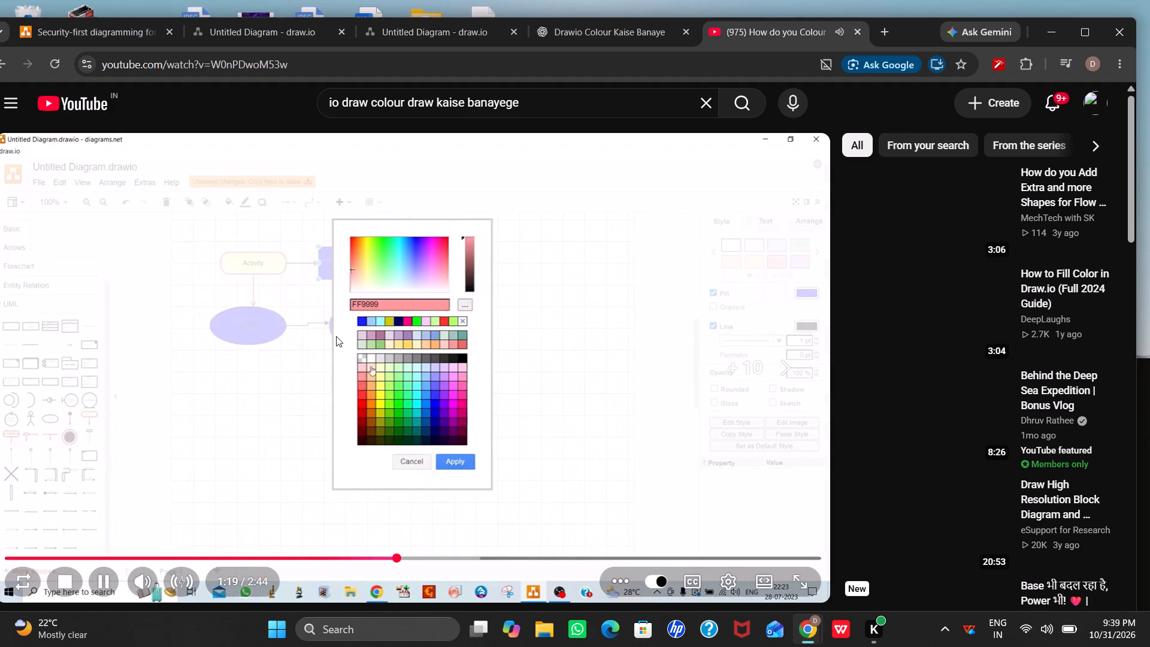
key(Left)
key(Left)
key(Left)
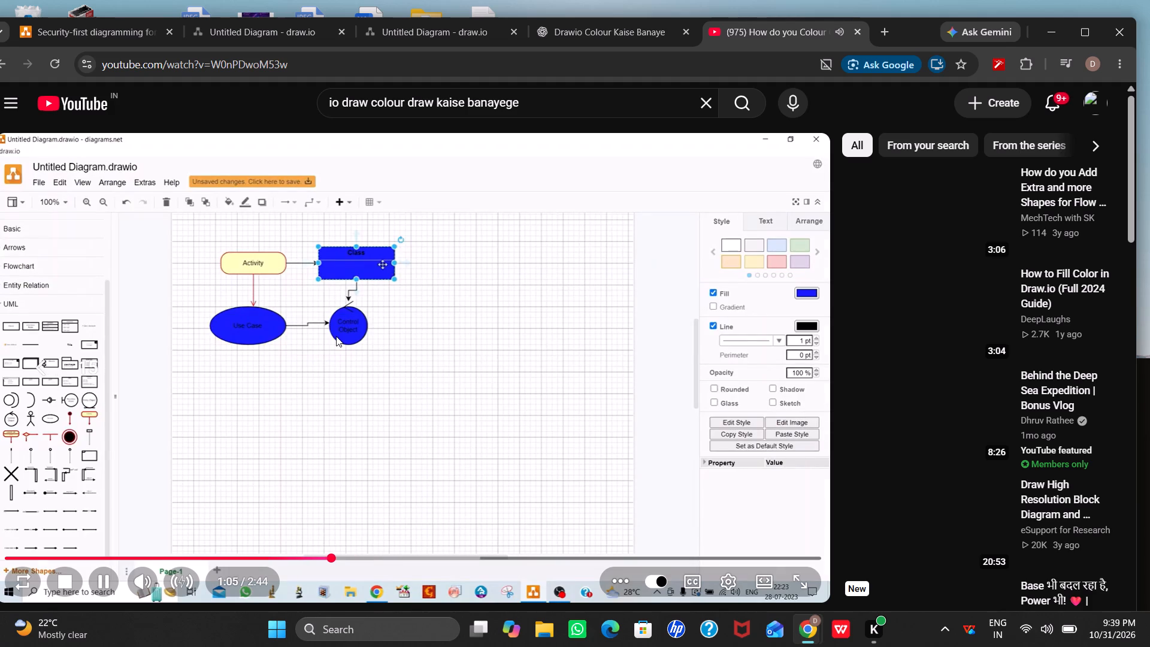
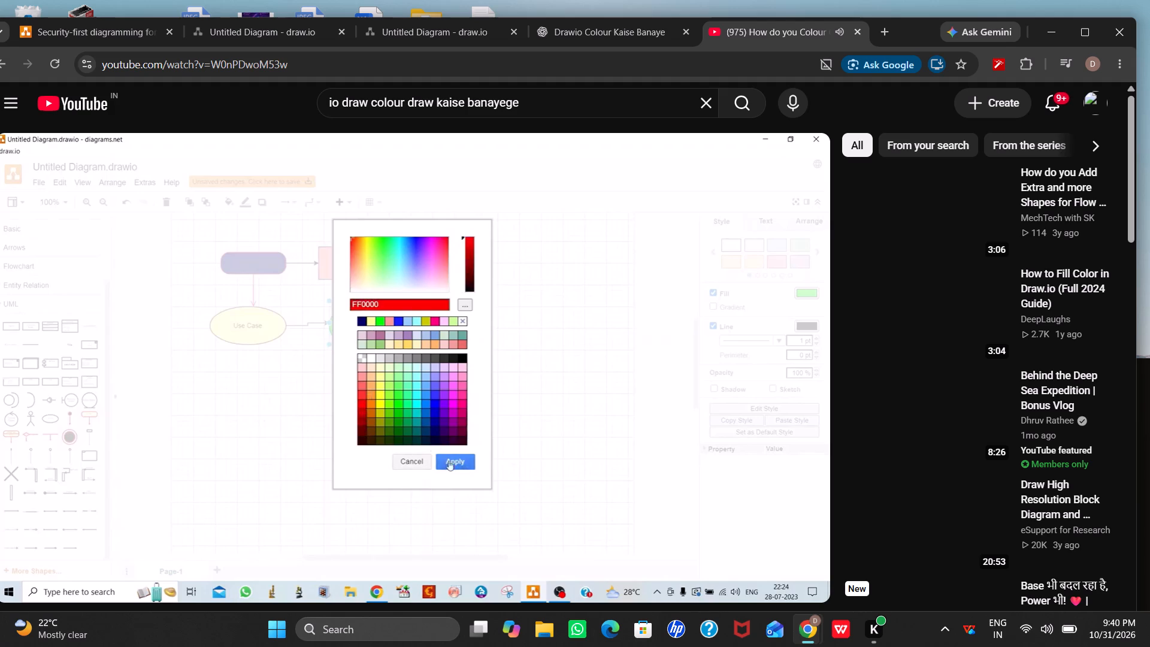
Skip through the rest of the colouring tutorial to examine how the Control Object shape's line is styled.
key(Right)
key(Right)
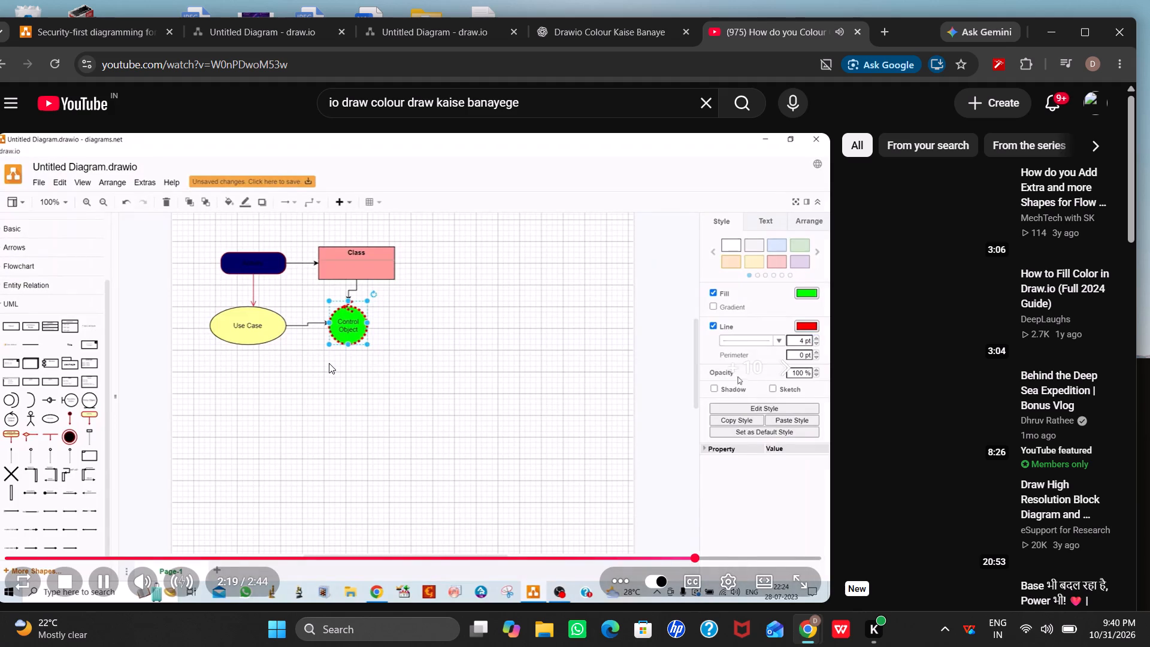
key(Right)
key(Right)
click(361, 388)
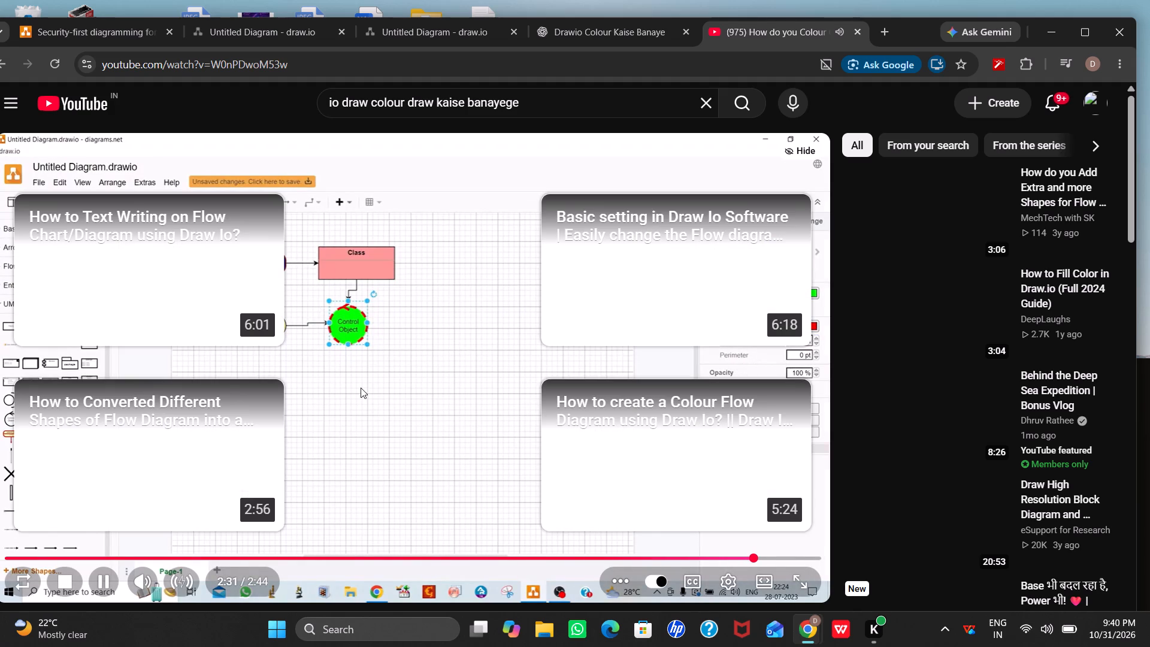
Return to the first Untitled Diagram in draw.io and pick yellow FFFF66 as the grid colour.
click(262, 41)
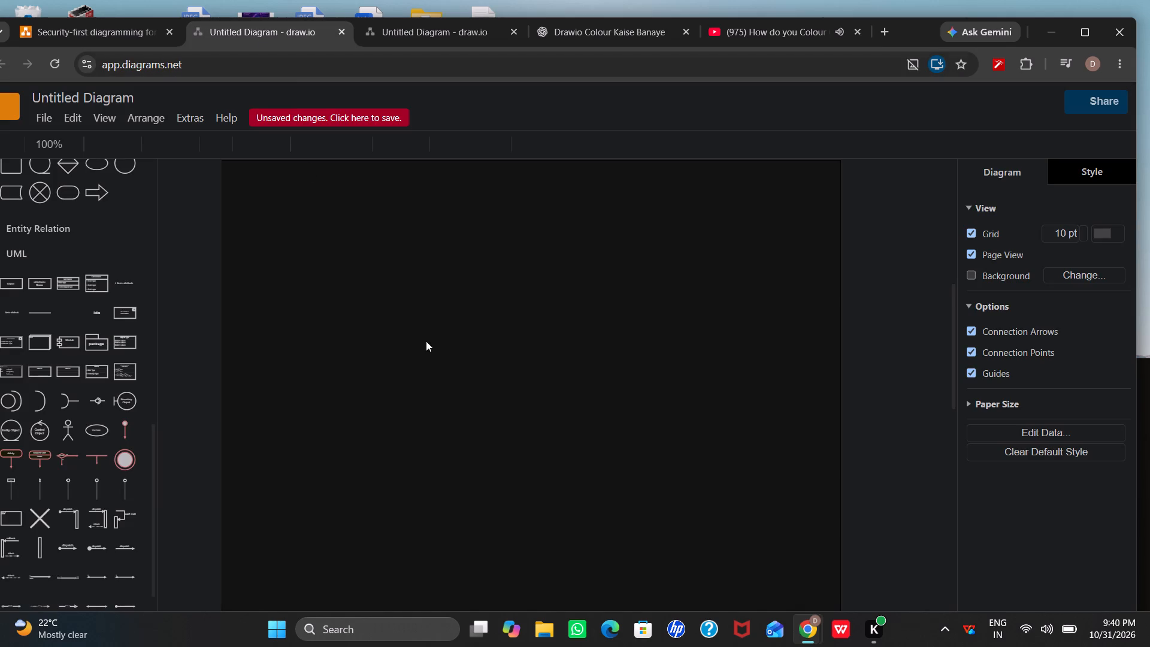
scroll(1023, 215, up, 2)
click(987, 209)
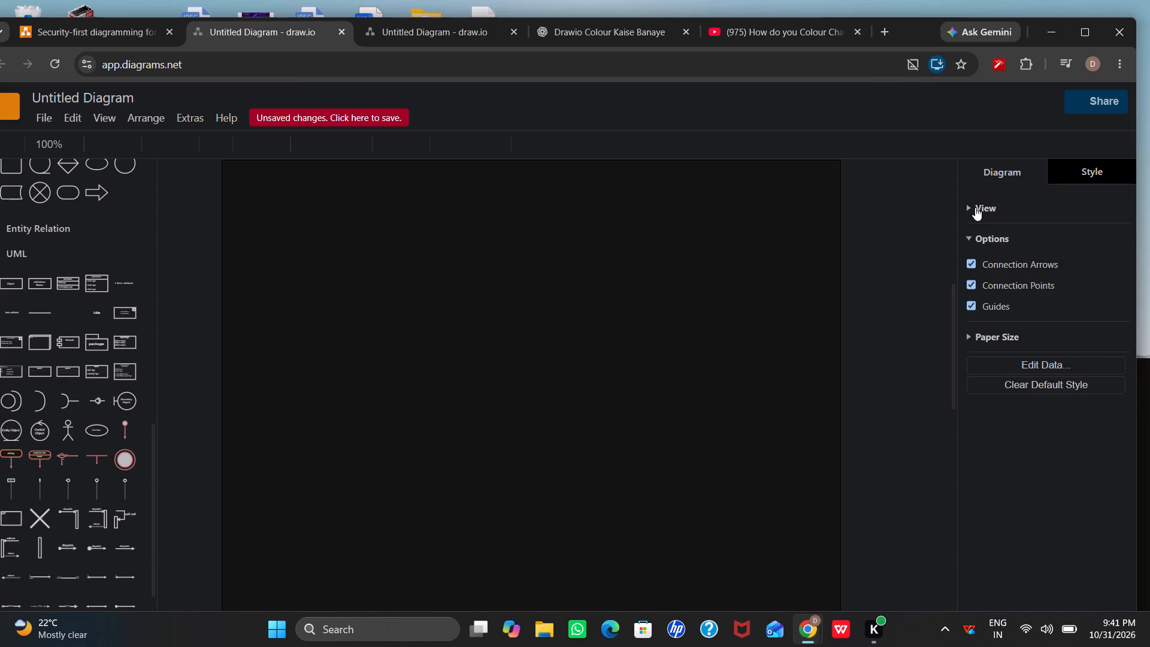
click(975, 207)
click(1102, 235)
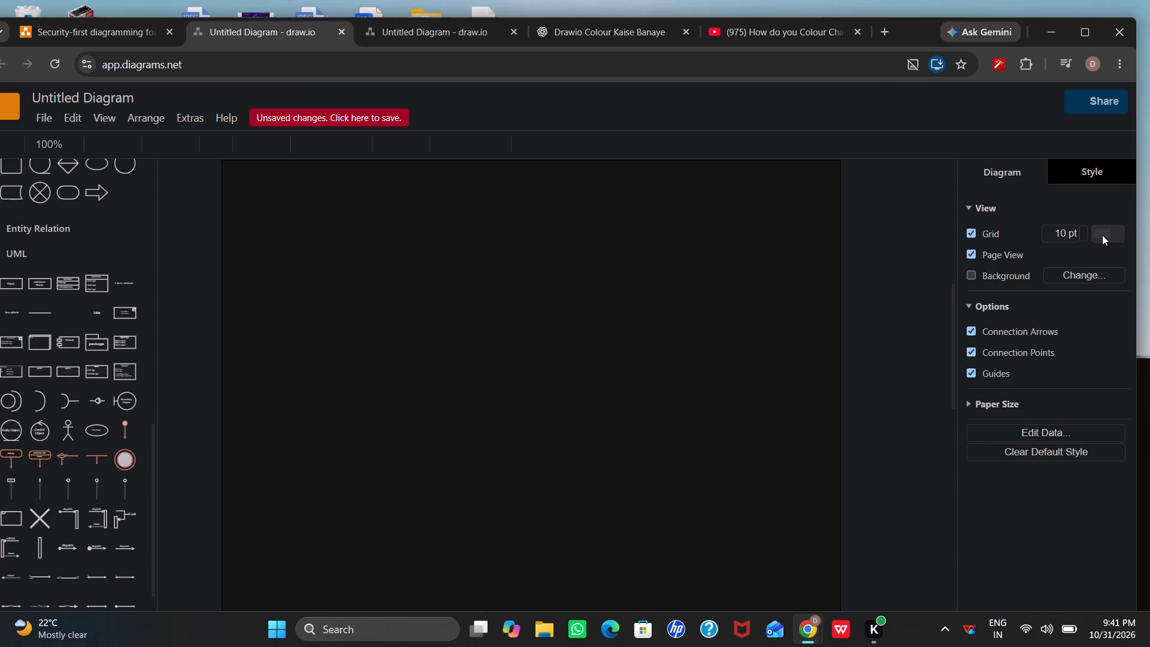
click(816, 352)
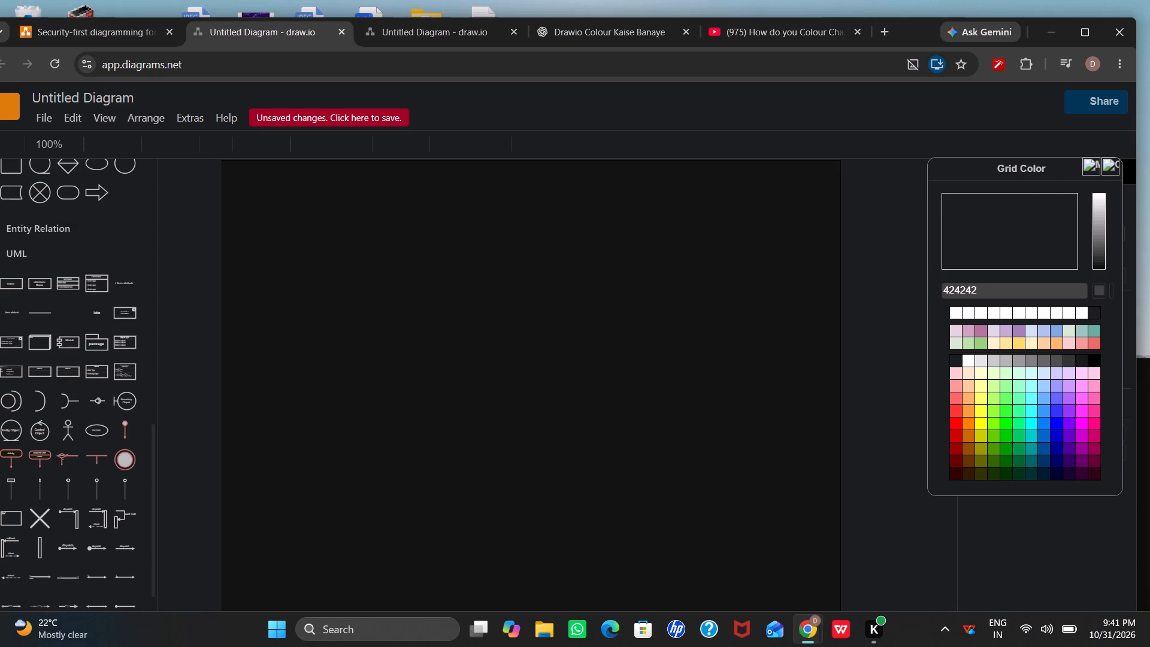
click(977, 394)
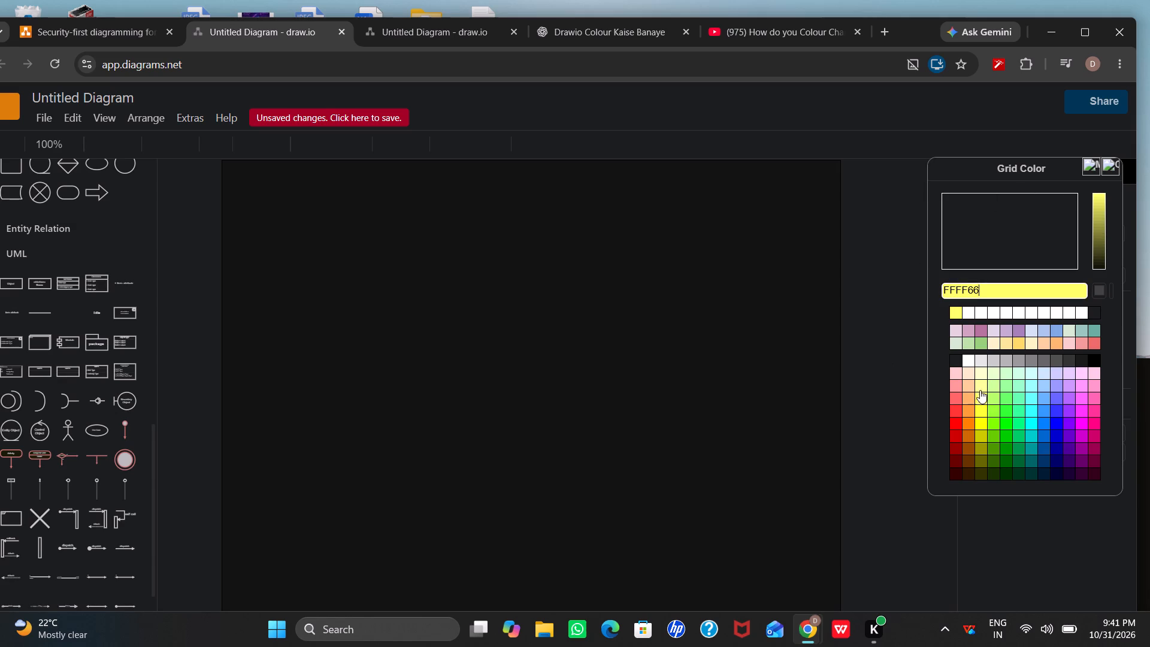
click(845, 389)
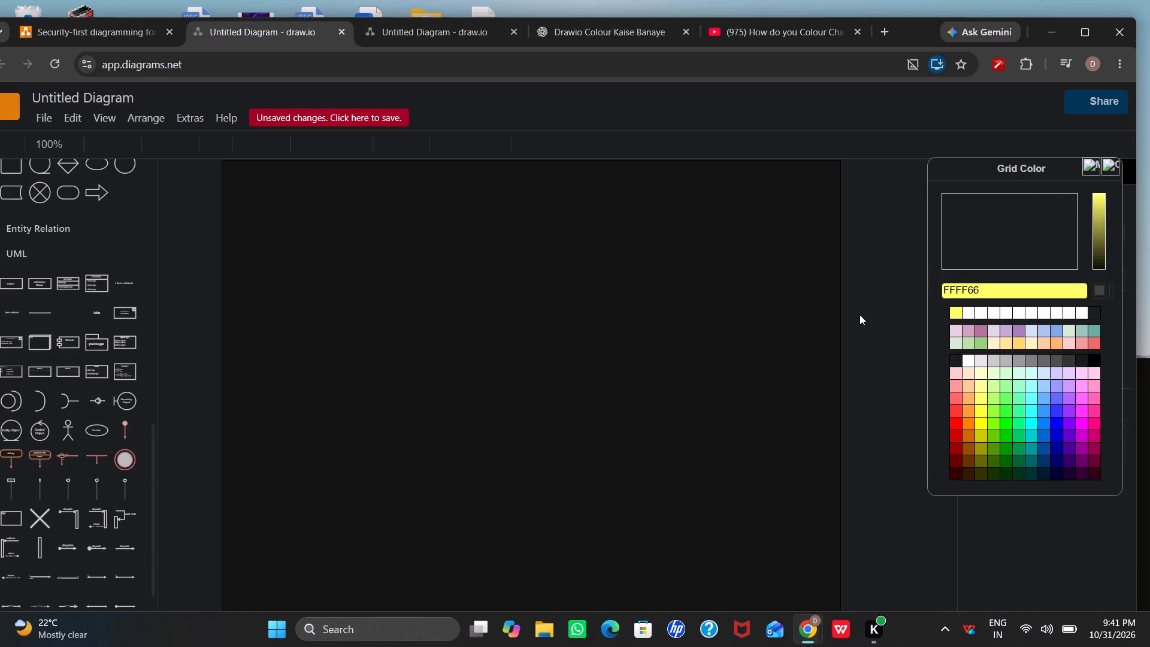
drag(860, 315, 983, 213)
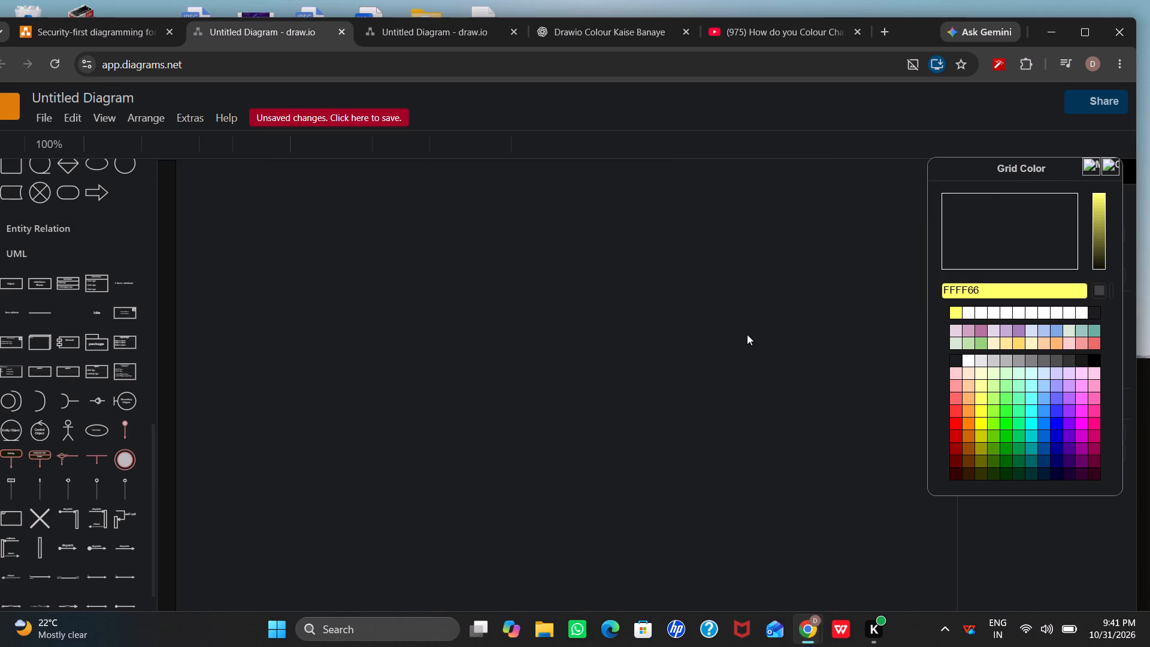
click(759, 325)
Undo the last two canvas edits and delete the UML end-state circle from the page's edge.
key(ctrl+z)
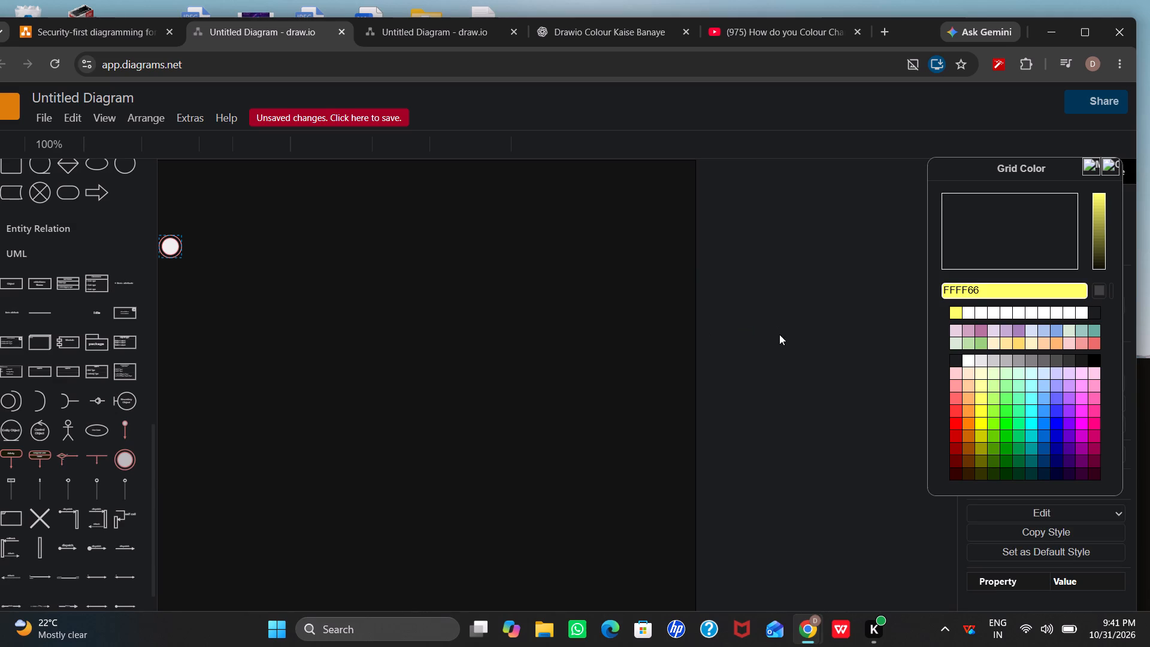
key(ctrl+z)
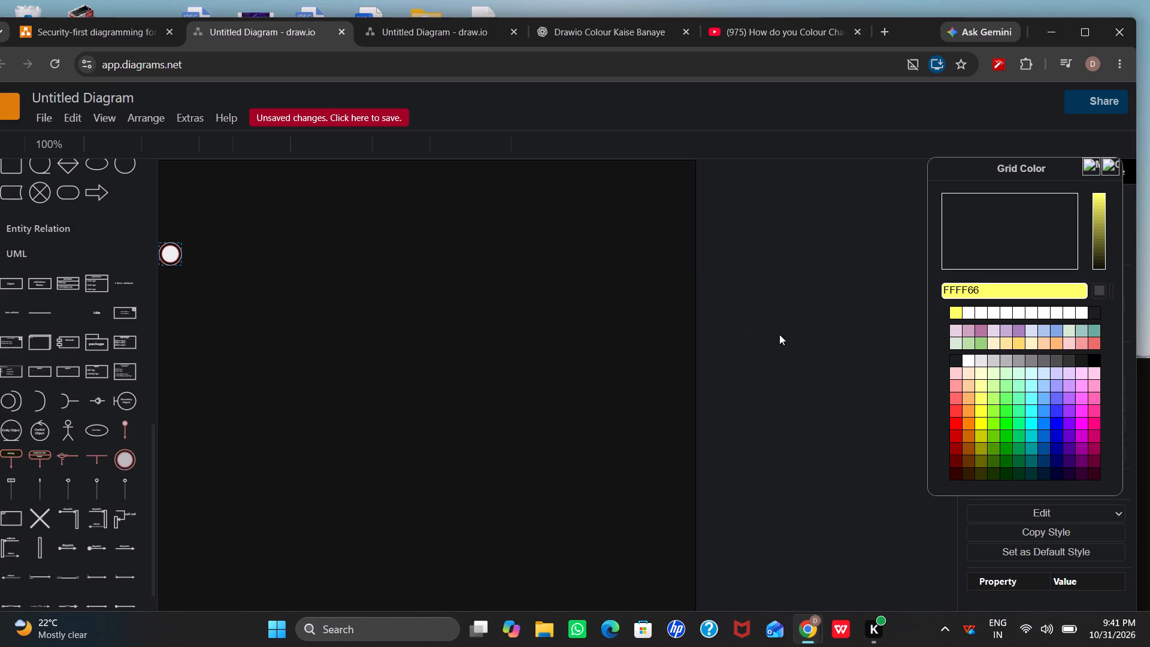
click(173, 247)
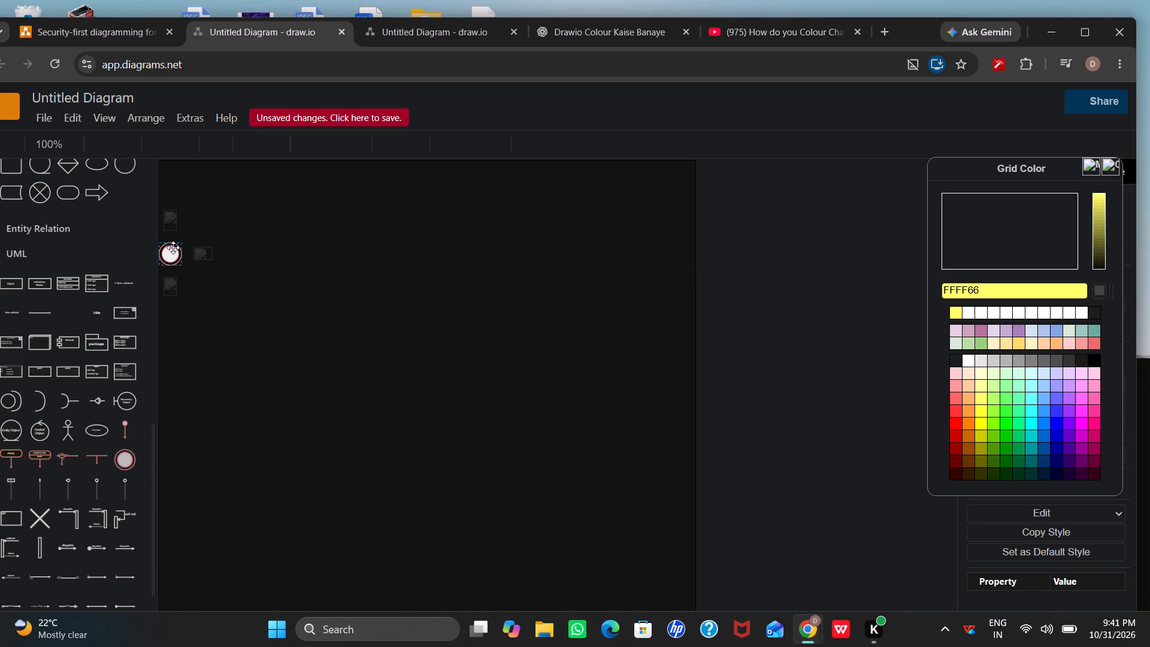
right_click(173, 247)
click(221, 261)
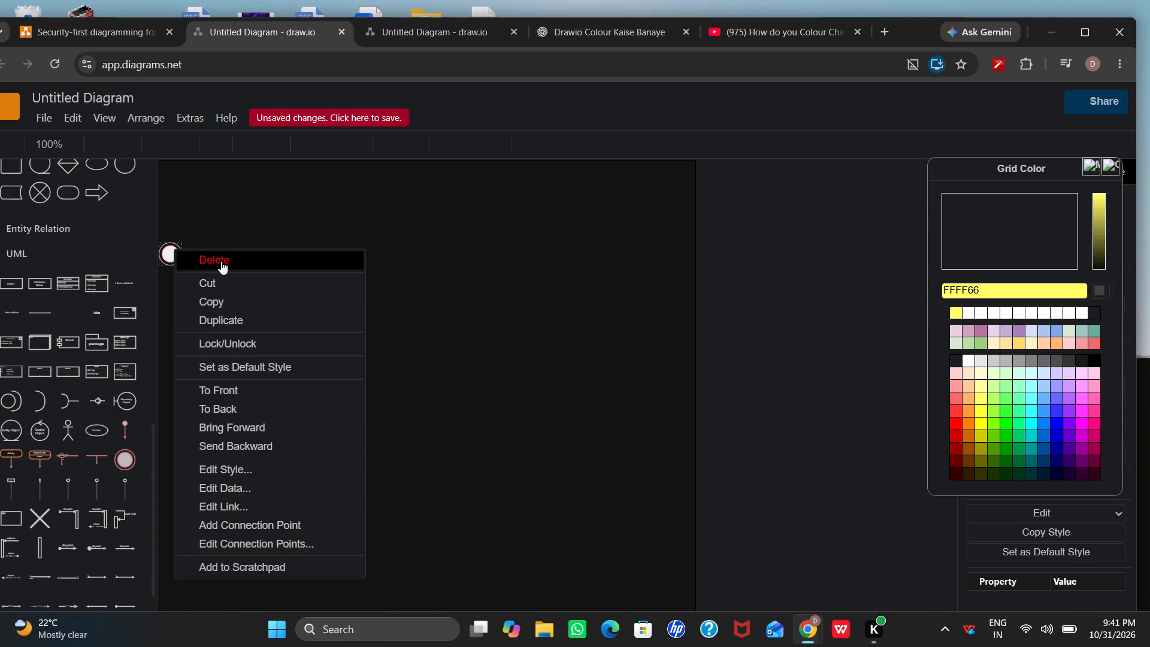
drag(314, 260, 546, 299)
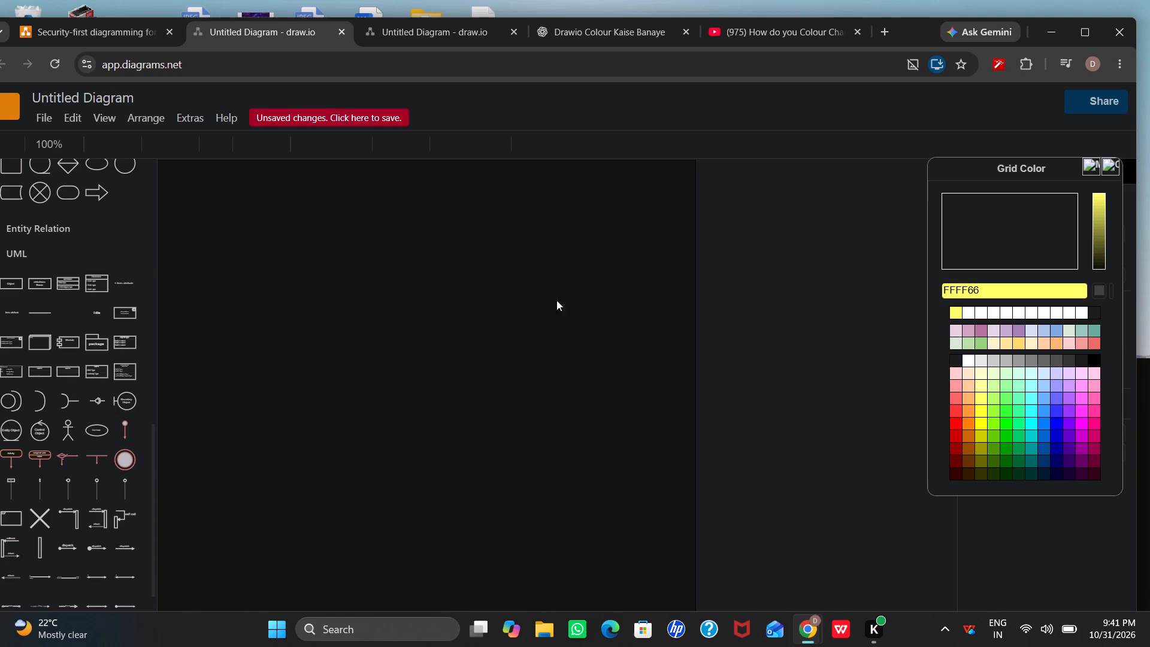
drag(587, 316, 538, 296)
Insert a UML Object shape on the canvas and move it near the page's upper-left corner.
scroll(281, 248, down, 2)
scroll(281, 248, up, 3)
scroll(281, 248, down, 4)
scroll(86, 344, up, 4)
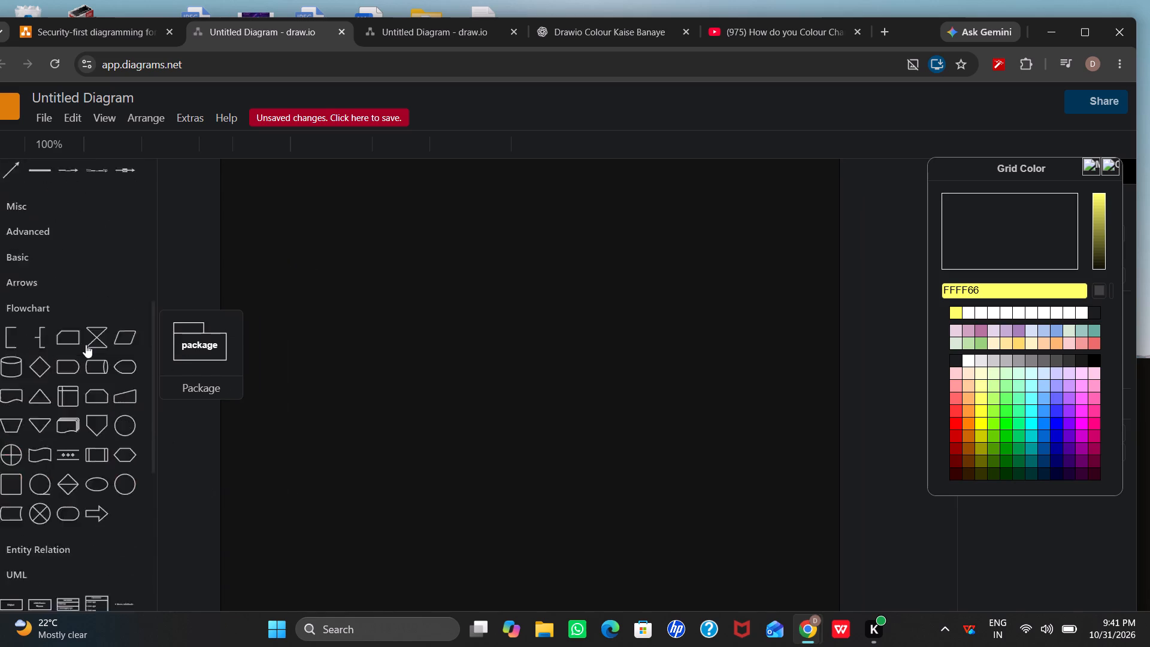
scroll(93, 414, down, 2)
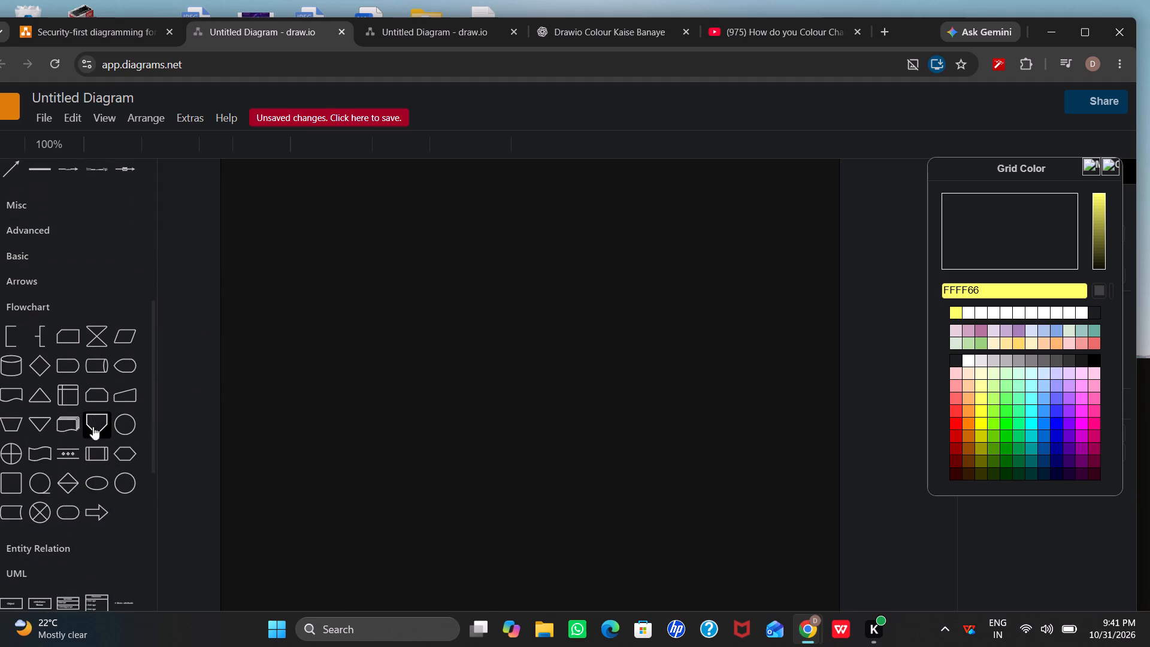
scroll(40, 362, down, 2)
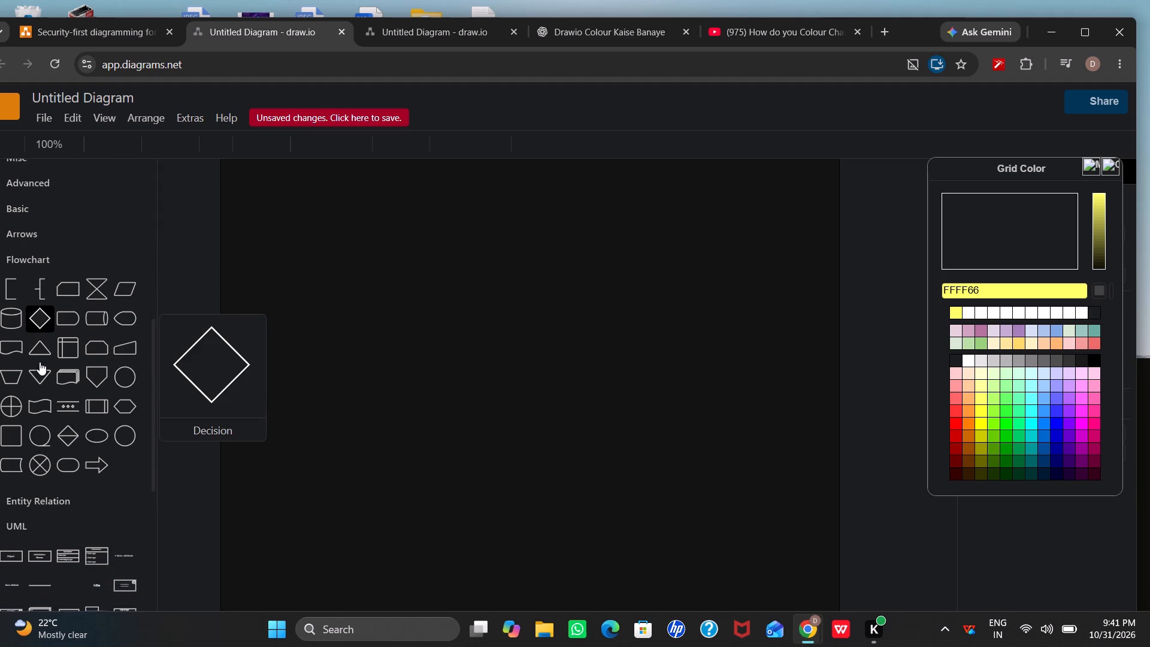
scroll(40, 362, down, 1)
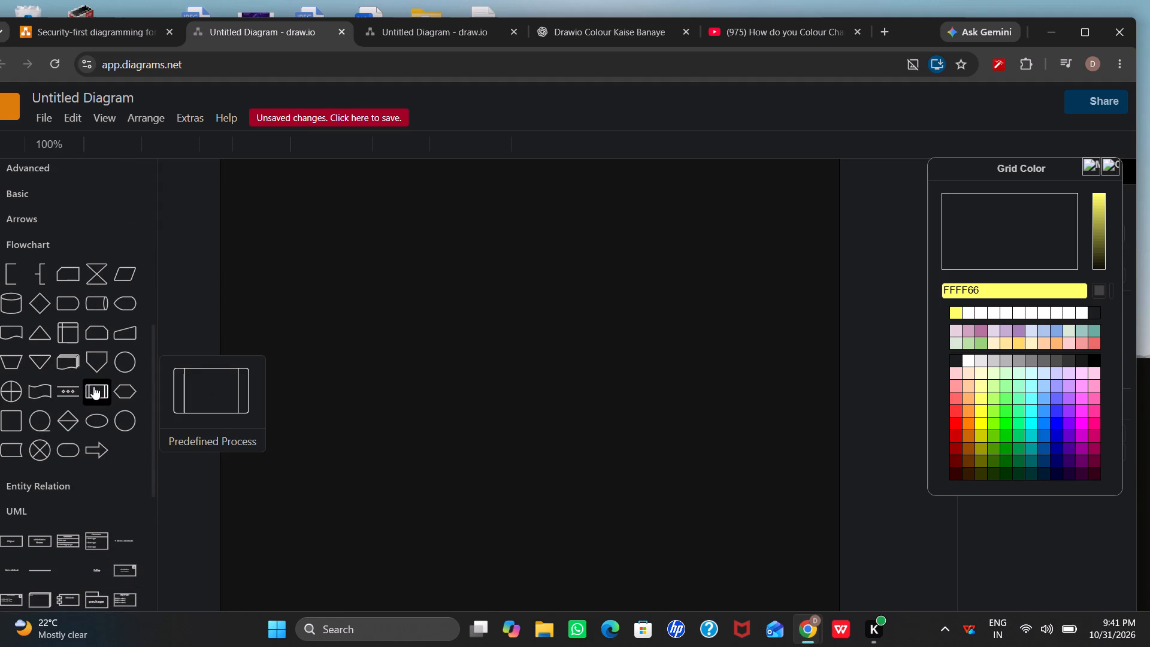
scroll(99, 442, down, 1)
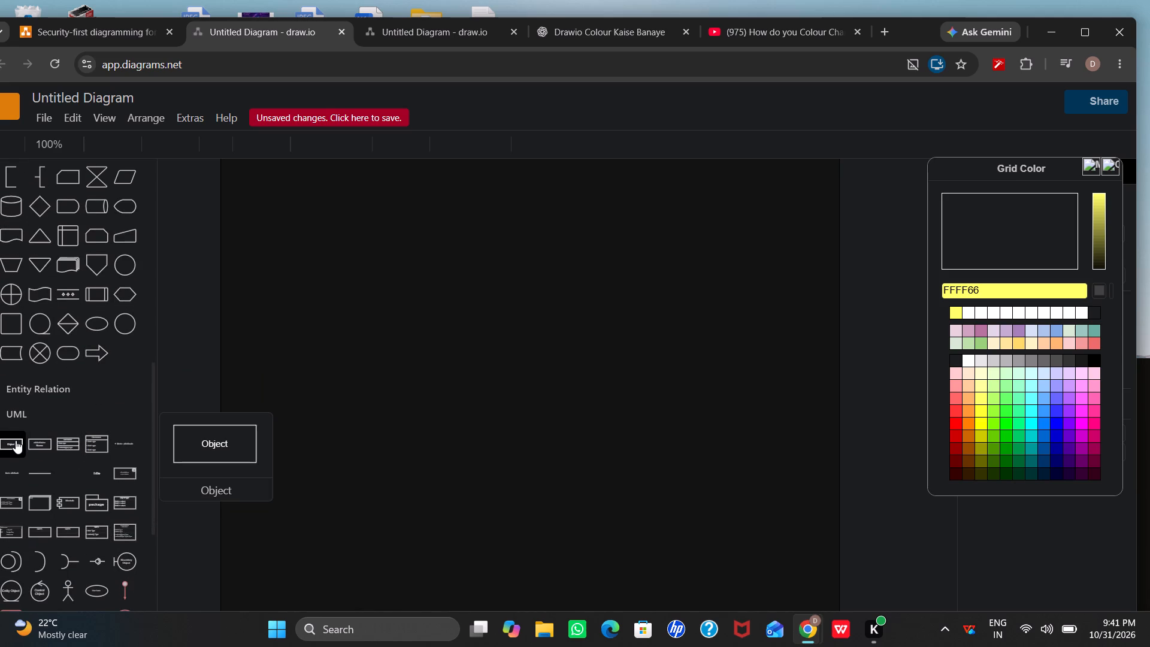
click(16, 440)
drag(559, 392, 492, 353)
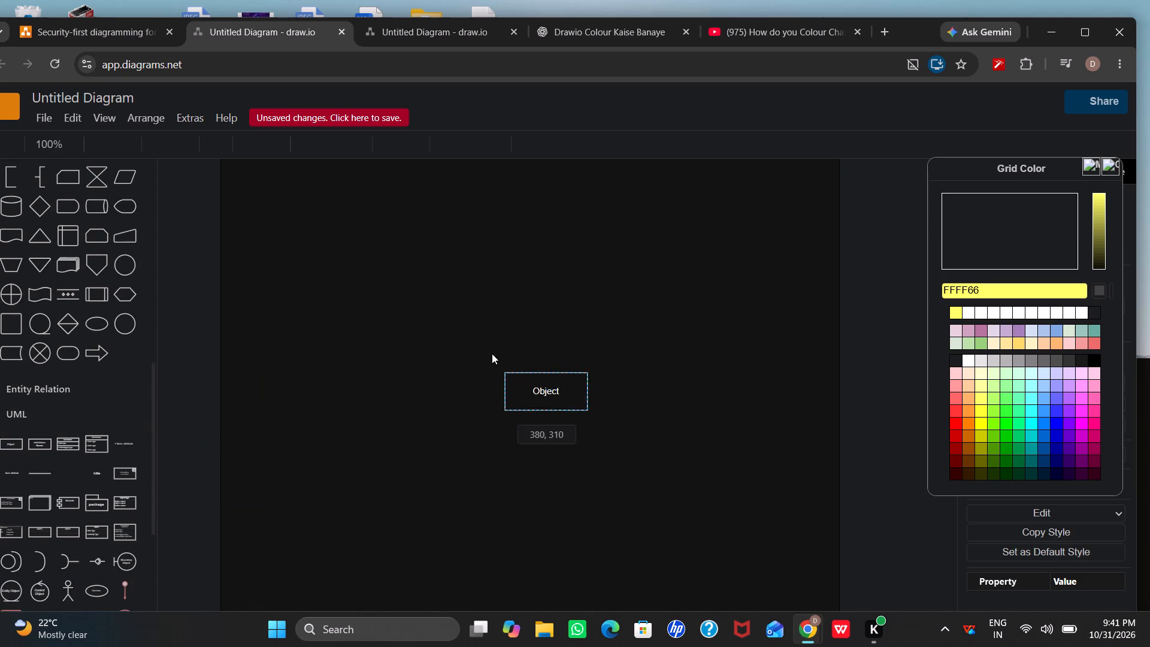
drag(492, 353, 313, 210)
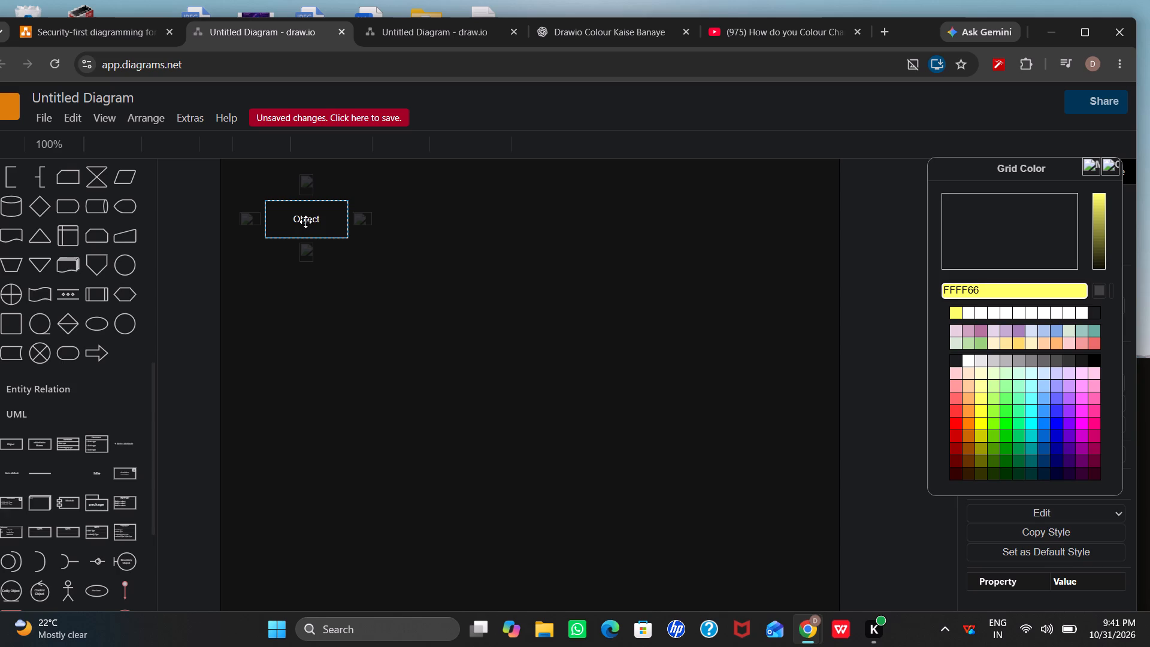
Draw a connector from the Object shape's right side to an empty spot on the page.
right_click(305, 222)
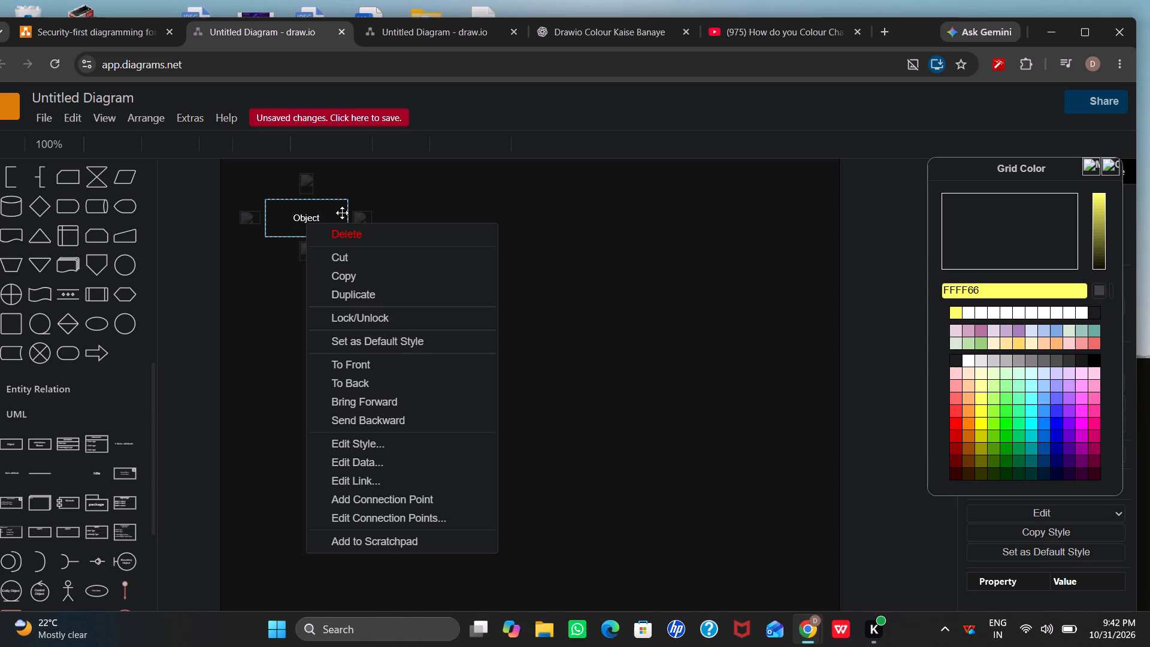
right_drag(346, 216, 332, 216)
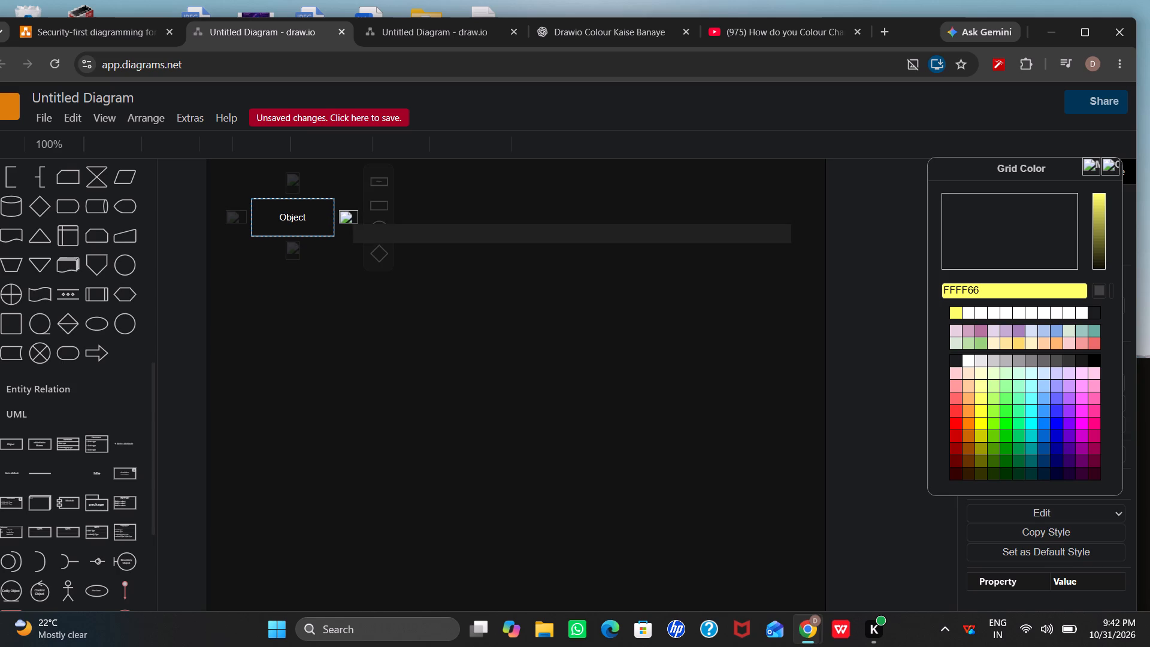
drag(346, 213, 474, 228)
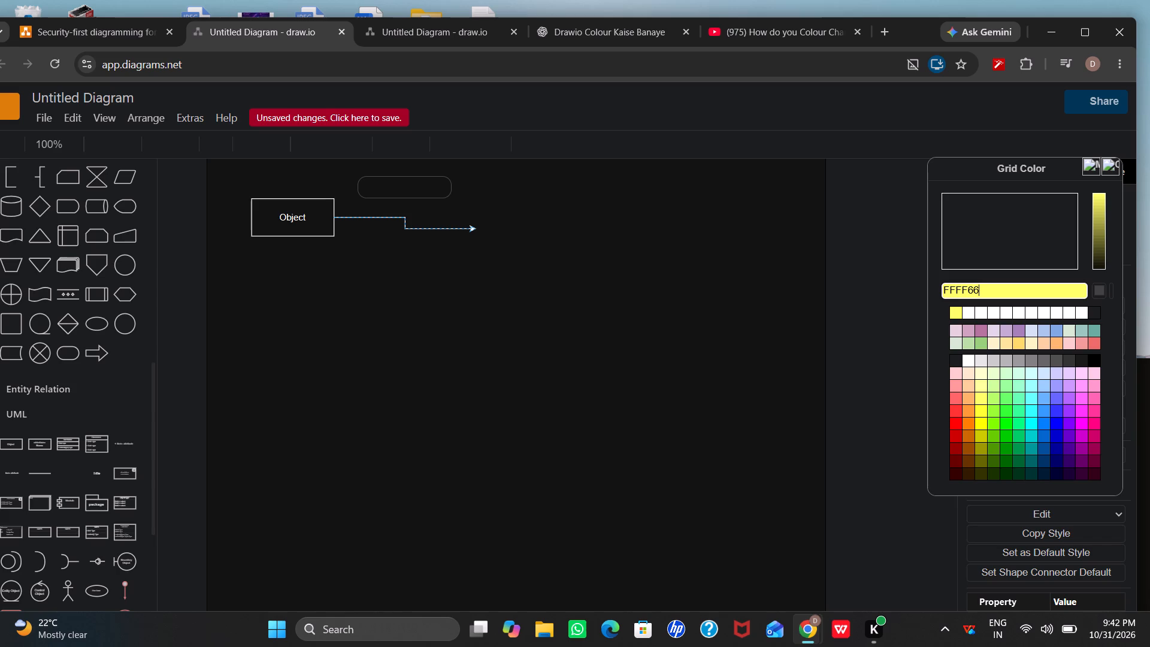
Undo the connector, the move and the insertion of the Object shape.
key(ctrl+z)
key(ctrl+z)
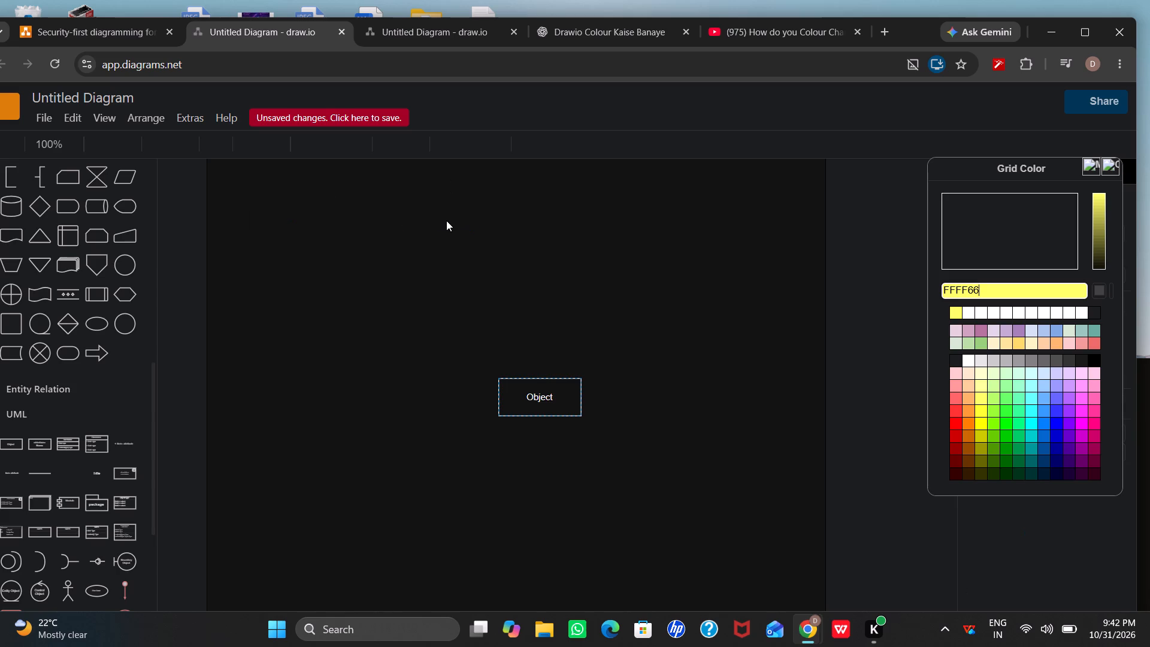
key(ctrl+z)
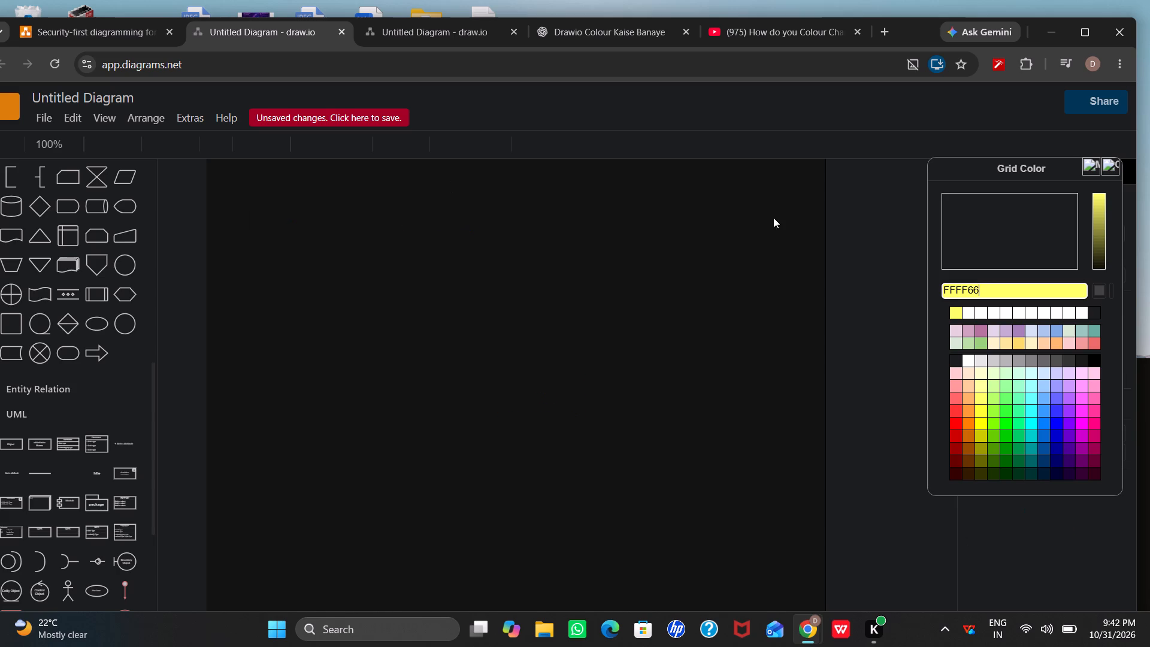
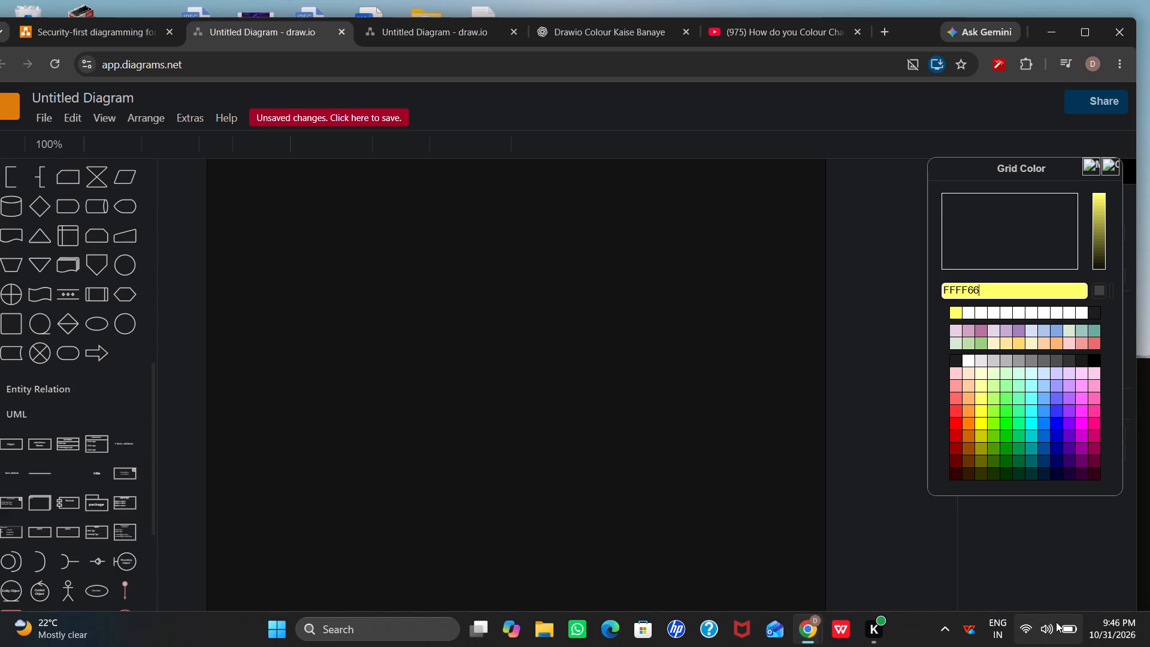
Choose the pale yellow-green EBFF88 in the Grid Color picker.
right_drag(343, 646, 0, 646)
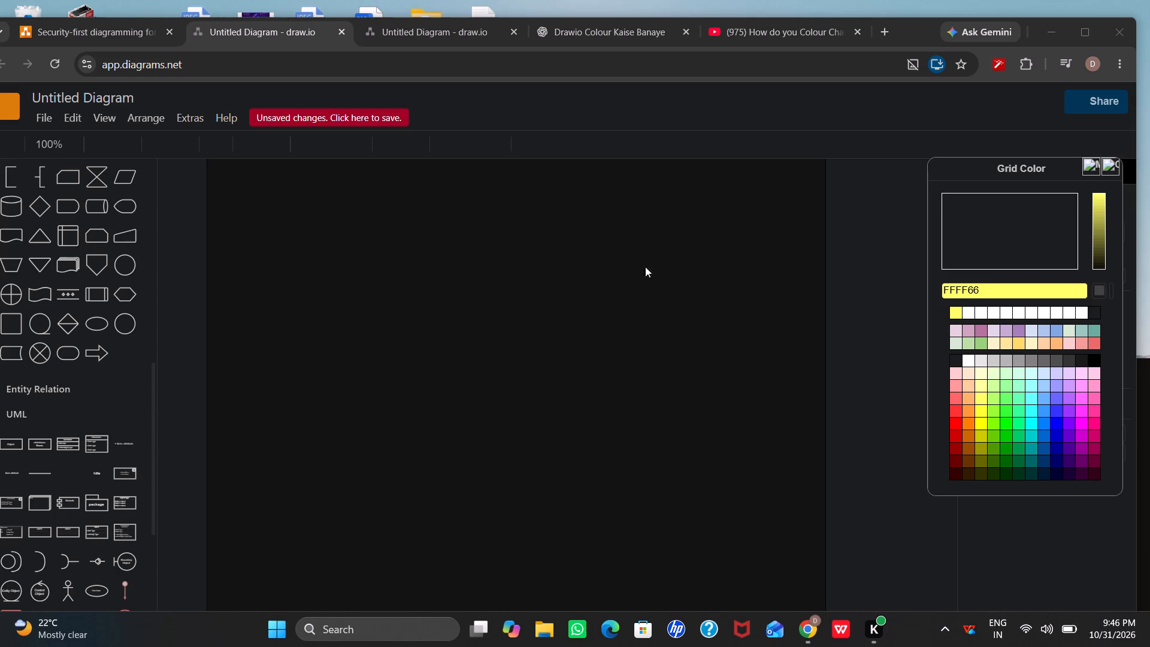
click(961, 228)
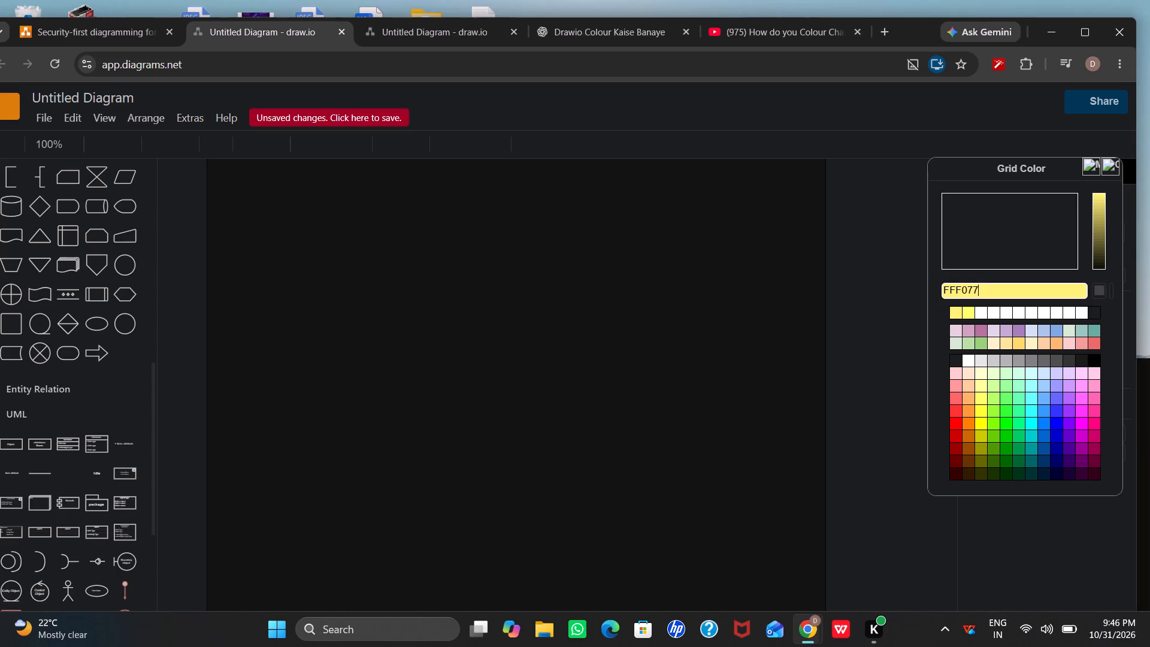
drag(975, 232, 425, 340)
Insert a General rectangle on the canvas, move it to the page's upper-left area and widen it.
scroll(81, 324, up, 7)
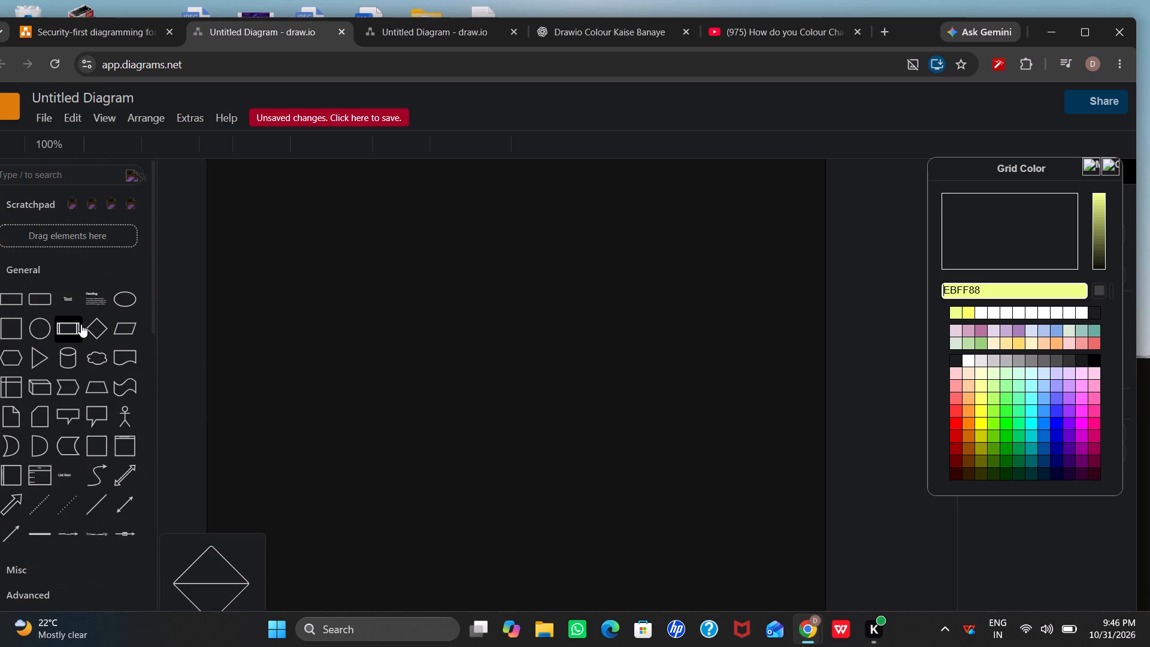
scroll(81, 324, up, 2)
scroll(22, 273, down, 1)
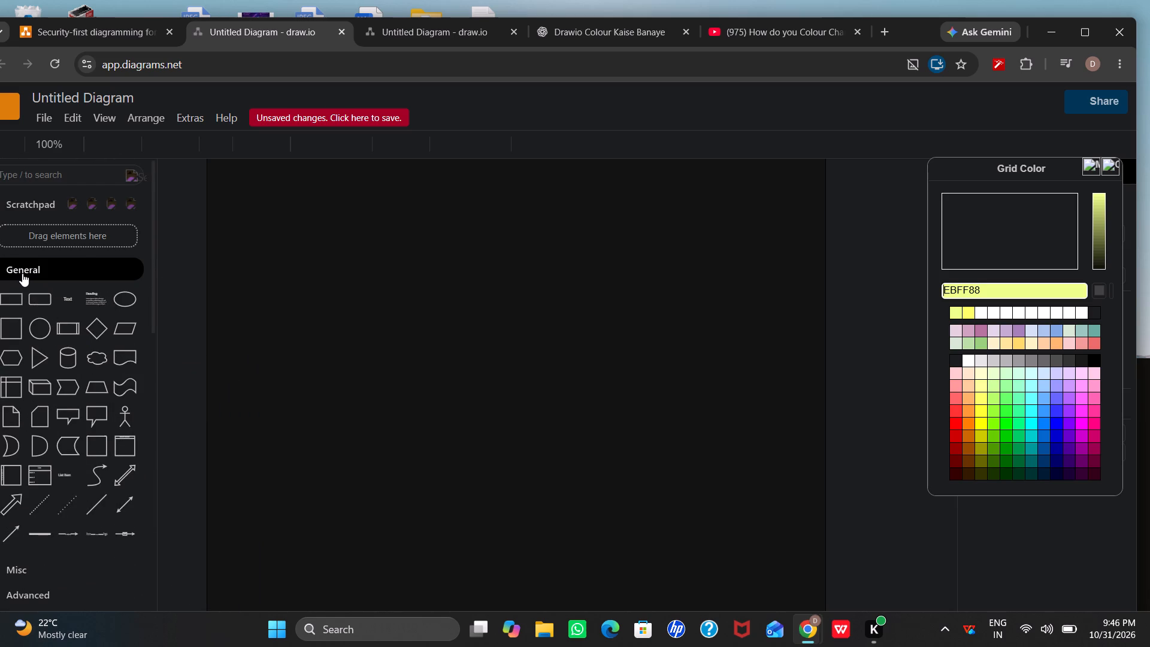
scroll(22, 273, down, 1)
click(14, 273)
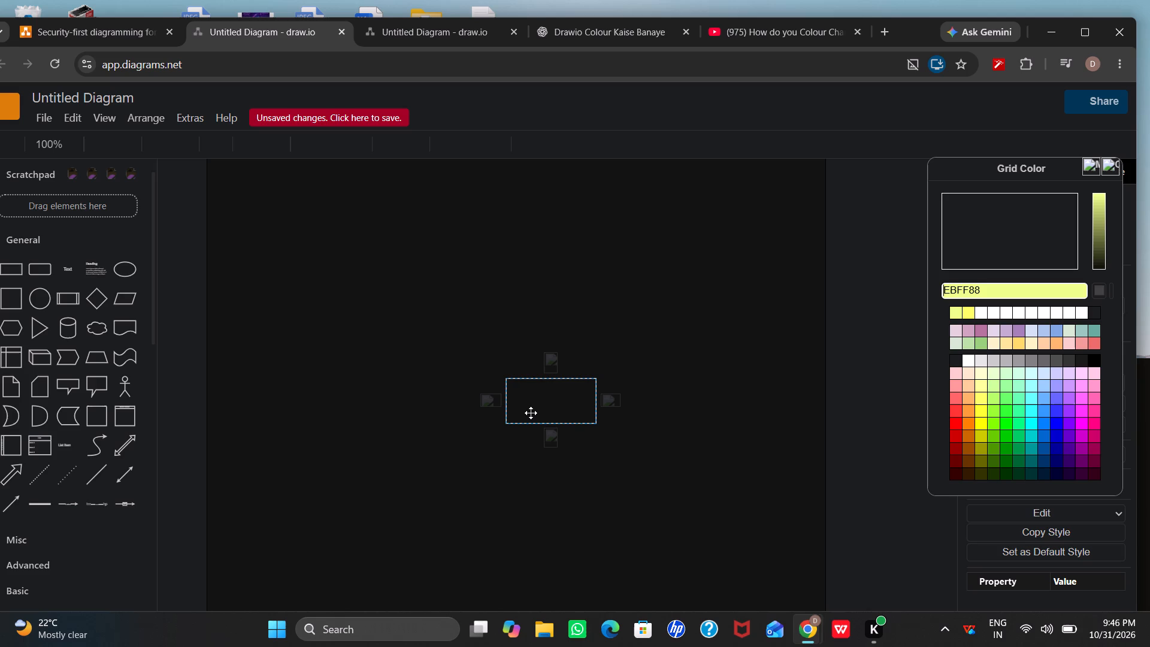
drag(557, 406, 347, 260)
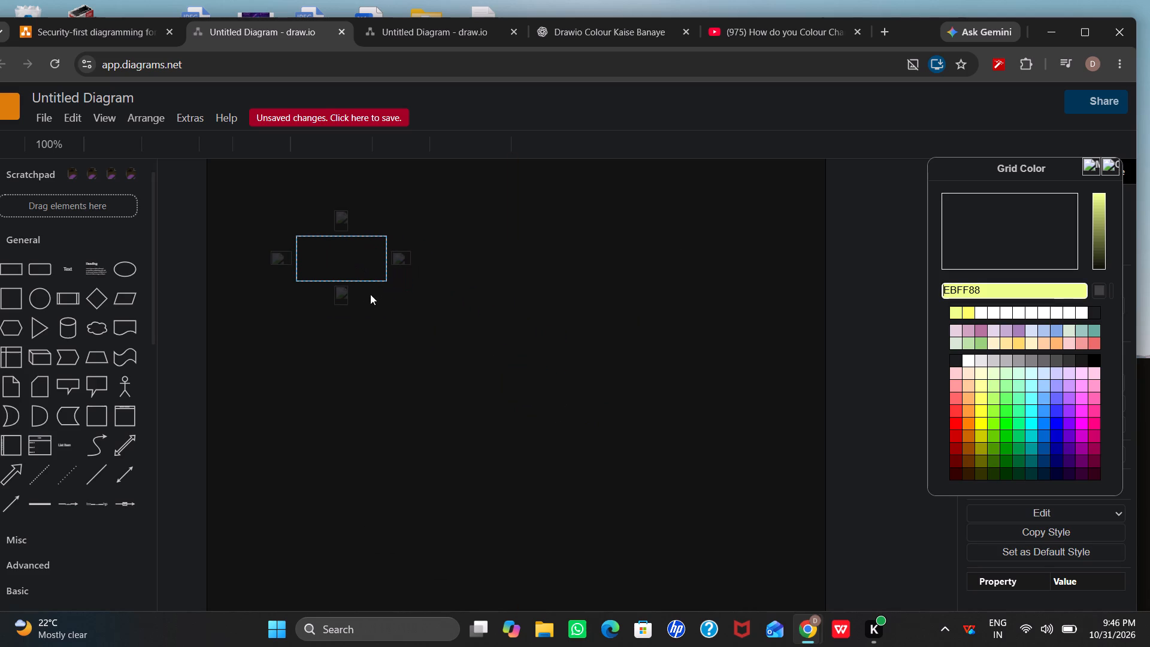
drag(387, 261, 398, 261)
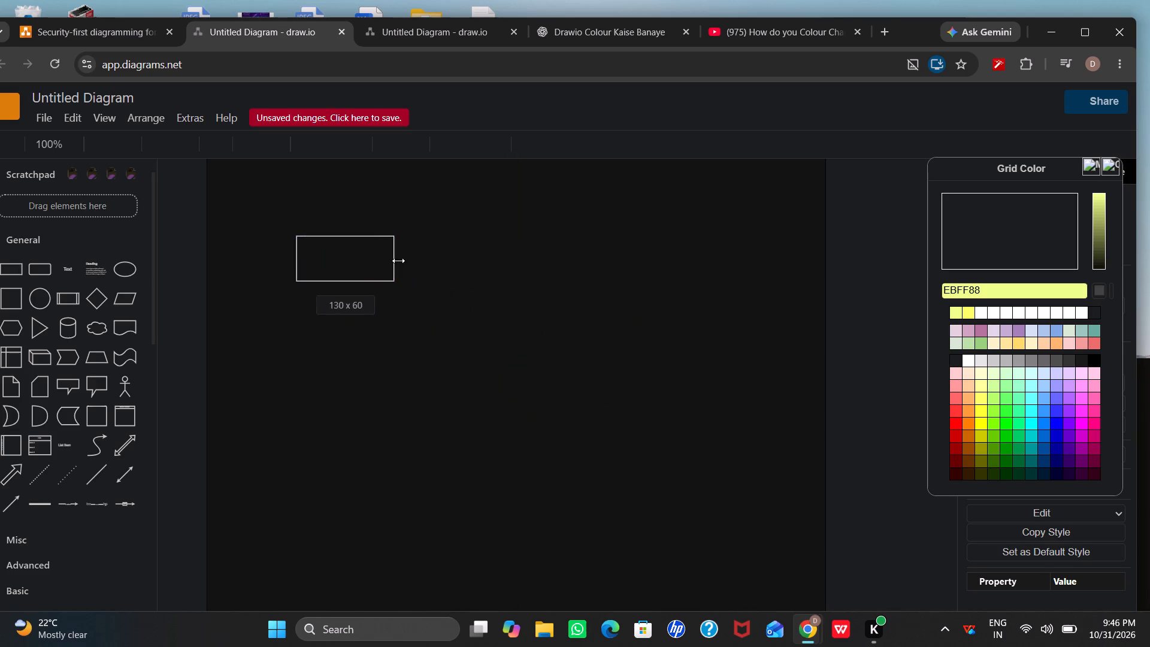
drag(398, 261, 427, 273)
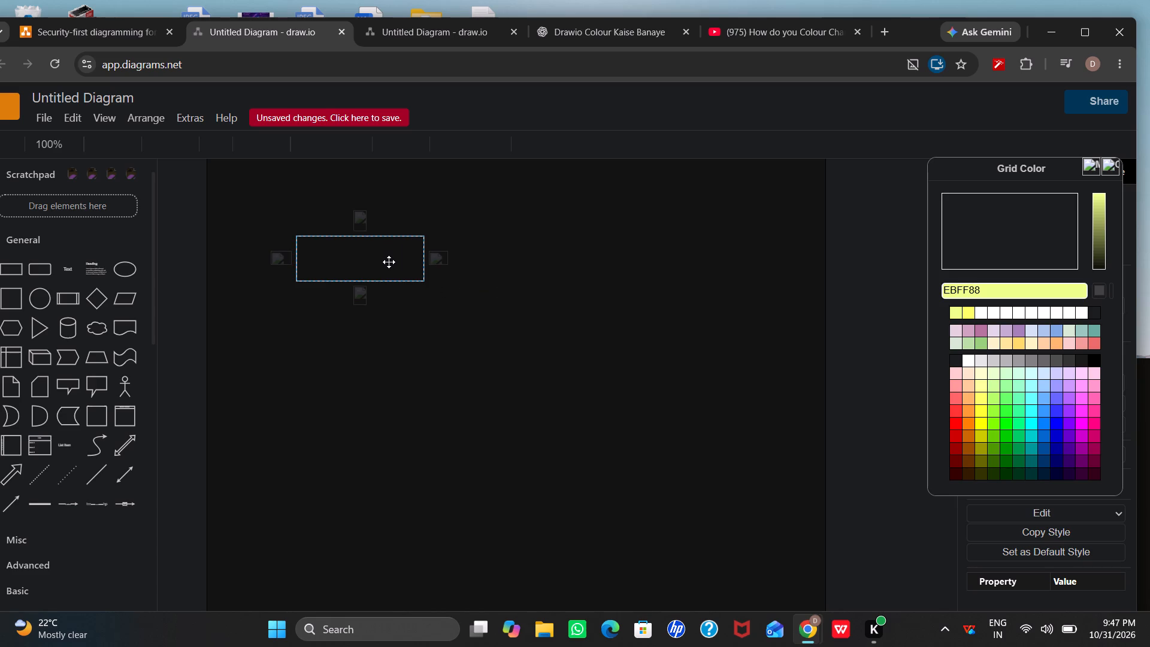
Move the rectangle closer to the page's upper-left corner and stretch its bottom edge down to form a tall box.
drag(389, 262, 322, 217)
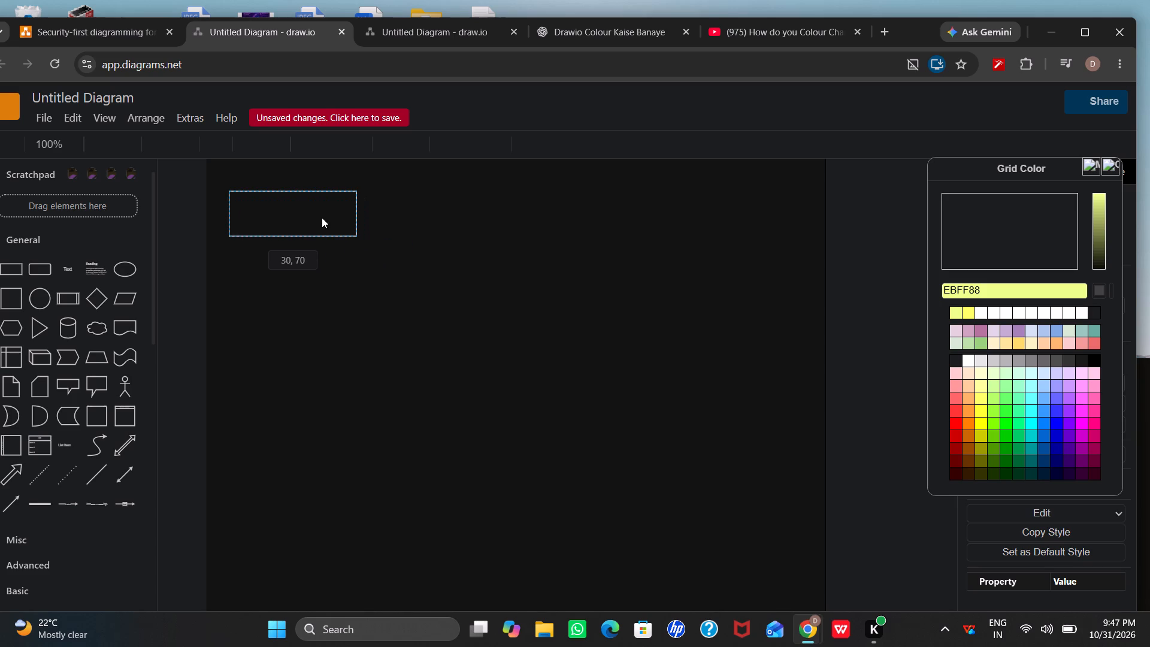
drag(322, 217, 328, 227)
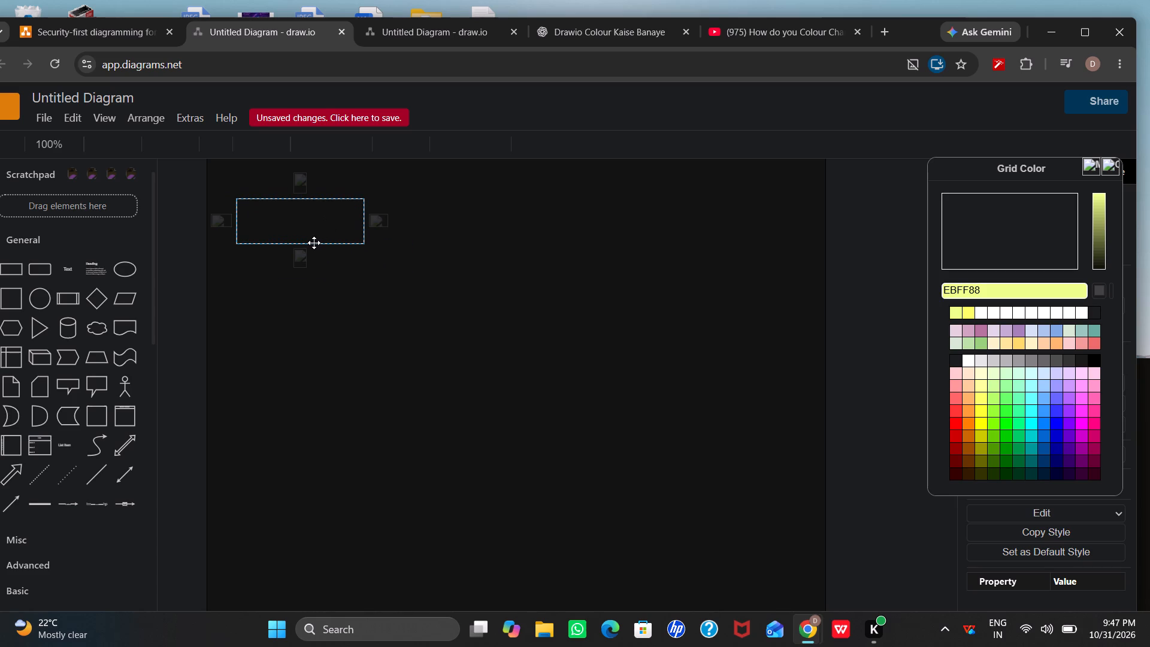
drag(314, 224, 314, 246)
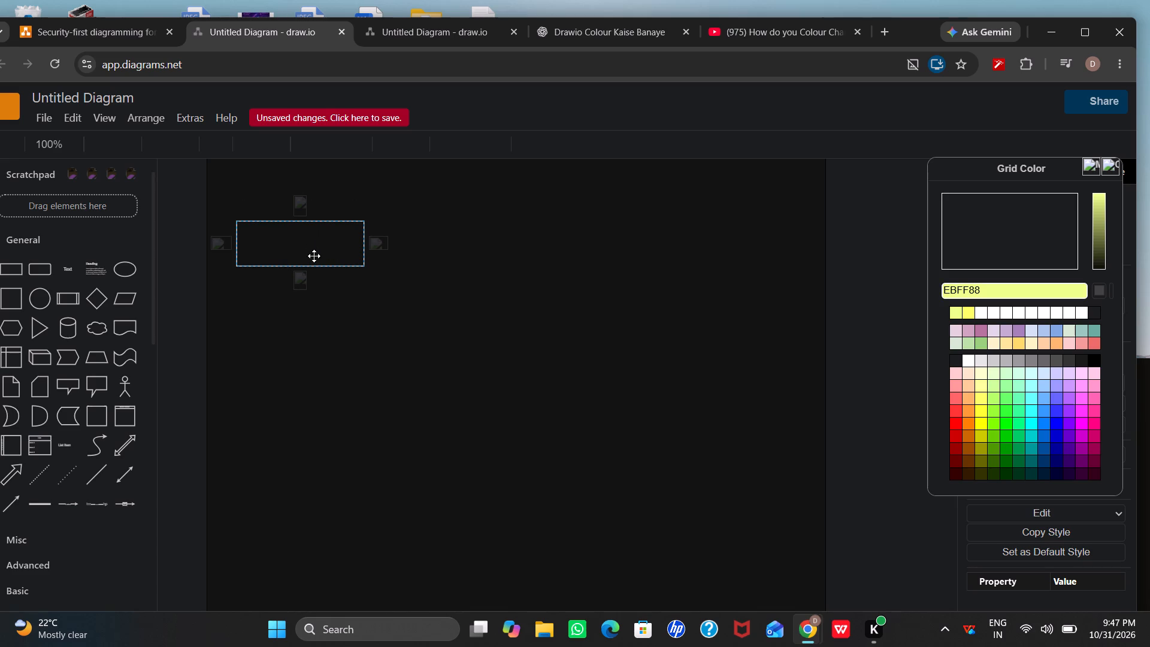
drag(301, 269, 308, 391)
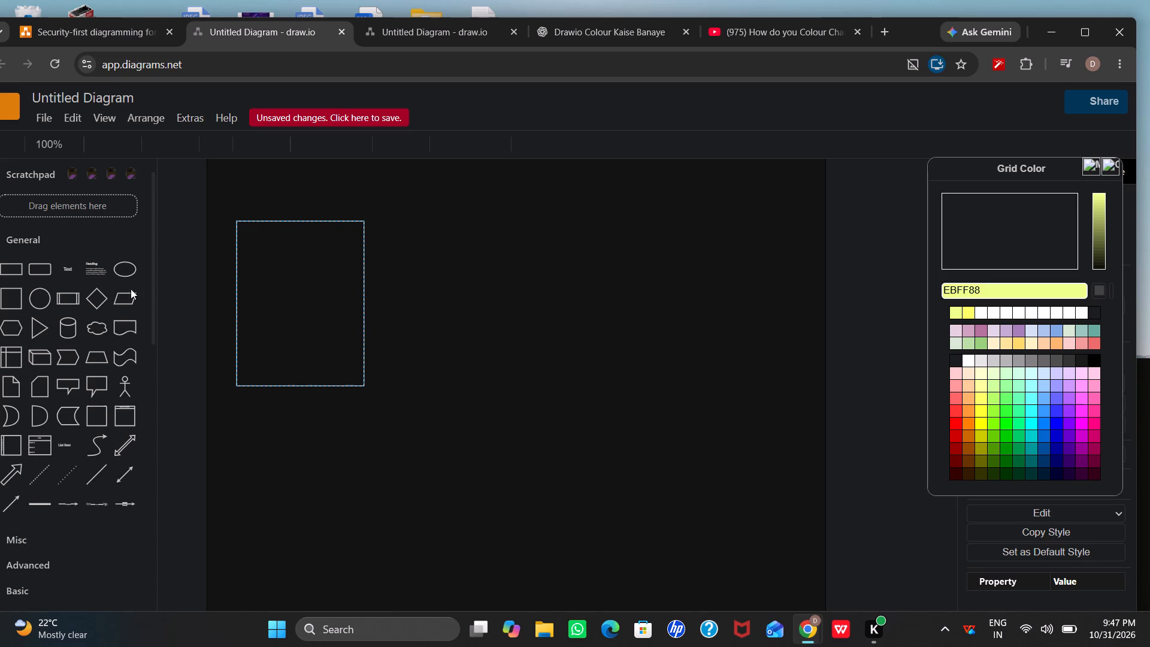
Insert a second rectangle, align it with the tall box's top edge and stretch it to the box's full width.
click(9, 264)
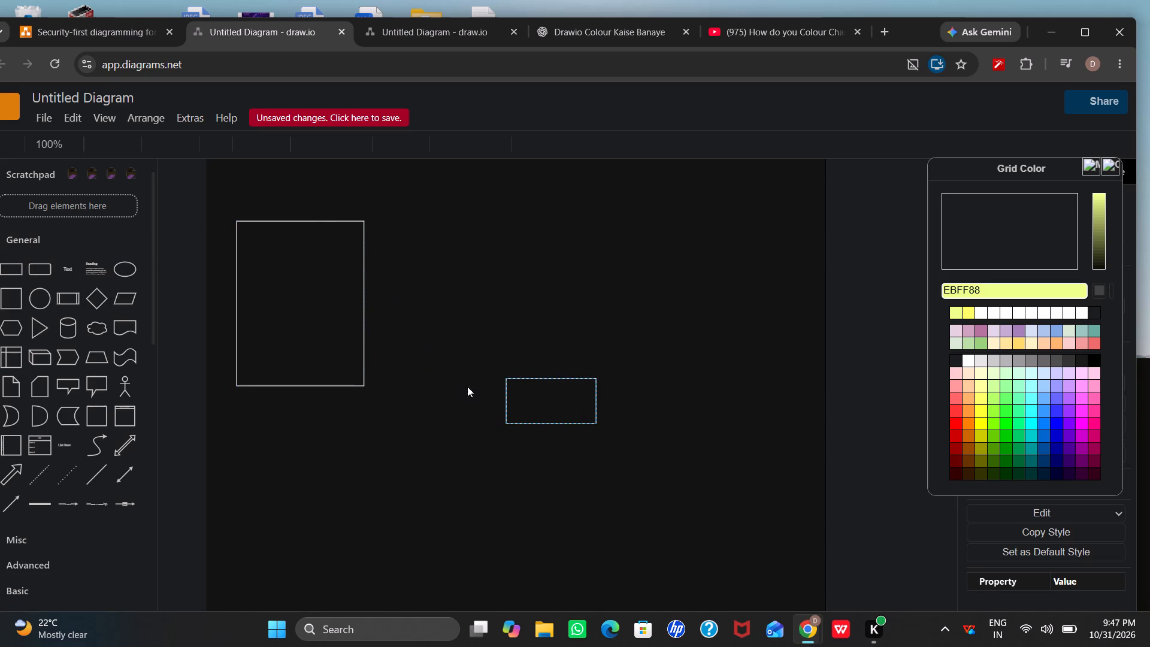
drag(554, 398, 290, 262)
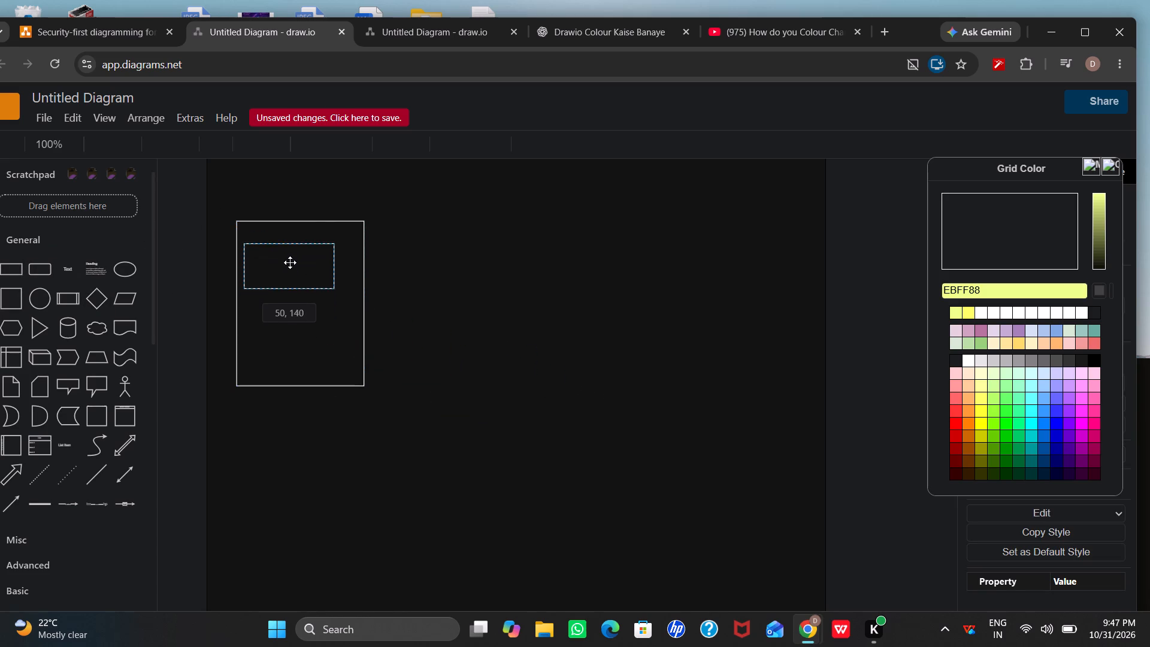
drag(290, 262, 299, 246)
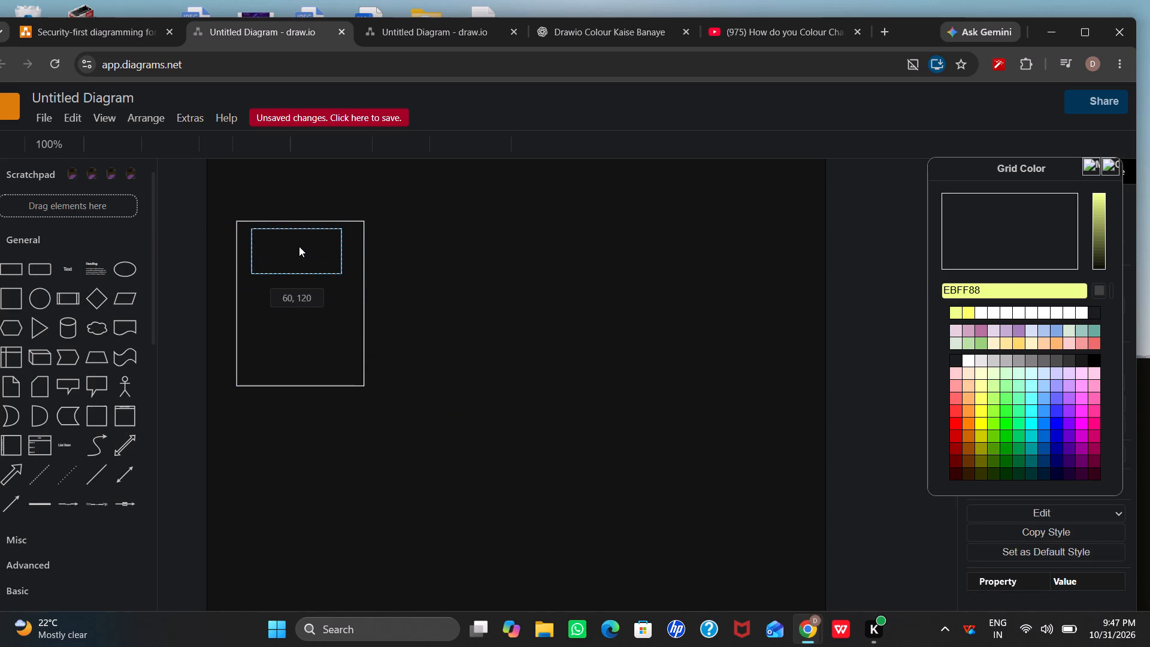
drag(299, 246, 300, 244)
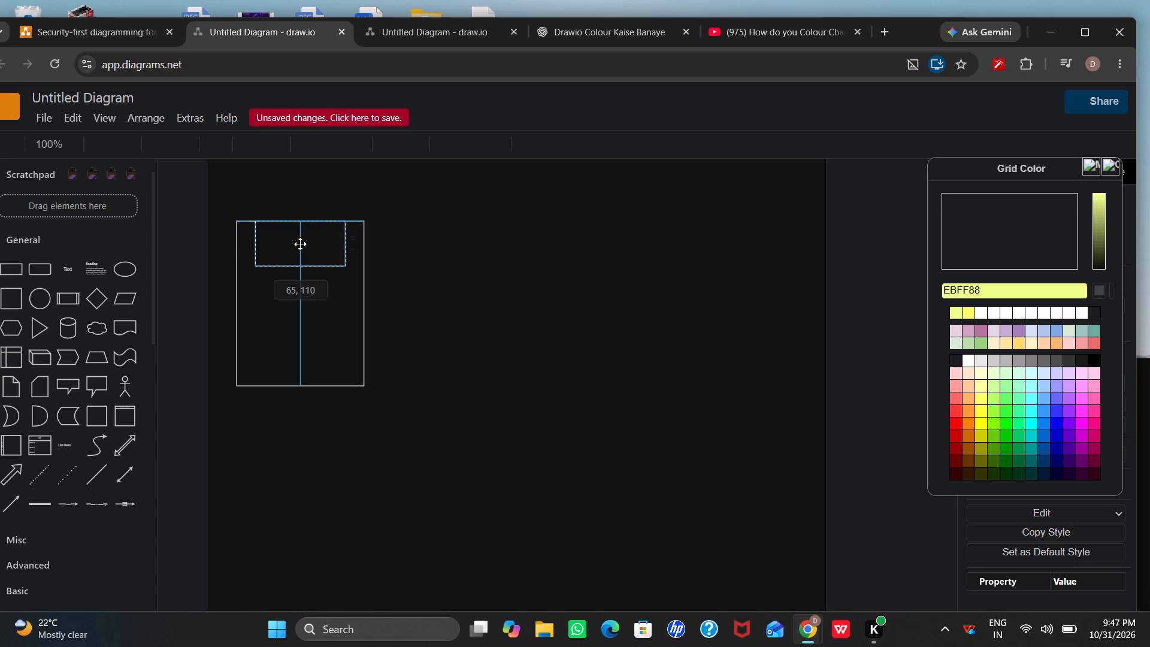
drag(343, 243, 370, 240)
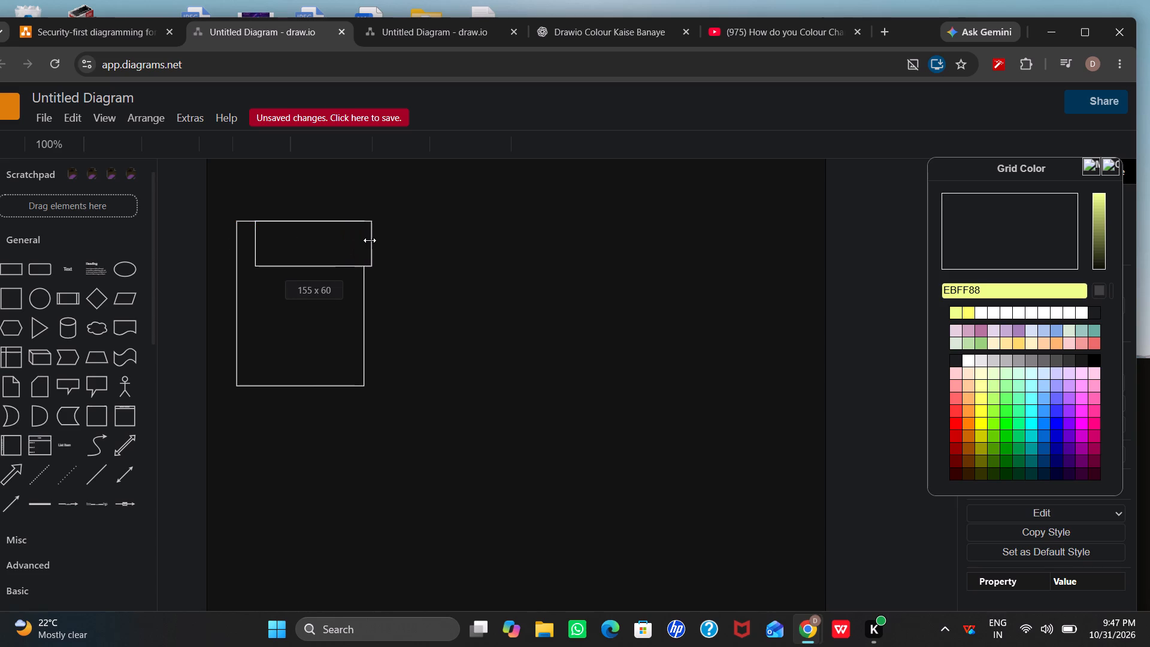
drag(370, 240, 359, 241)
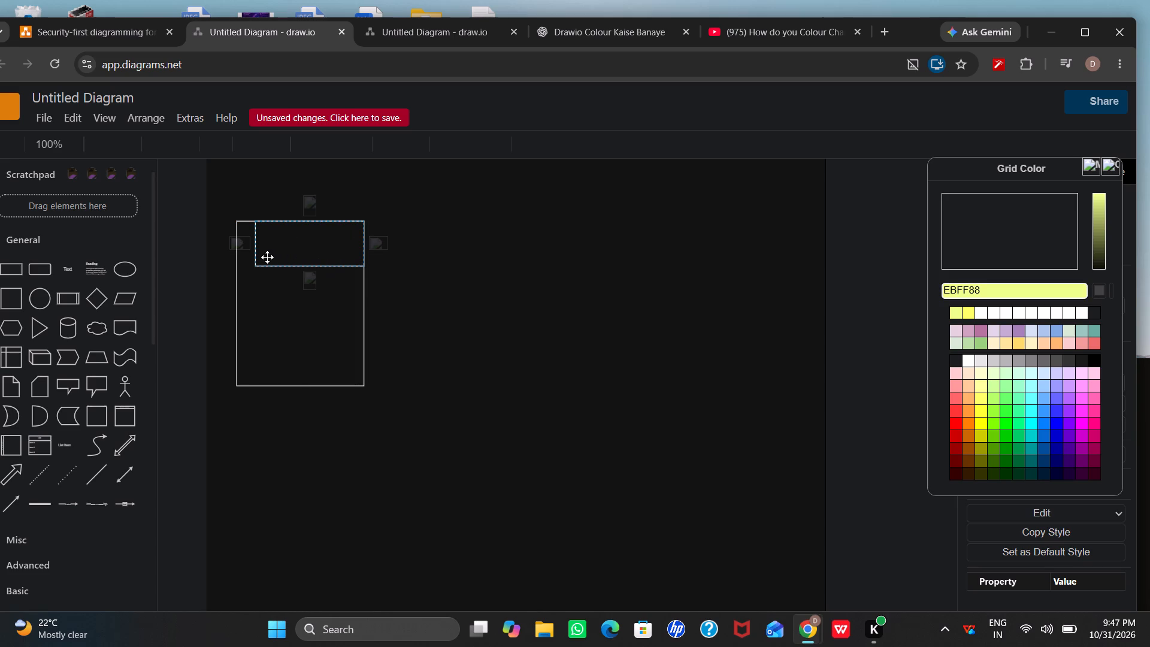
drag(258, 248, 238, 247)
Raise the bottom edge of the top rectangle to make it a thinner header strip.
click(291, 268)
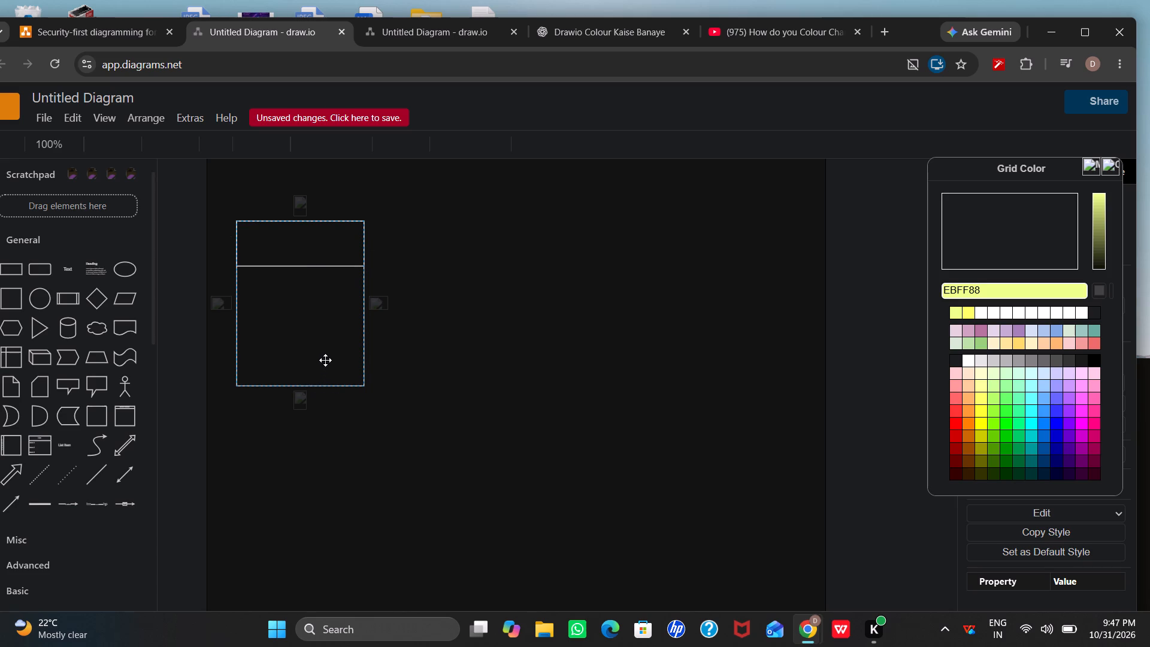
click(301, 258)
drag(298, 266, 300, 251)
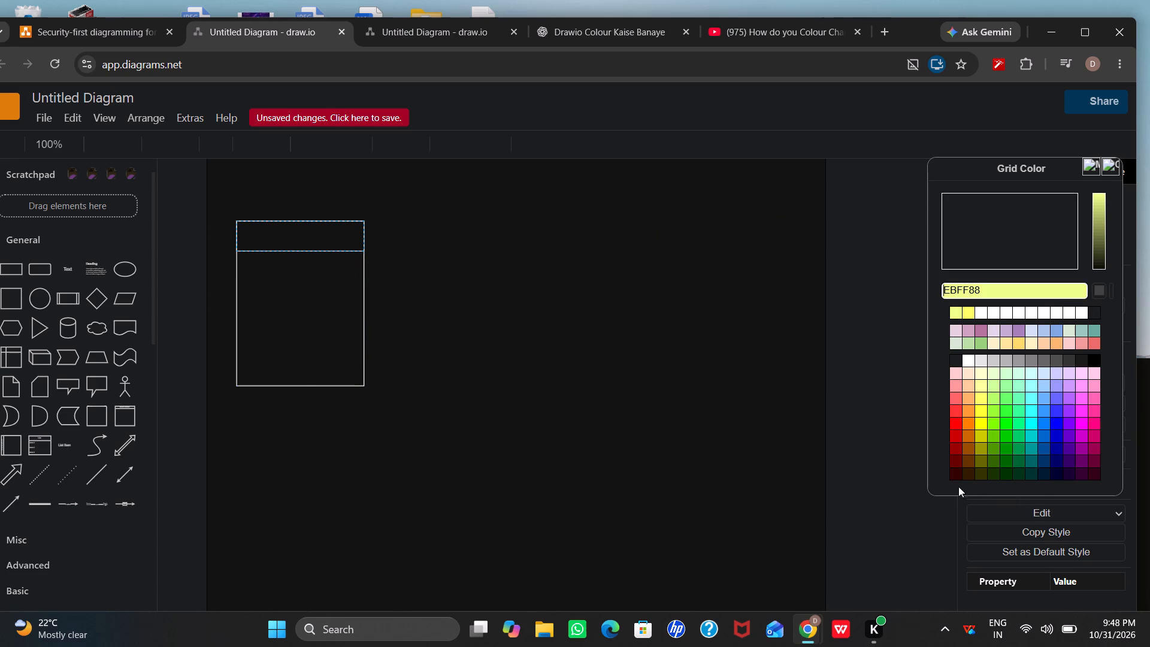
Pick the orange FFB366 in the Grid Color picker and select the header rectangle for colouring.
click(970, 395)
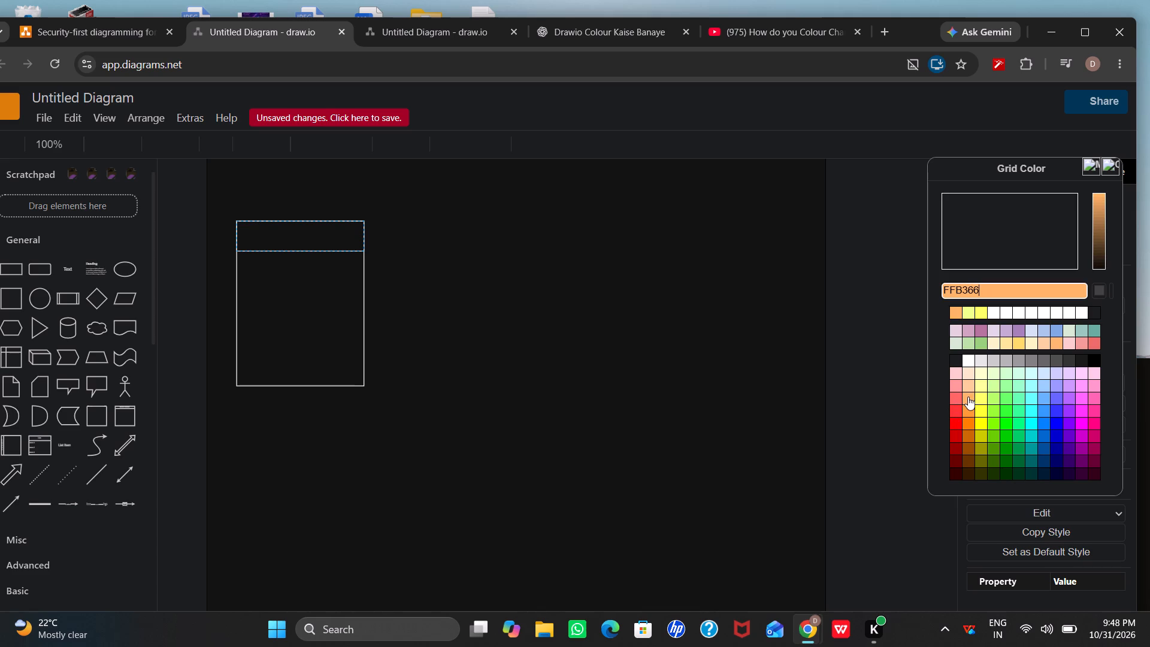
click(310, 244)
click(327, 236)
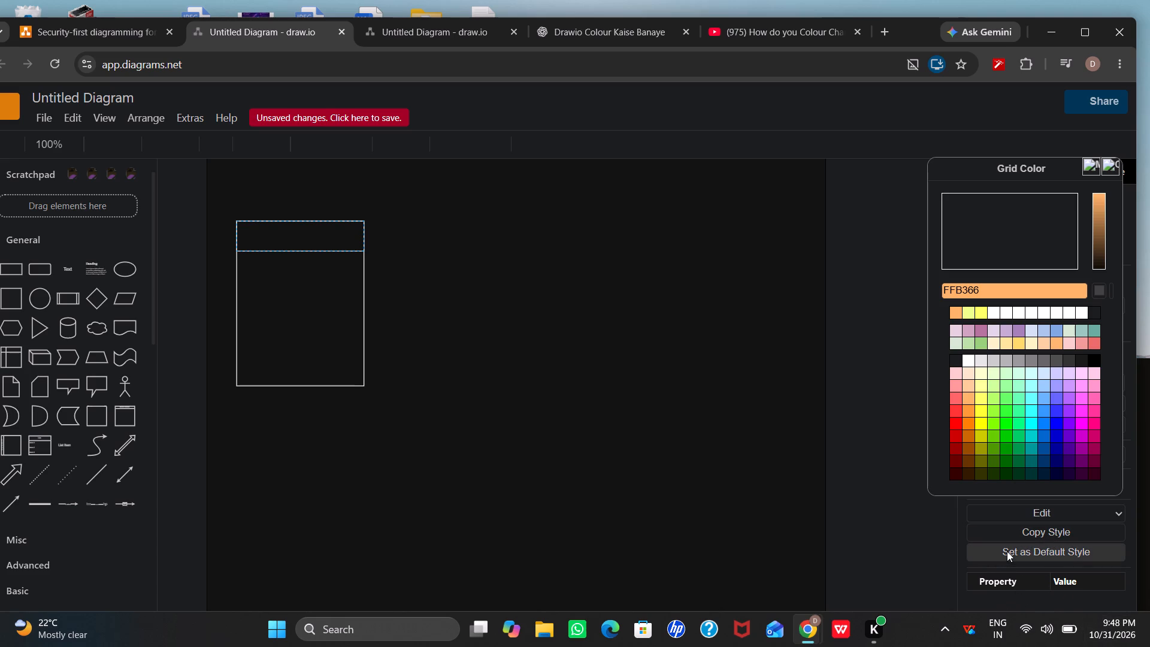
scroll(1007, 555, down, 1)
scroll(969, 429, down, 2)
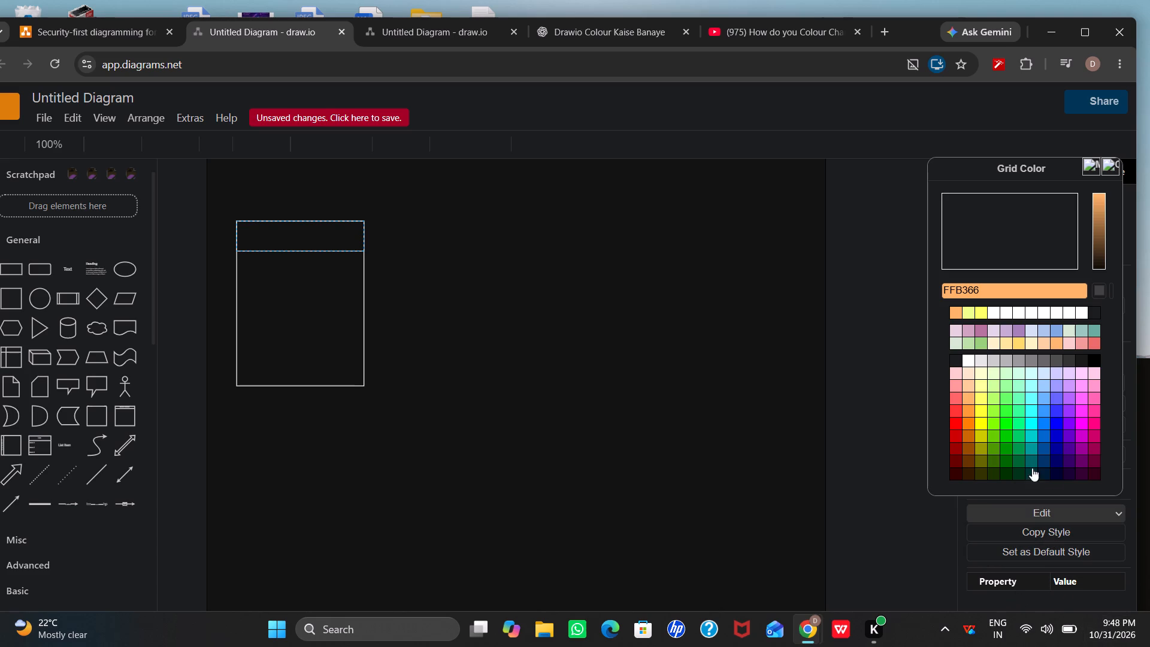
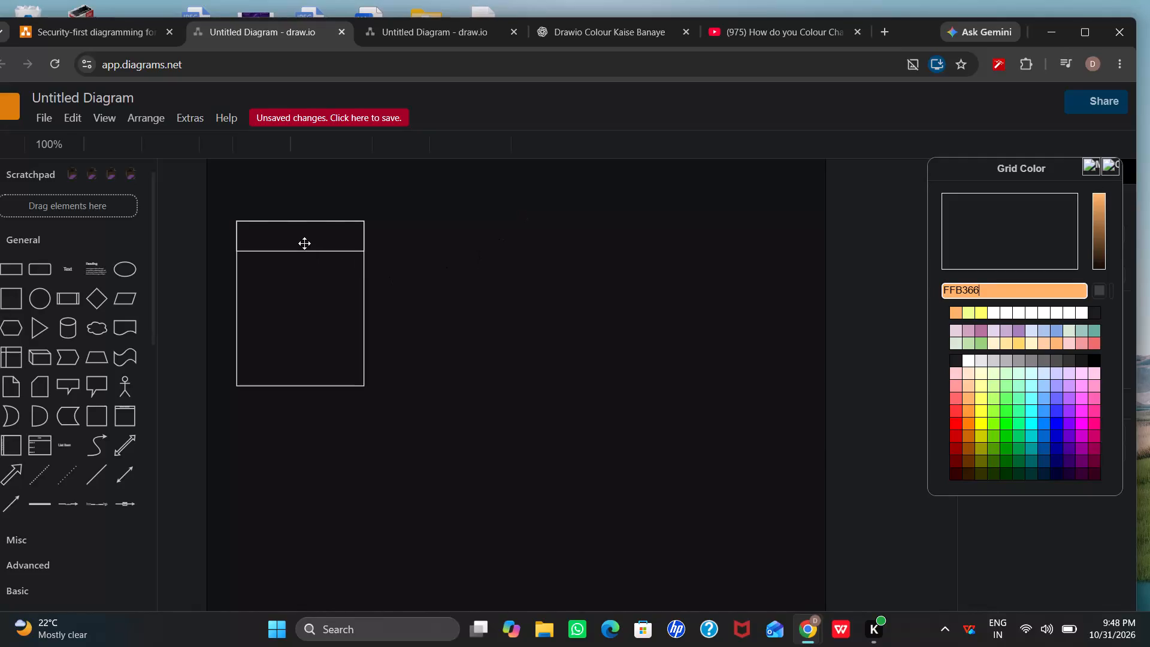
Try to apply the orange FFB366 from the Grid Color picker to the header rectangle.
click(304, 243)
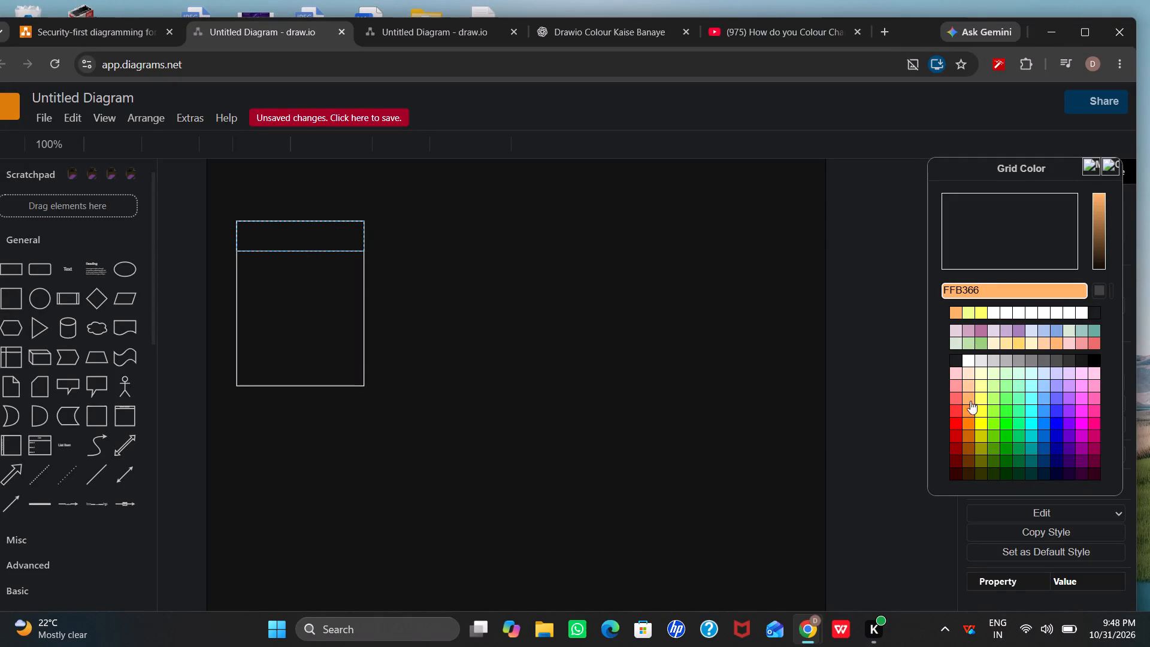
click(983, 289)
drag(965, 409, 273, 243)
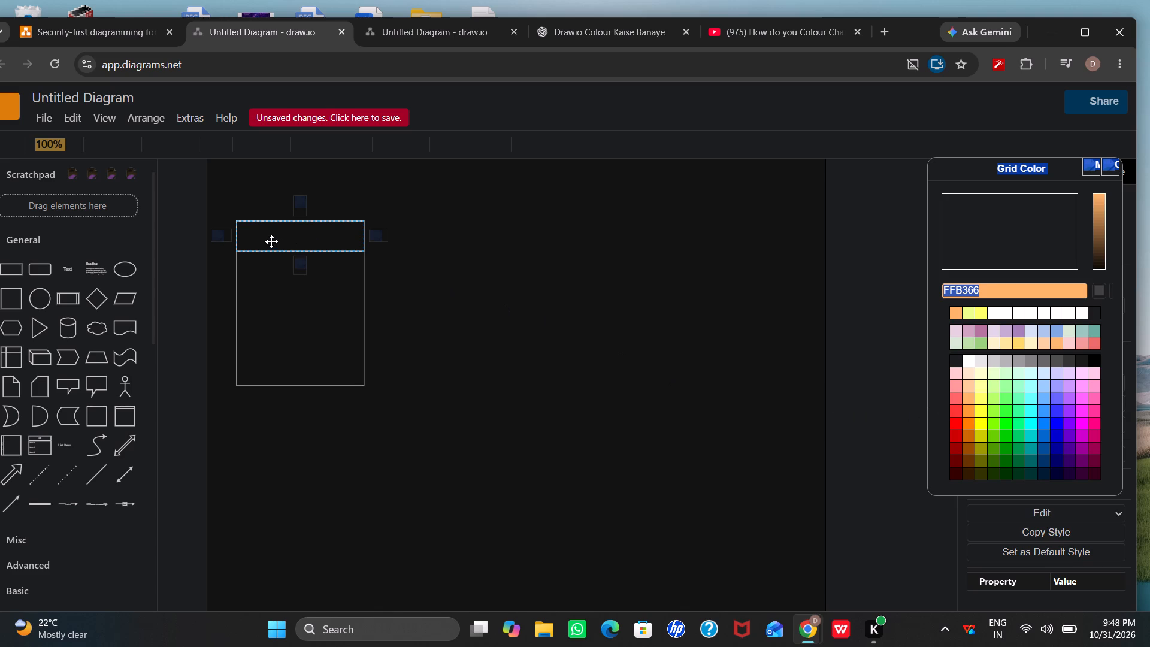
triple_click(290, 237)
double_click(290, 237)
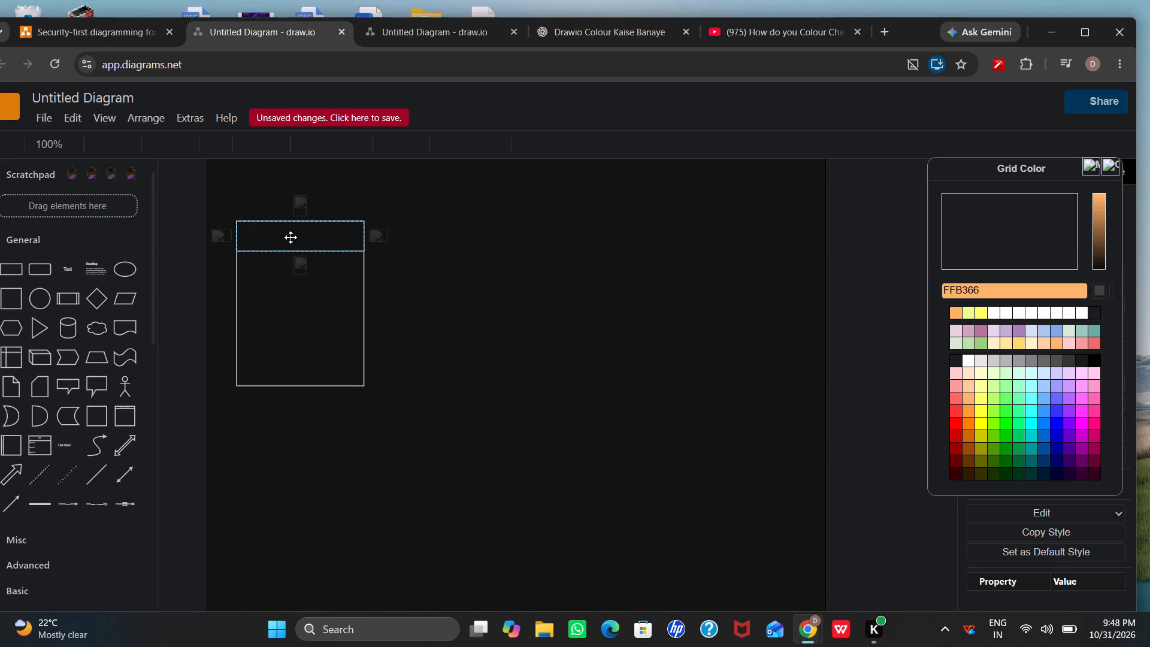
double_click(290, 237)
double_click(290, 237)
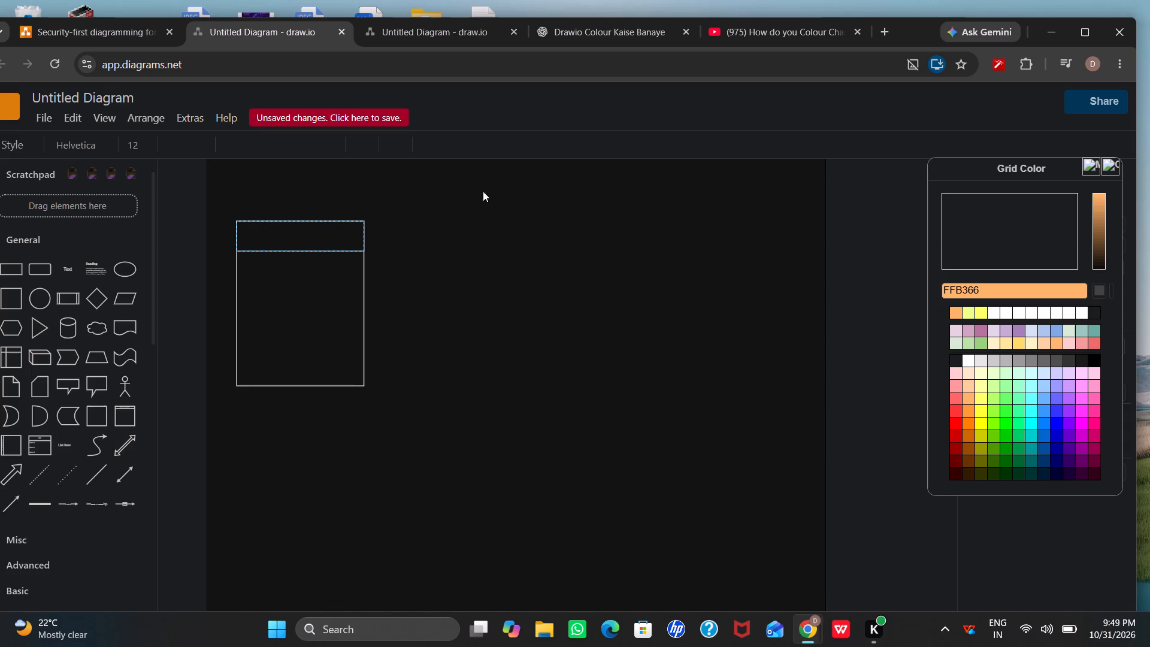
Look through the other open tabs, including the ChatGPT colouring instructions, and return to the blank second diagram.
scroll(437, 179, down, 2)
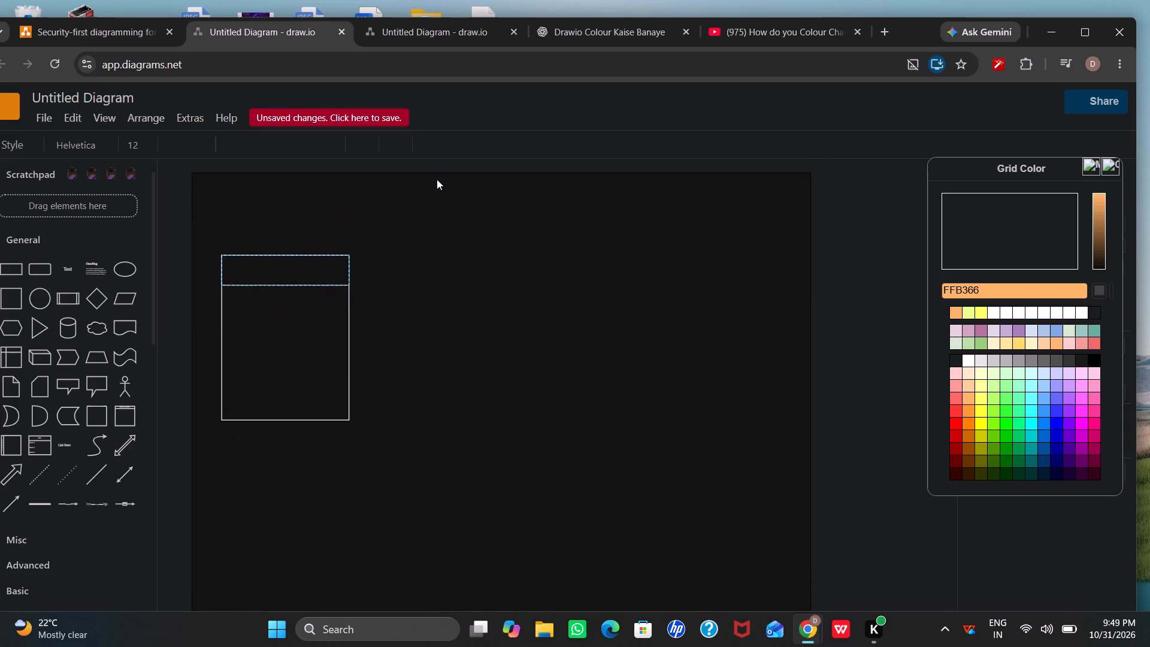
scroll(437, 179, down, 1)
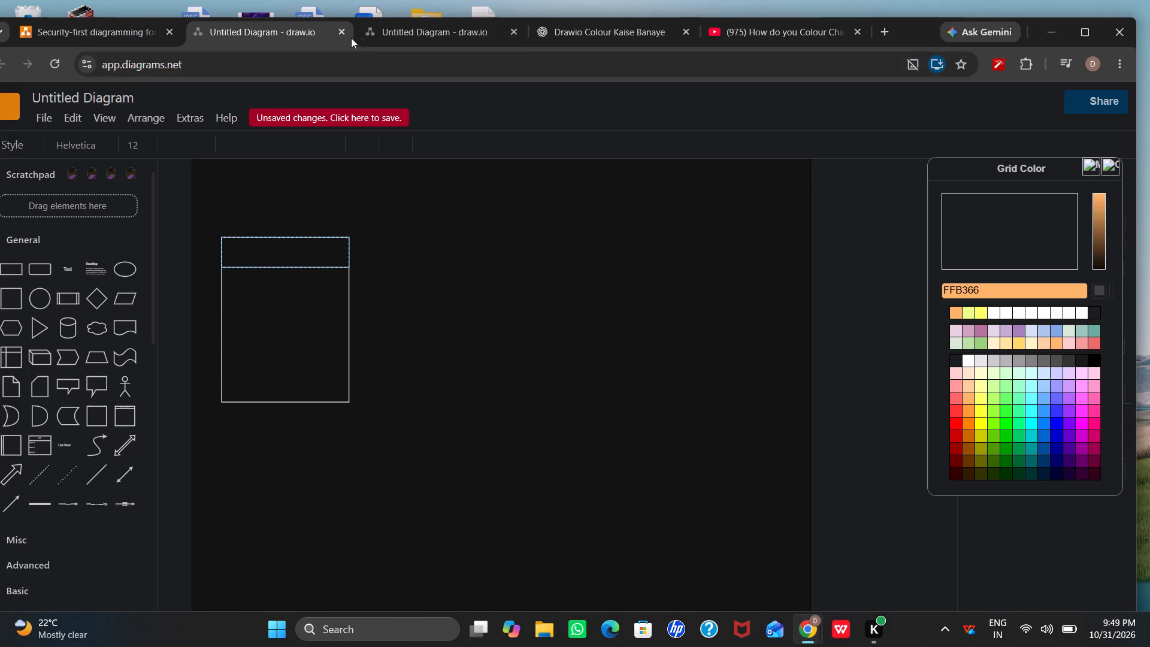
click(115, 33)
scroll(335, 354, down, 4)
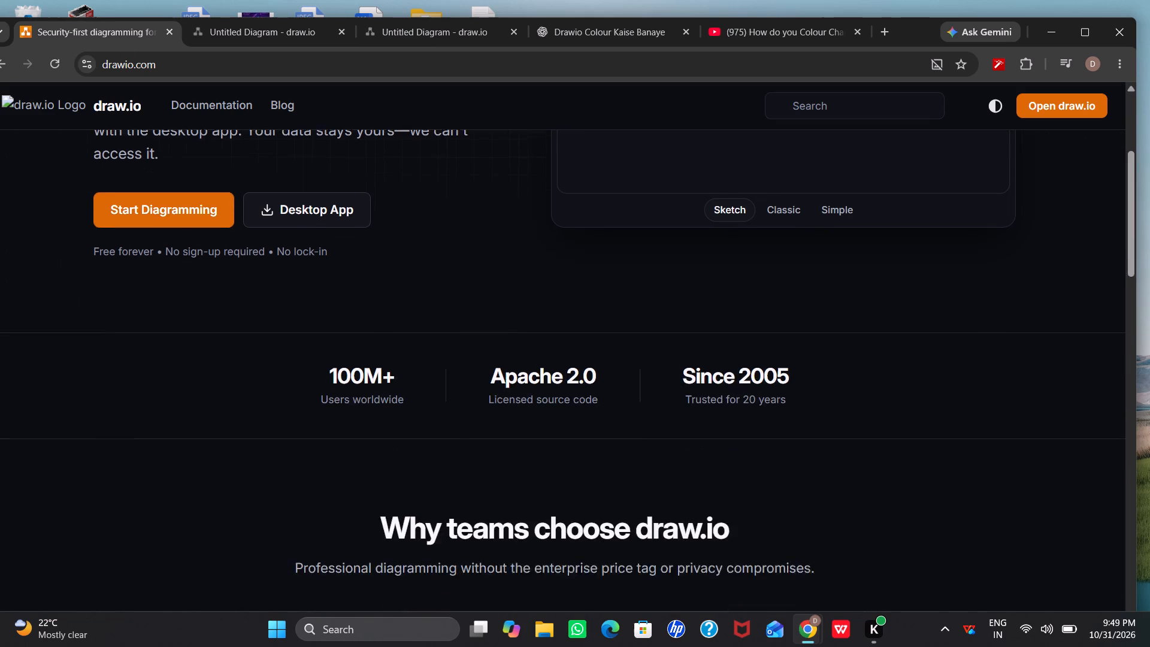
scroll(335, 354, up, 1)
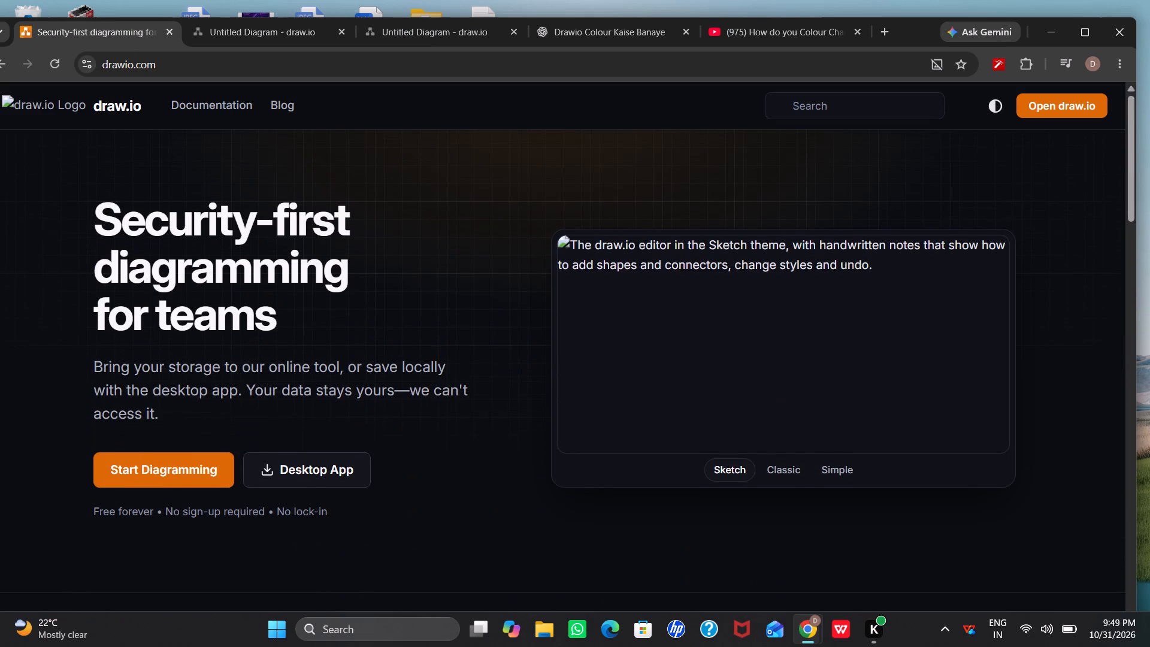
click(295, 33)
click(403, 32)
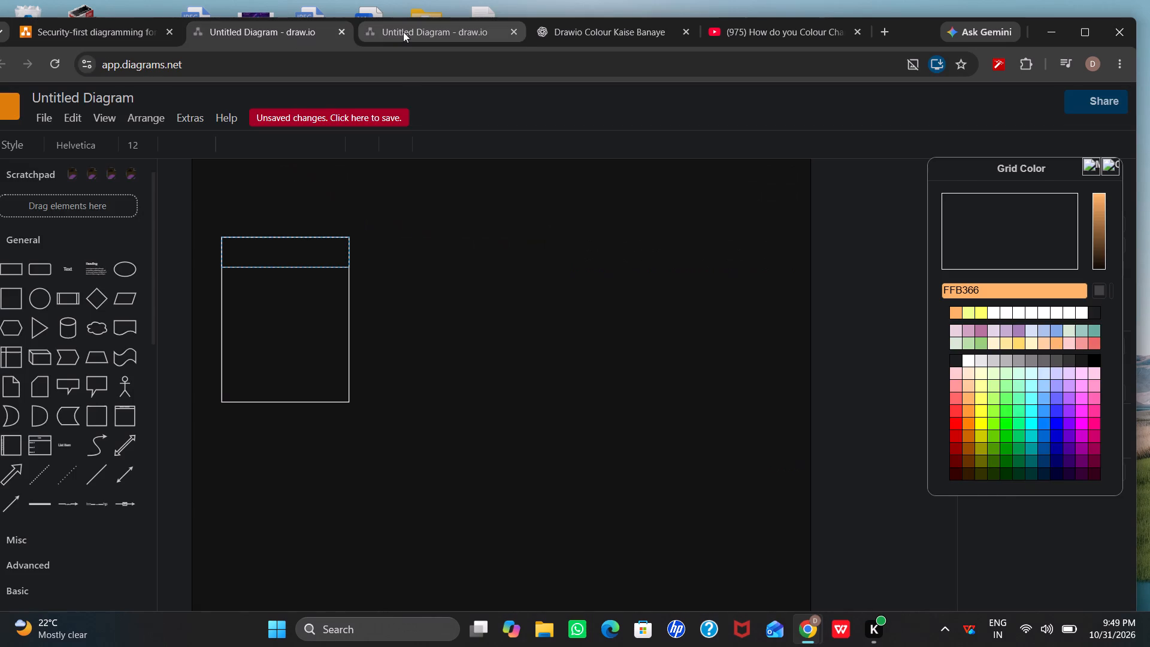
scroll(412, 285, down, 5)
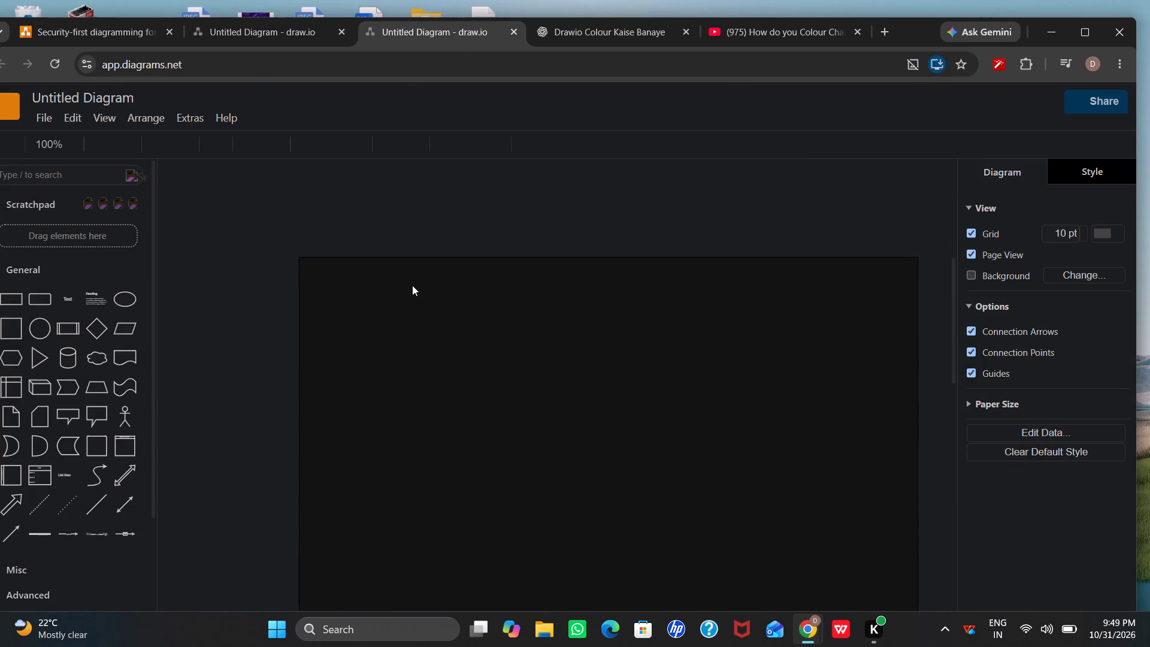
scroll(412, 285, left, 3)
scroll(410, 250, right, 1)
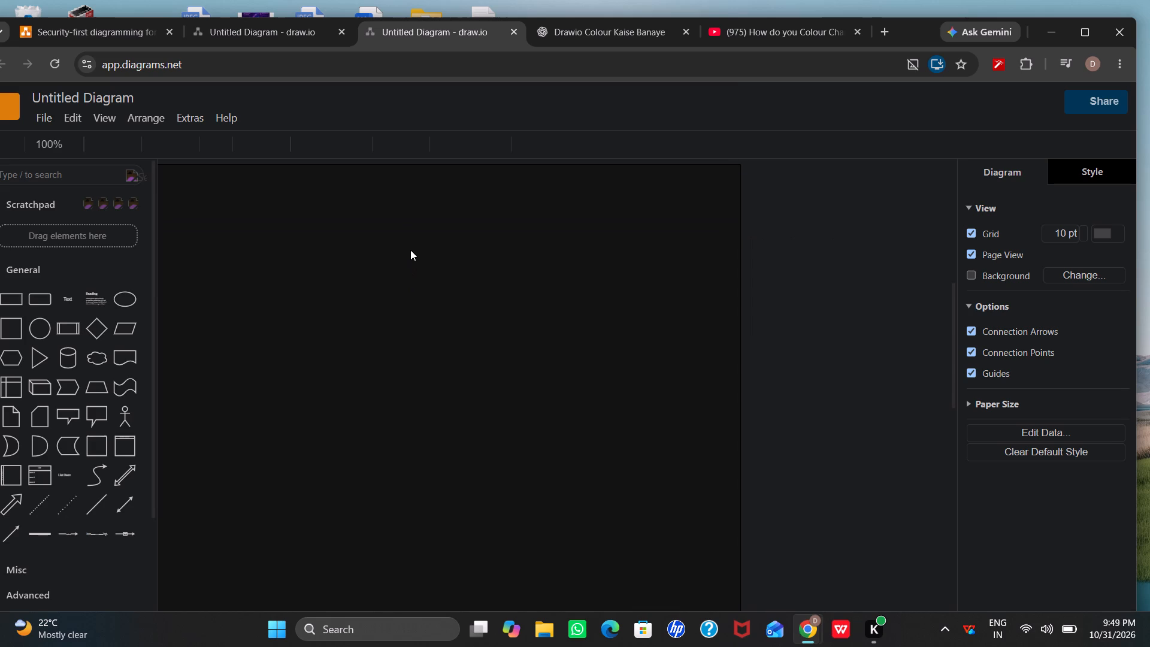
scroll(520, 325, down, 1)
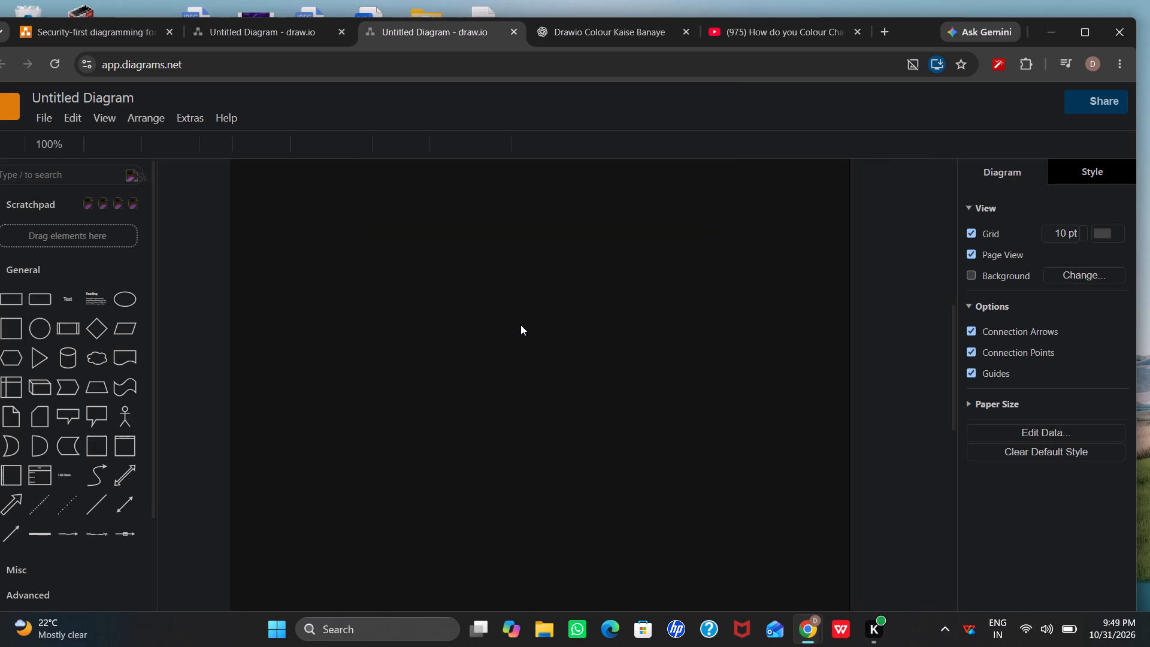
click(585, 32)
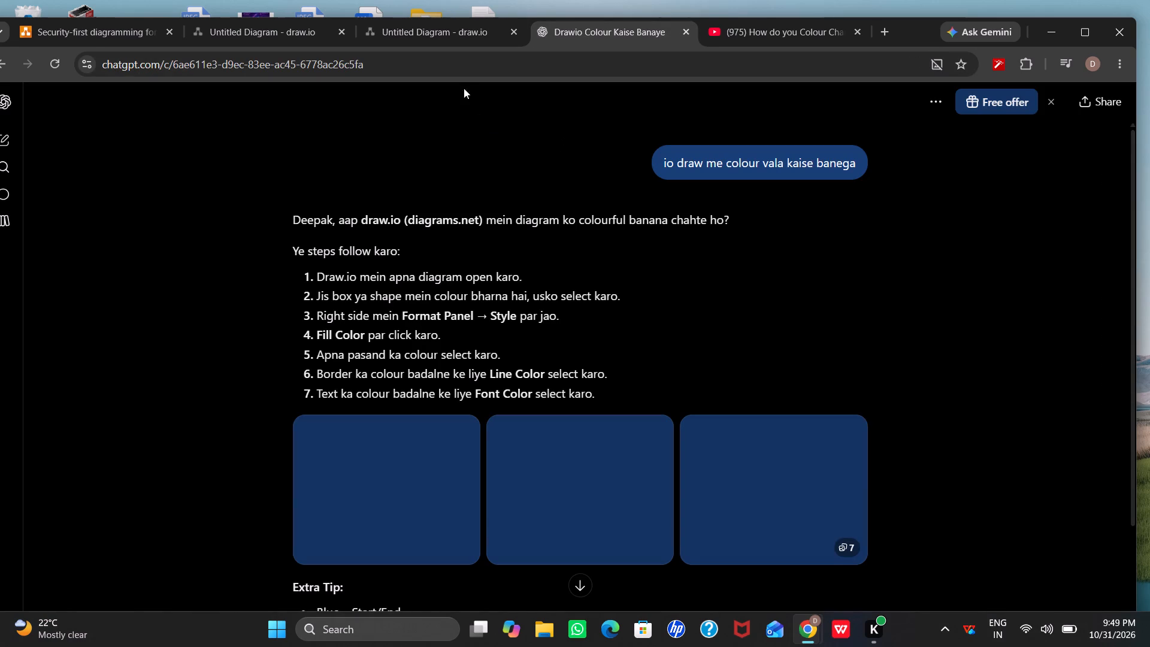
click(454, 29)
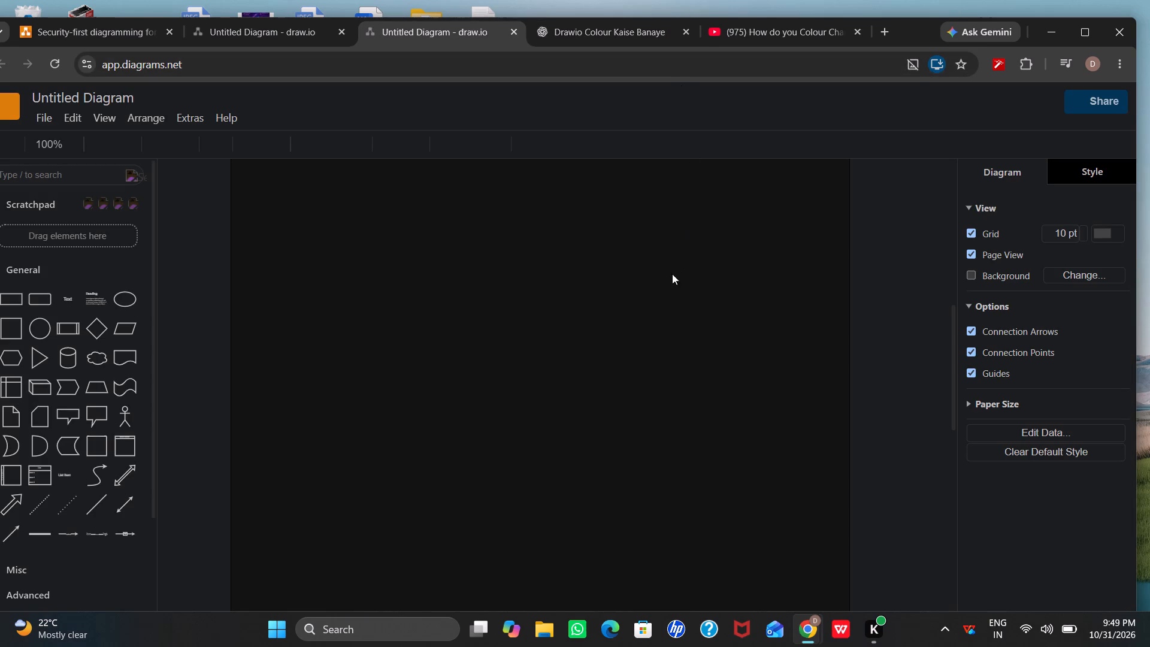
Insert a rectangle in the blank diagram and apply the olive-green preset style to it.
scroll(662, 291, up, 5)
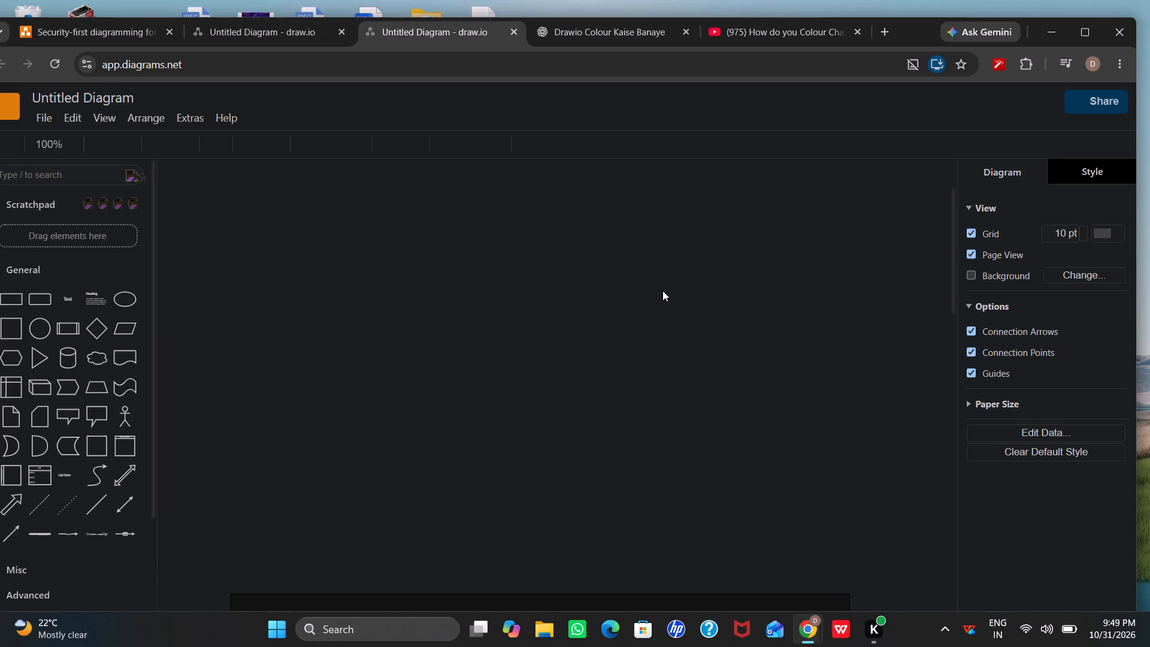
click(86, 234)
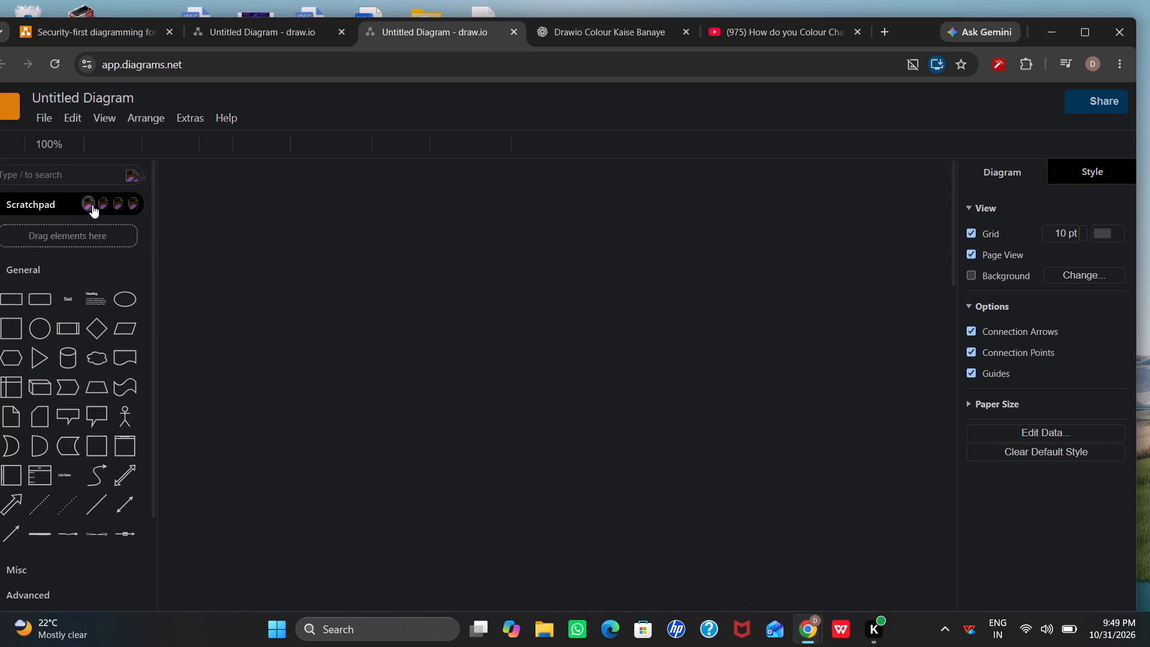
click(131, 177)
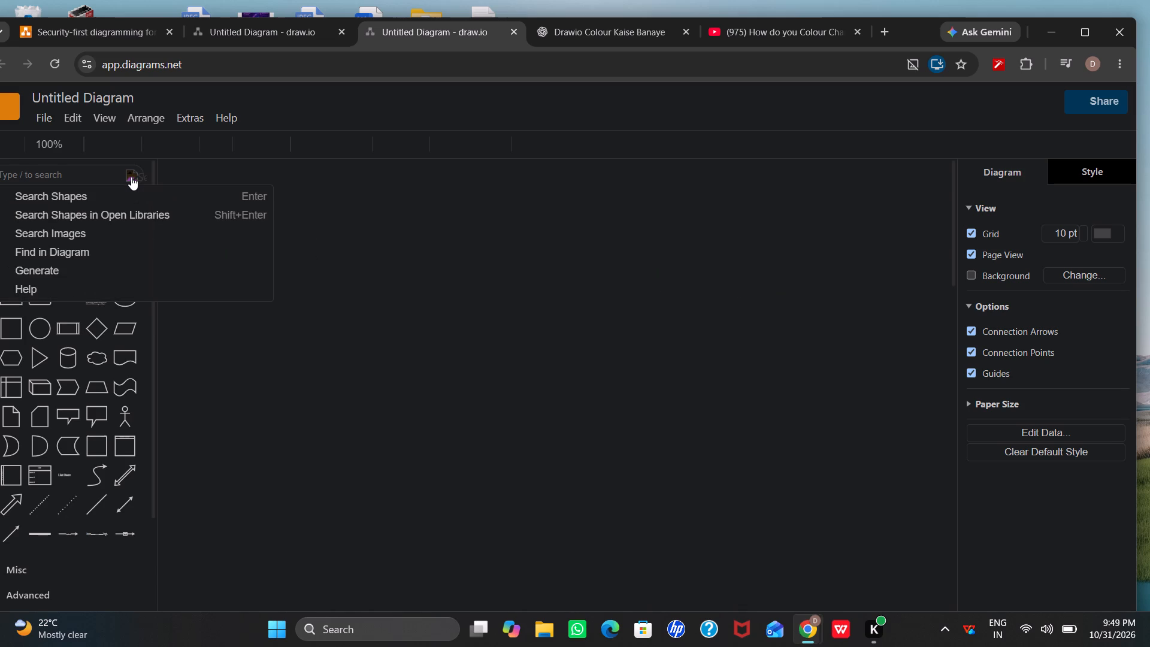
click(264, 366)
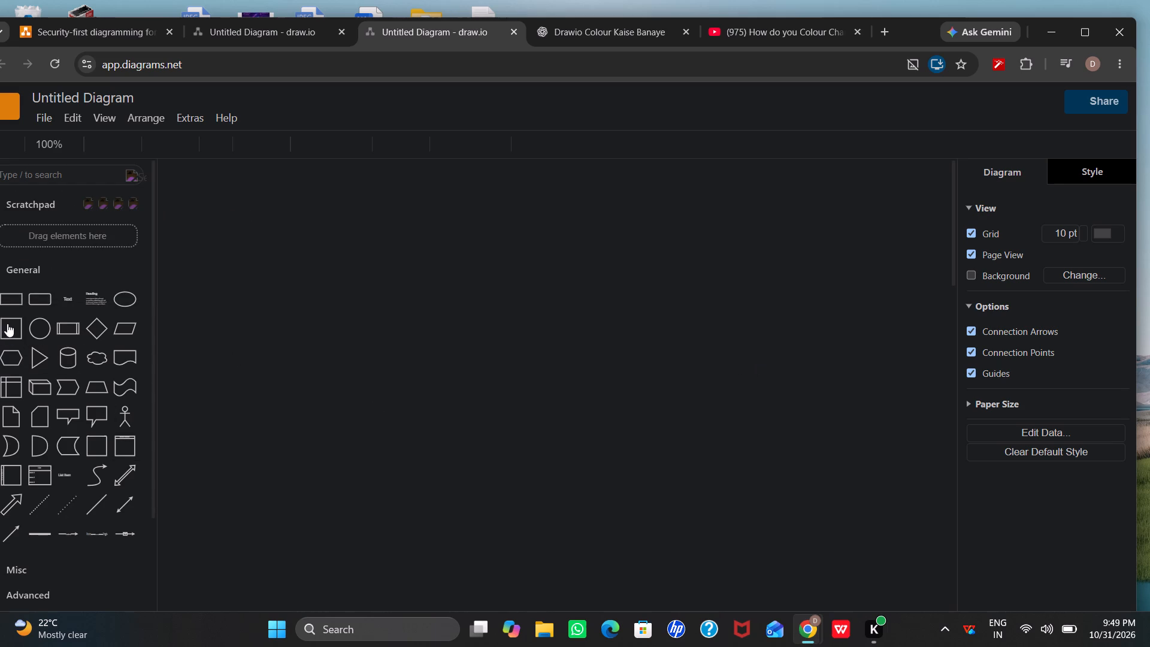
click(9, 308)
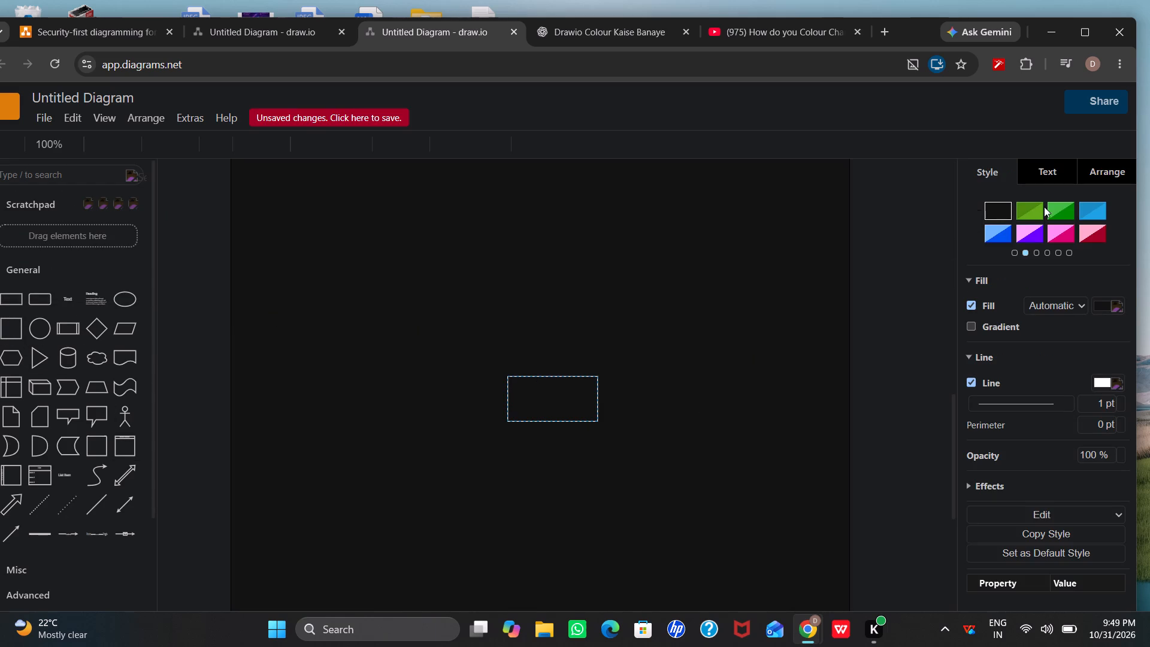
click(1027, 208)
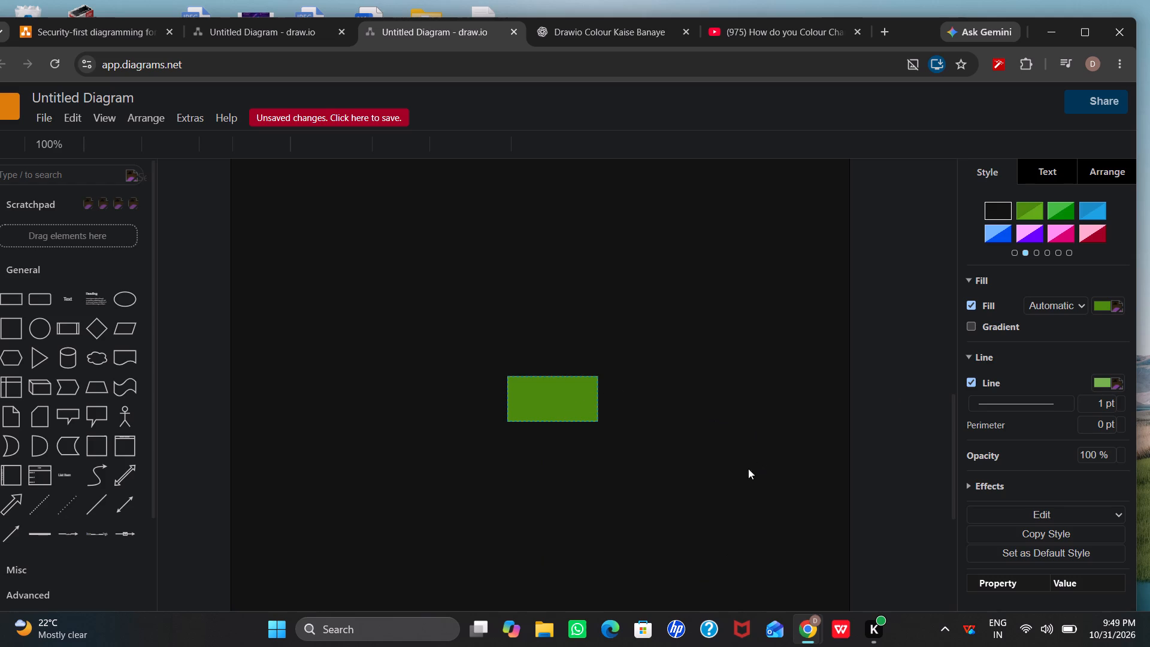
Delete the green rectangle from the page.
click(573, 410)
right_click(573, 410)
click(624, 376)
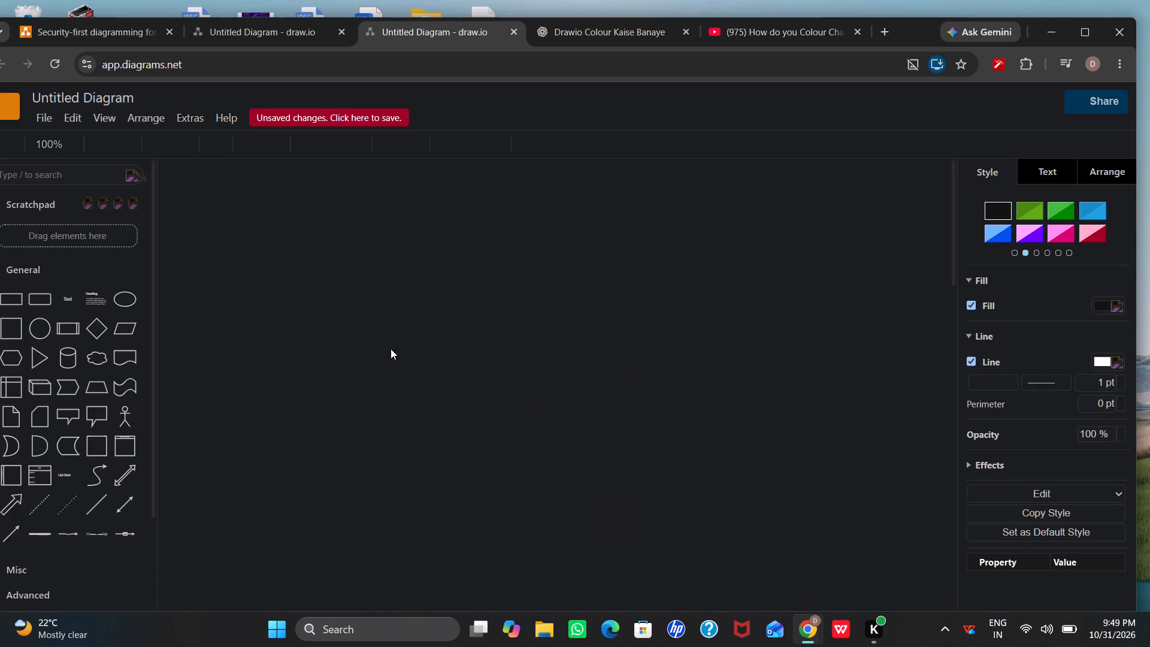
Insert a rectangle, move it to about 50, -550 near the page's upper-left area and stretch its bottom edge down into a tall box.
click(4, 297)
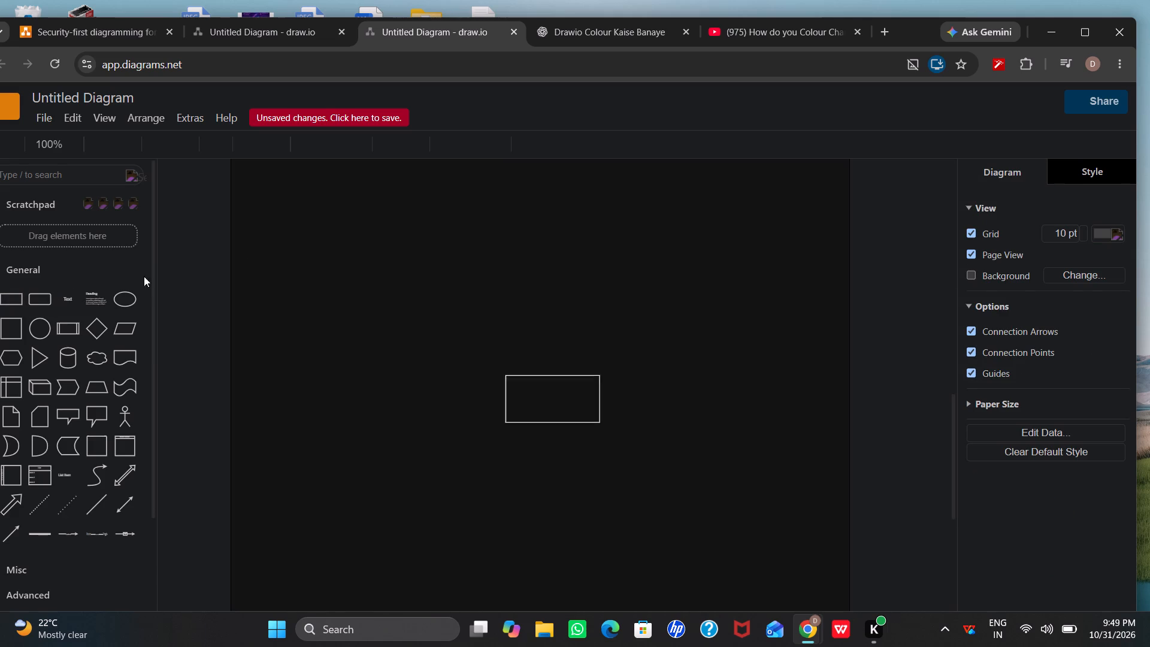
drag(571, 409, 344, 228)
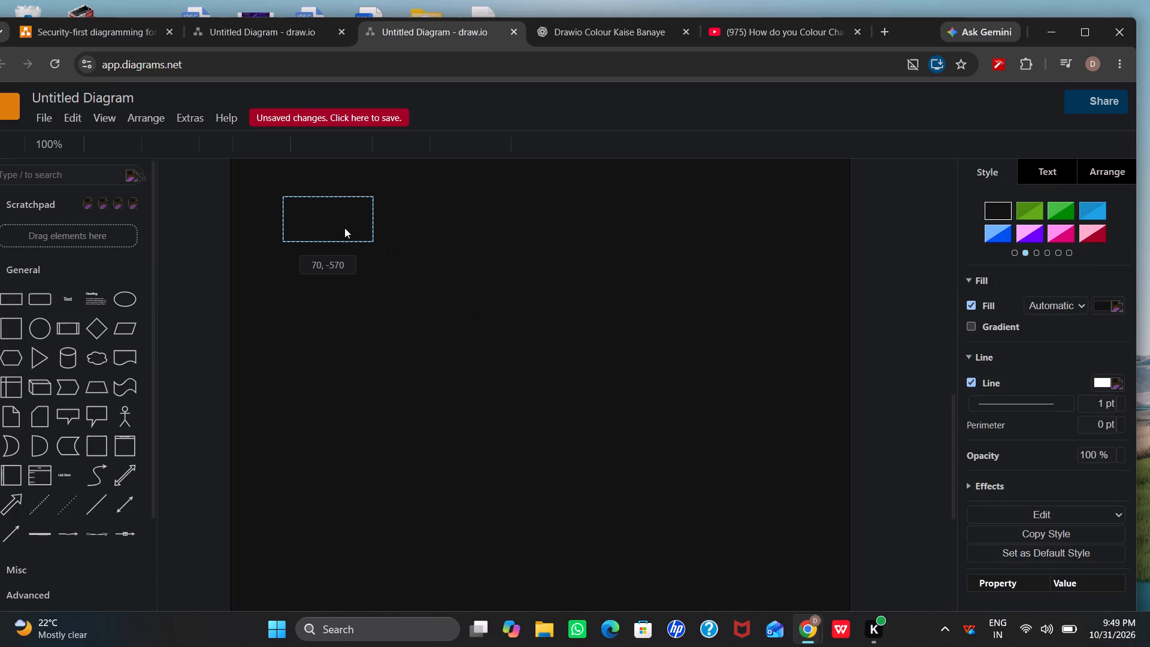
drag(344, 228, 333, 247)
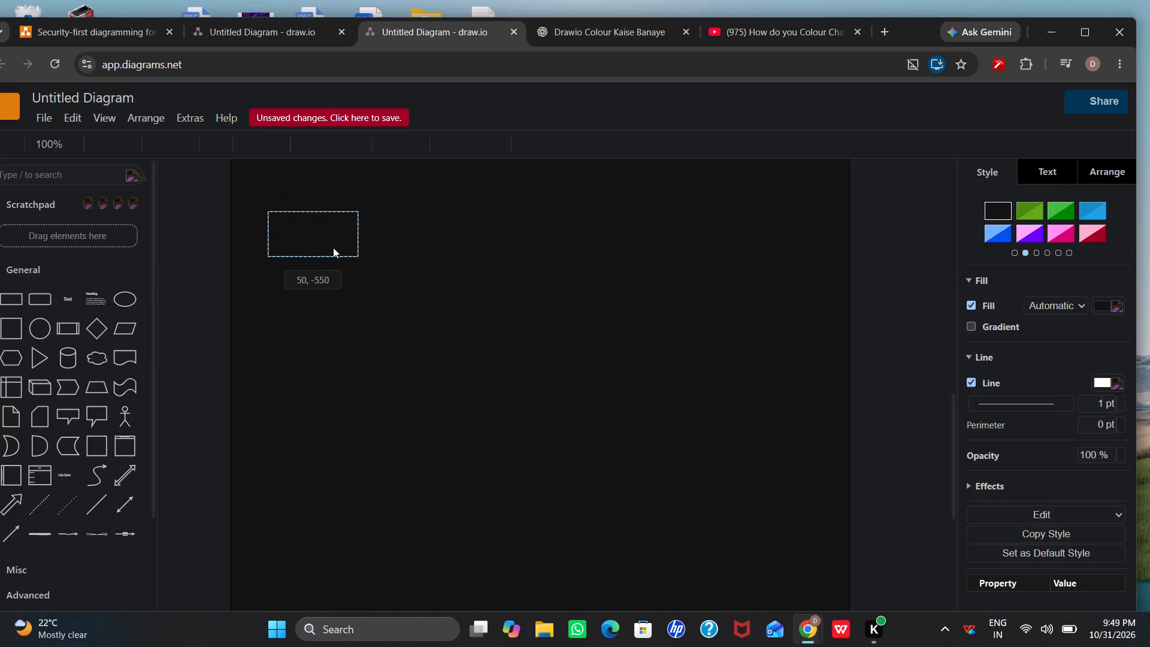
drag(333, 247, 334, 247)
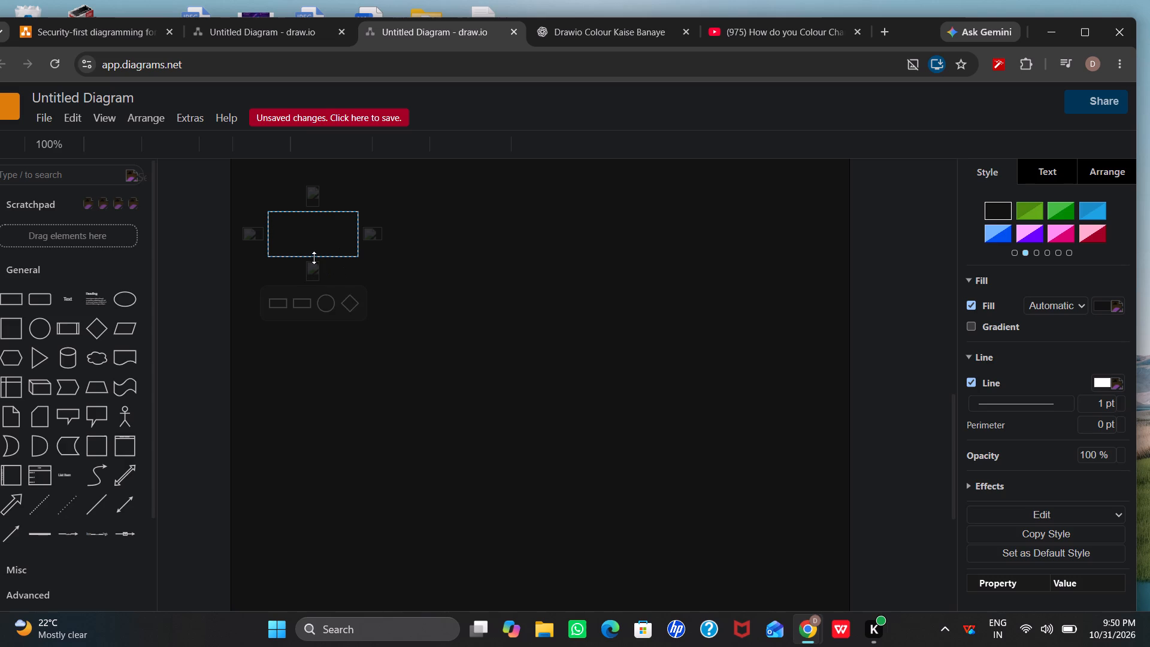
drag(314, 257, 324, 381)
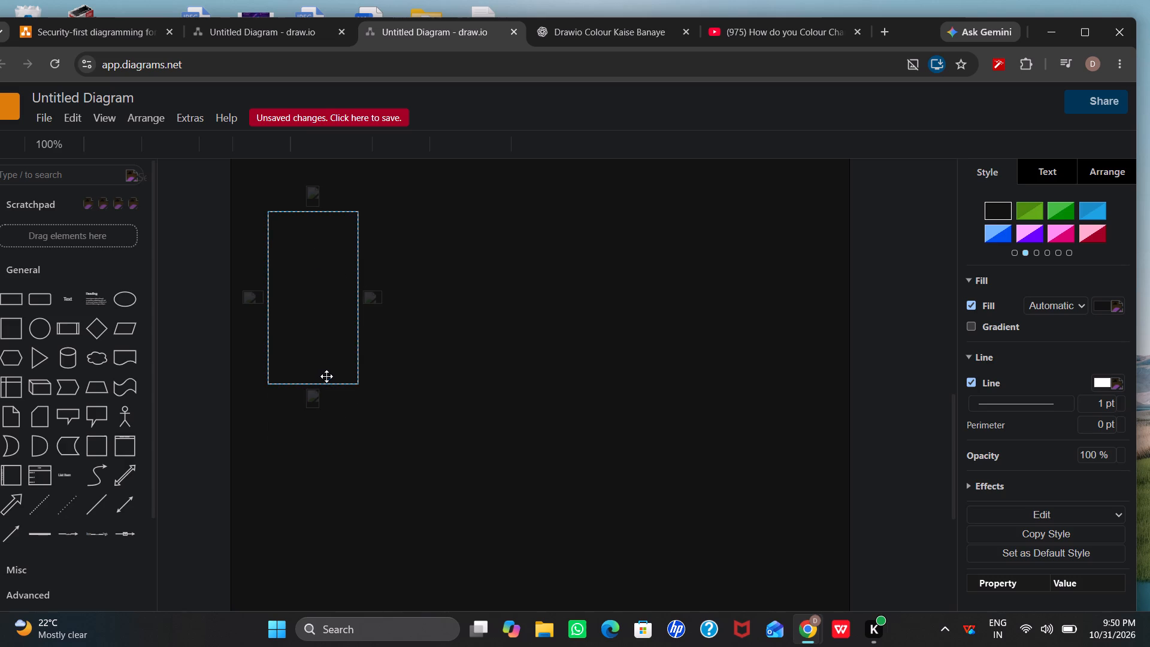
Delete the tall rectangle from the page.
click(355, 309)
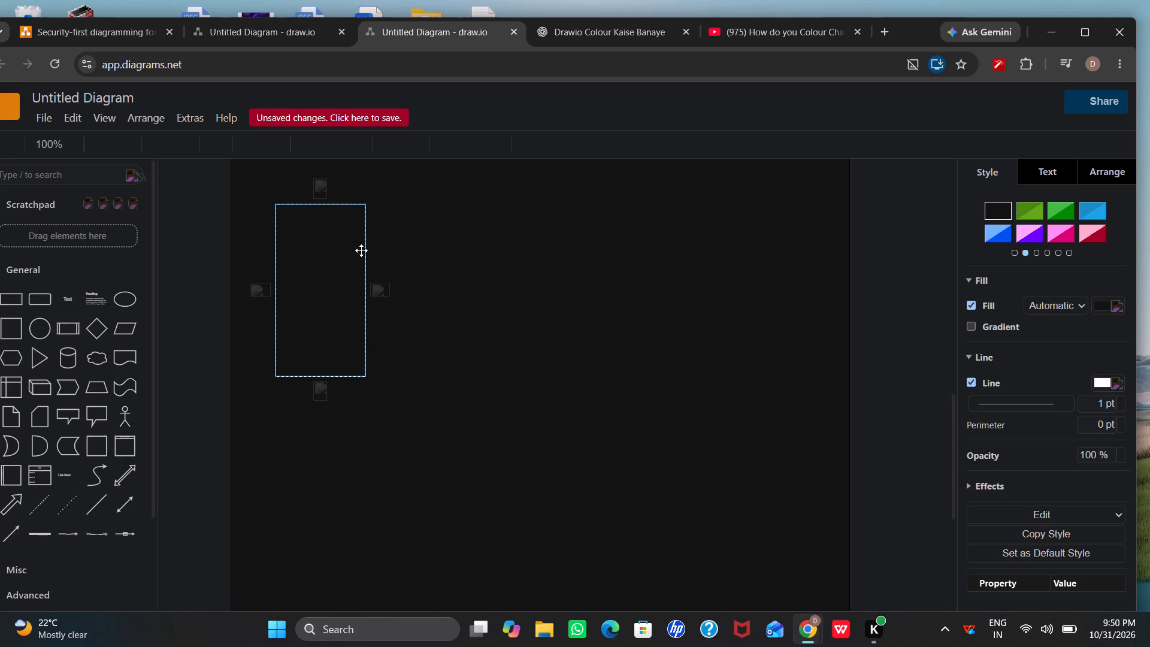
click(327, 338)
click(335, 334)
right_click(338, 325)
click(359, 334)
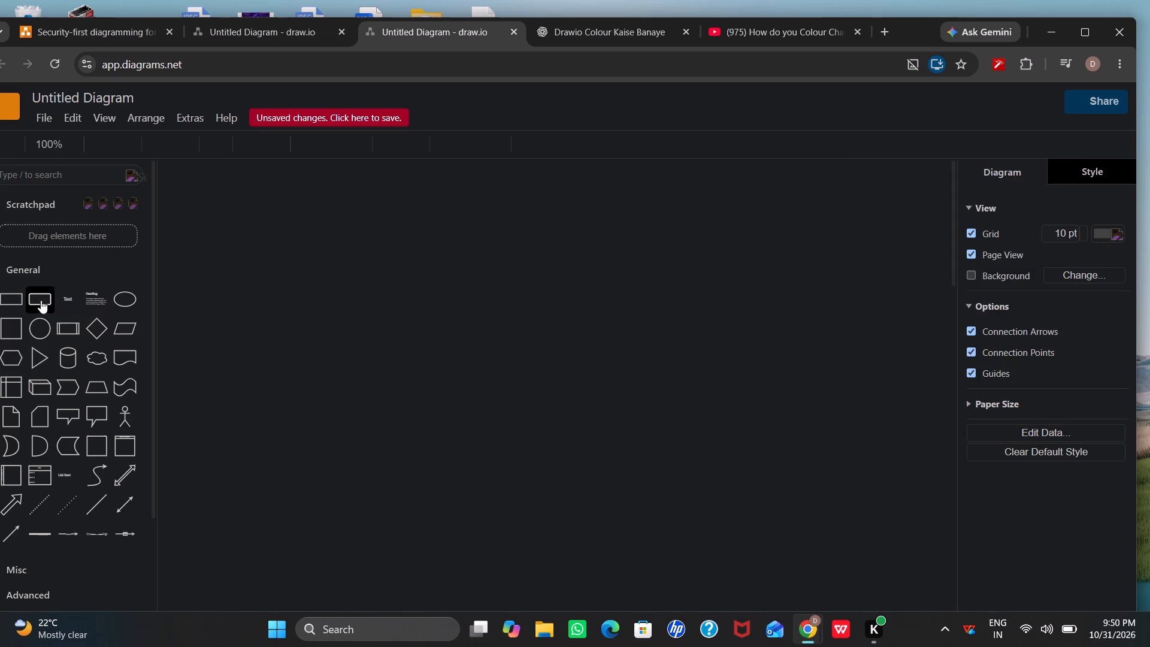
Insert a rectangle on the blank page.
click(20, 301)
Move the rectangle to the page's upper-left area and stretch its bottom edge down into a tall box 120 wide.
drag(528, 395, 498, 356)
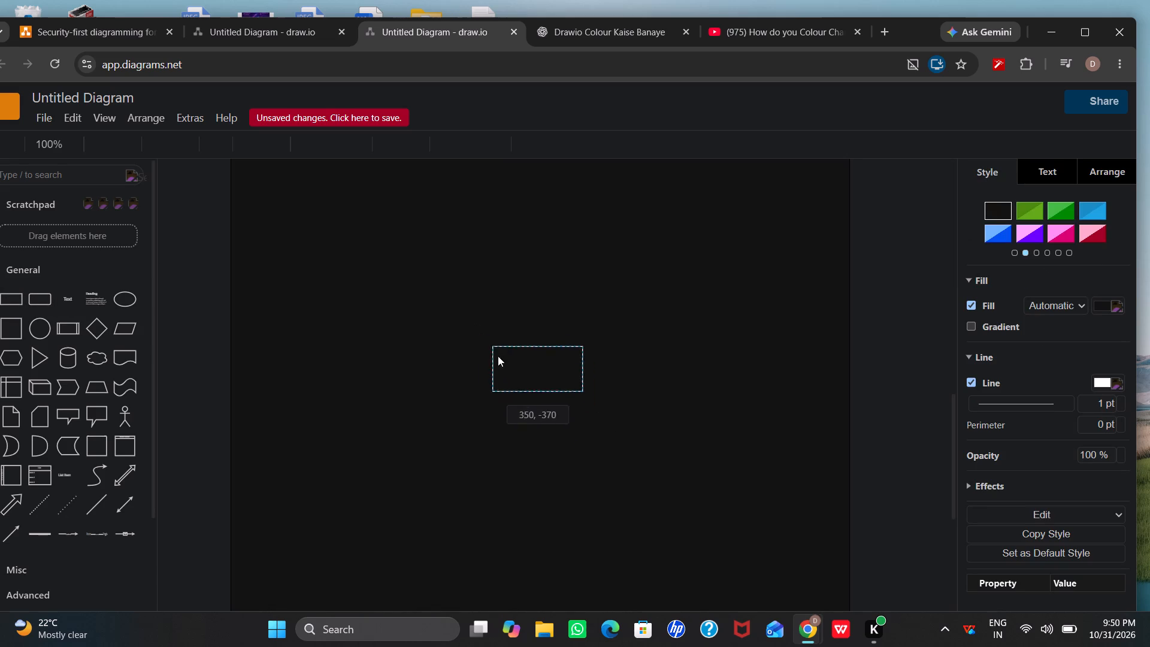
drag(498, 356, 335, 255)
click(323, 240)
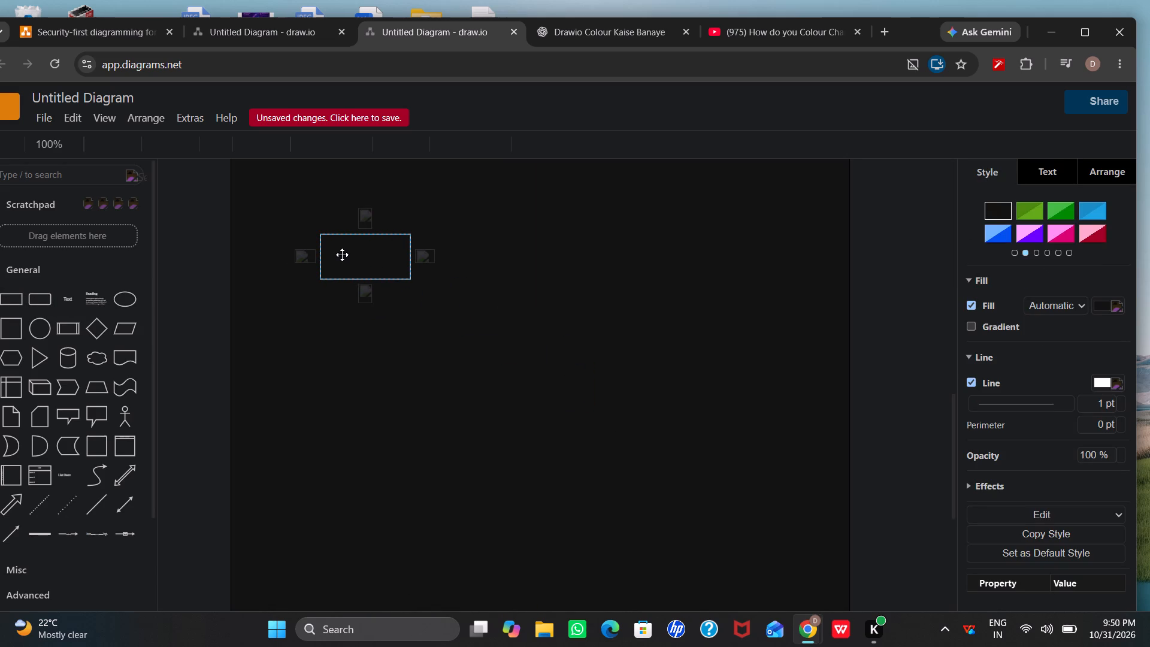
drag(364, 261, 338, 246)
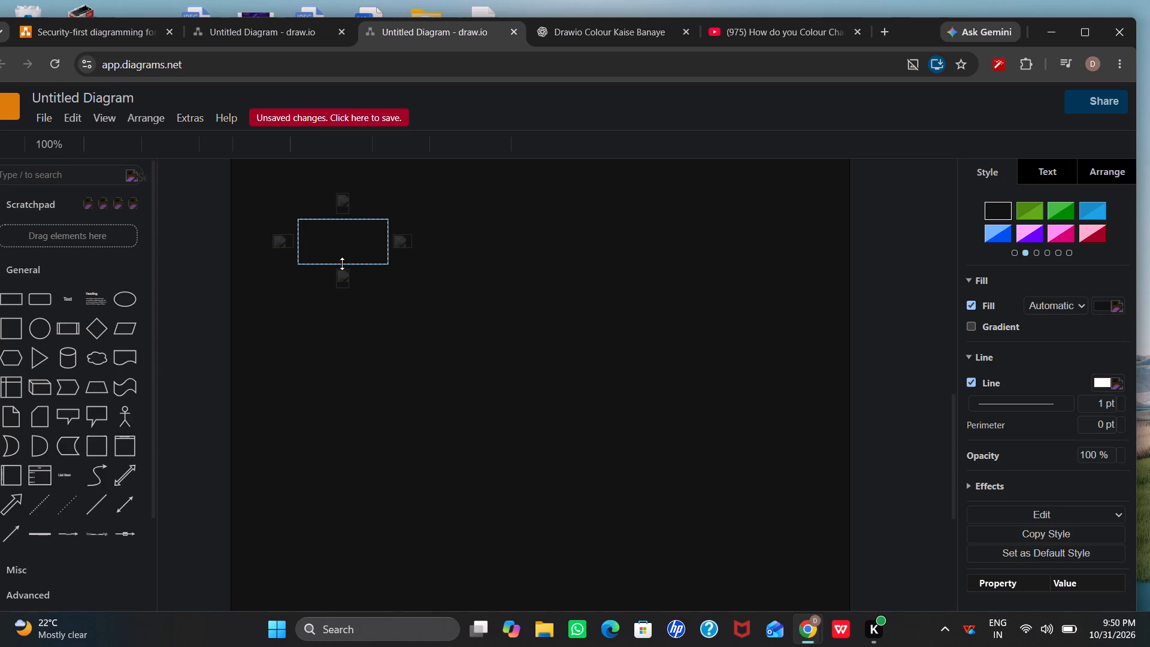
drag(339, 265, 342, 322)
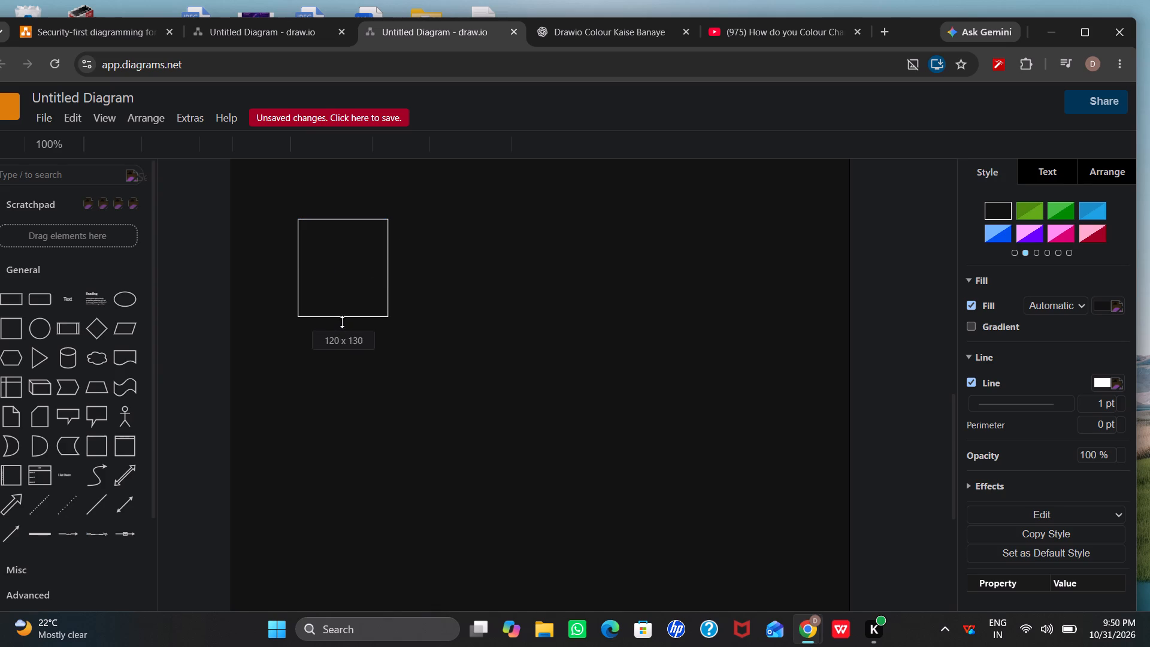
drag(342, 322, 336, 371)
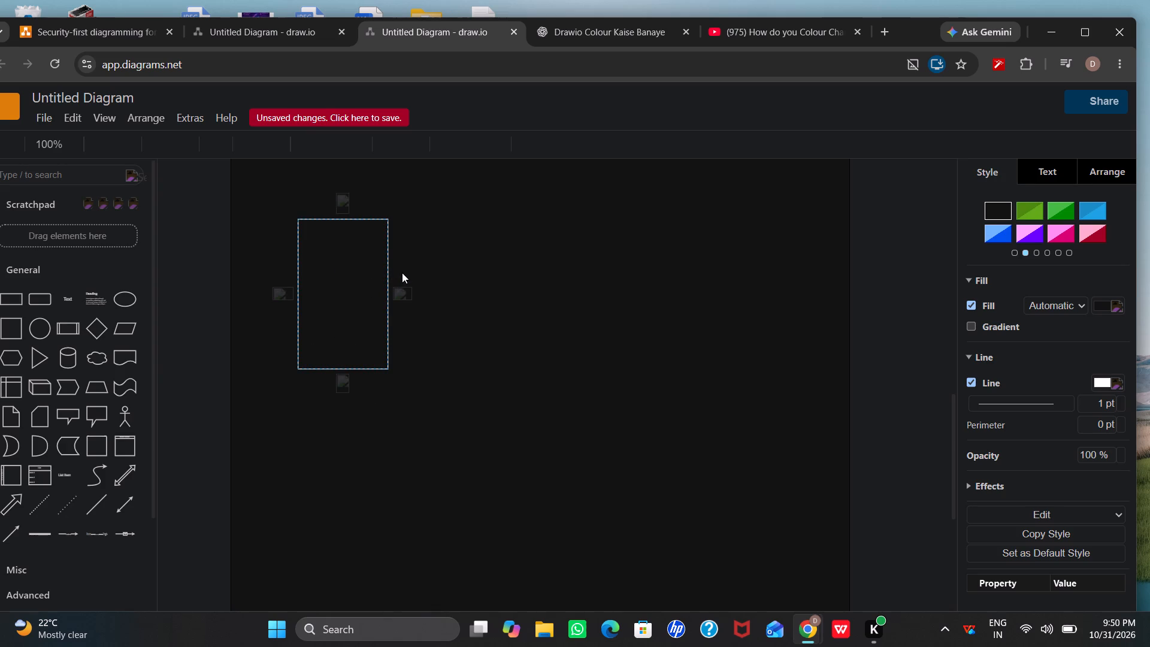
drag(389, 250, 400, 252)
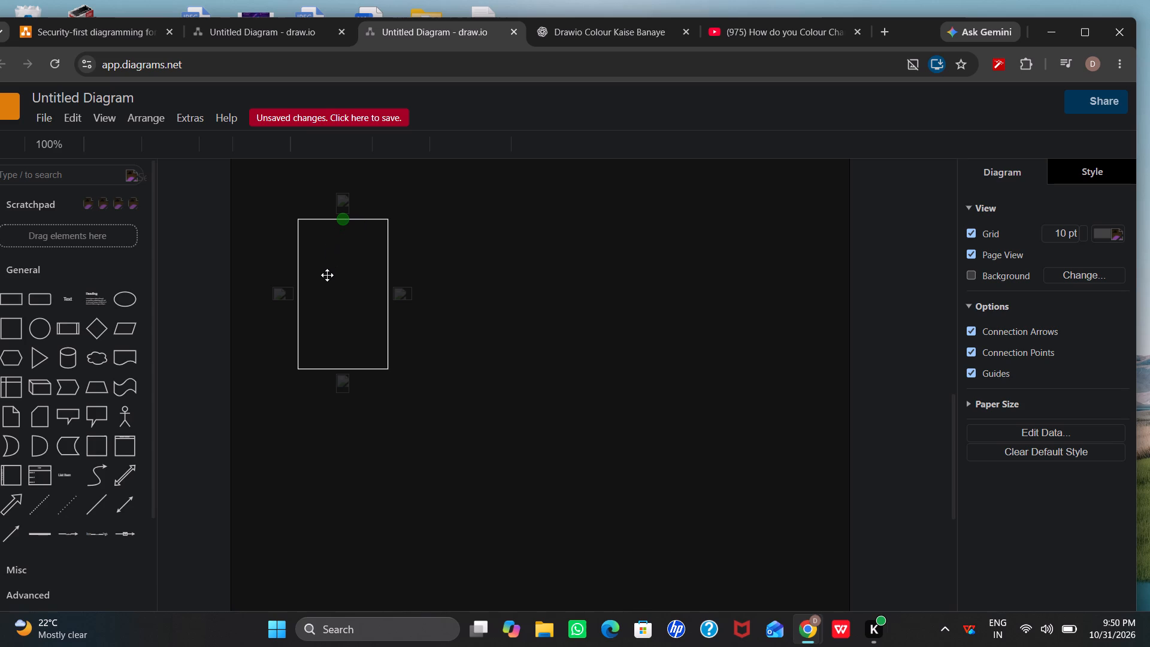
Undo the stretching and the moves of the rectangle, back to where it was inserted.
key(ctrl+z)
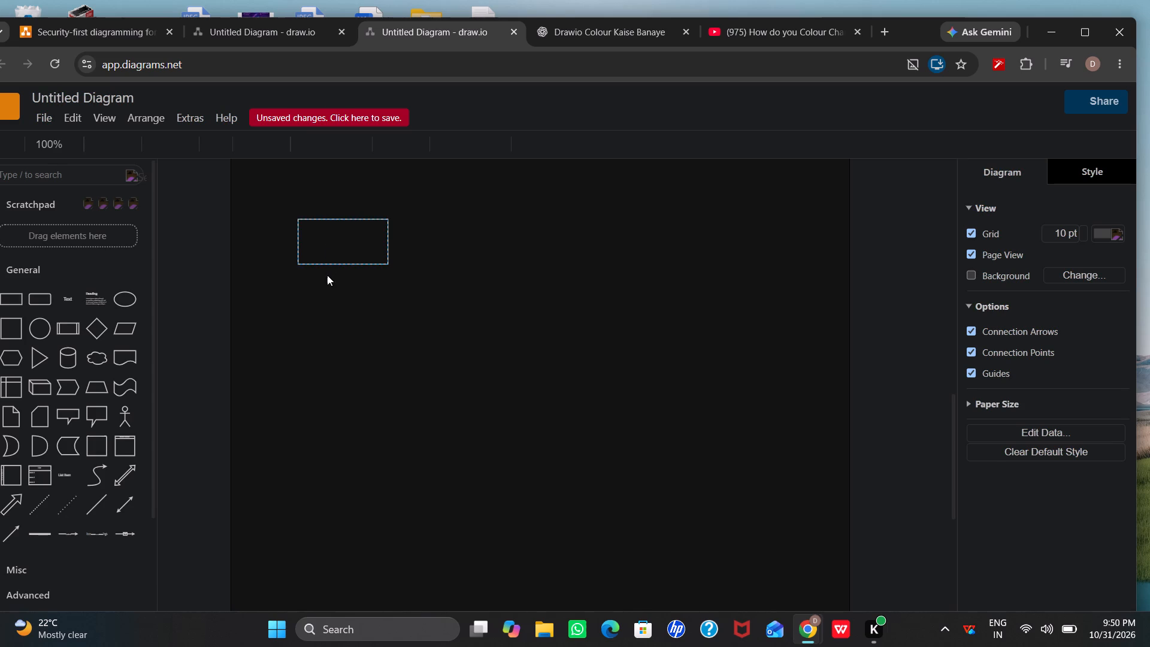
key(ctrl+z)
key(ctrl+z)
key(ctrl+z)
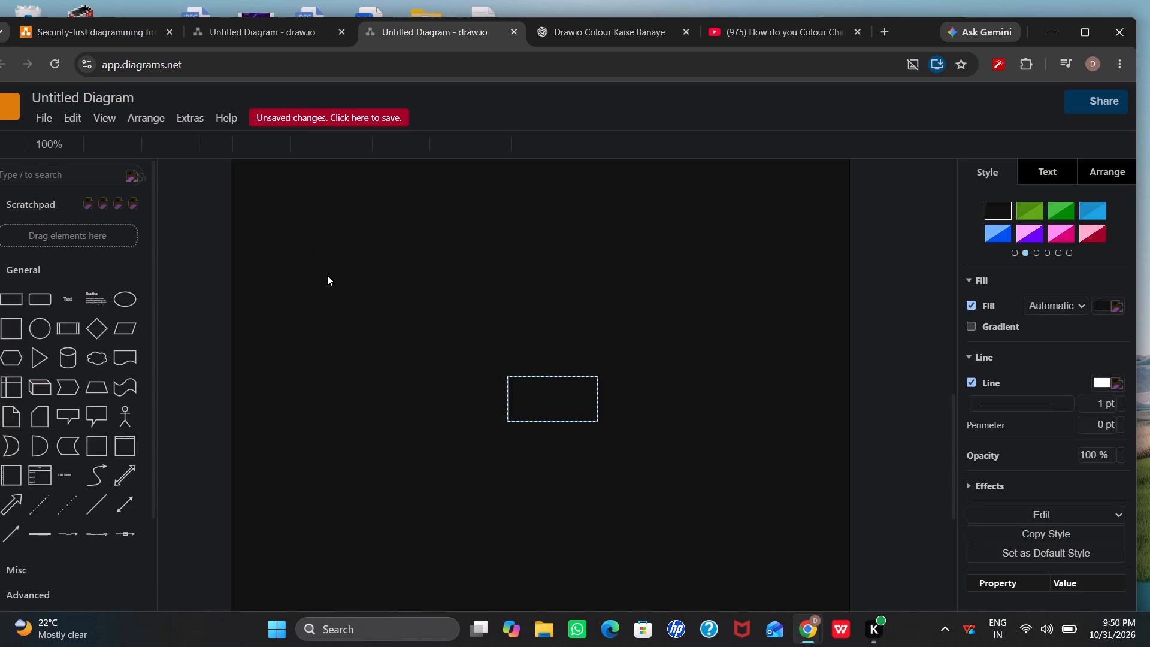
Move the rectangle to the page's upper-left area and enlarge it into a tall box of about 150 x 220.
drag(556, 398, 335, 252)
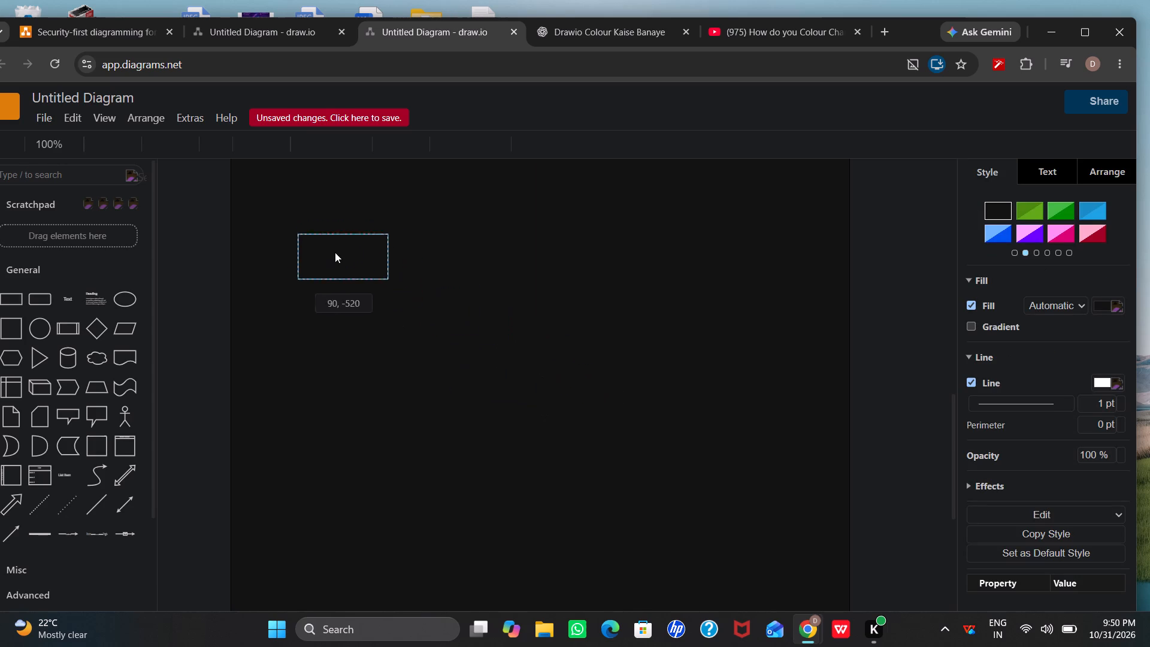
drag(335, 252, 316, 228)
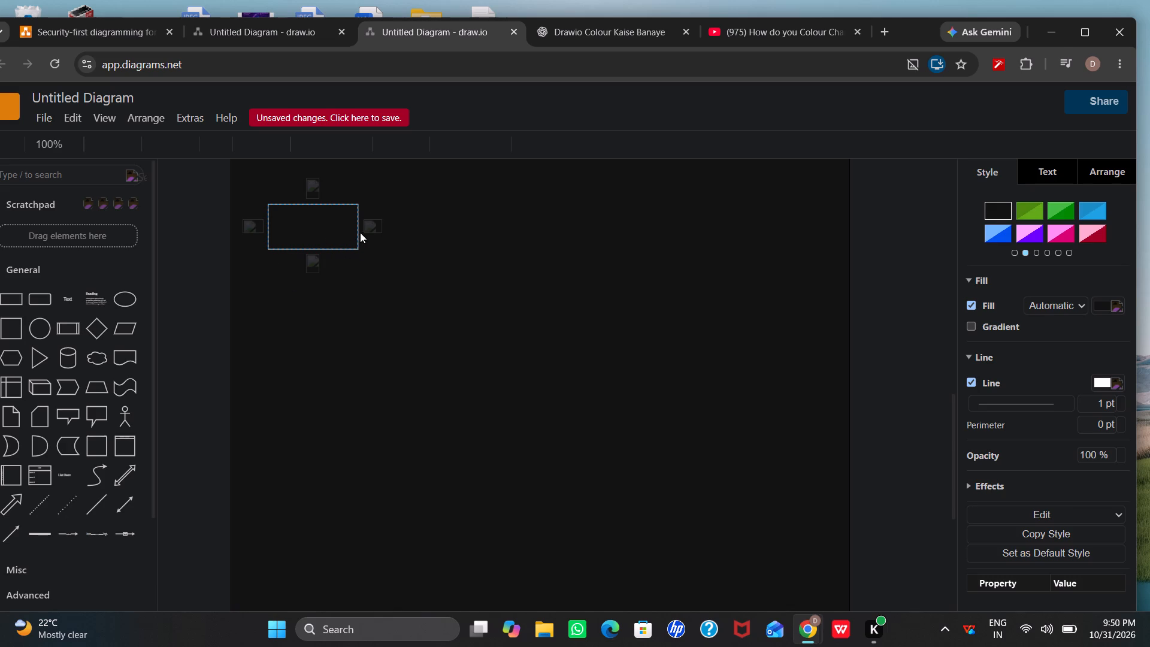
drag(359, 228, 376, 227)
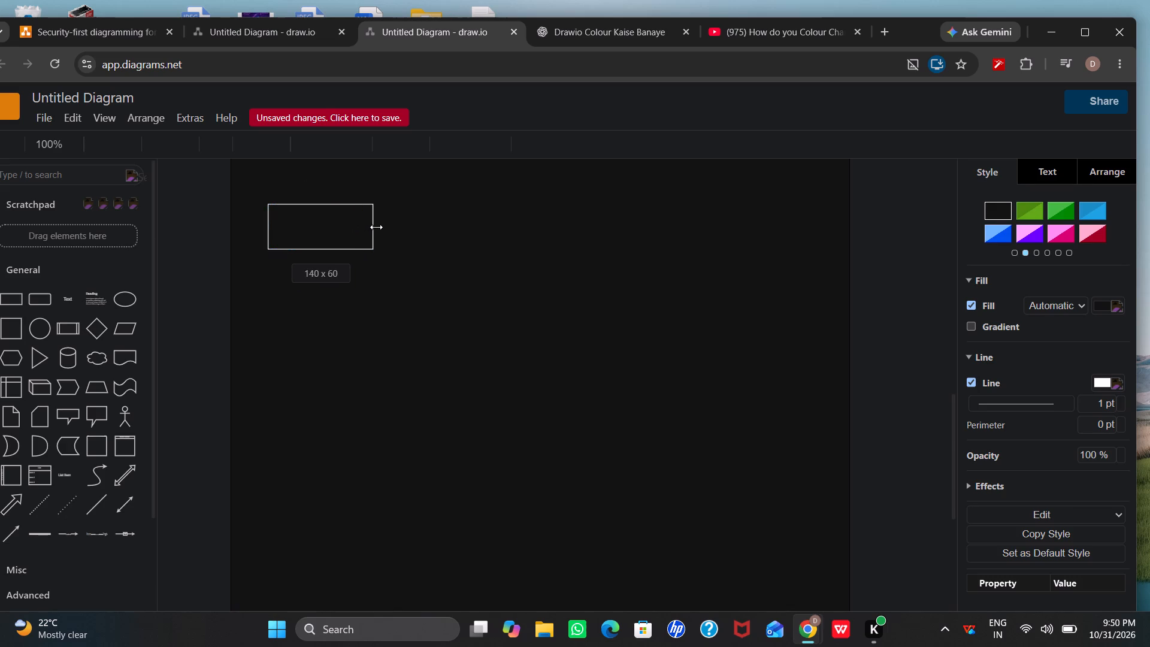
drag(376, 227, 380, 227)
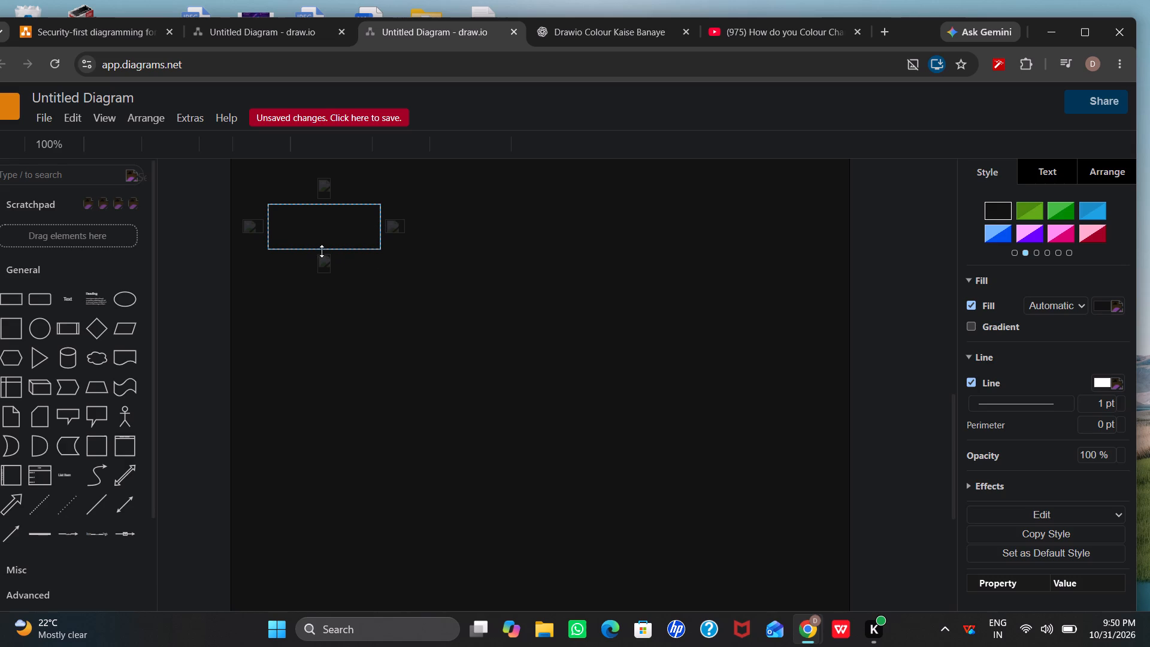
drag(330, 249, 337, 363)
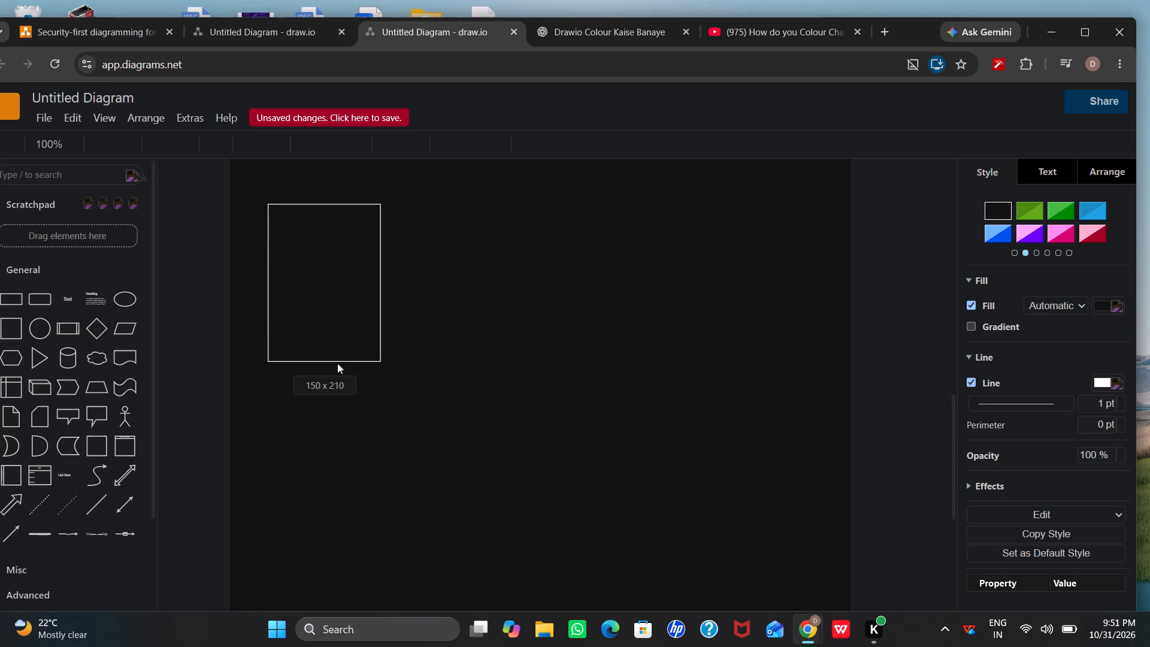
drag(337, 363, 338, 371)
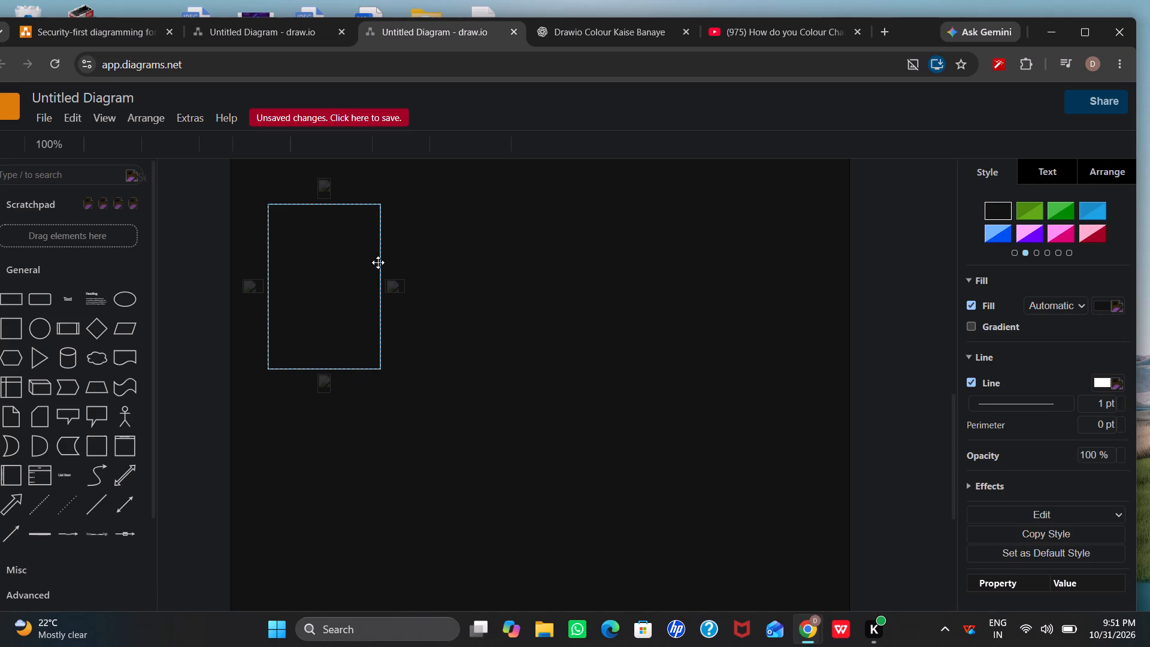
Move the tall box down near the page's left edge, to about 30, -430.
drag(338, 283, 341, 284)
drag(341, 284, 343, 332)
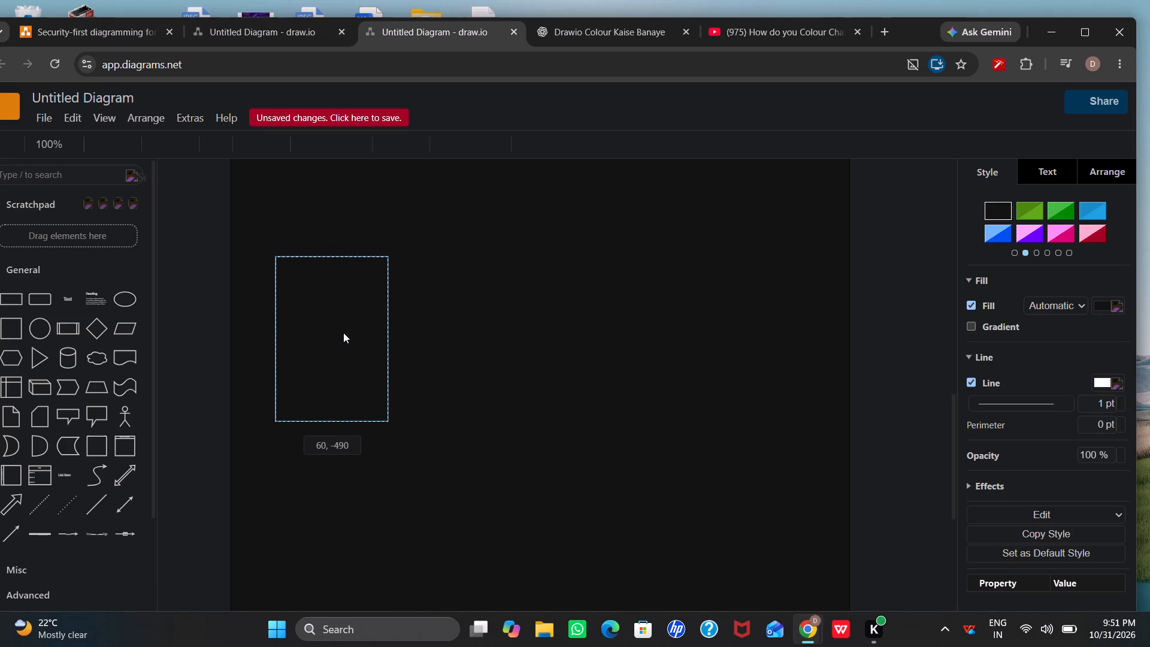
drag(343, 332, 324, 377)
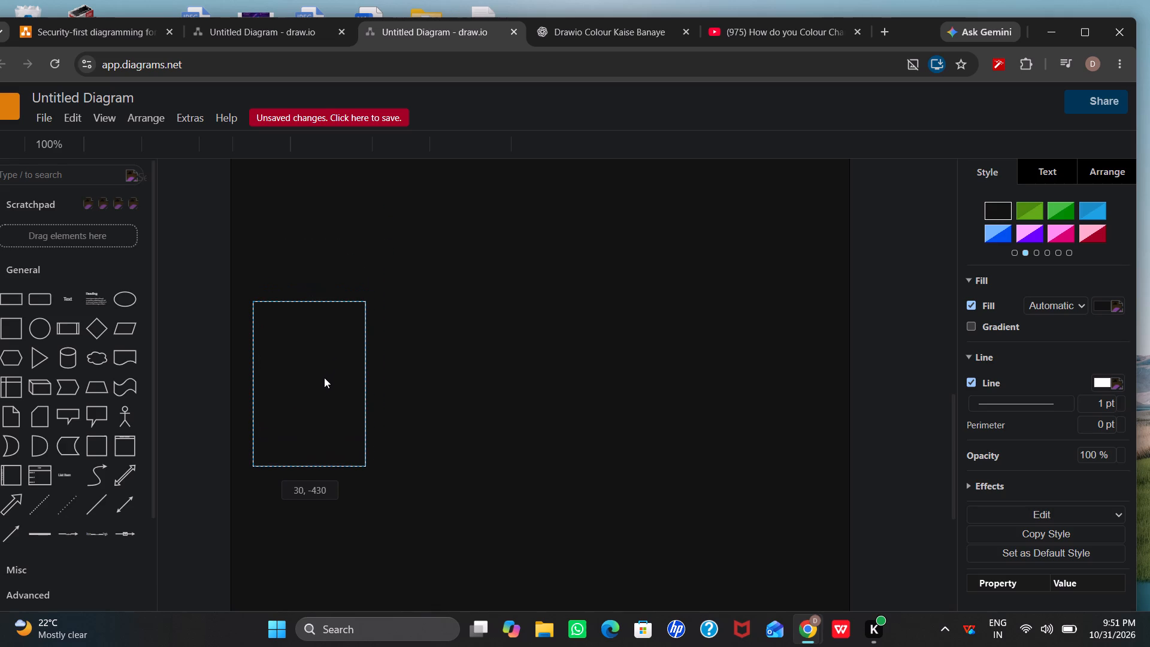
drag(324, 377, 323, 380)
Insert a second rectangle, make it 40 high and fit it across the full width of the tall box's top as a header.
click(10, 297)
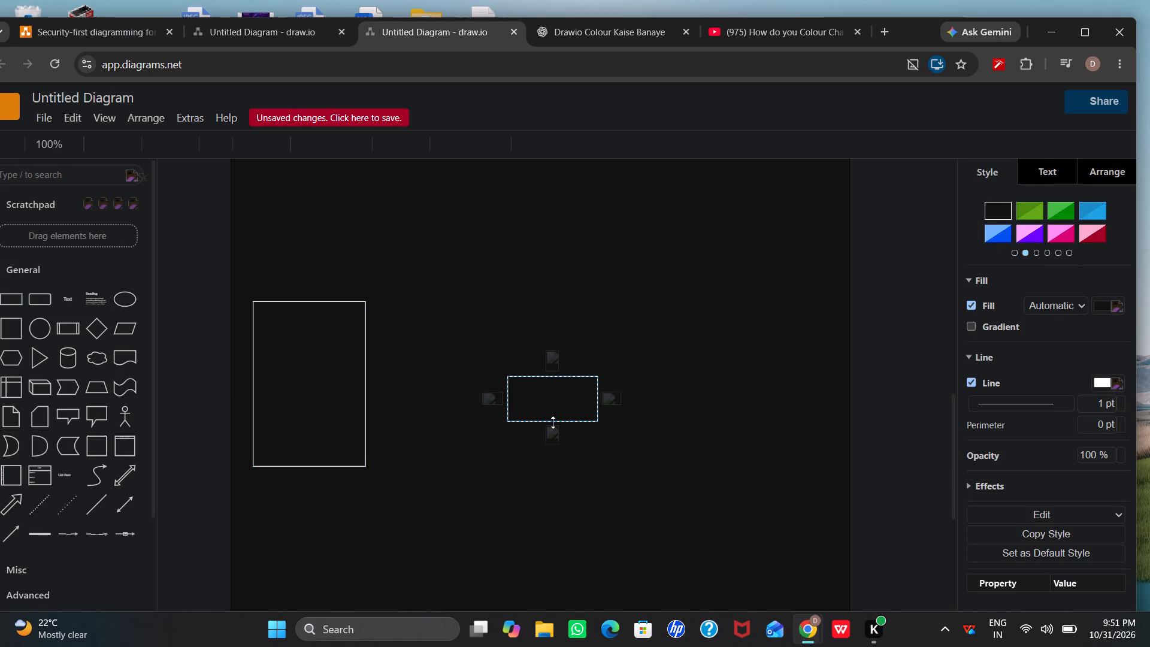
drag(553, 422, 552, 411)
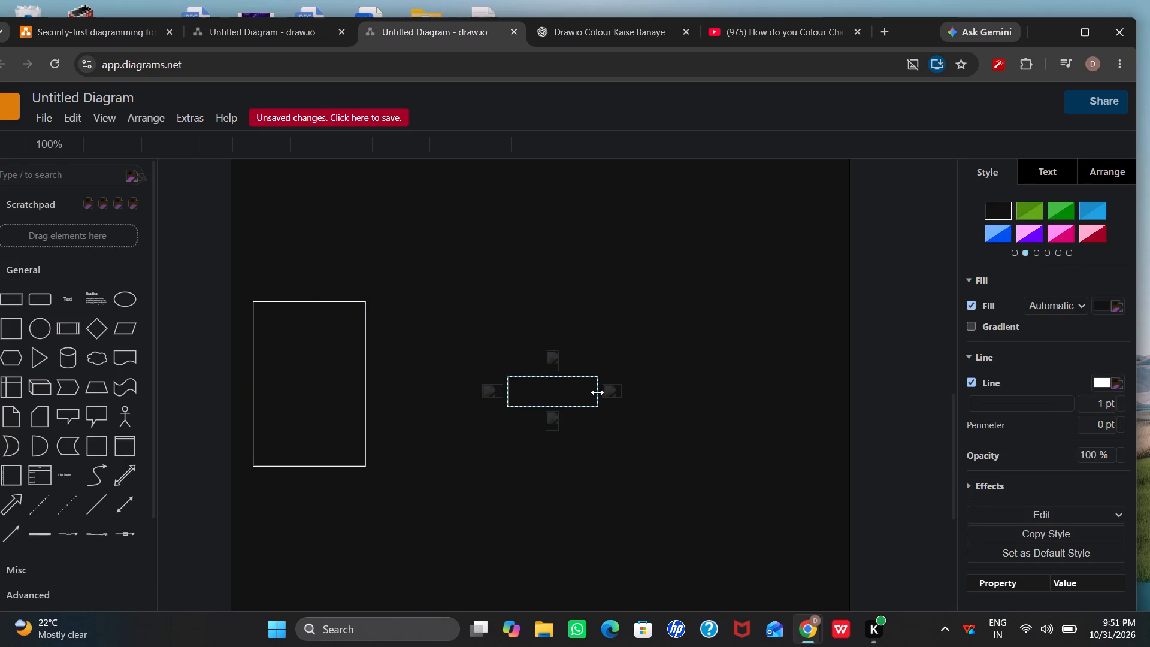
drag(599, 392, 604, 394)
drag(544, 395, 534, 391)
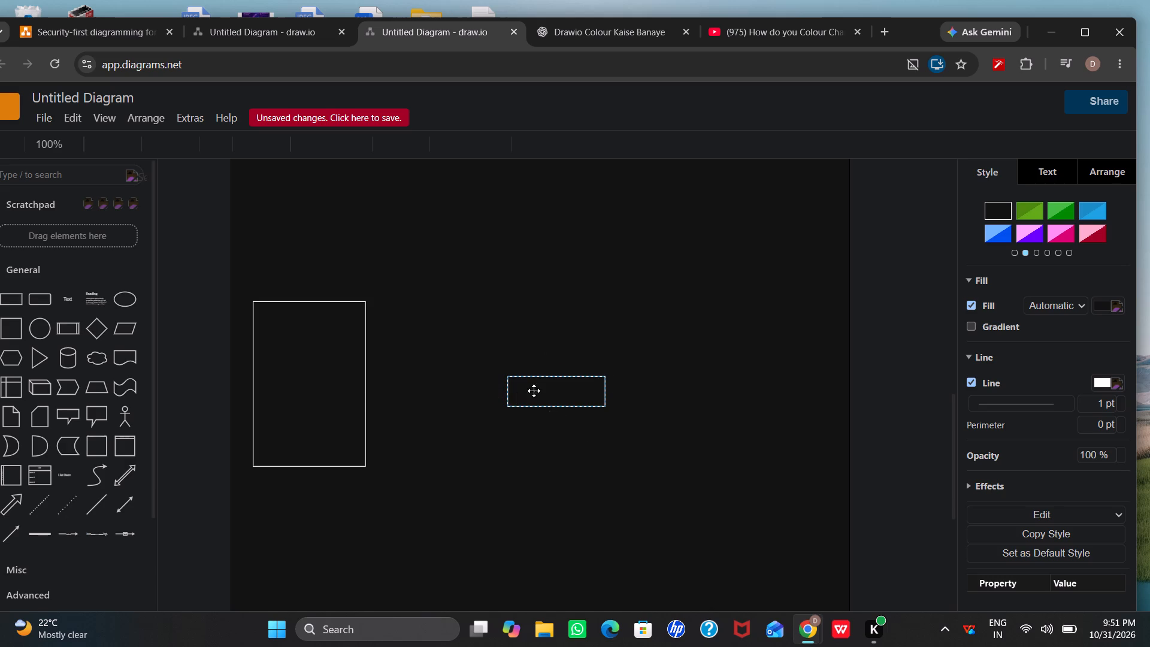
drag(534, 391, 292, 323)
drag(352, 321, 355, 321)
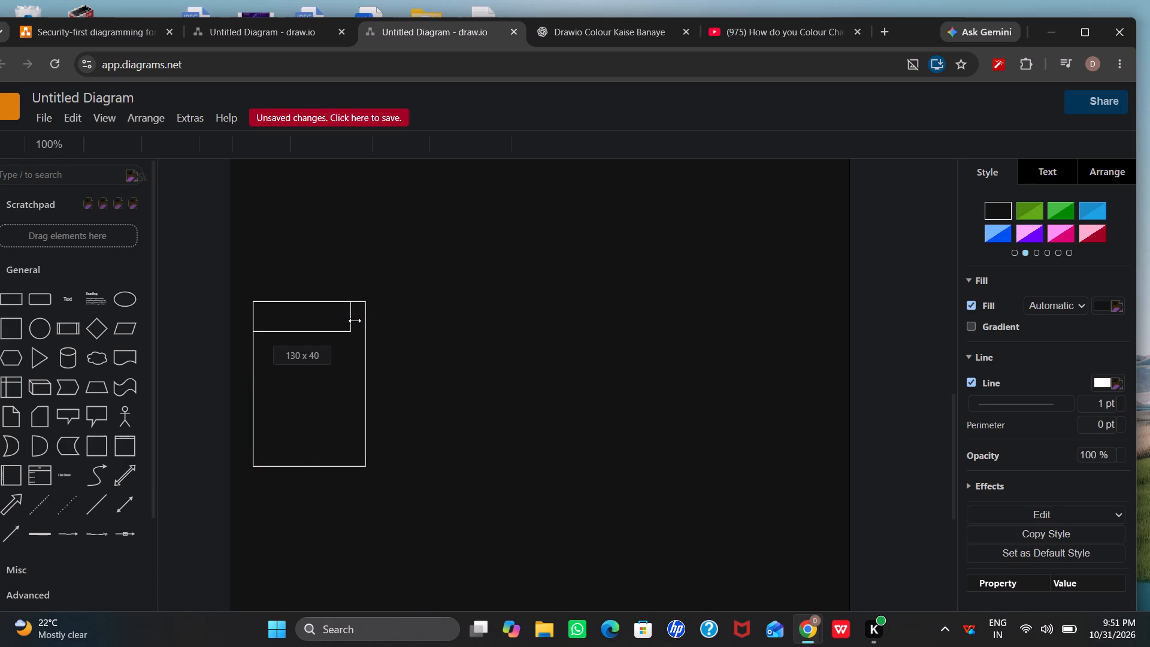
drag(355, 321, 365, 320)
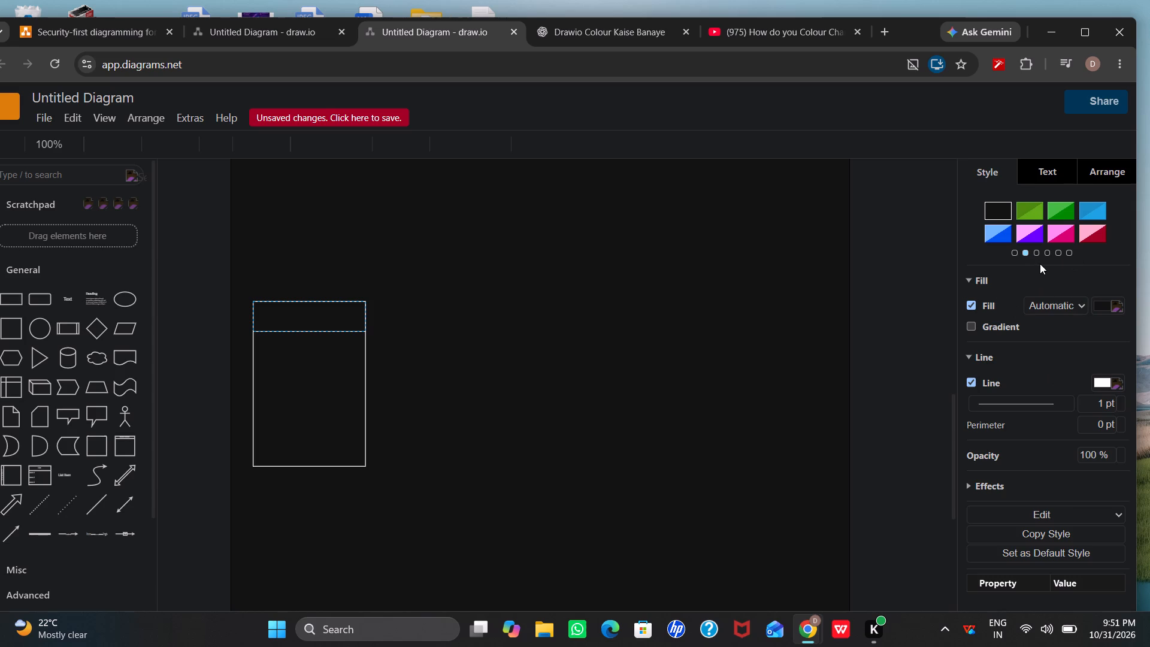
Apply the amber-brown preset style from the third colour set to the header rectangle.
click(1034, 255)
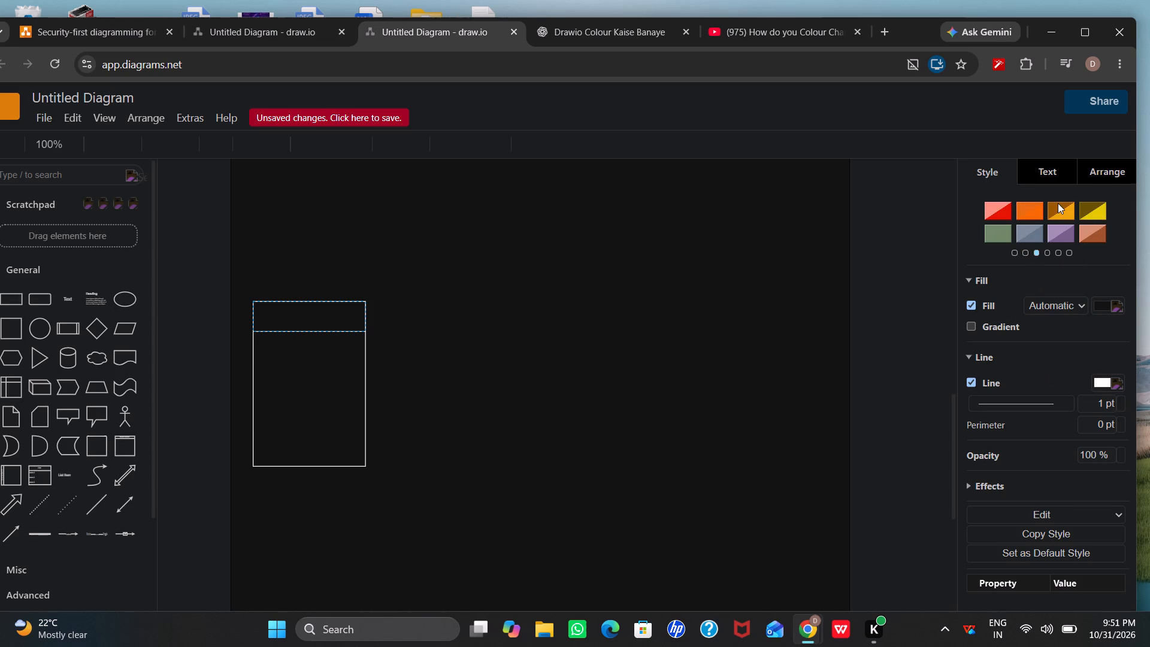
click(1066, 210)
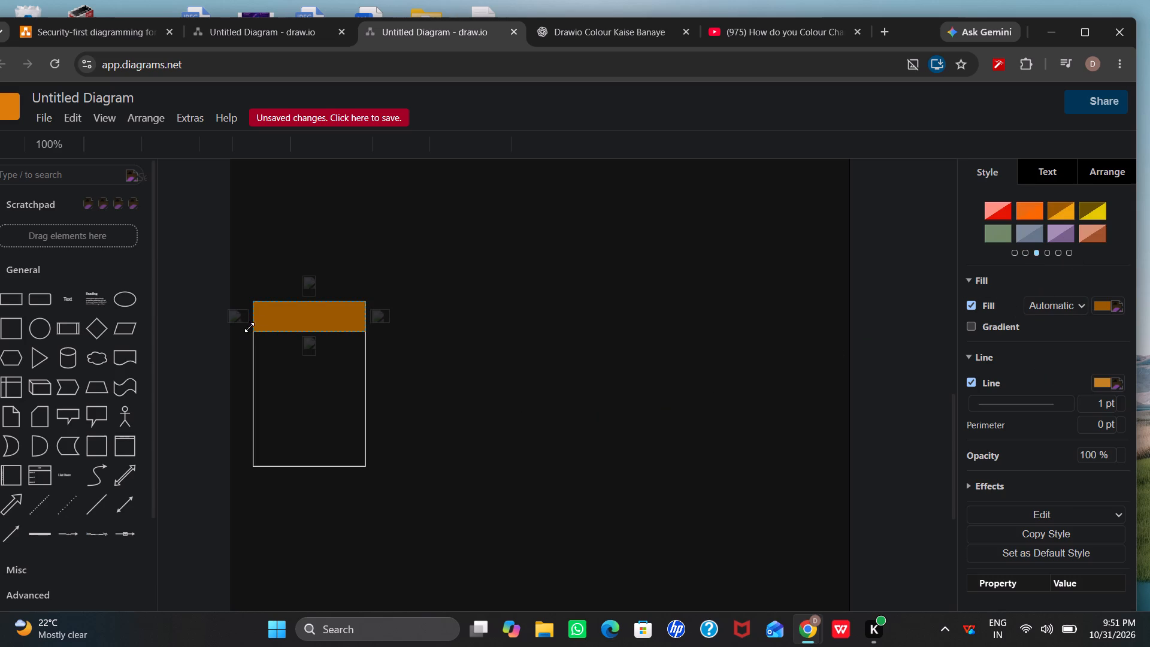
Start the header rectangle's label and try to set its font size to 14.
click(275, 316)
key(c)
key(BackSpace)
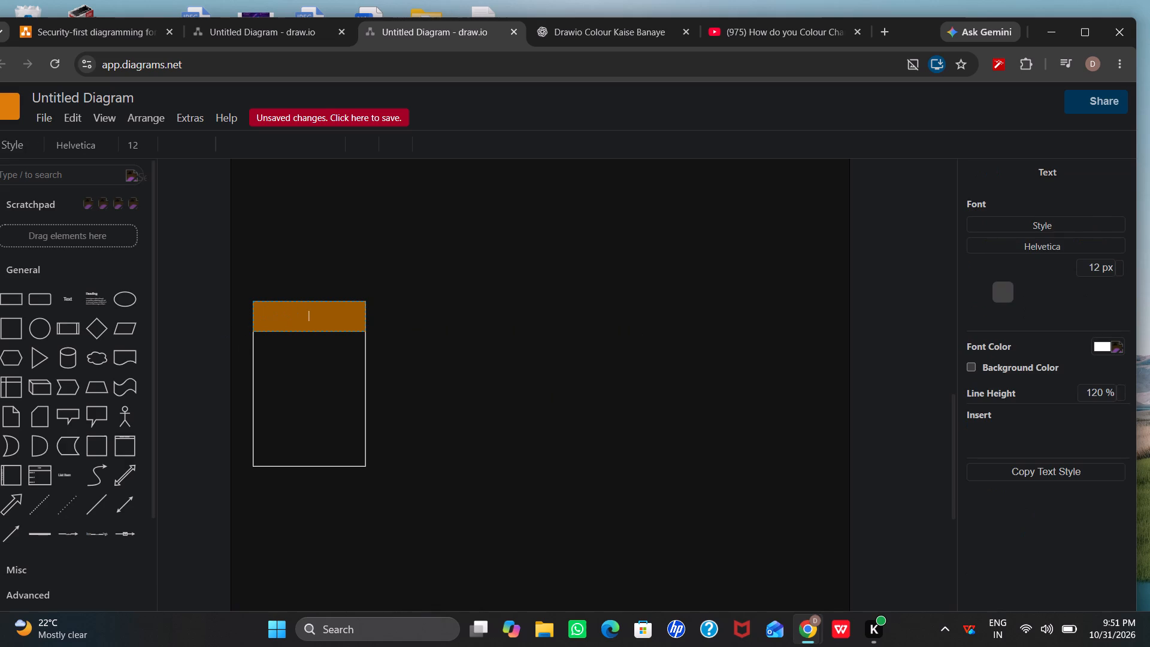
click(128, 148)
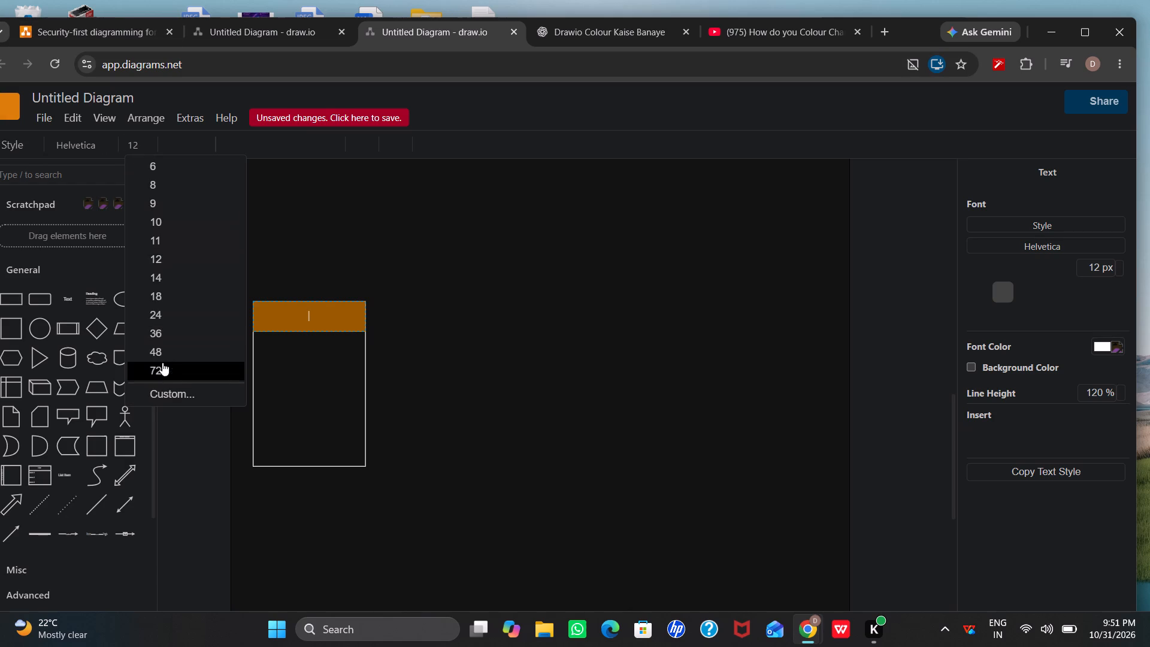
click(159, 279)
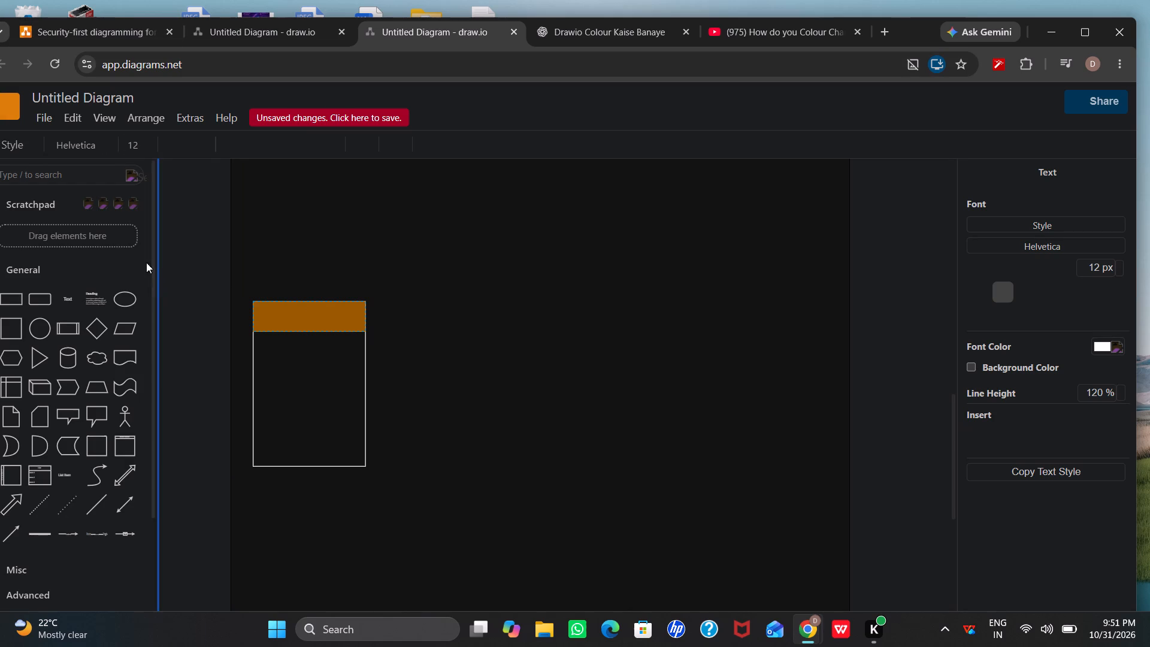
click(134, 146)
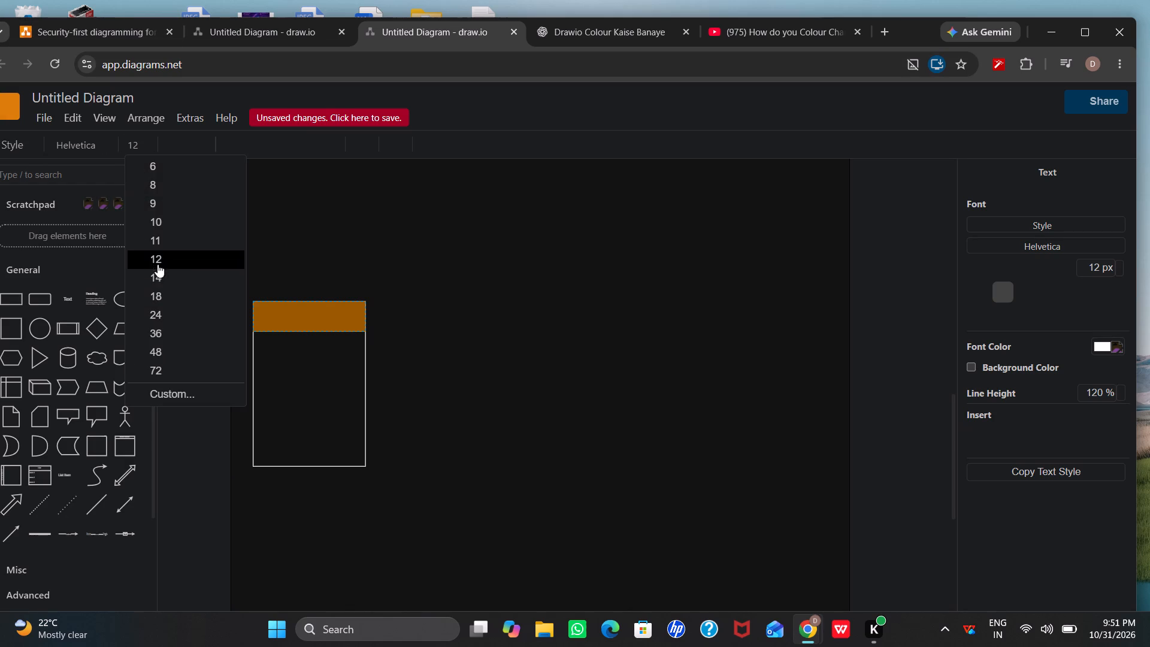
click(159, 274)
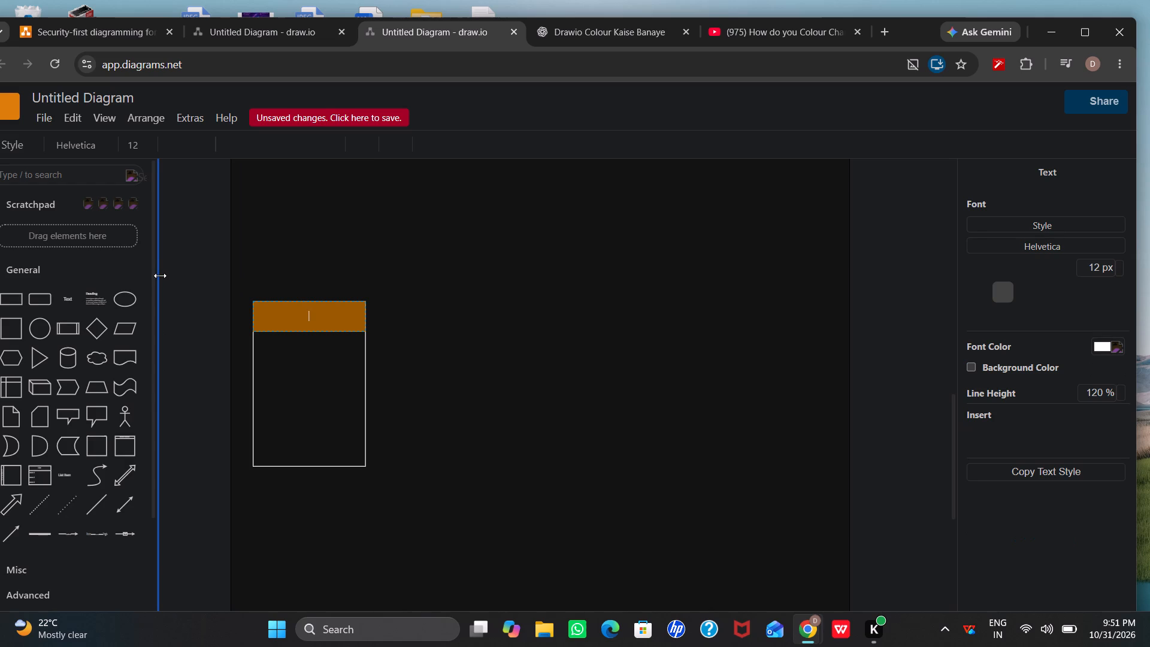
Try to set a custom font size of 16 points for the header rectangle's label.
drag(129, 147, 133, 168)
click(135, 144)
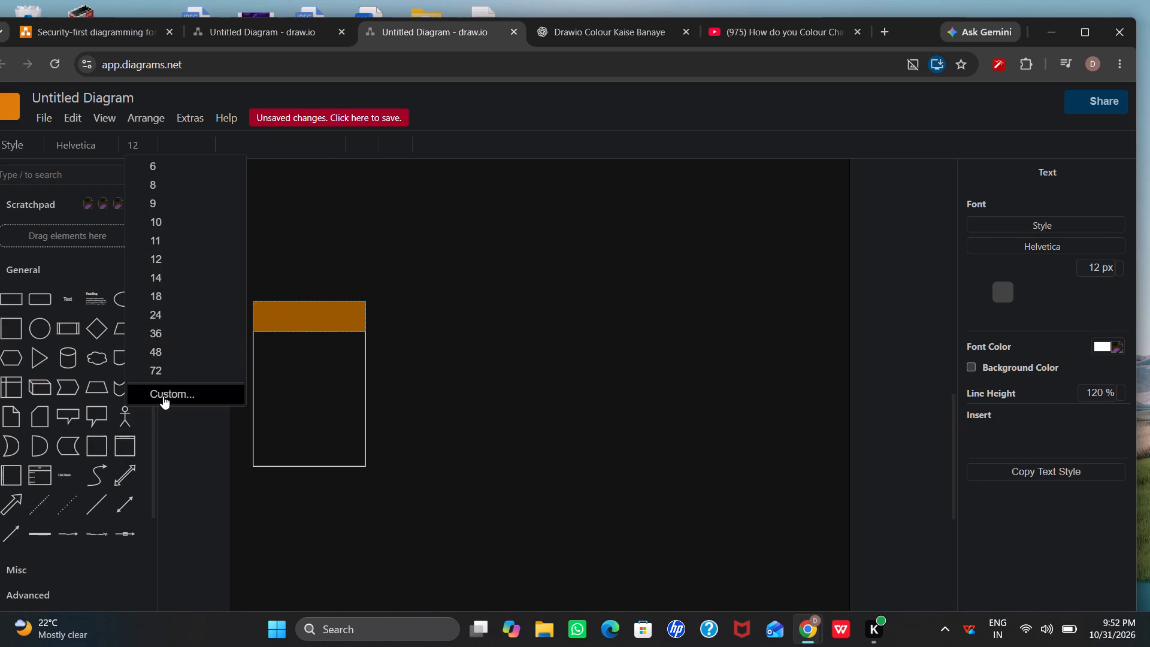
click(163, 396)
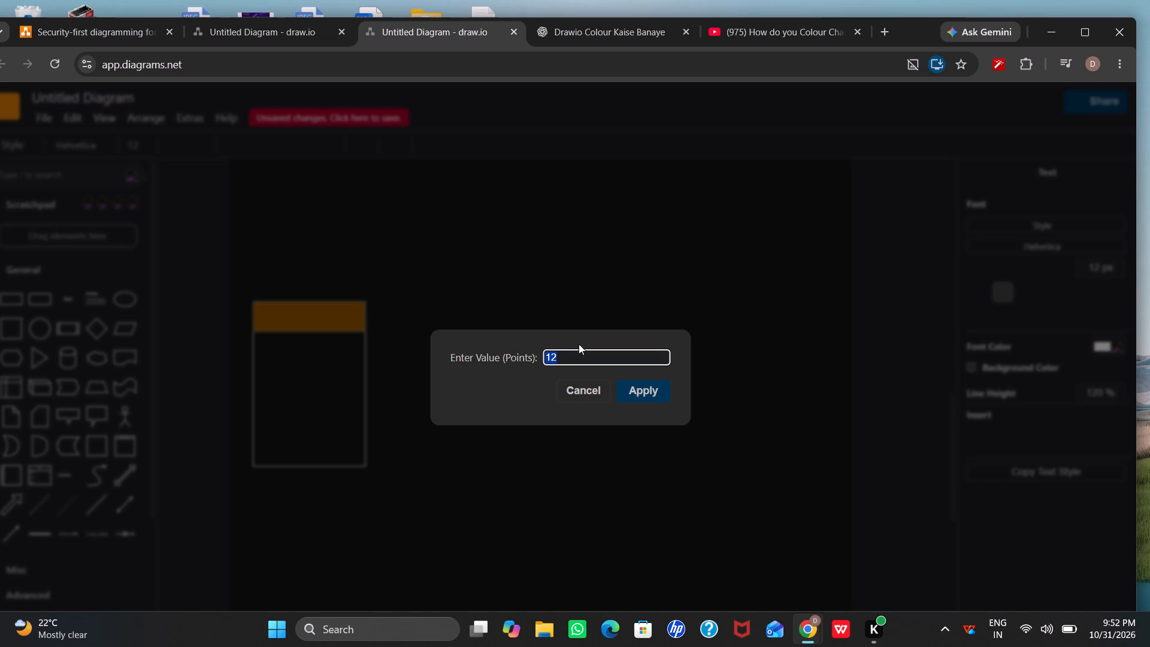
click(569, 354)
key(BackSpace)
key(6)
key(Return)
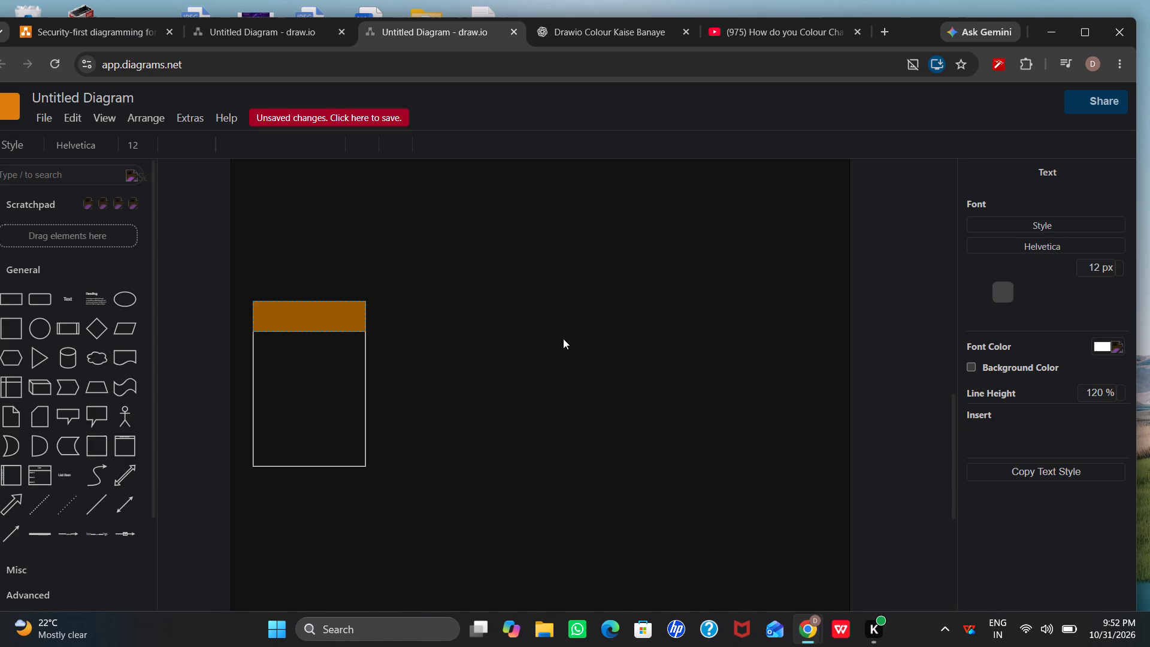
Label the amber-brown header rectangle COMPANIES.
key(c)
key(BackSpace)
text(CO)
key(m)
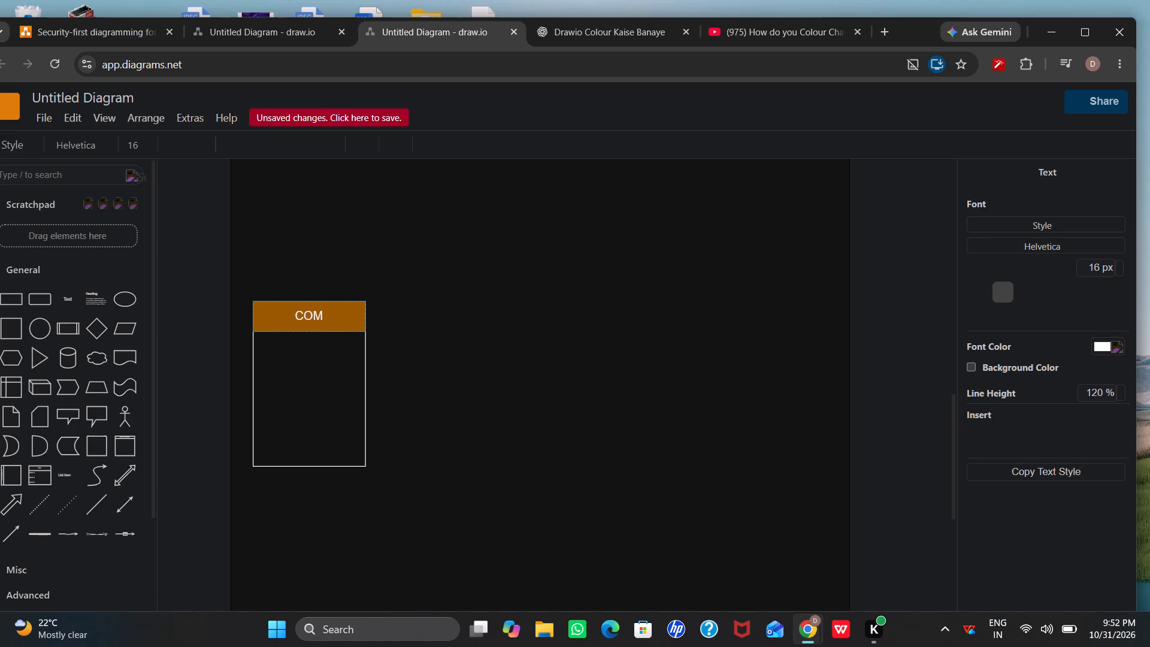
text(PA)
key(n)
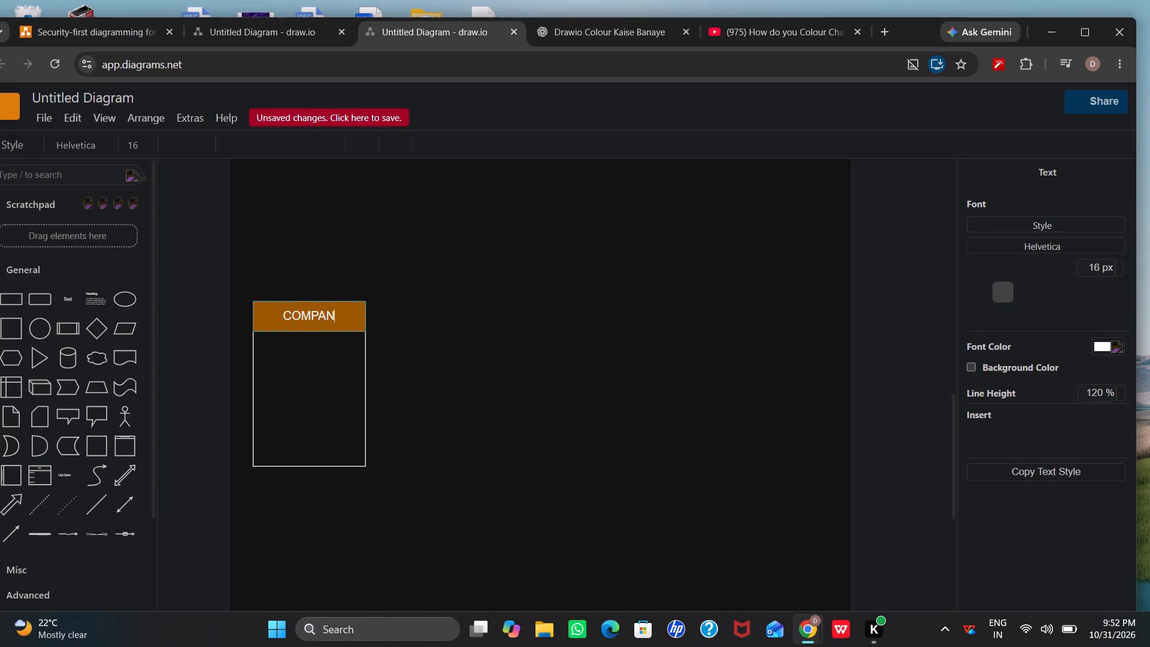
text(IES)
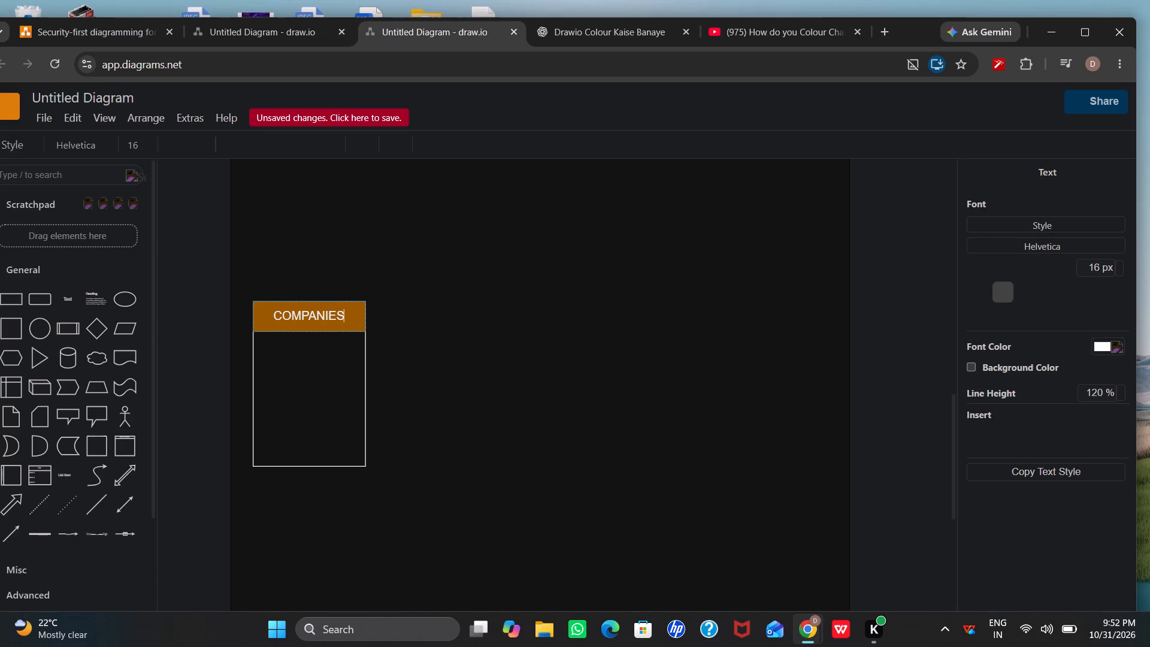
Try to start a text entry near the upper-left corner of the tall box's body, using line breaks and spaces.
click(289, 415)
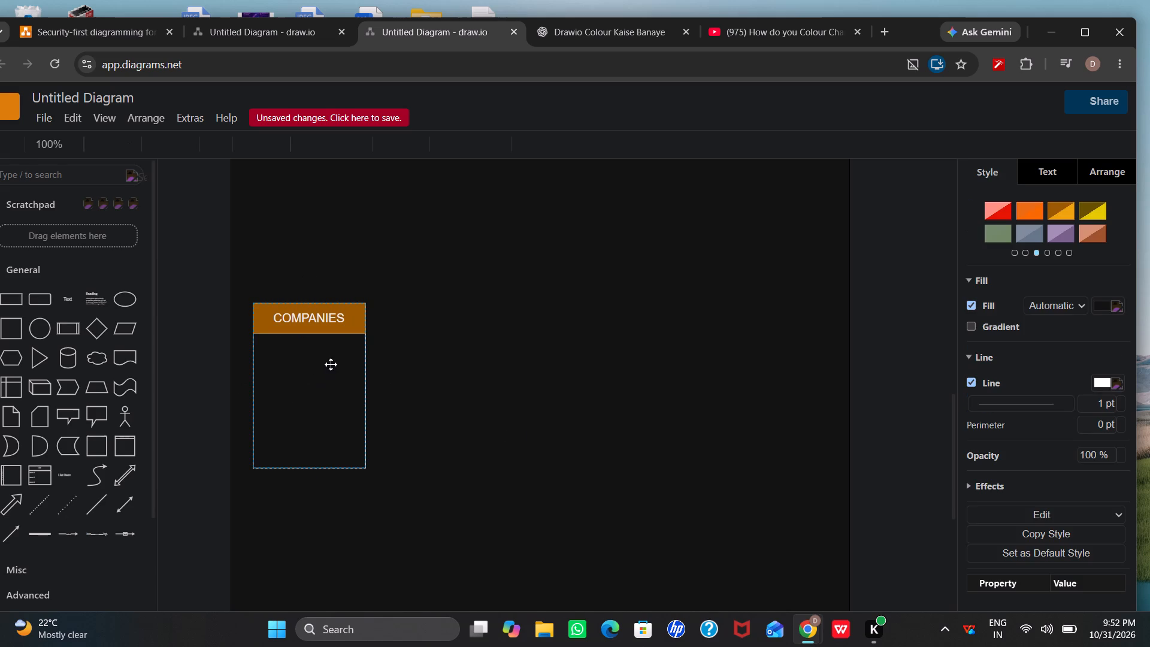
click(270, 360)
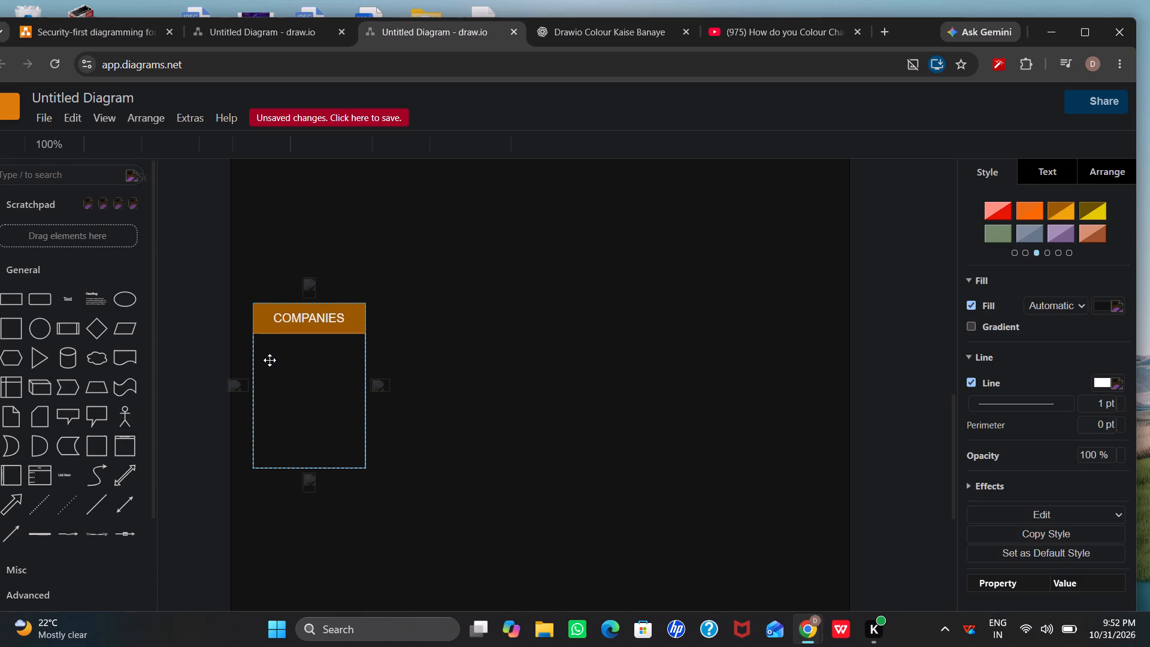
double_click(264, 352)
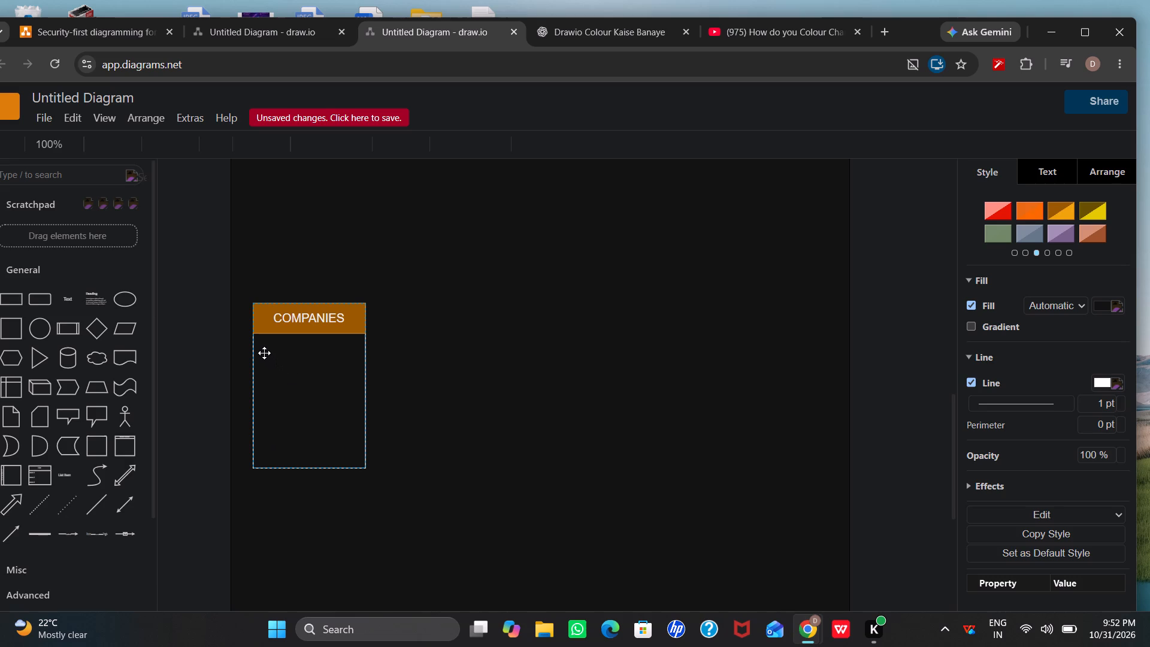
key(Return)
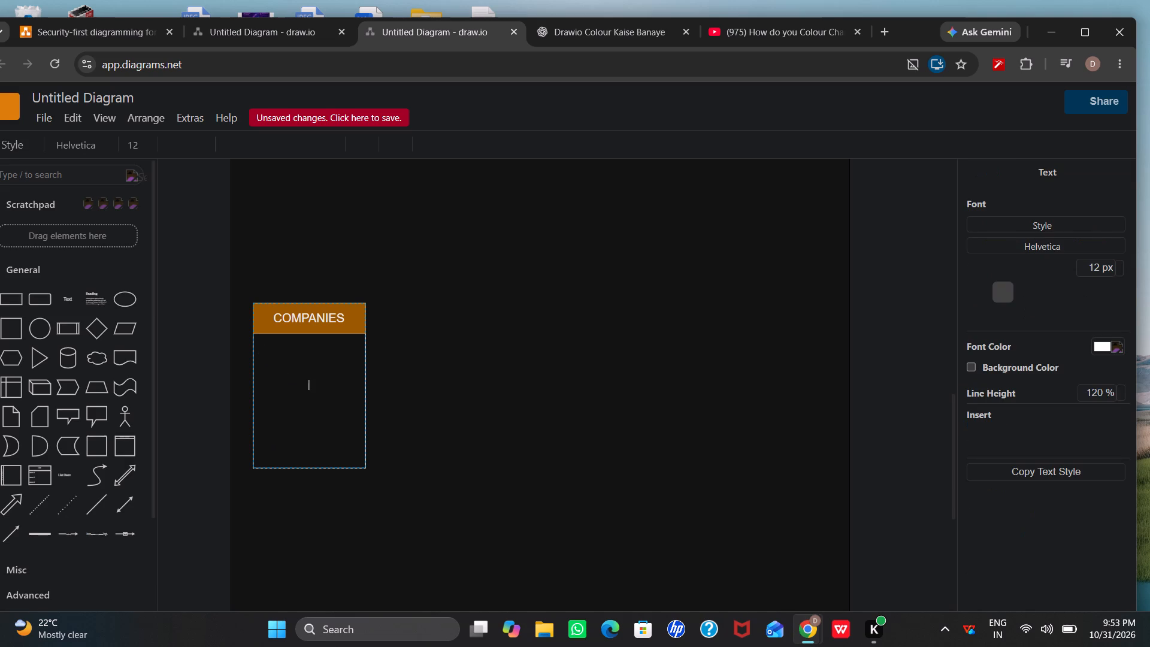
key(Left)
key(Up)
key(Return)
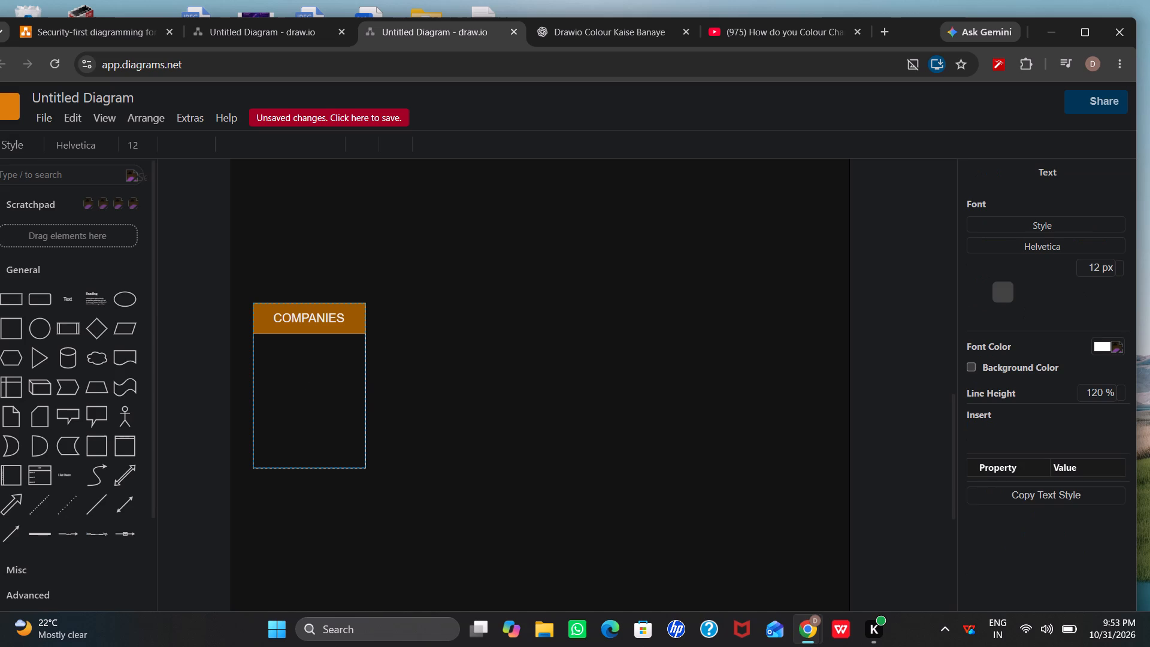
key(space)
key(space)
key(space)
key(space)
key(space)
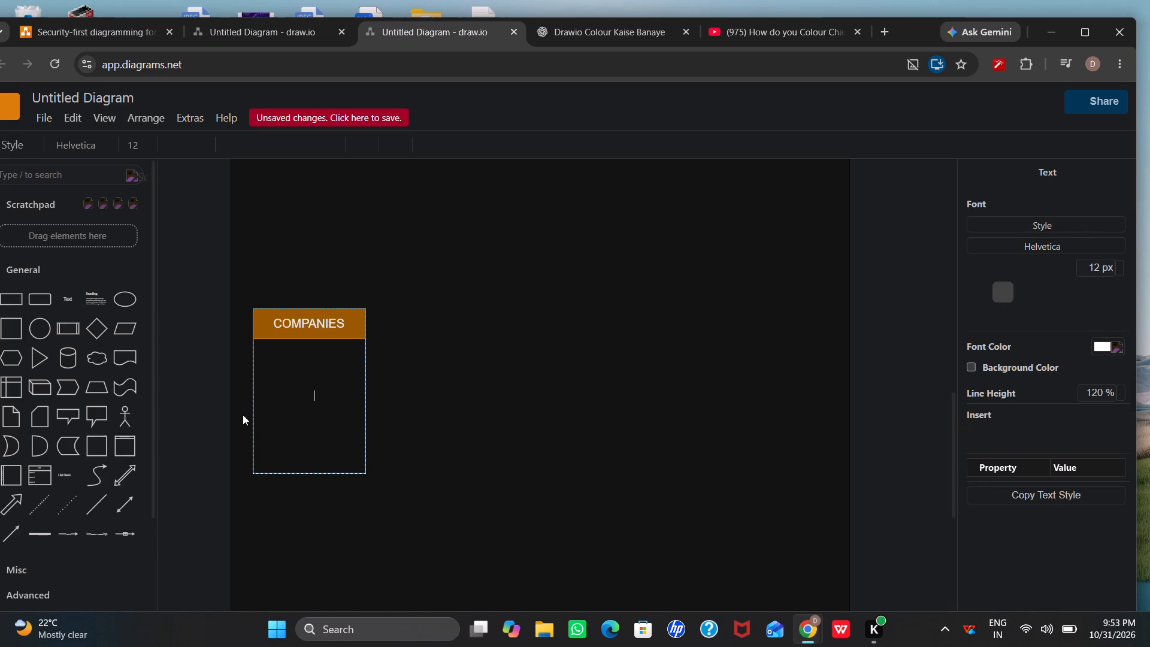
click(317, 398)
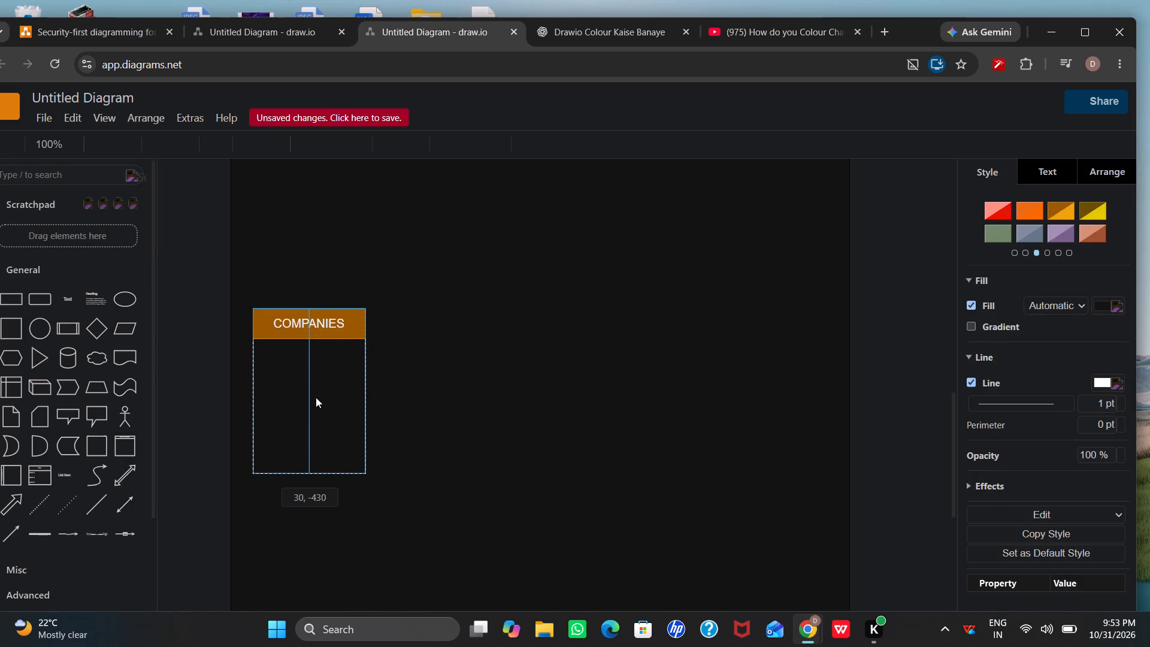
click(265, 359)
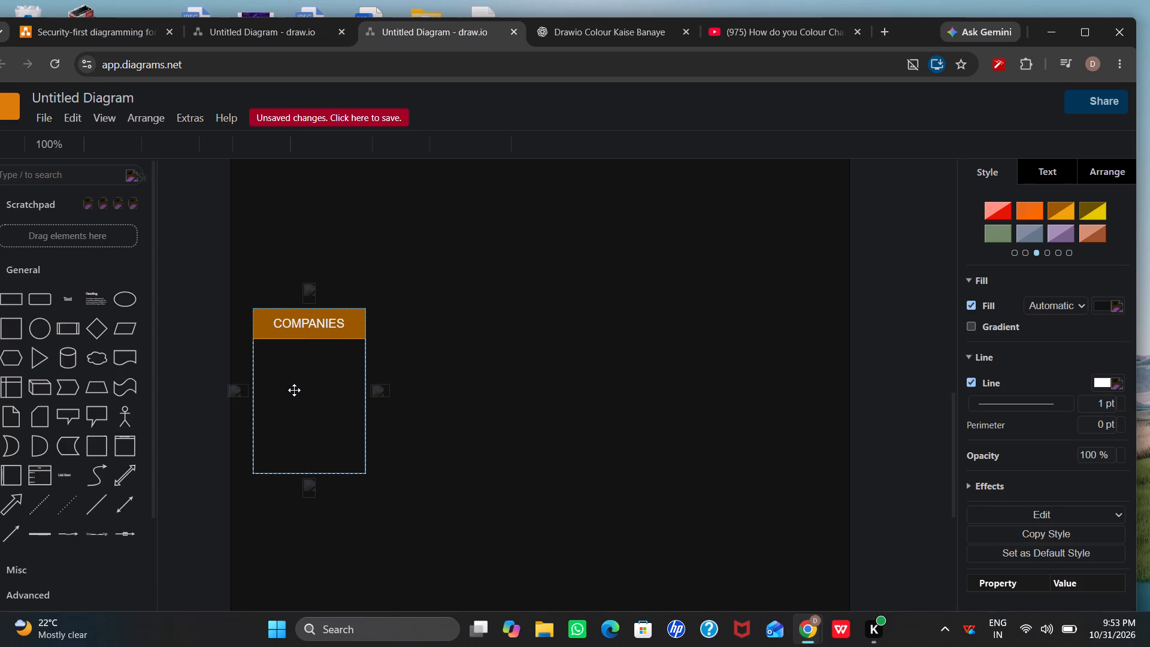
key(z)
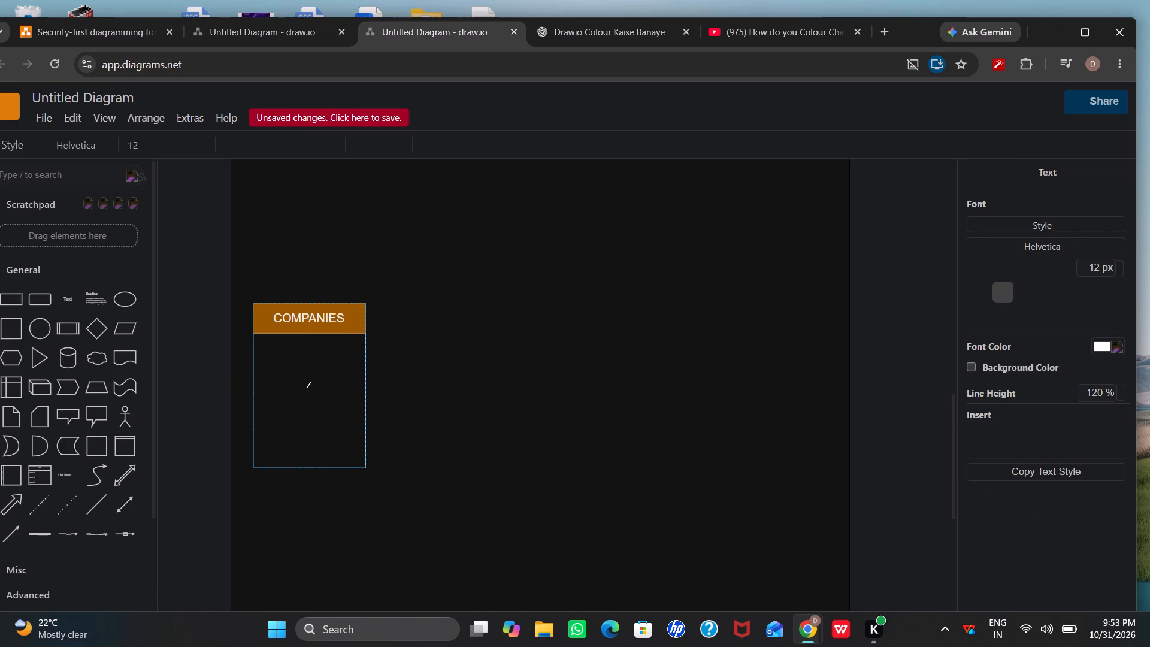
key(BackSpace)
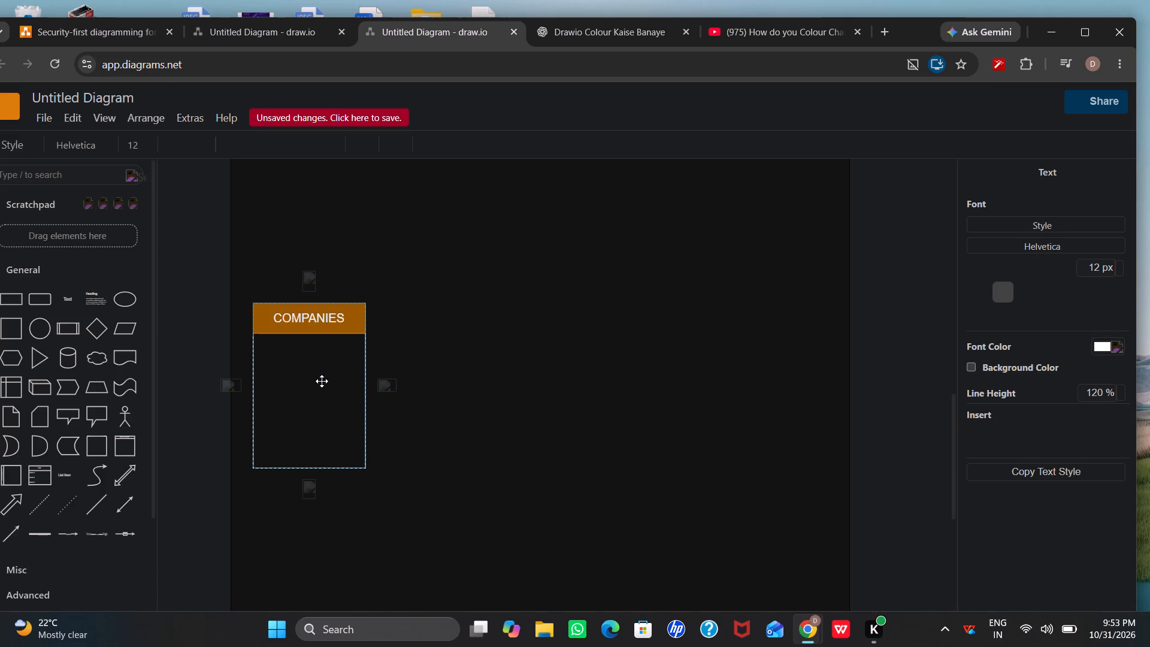
Delete the tall box and its COMPANIES header rectangle from the page.
click(330, 362)
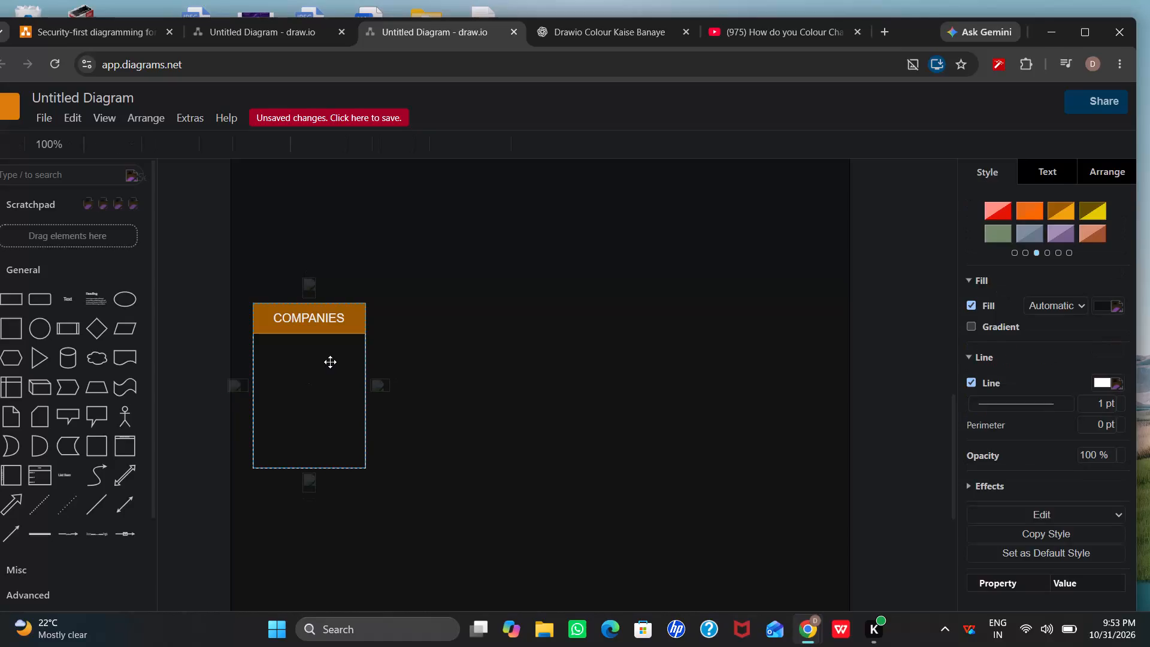
key(BackSpace)
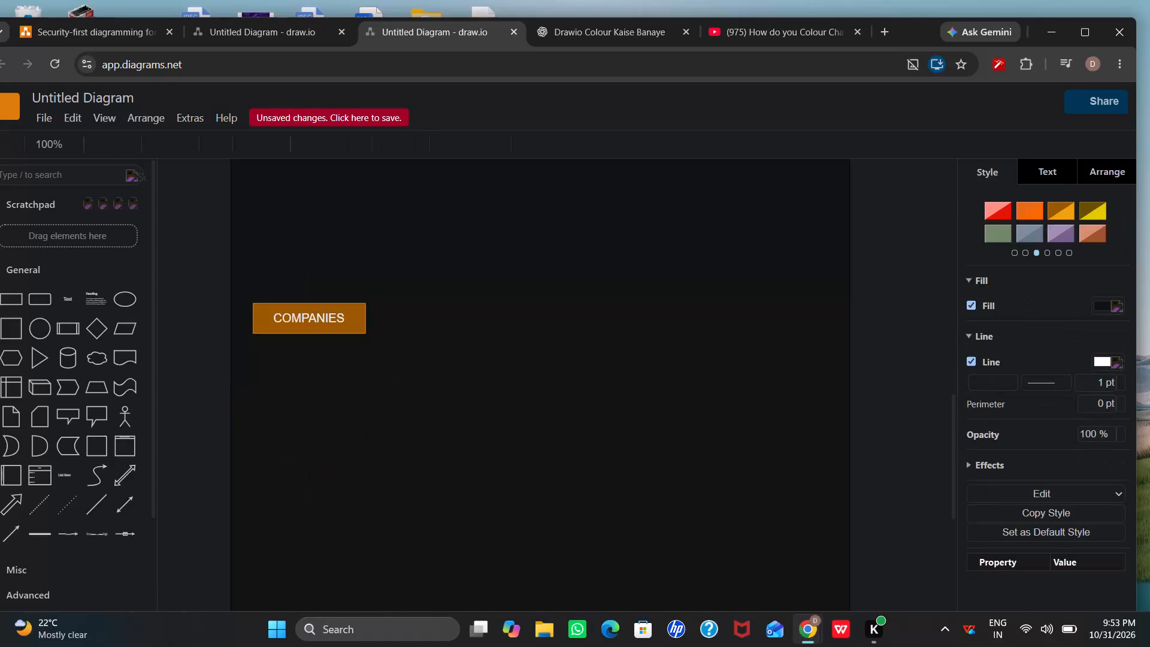
click(323, 318)
key(BackSpace)
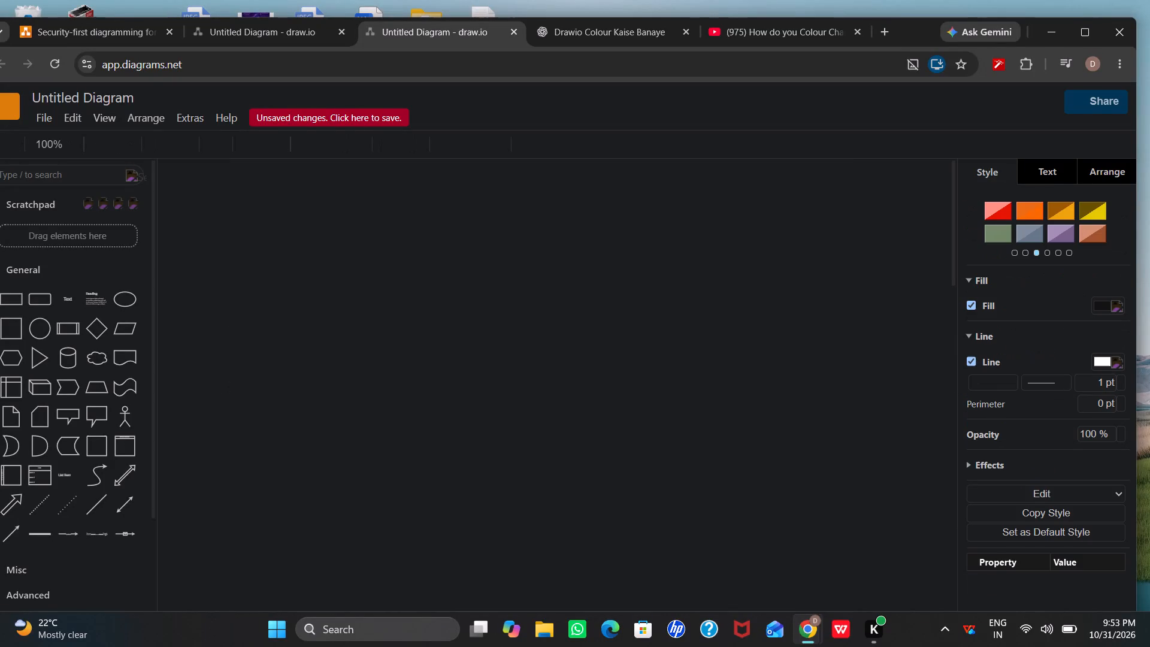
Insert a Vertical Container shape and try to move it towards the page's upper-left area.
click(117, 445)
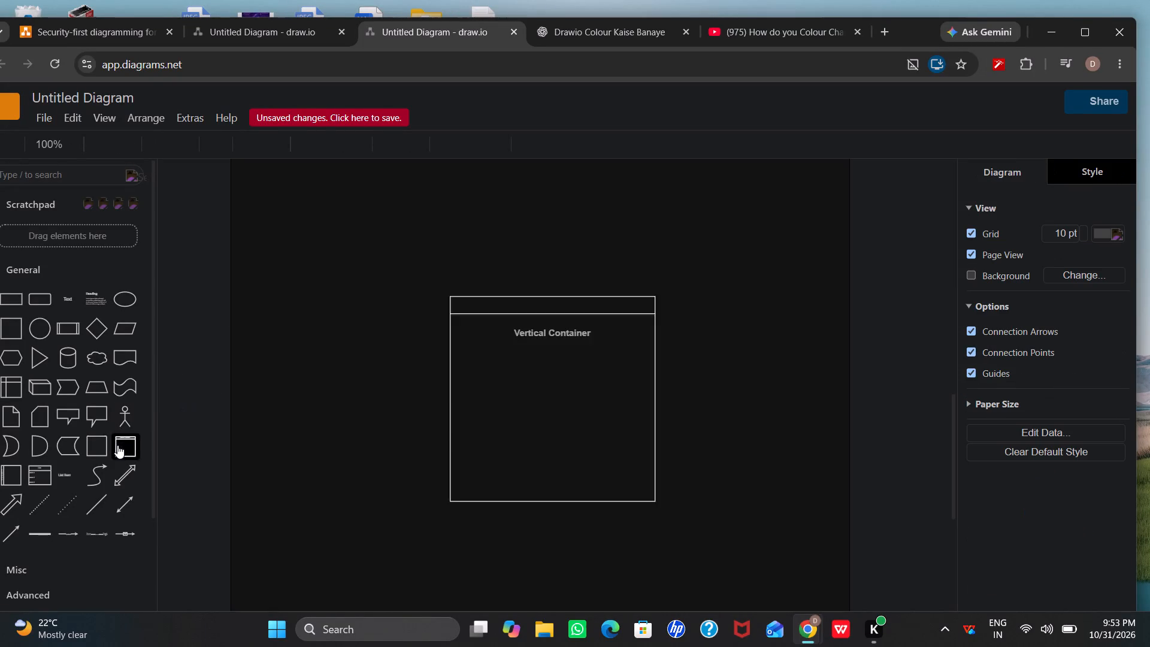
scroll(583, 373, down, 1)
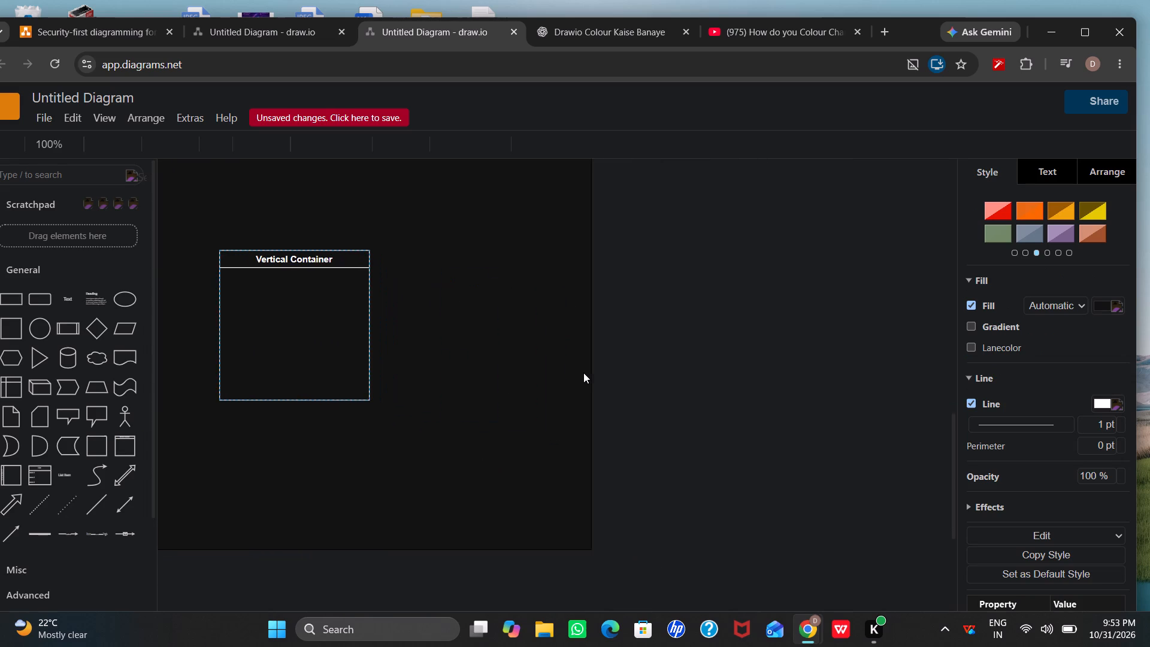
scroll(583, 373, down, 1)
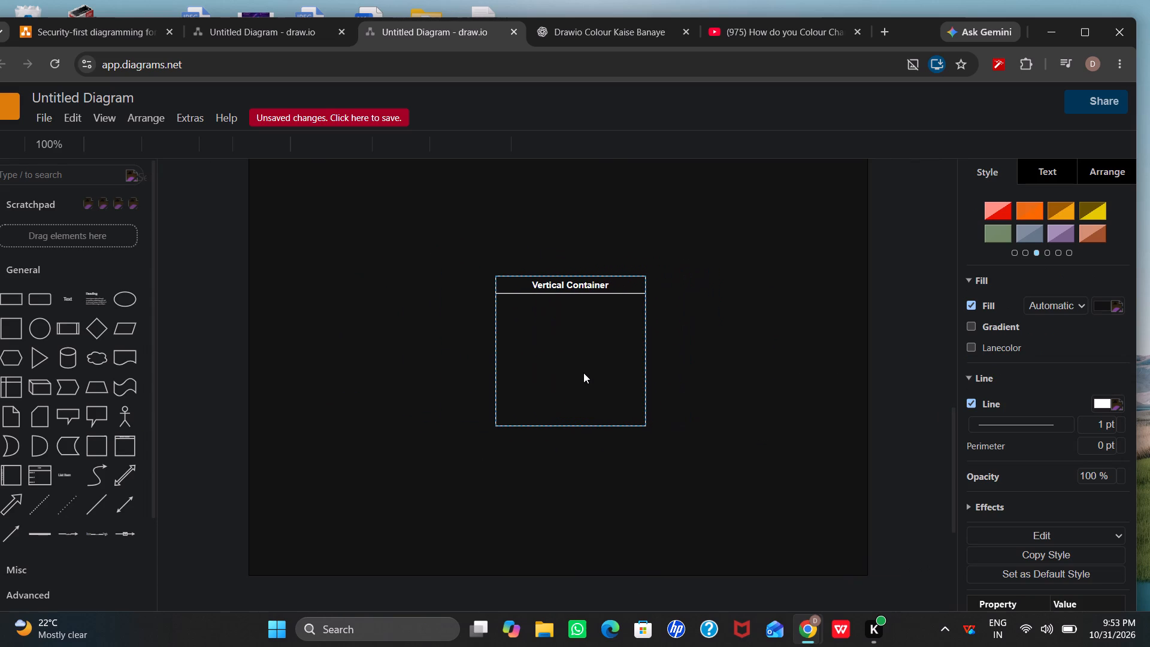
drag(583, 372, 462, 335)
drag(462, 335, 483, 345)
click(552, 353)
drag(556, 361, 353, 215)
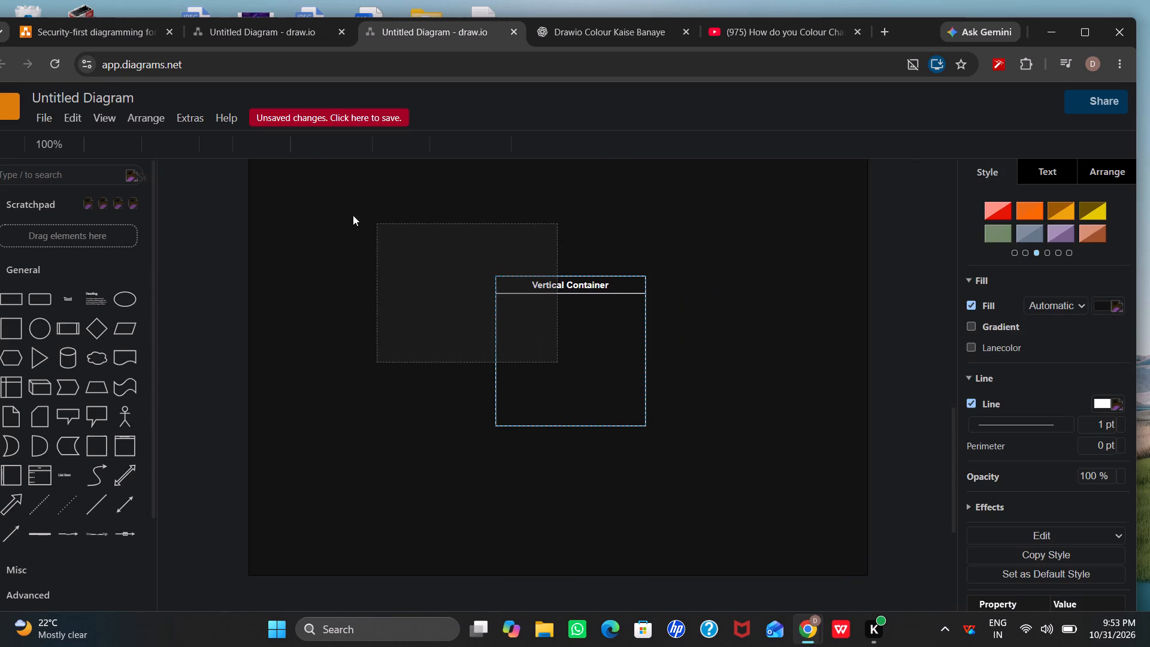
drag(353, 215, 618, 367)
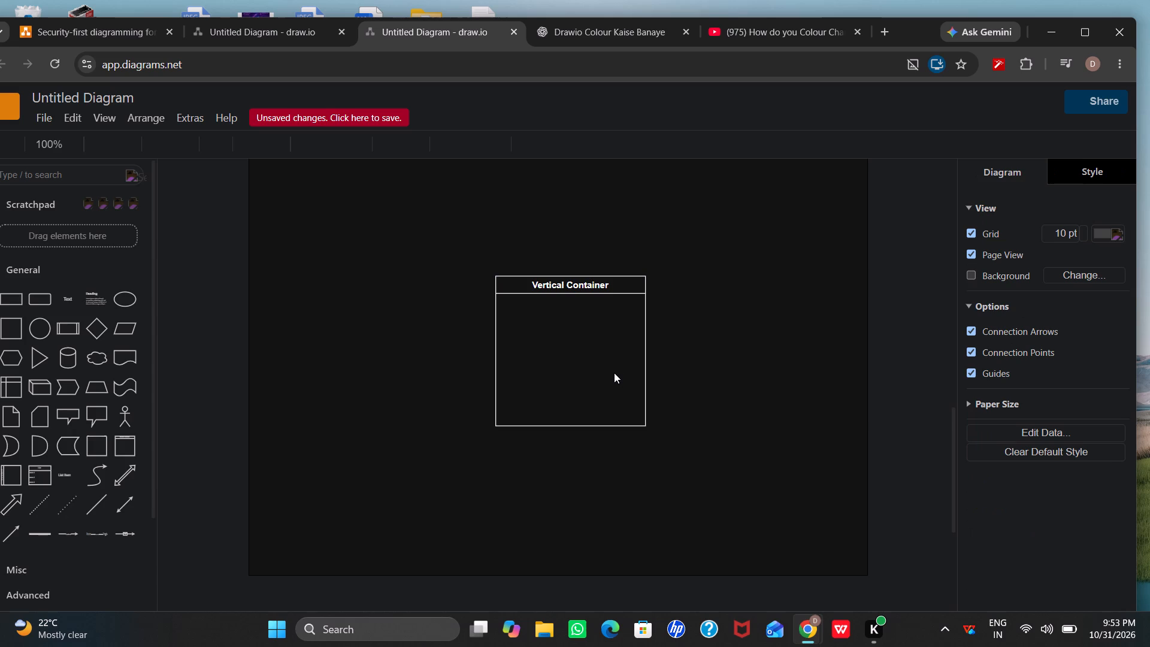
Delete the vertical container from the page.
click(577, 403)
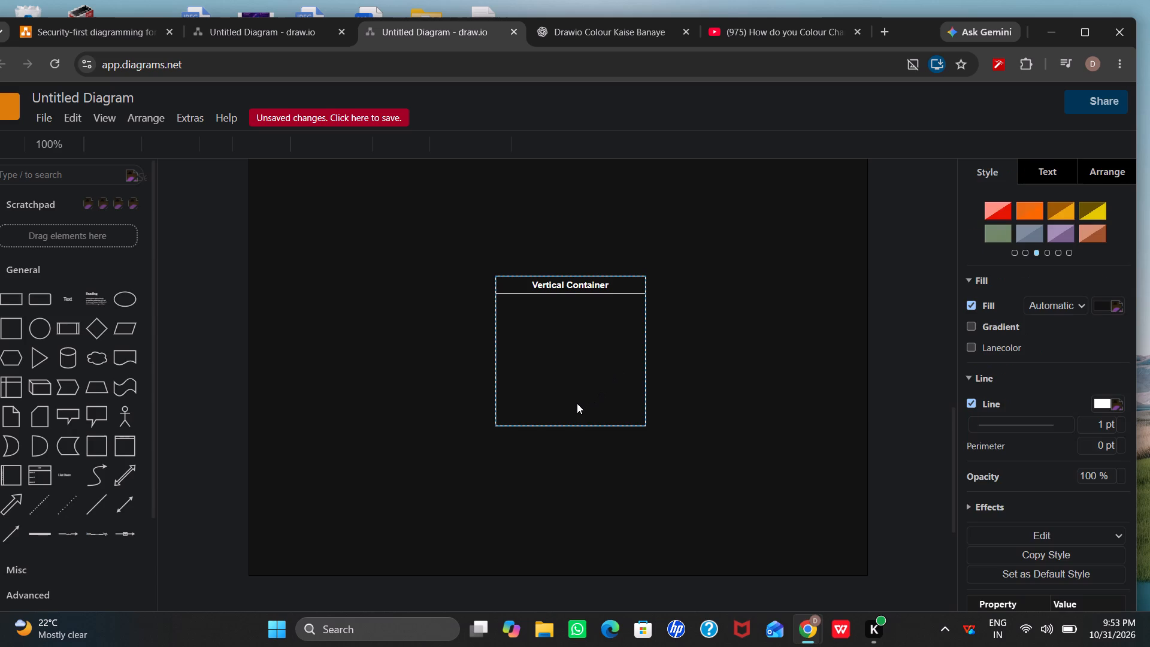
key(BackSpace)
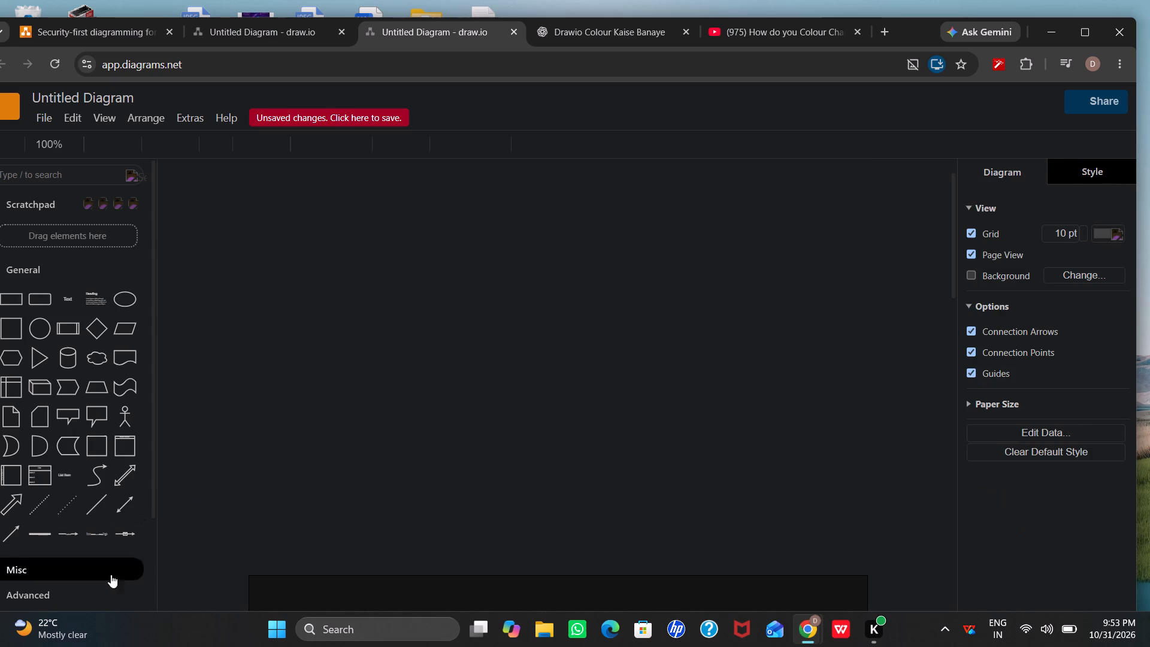
Insert a new Vertical Container shape on the page.
scroll(325, 561, down, 4)
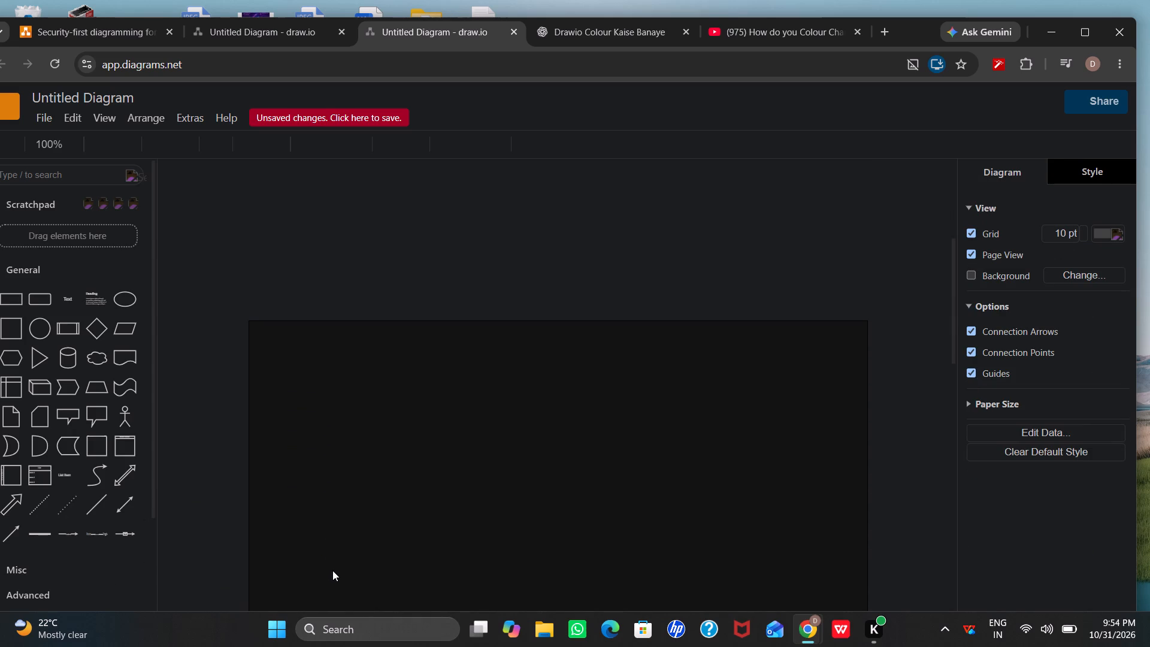
scroll(332, 570, down, 2)
click(133, 449)
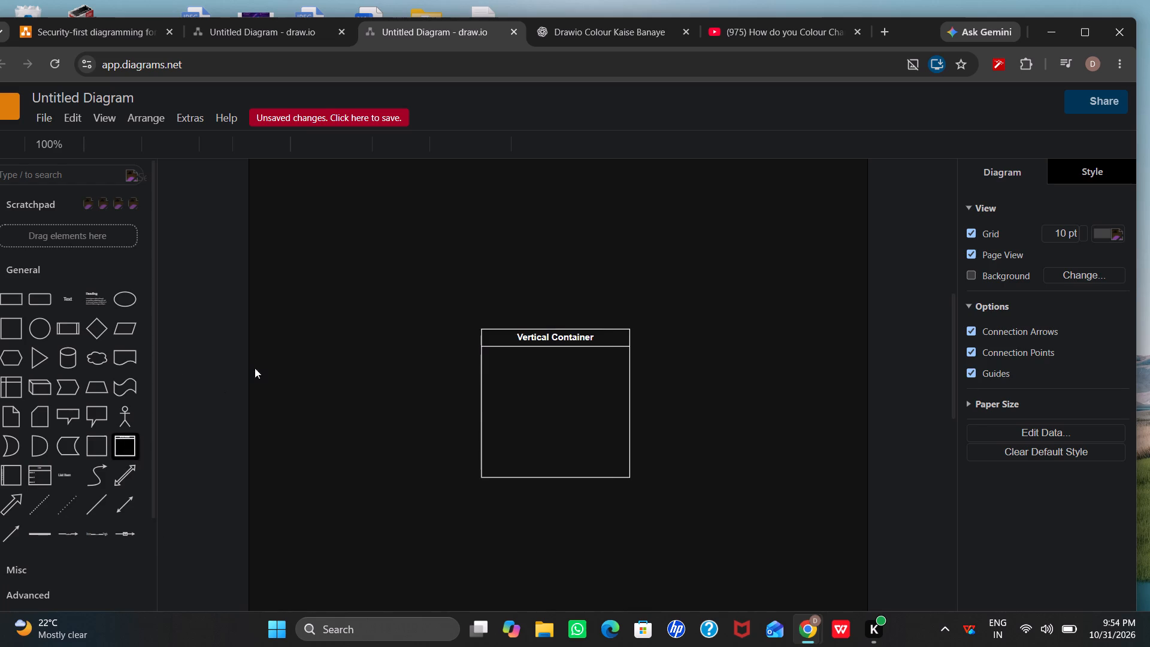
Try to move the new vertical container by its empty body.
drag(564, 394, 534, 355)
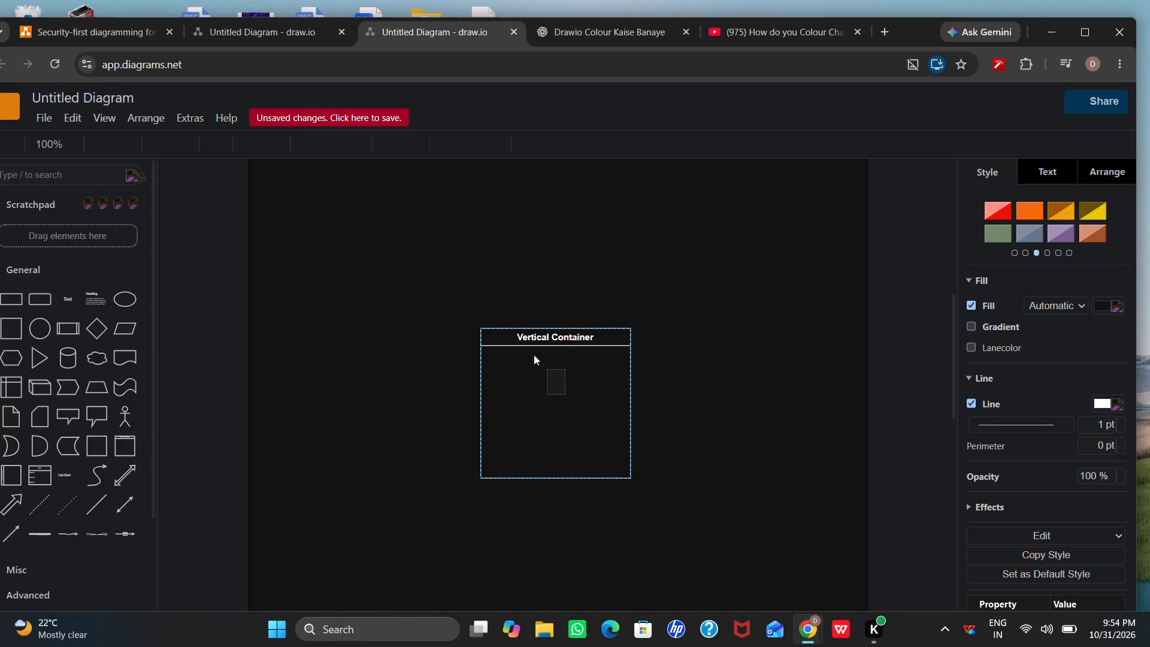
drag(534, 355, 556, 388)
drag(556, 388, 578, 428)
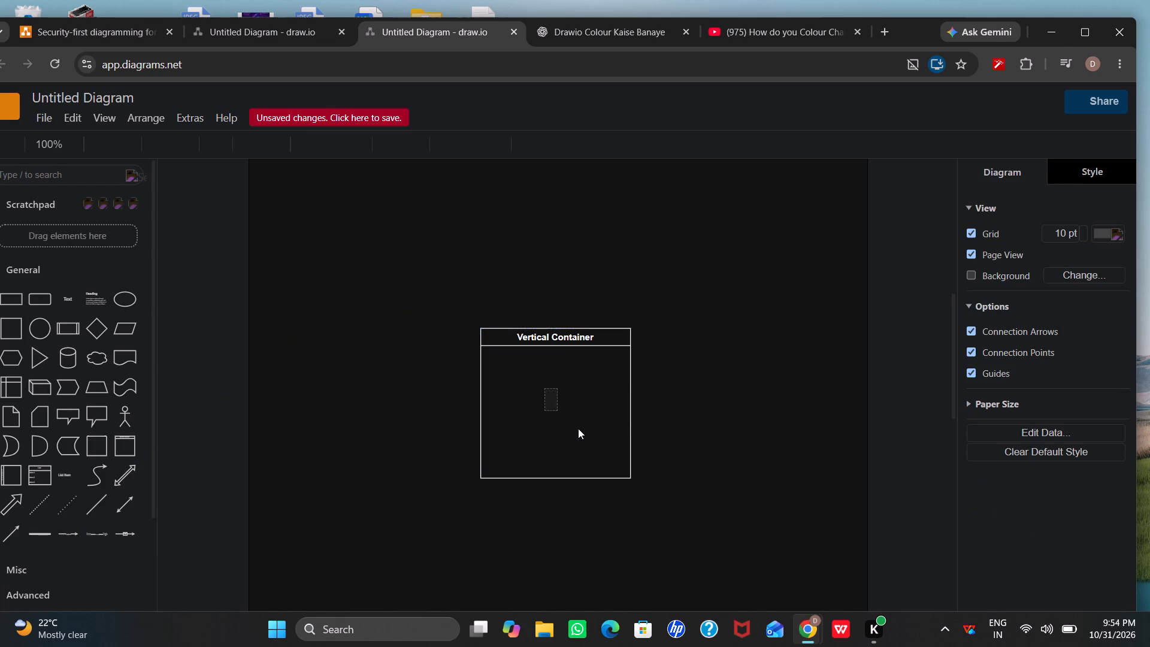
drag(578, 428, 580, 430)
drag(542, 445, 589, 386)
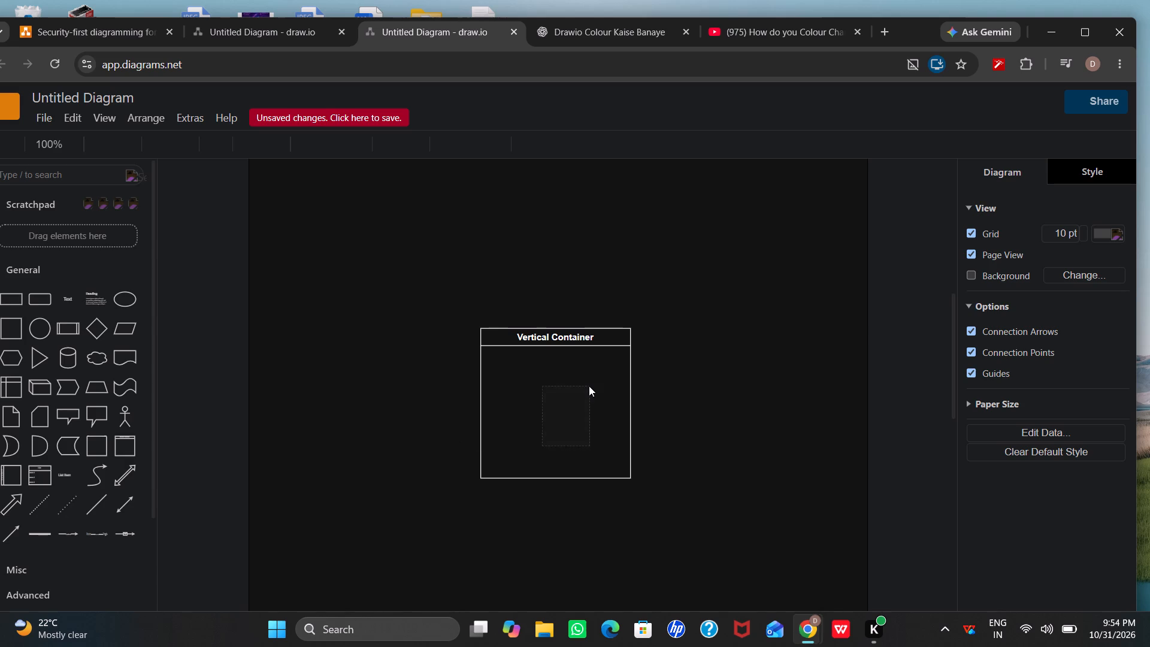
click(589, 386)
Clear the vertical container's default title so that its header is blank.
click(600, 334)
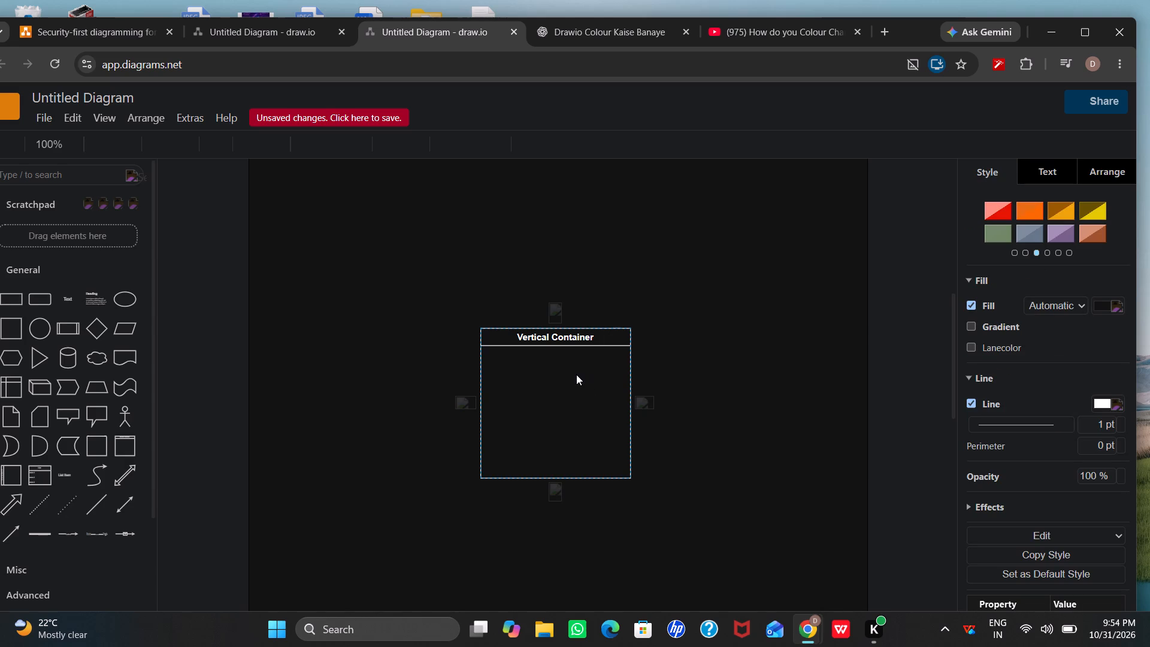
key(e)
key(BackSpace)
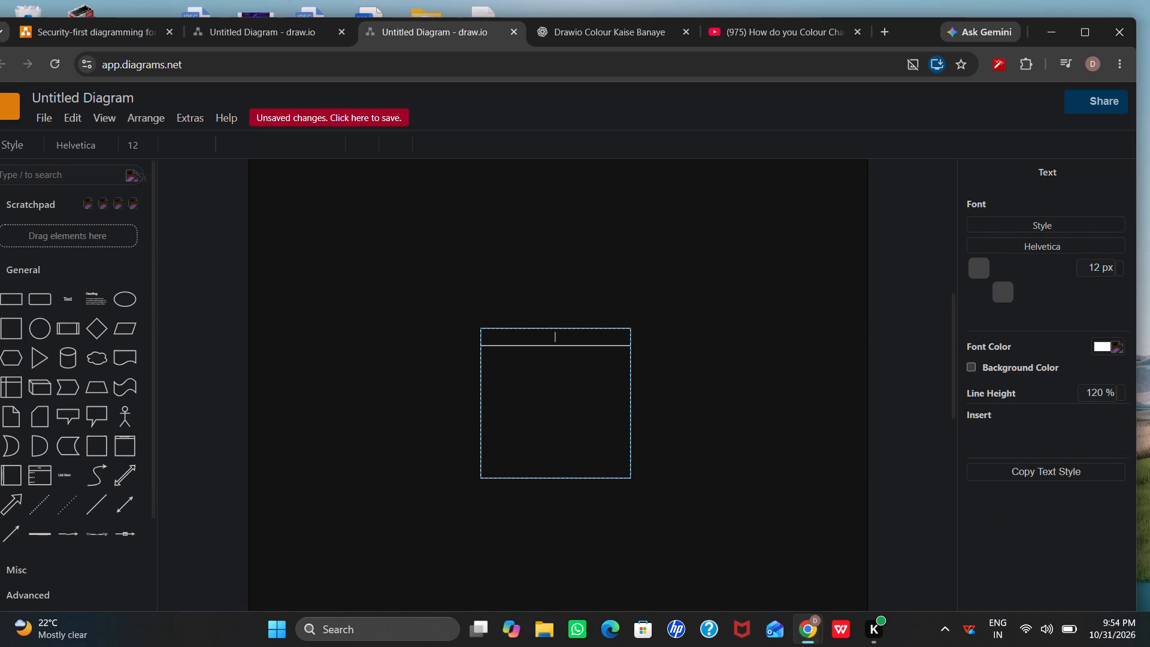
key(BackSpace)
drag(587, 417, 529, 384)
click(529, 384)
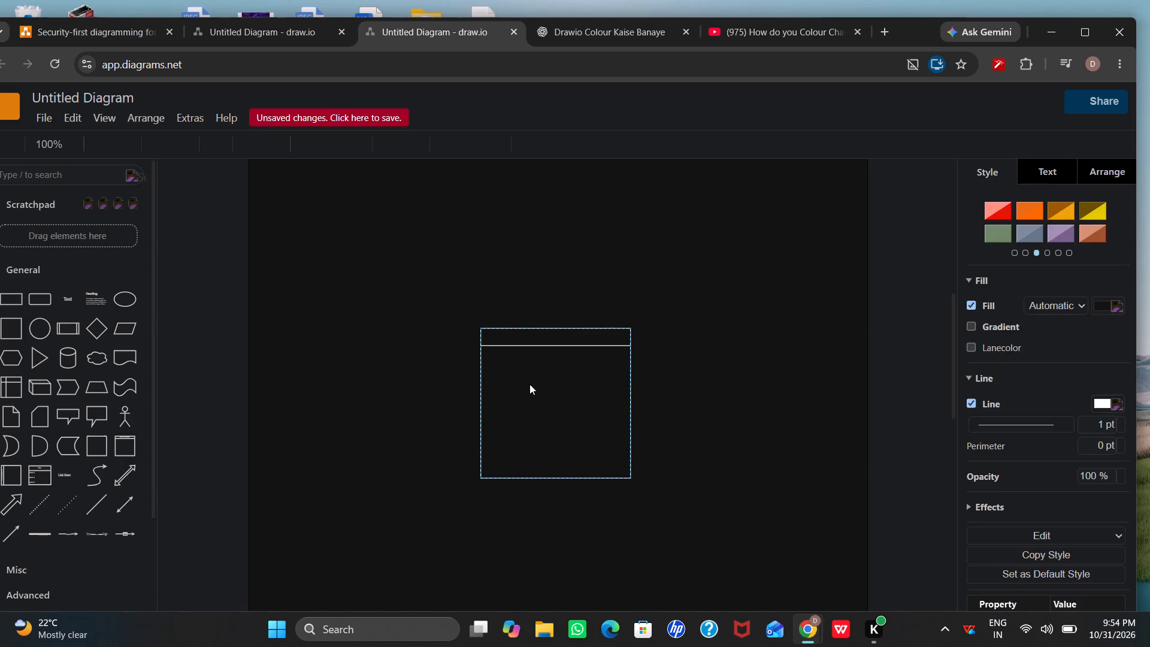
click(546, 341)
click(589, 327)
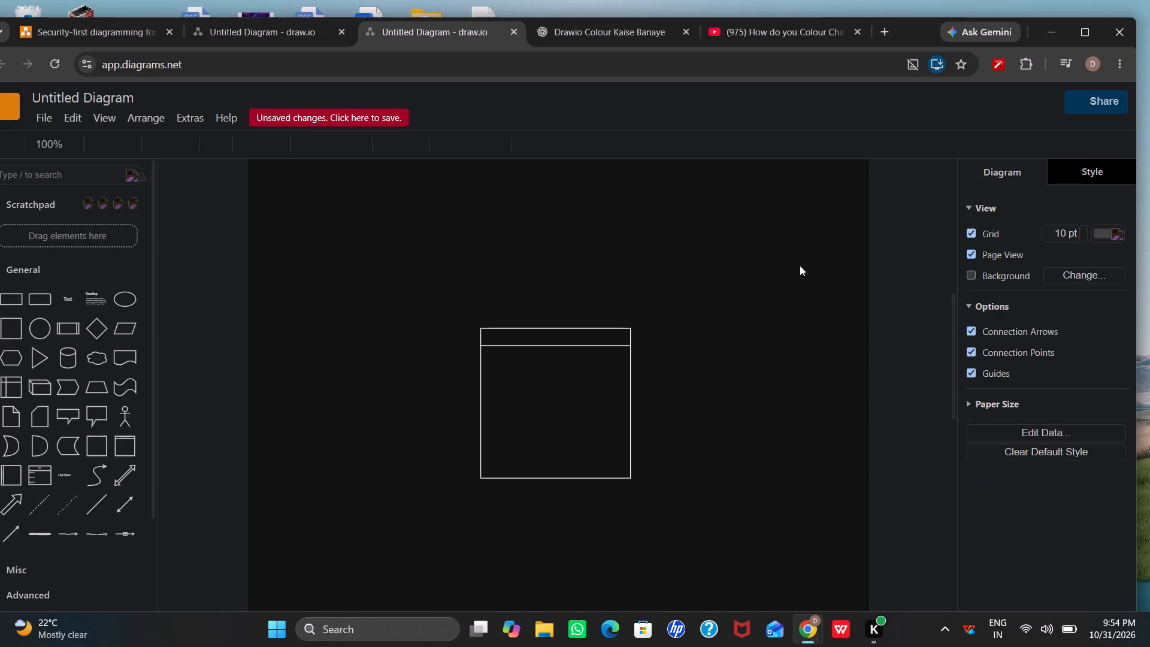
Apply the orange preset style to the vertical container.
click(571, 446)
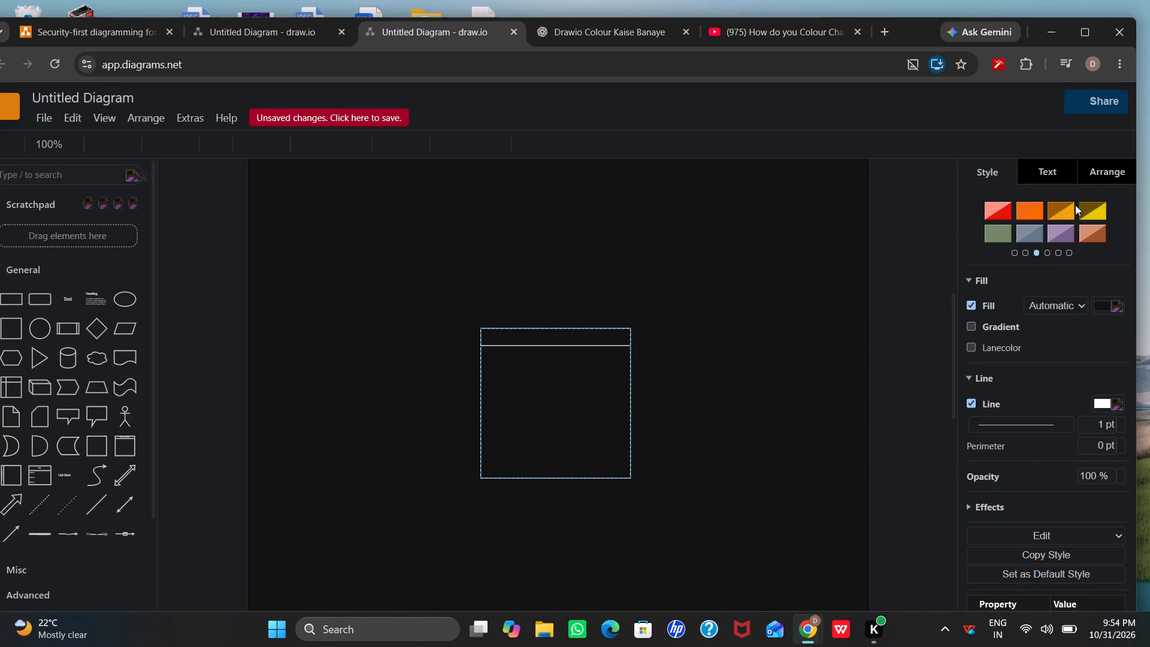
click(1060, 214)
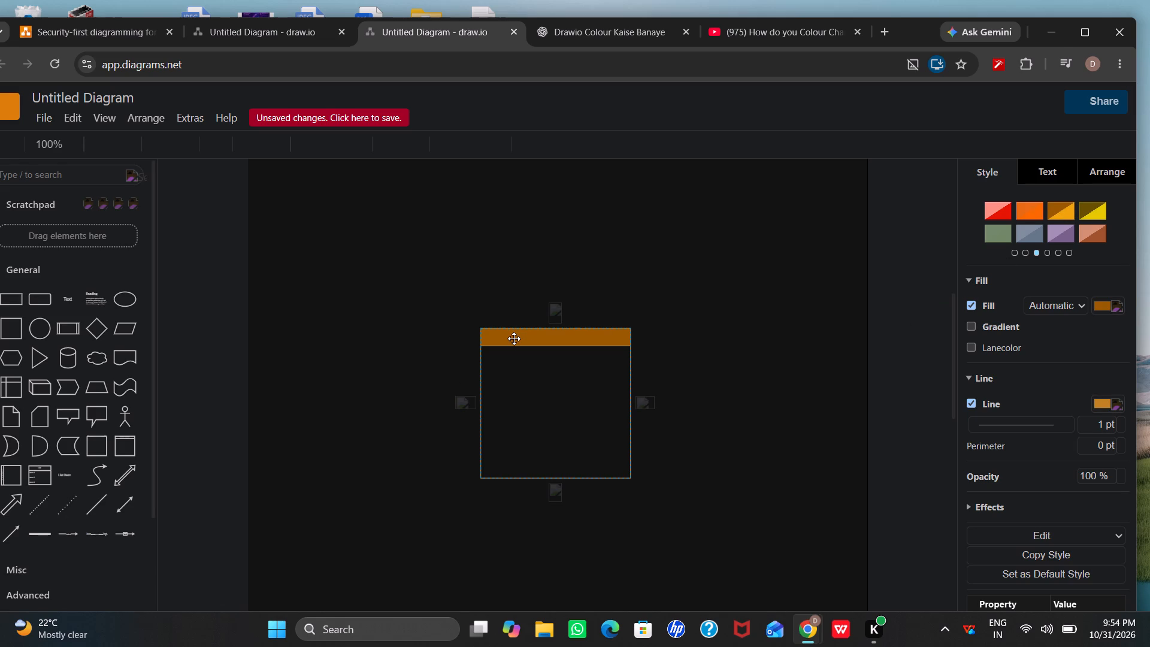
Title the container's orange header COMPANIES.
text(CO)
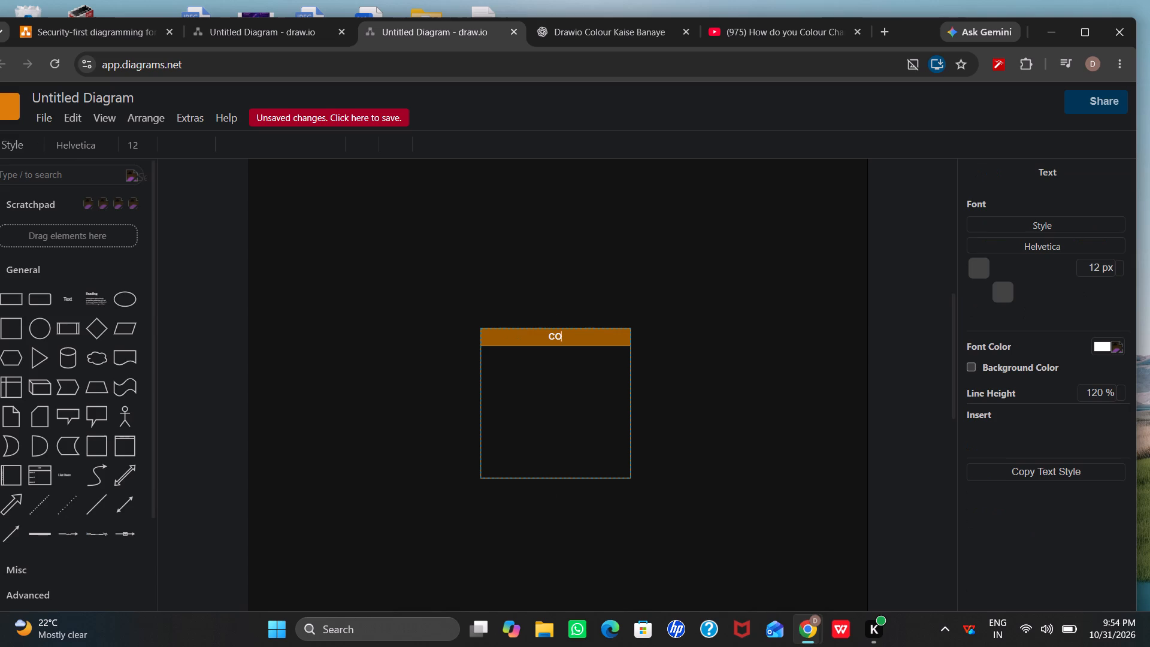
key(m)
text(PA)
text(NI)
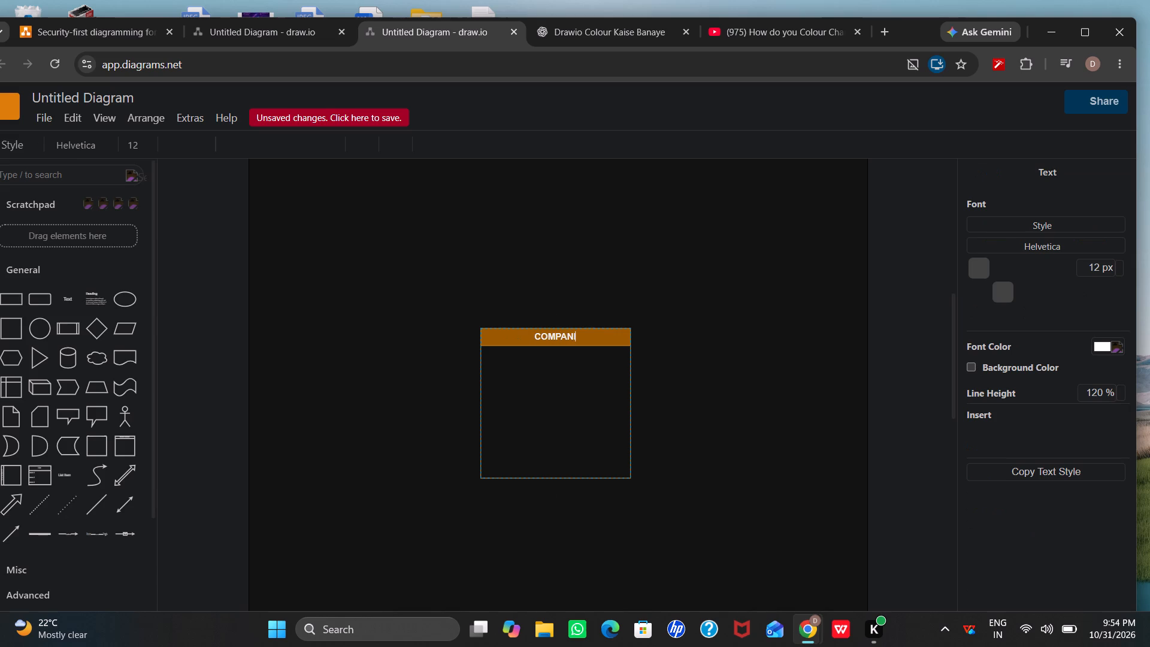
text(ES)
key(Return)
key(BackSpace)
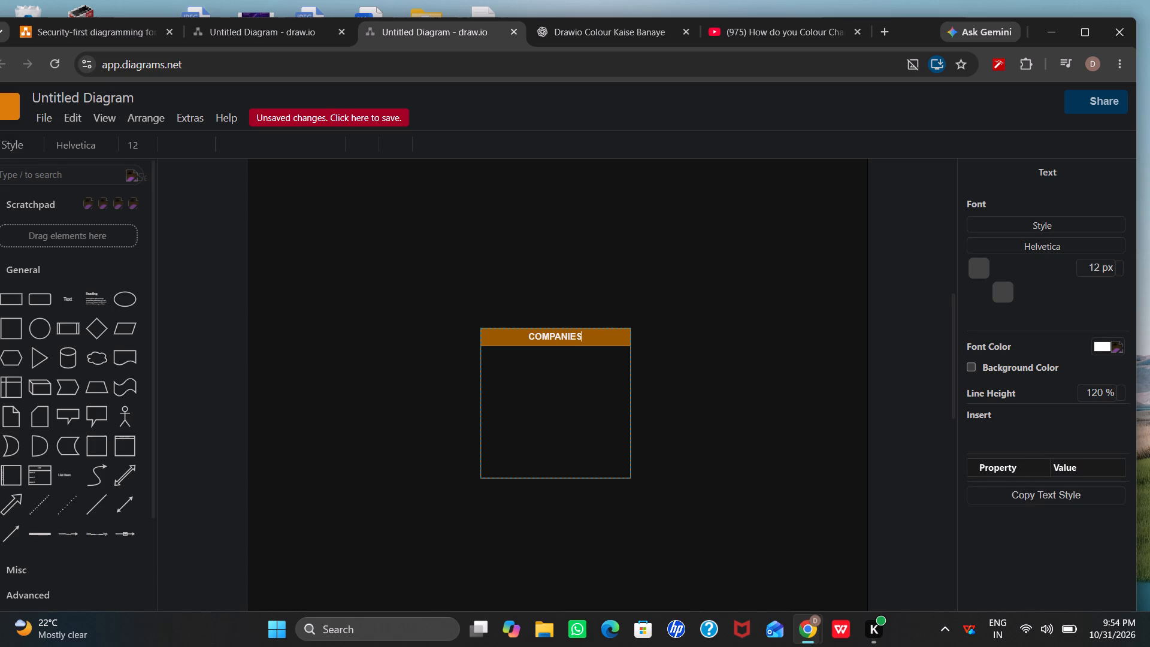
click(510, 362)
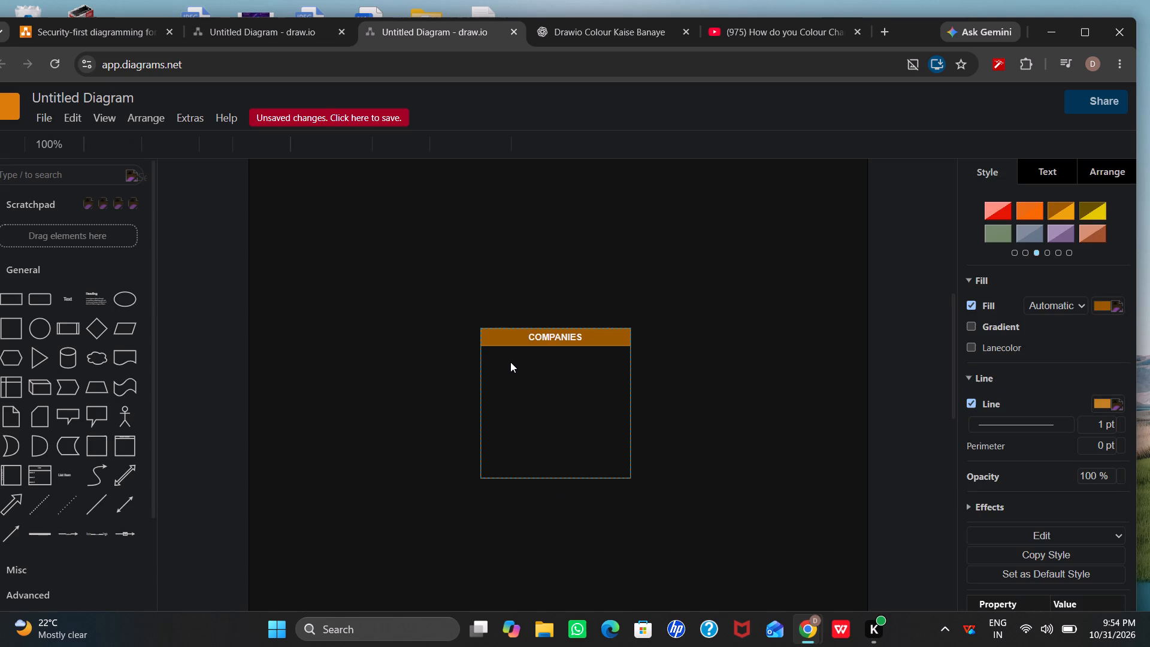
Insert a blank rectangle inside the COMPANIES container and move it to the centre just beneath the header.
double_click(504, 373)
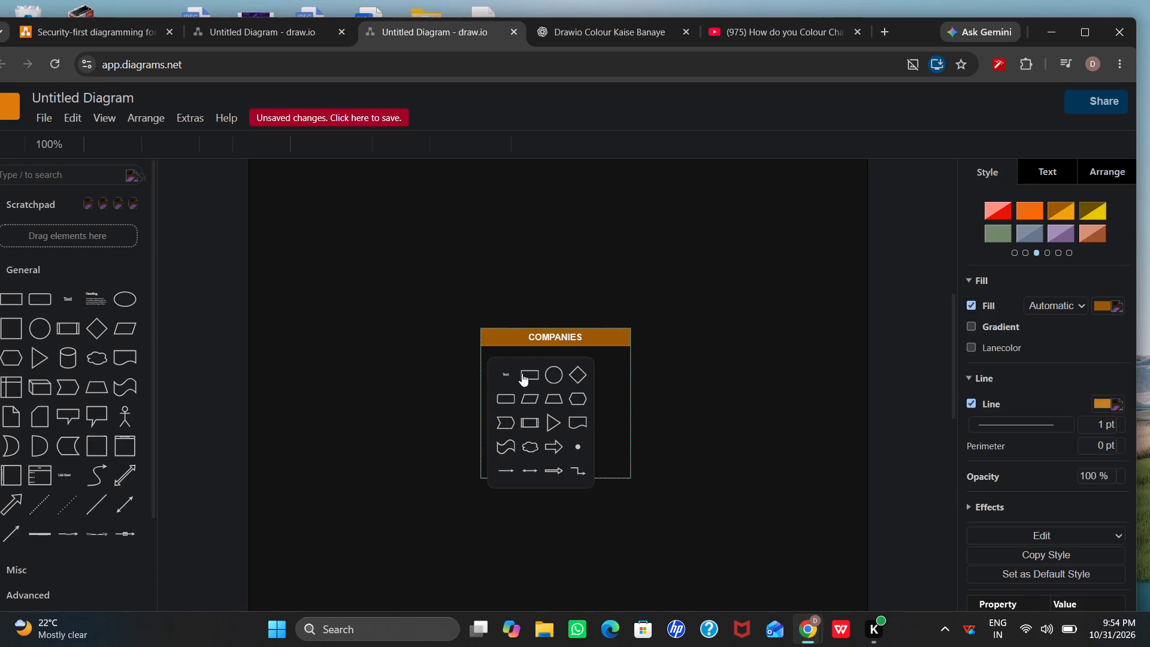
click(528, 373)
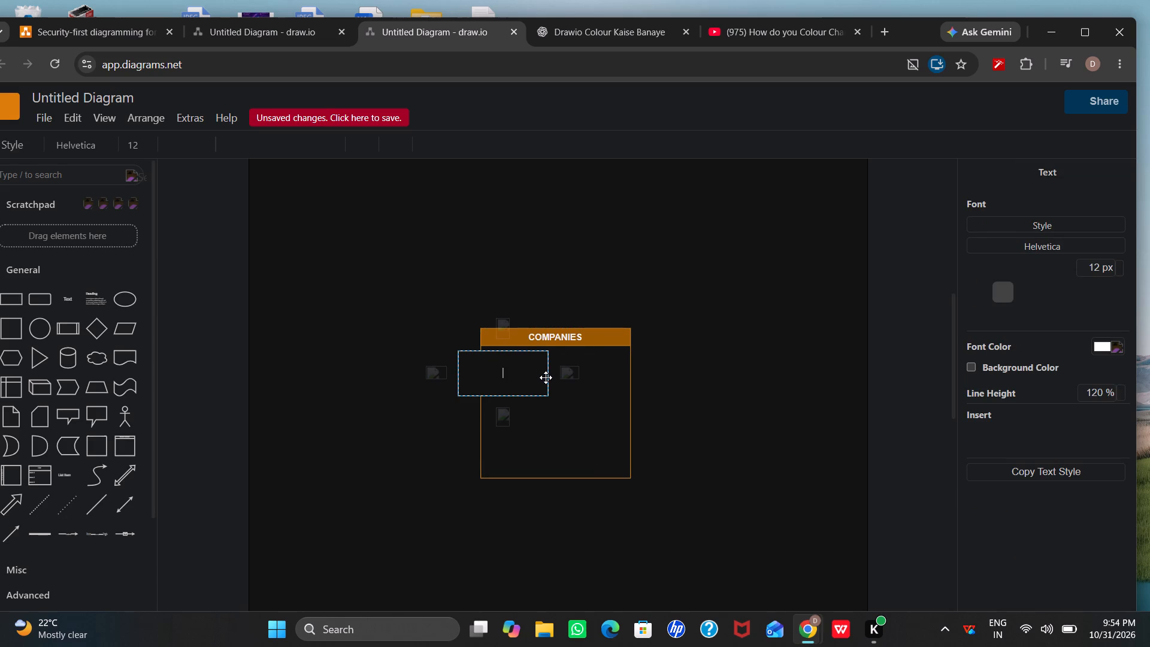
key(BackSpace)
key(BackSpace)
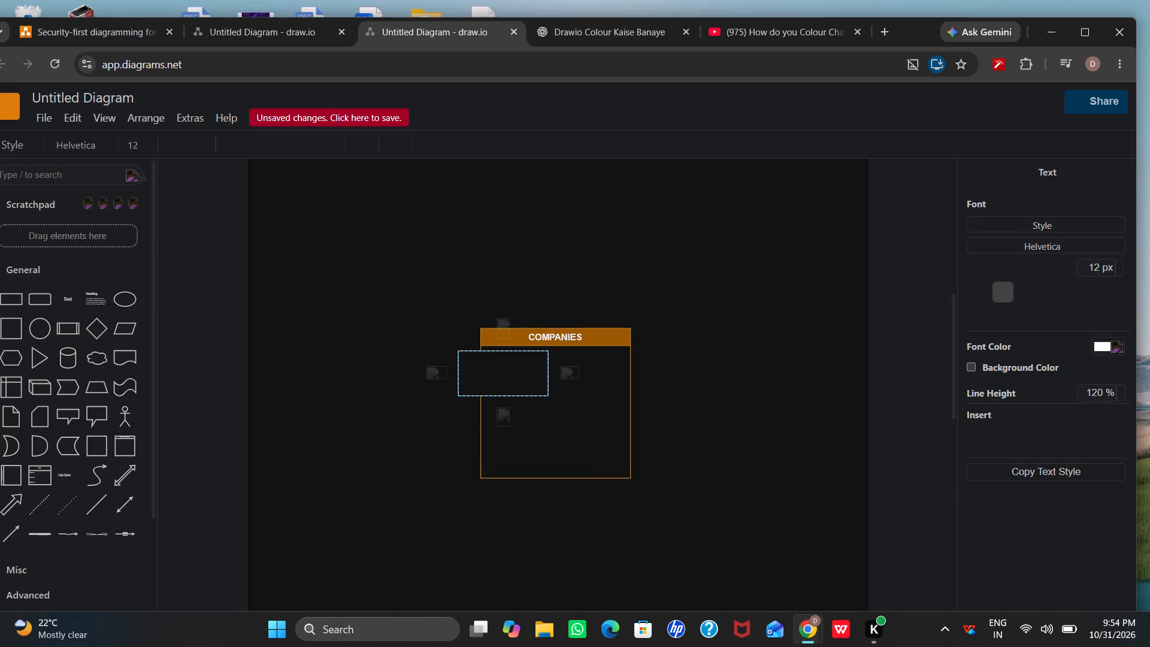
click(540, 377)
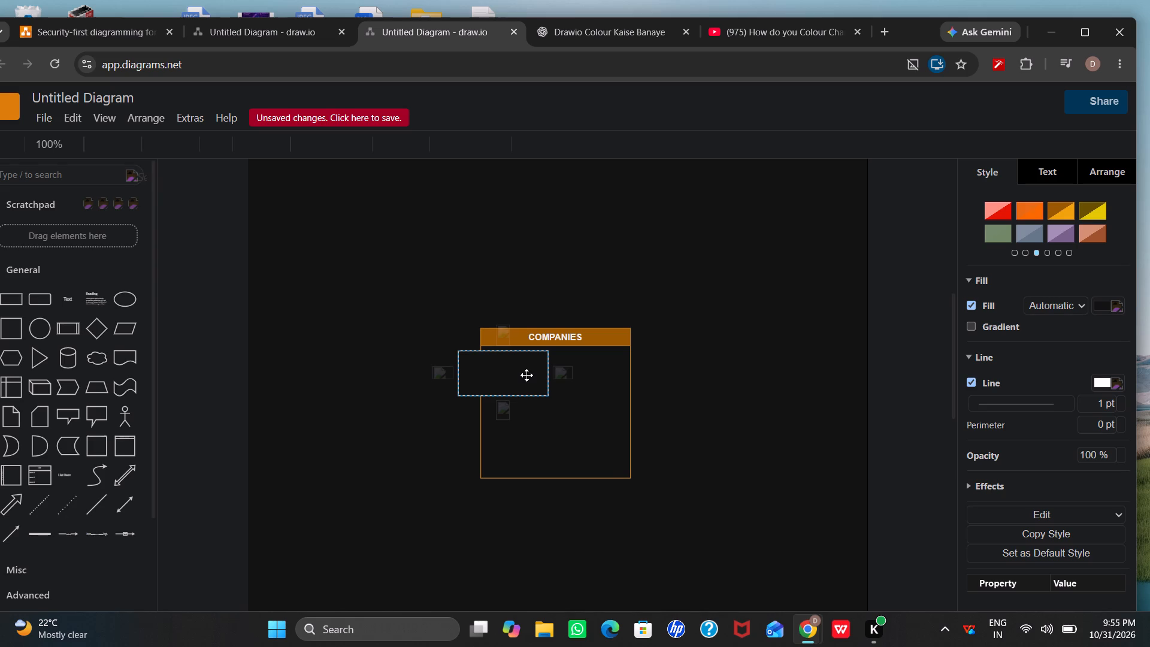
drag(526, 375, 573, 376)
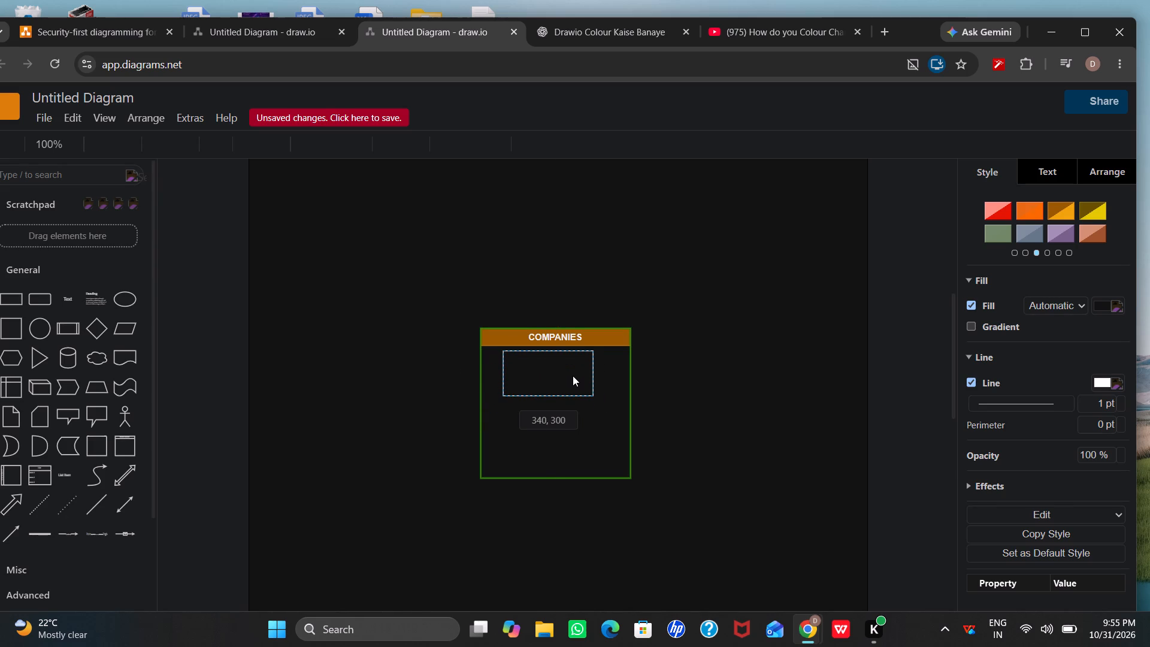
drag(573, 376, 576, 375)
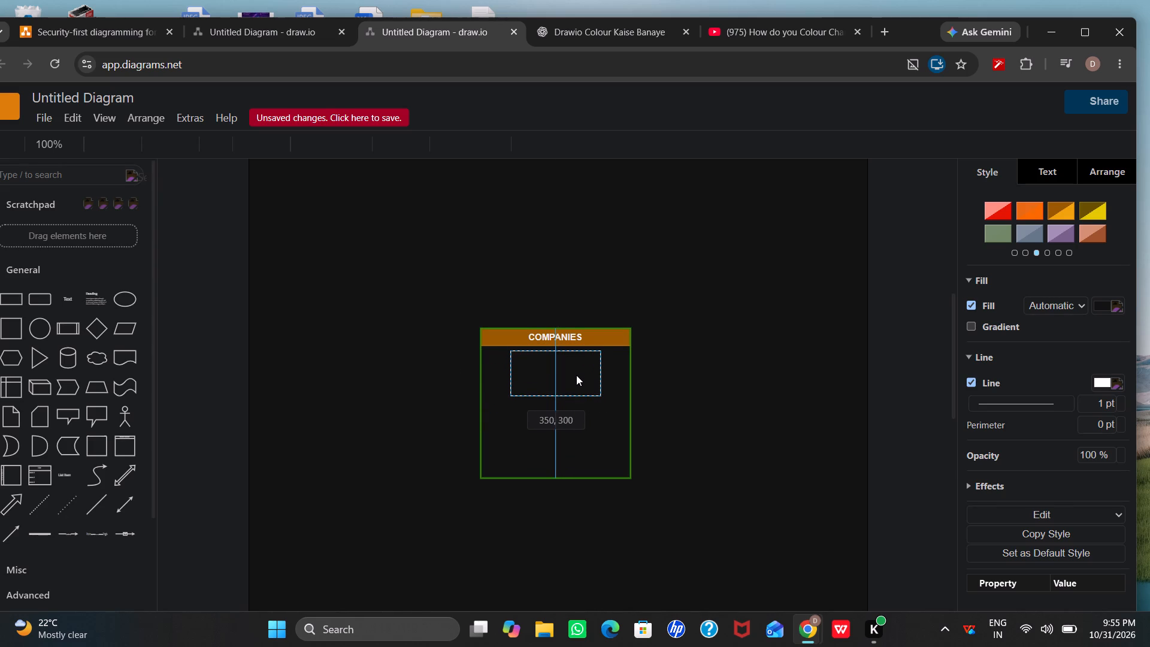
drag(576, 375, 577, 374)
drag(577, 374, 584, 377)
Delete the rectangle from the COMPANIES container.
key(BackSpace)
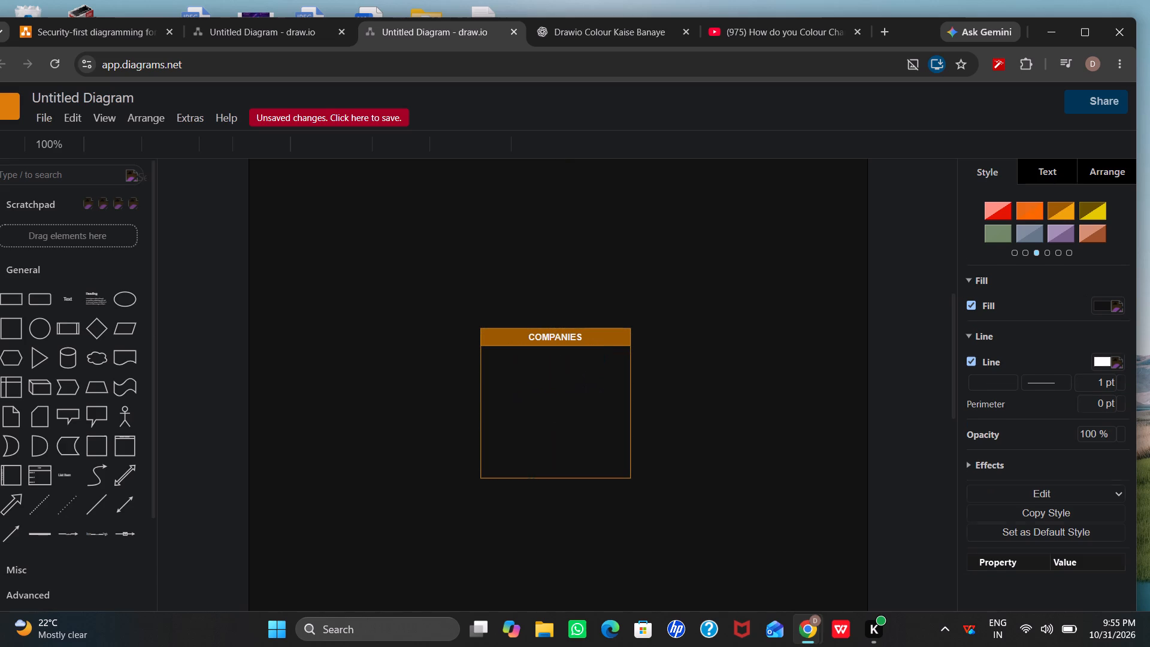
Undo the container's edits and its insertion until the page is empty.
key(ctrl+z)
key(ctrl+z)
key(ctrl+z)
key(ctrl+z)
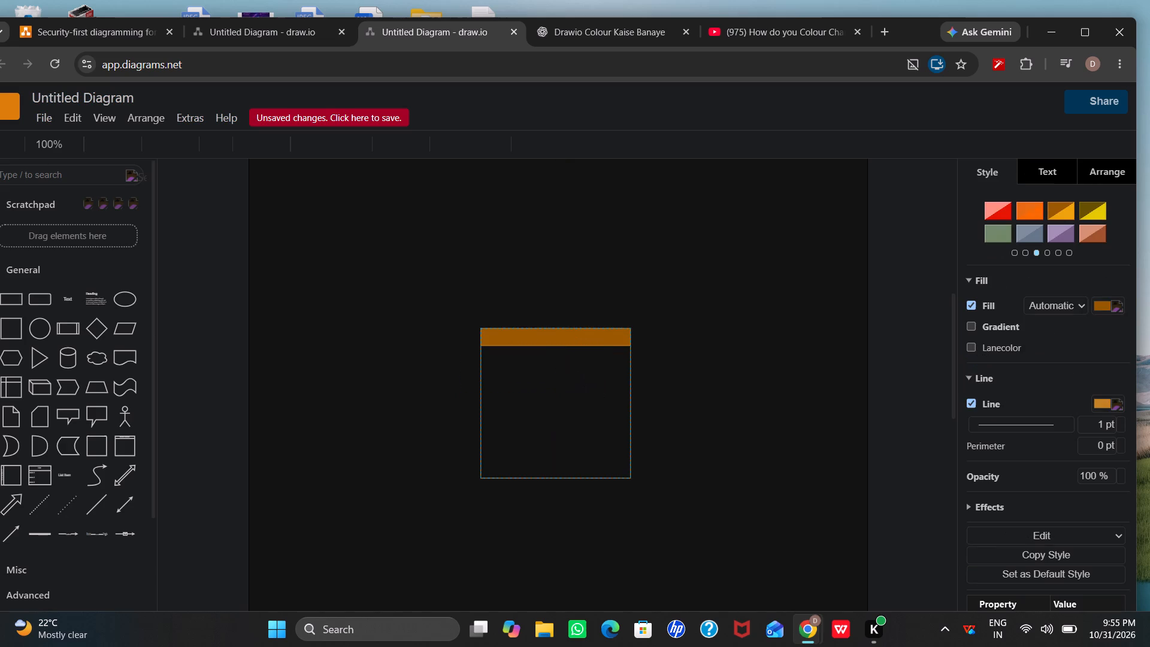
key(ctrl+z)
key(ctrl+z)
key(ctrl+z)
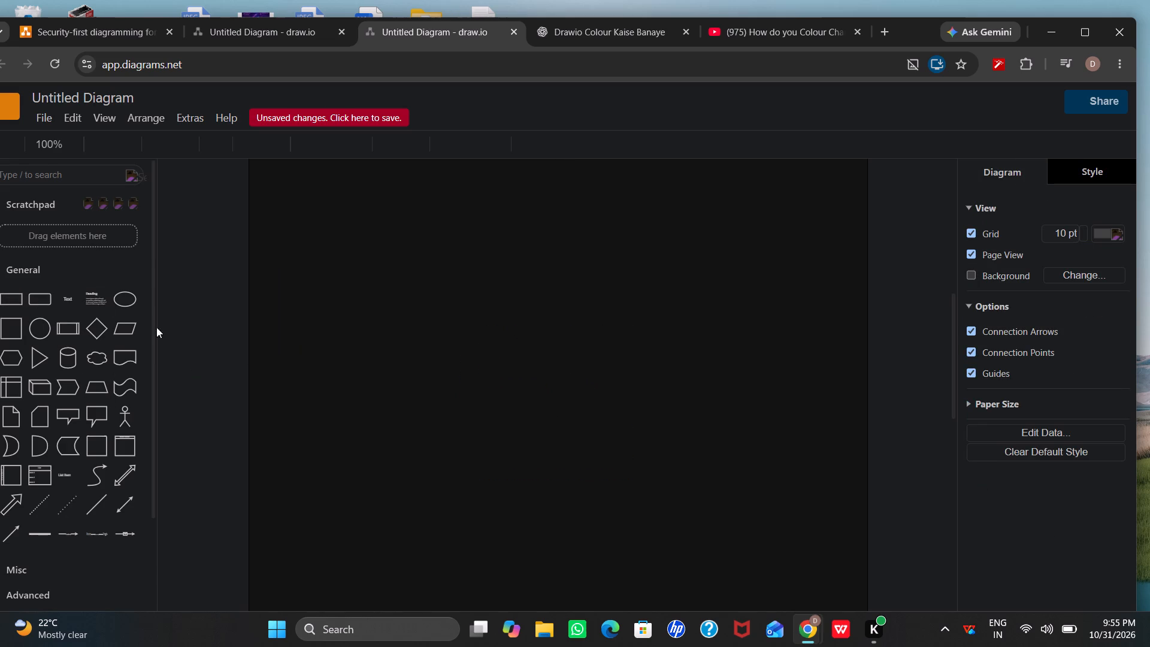
Insert a Rectangle shape and move it to the page's upper-left area.
click(9, 301)
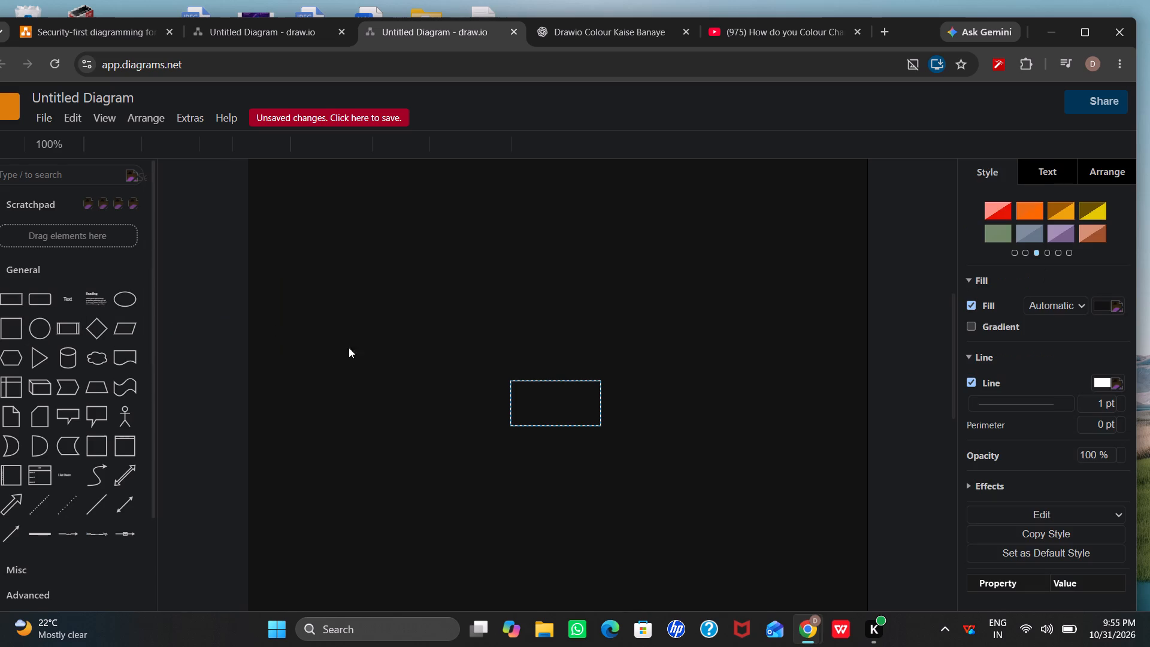
click(539, 403)
click(555, 400)
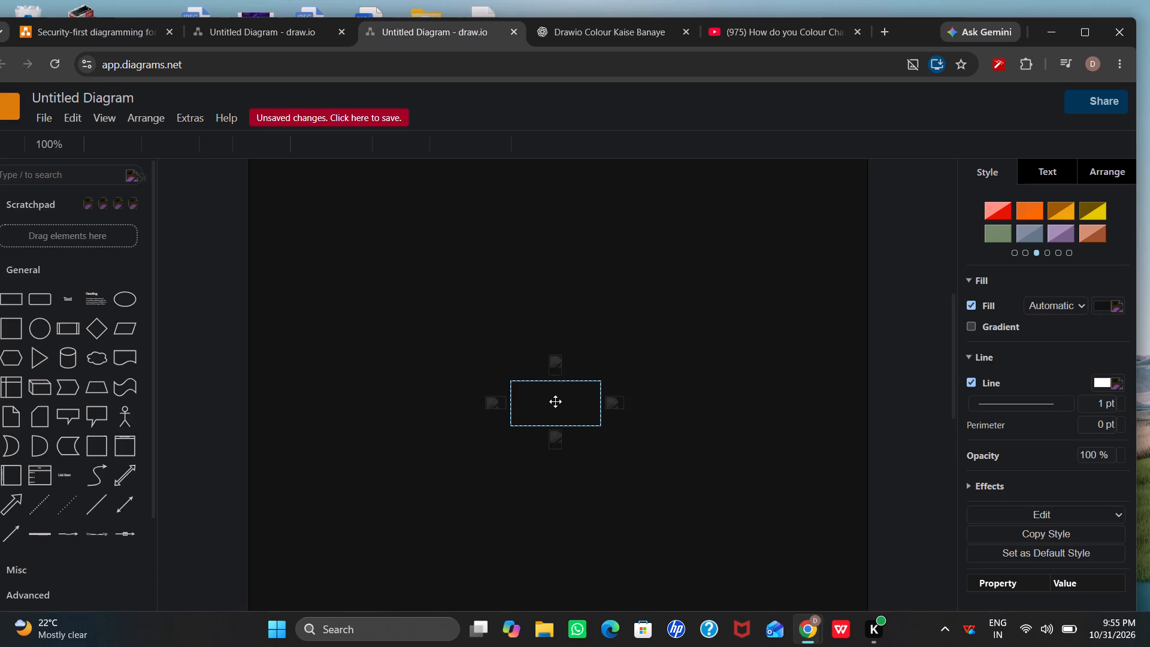
drag(556, 410, 350, 275)
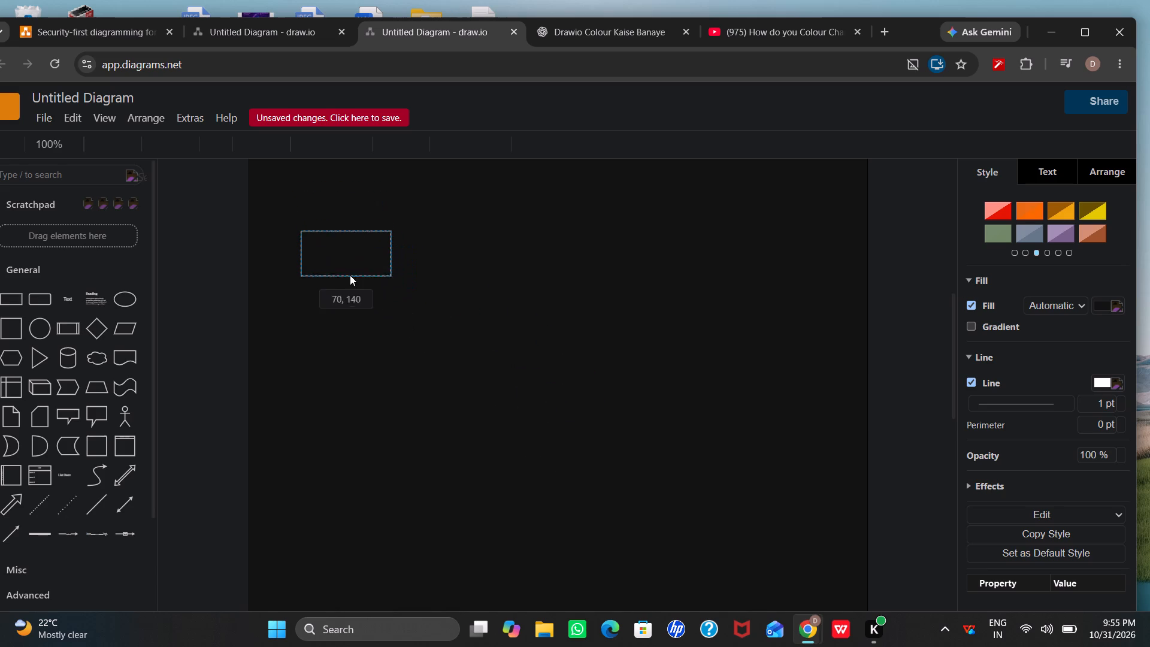
drag(350, 275, 350, 292)
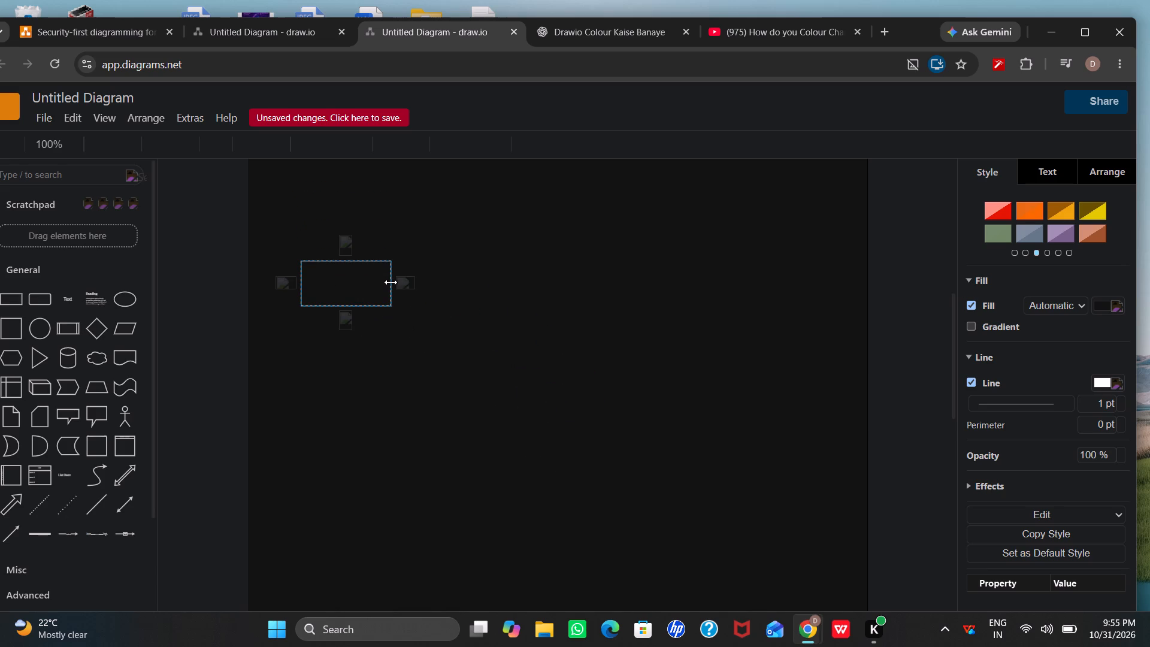
Resize the rectangle into a tall box 160 wide by extending its right and bottom edges.
drag(391, 282, 408, 281)
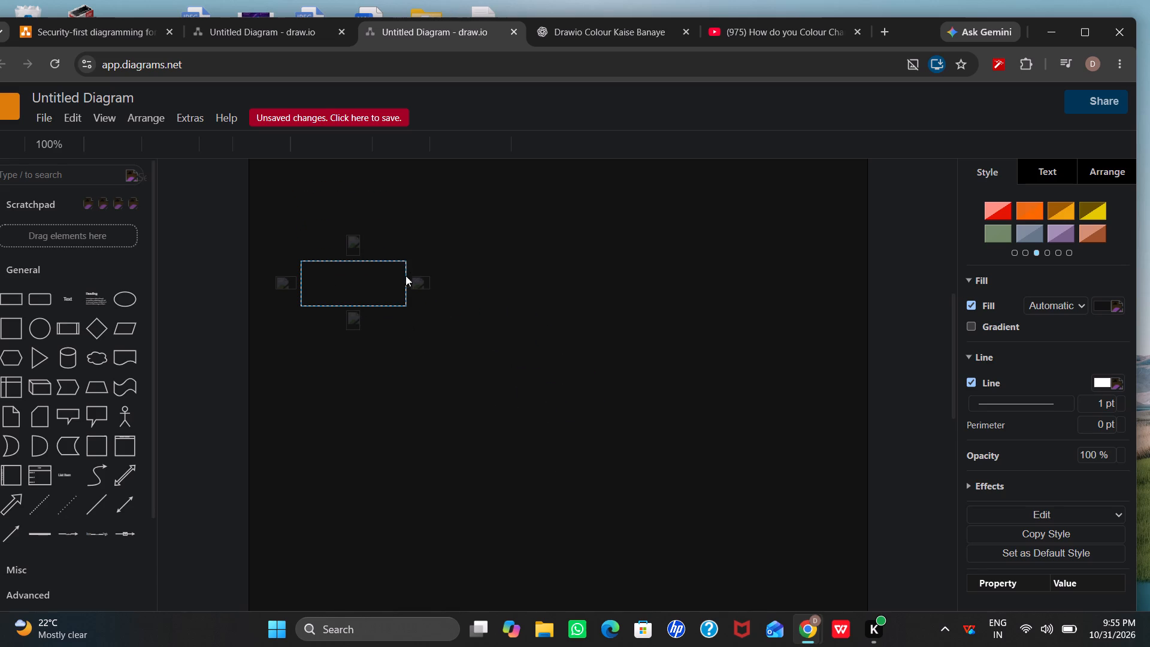
drag(405, 276, 419, 280)
drag(358, 309, 359, 329)
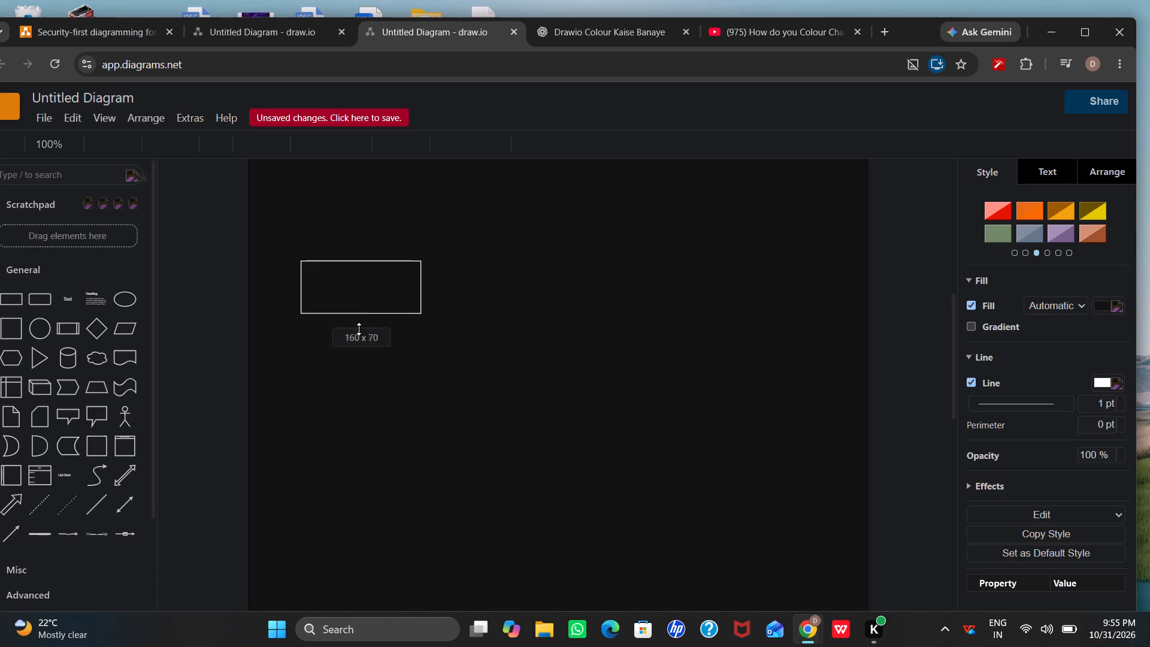
drag(359, 329, 363, 422)
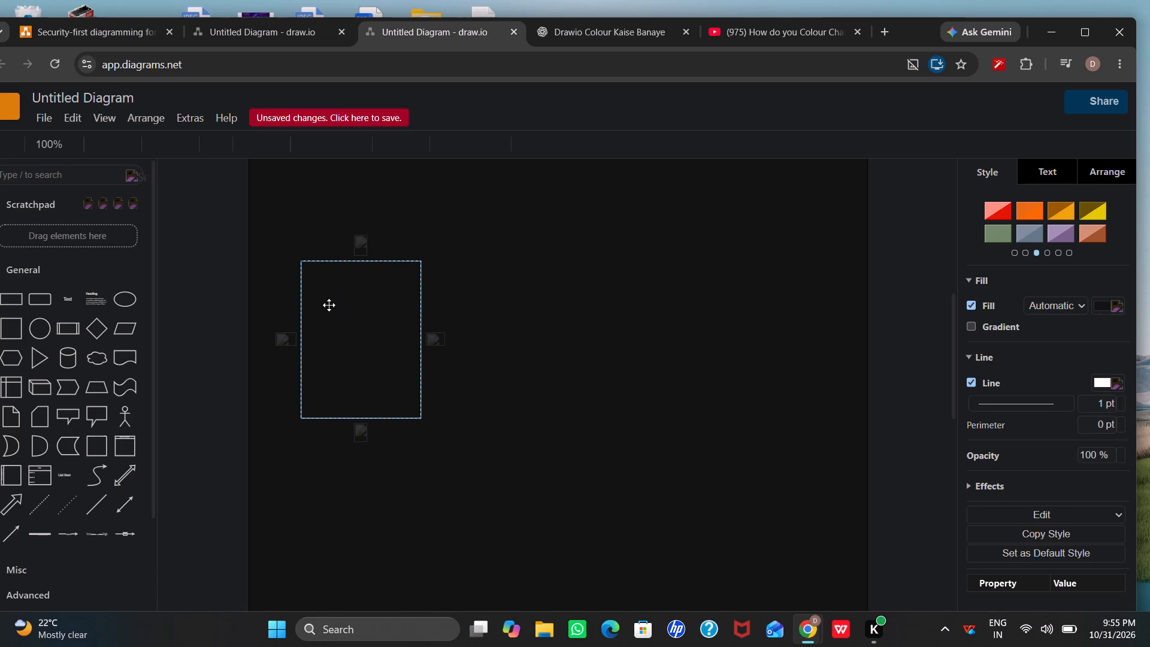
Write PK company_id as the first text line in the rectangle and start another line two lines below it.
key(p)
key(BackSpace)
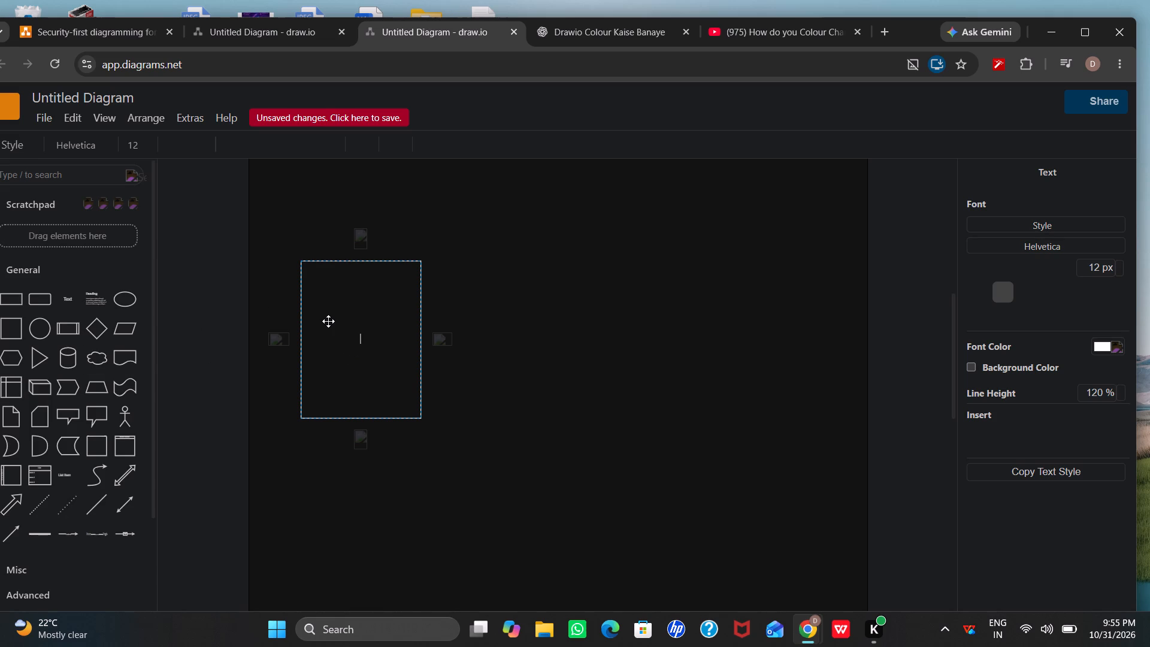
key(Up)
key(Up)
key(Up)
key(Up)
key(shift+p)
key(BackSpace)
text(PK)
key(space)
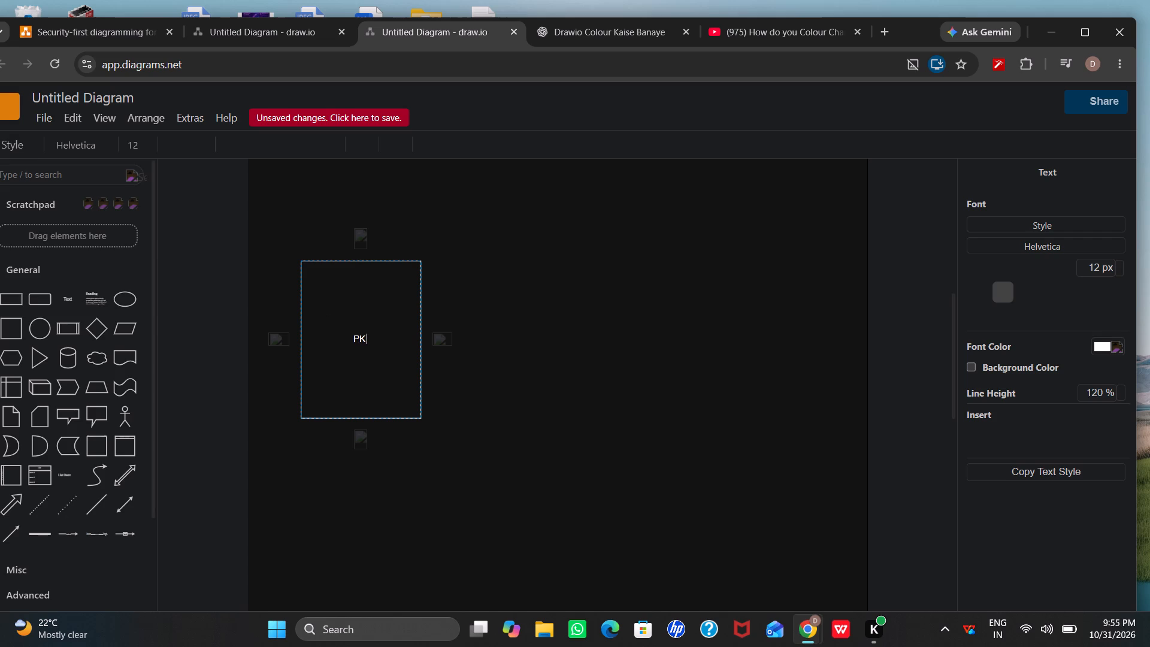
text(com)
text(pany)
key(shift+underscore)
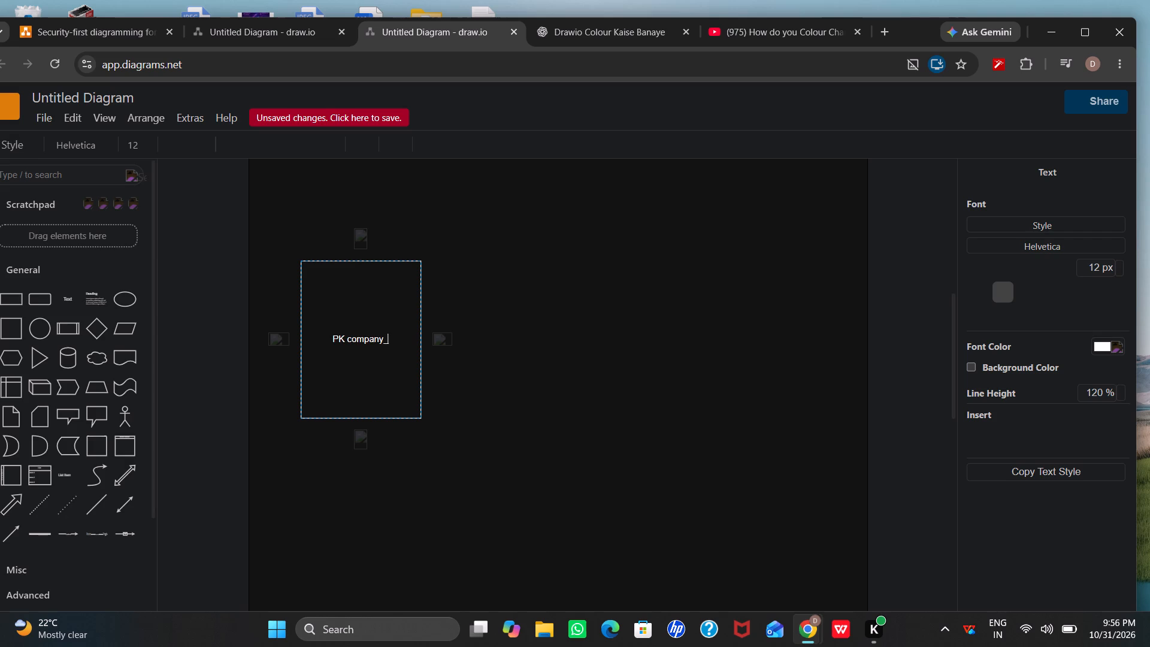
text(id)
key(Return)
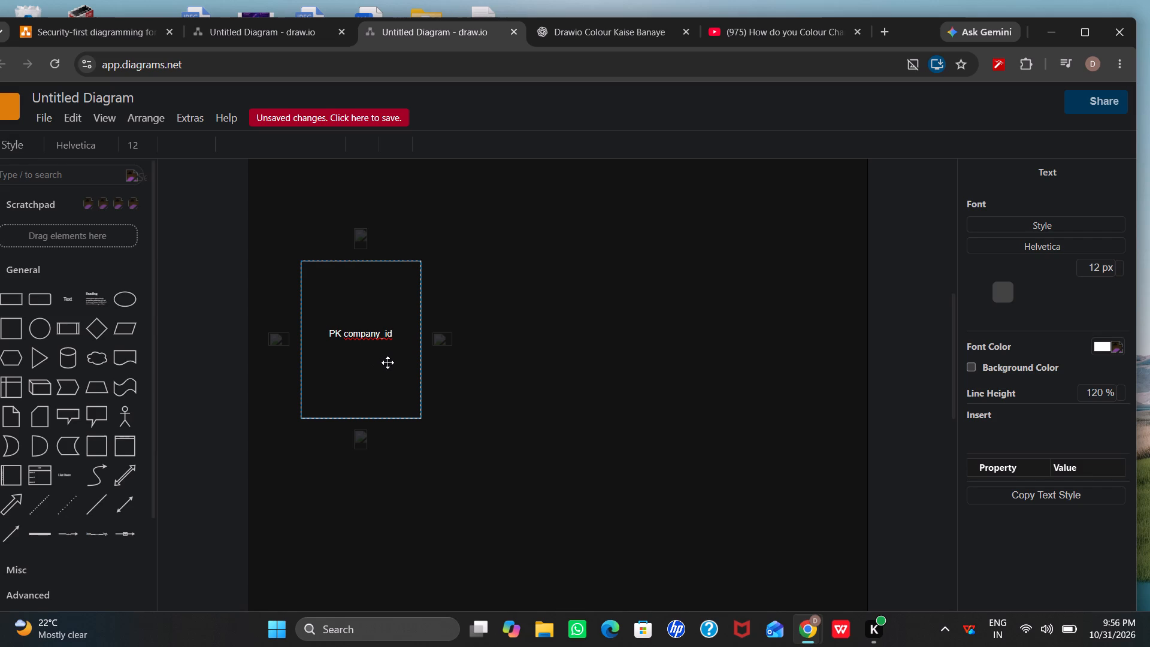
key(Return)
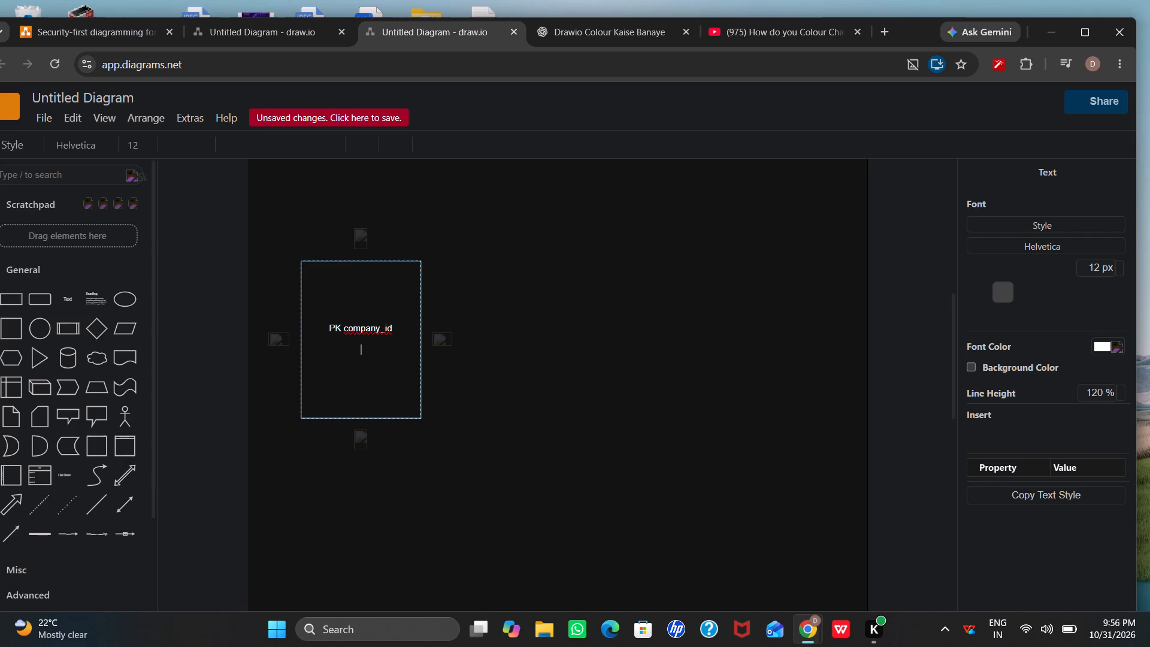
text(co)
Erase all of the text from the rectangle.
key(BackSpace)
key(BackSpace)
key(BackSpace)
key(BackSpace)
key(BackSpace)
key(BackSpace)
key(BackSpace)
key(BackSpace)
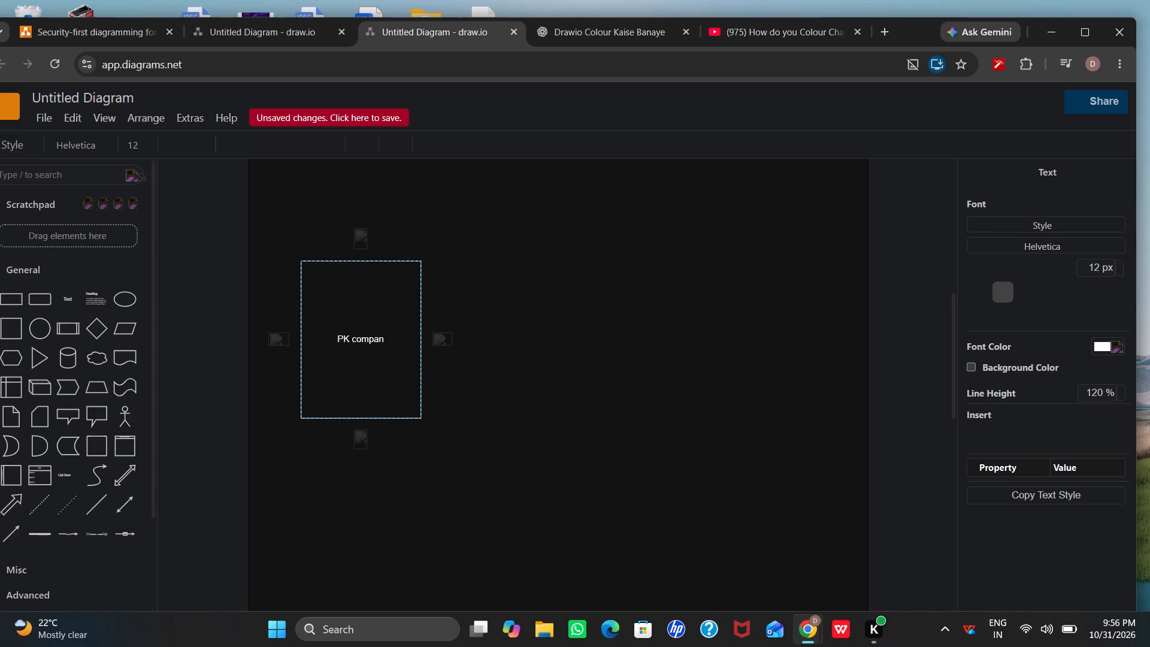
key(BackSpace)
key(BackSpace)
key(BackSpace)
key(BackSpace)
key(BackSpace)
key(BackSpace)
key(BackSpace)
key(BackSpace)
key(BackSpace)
Set a custom font size of 14 points for the rectangle's text.
click(137, 137)
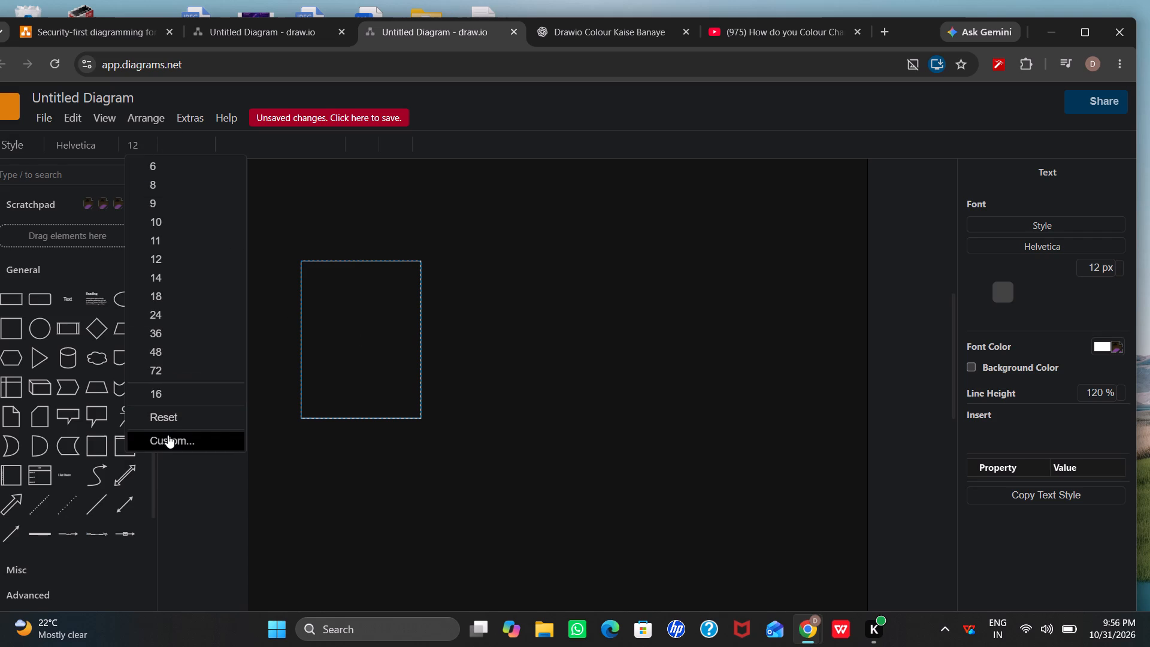
click(172, 424)
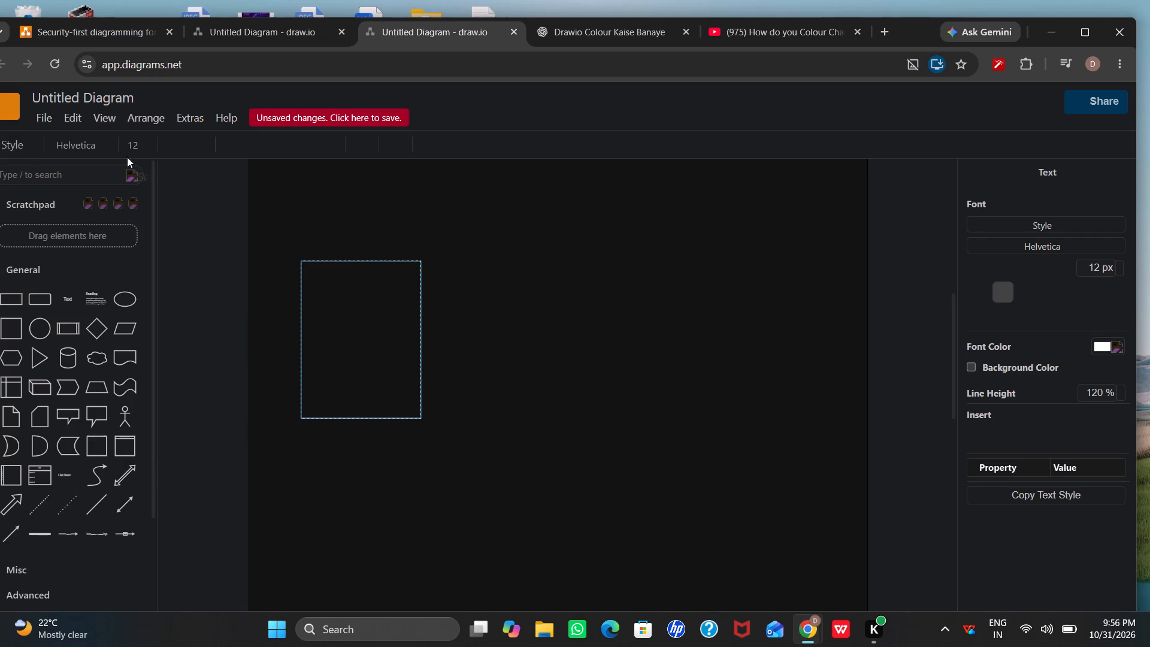
click(130, 145)
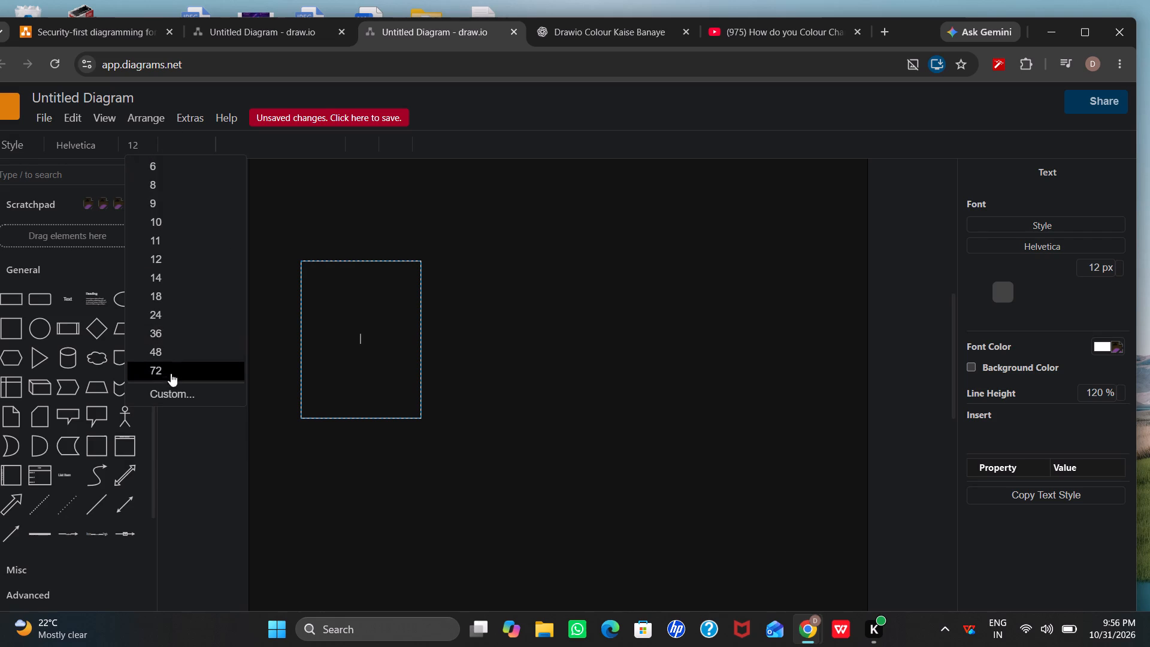
click(172, 389)
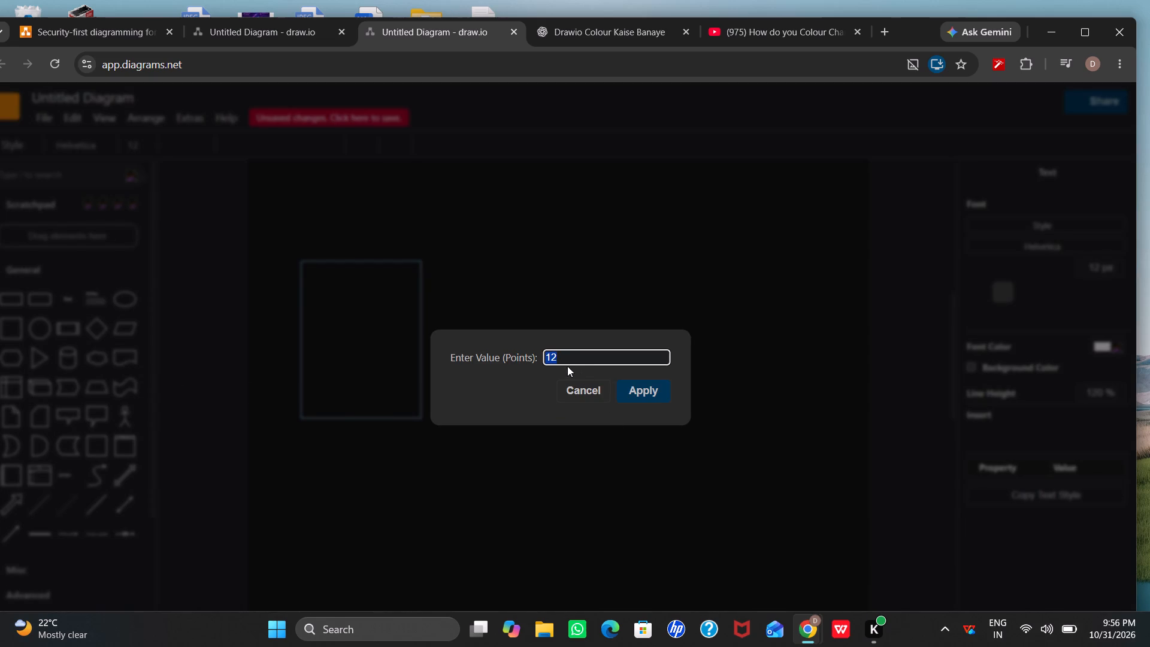
click(565, 361)
key(BackSpace)
key(4)
key(Return)
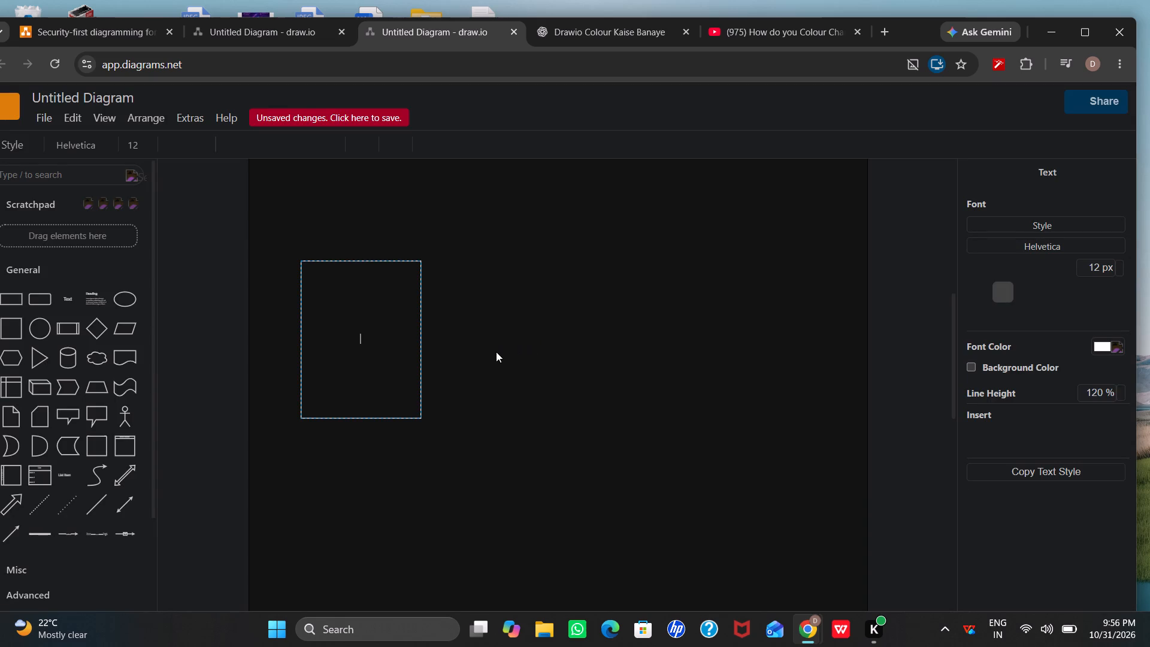
Enter PK company_id as the rectangle's first text line, with two spaces after PK and a blank line below.
key(shift+p)
key(shift+k)
key(space)
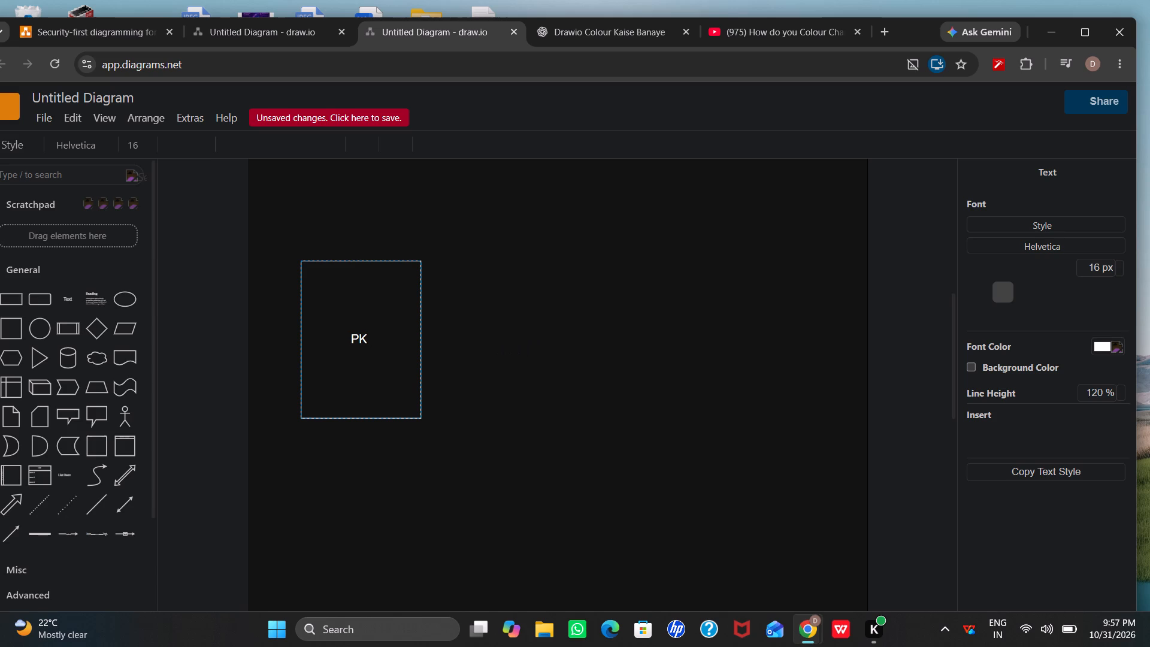
key(space)
text(com)
text(pany)
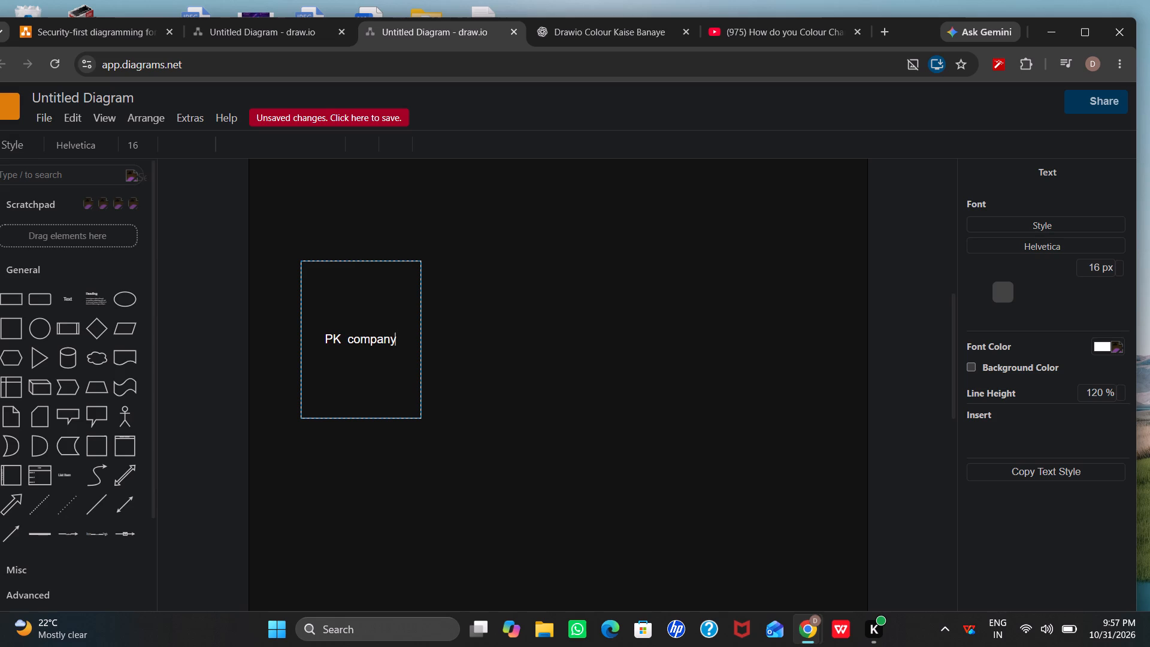
text(_id)
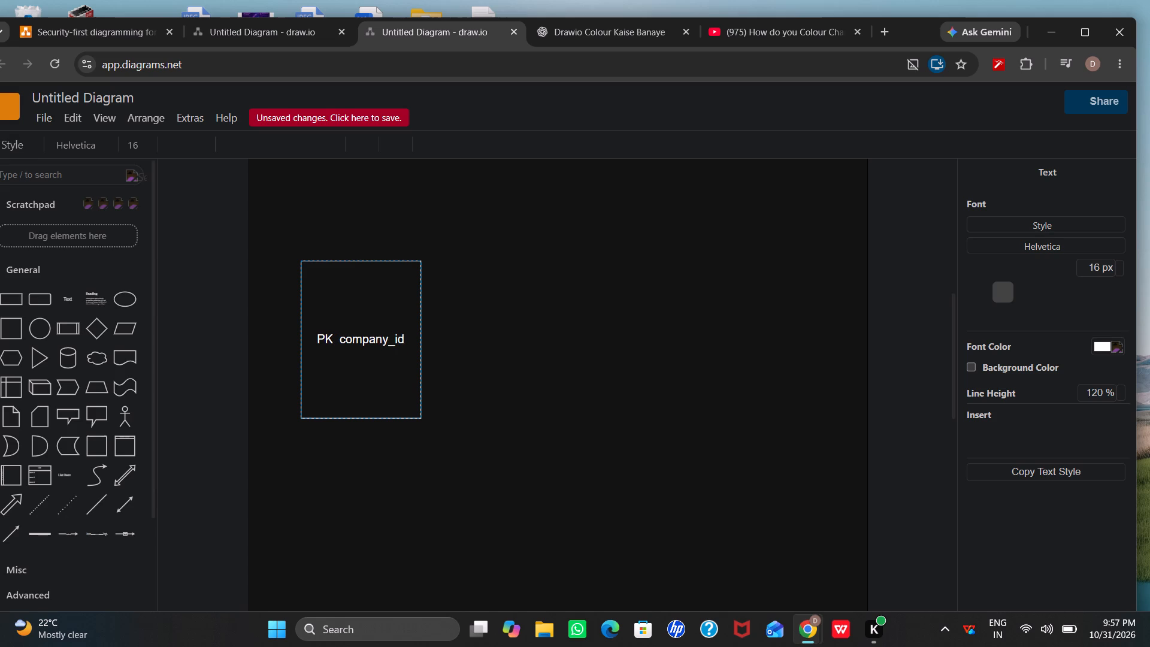
key(Return)
key(Return)
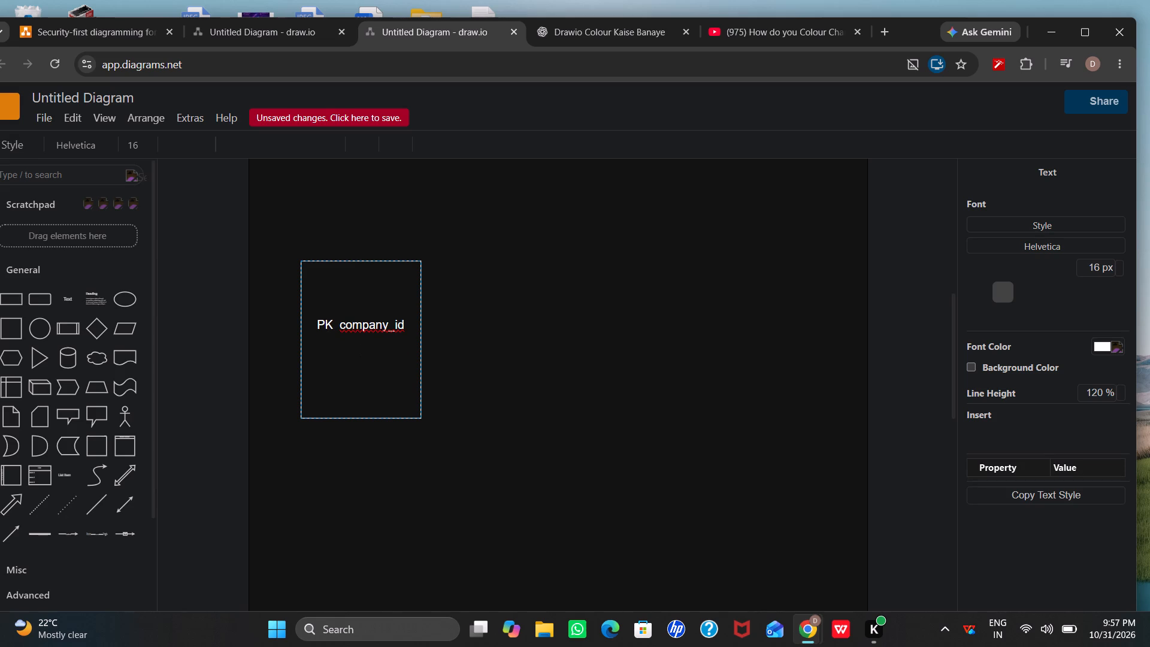
Add the attribute lines company_name and industry below PK company_id, separated by a blank line.
text(comp)
text(any)
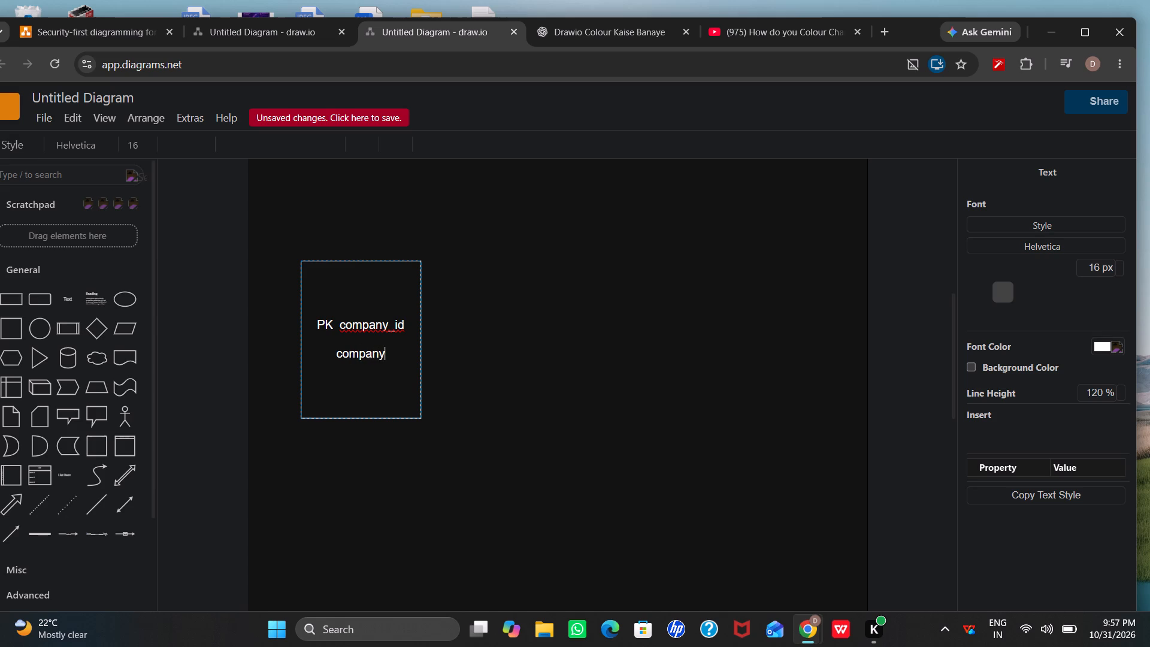
text(_name)
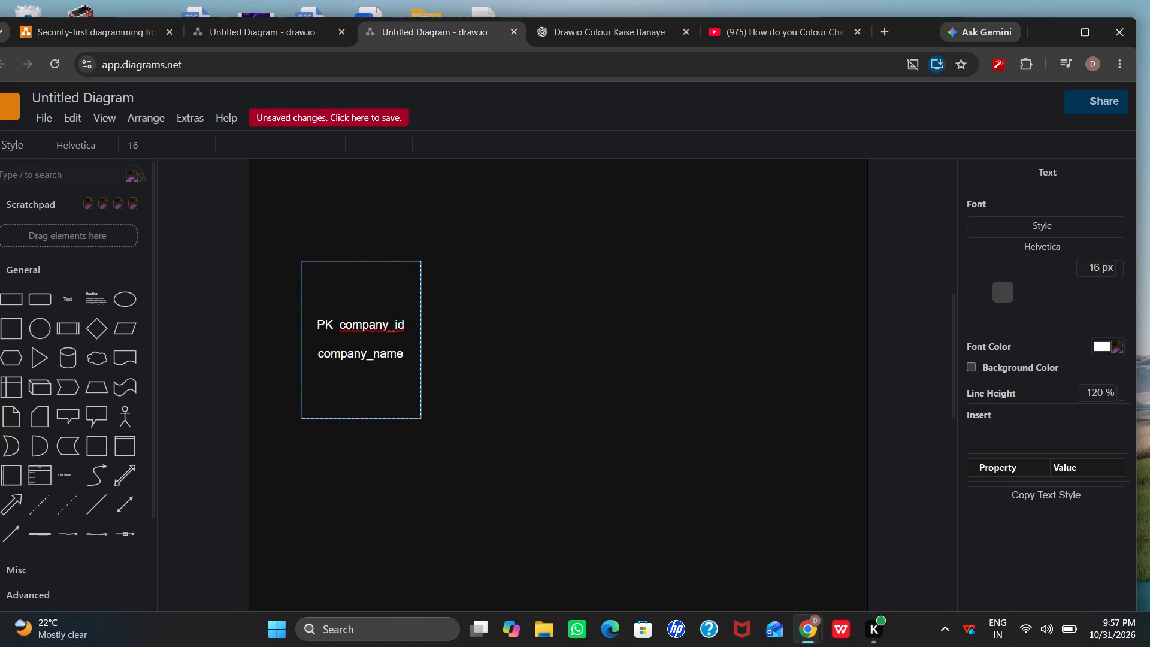
key(Return)
key(Return)
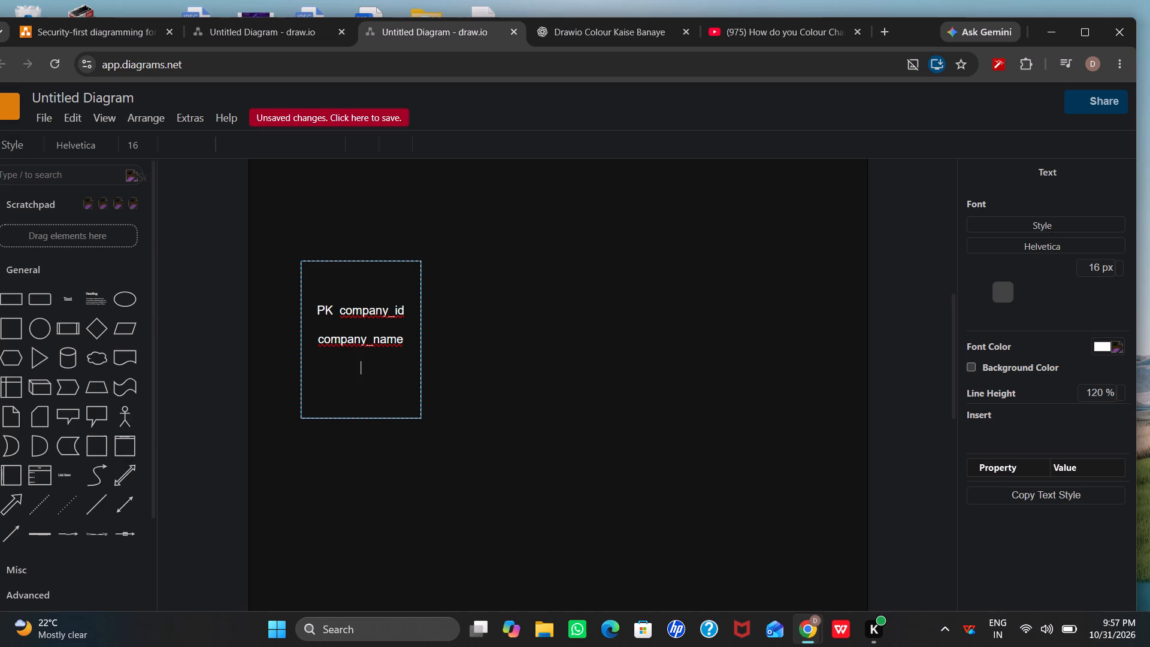
text(in)
key(n)
key(BackSpace)
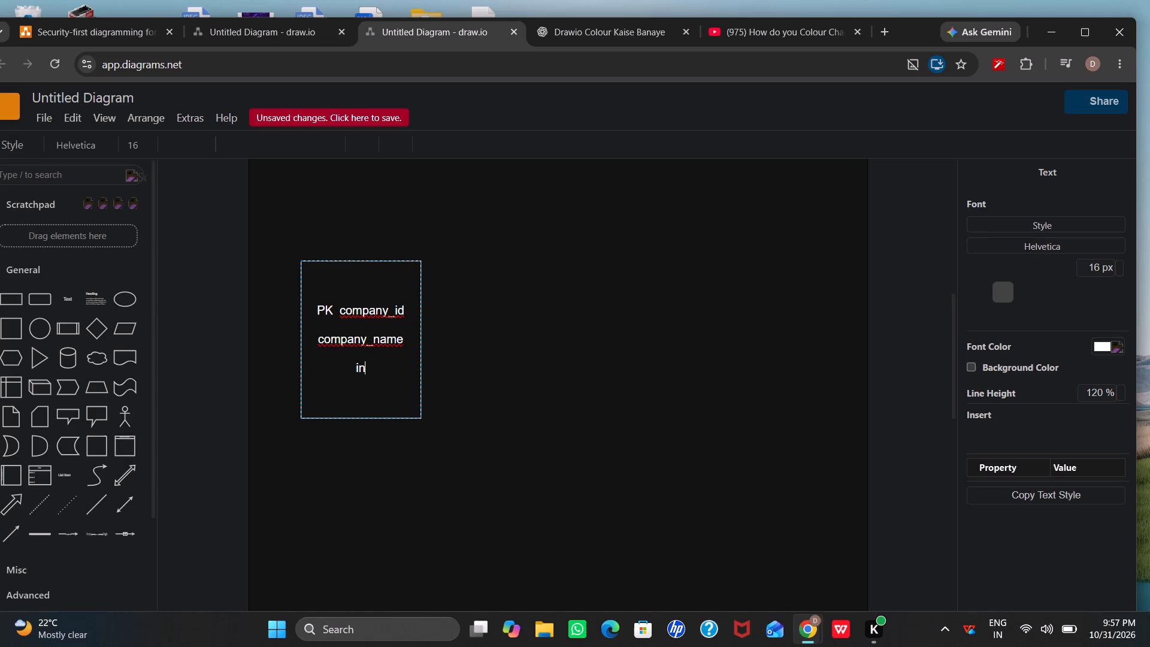
text(dus)
text(try)
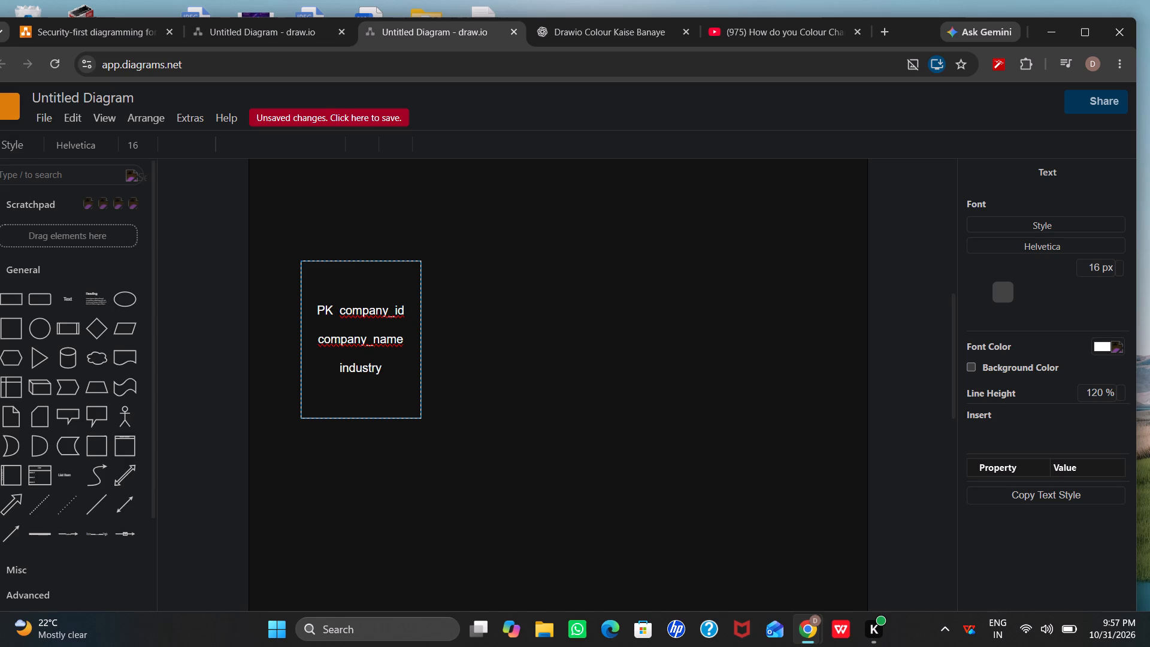
Add the attribute lines wedsite and city below industry in the rectangle, each preceded by a blank line.
key(Return)
key(Return)
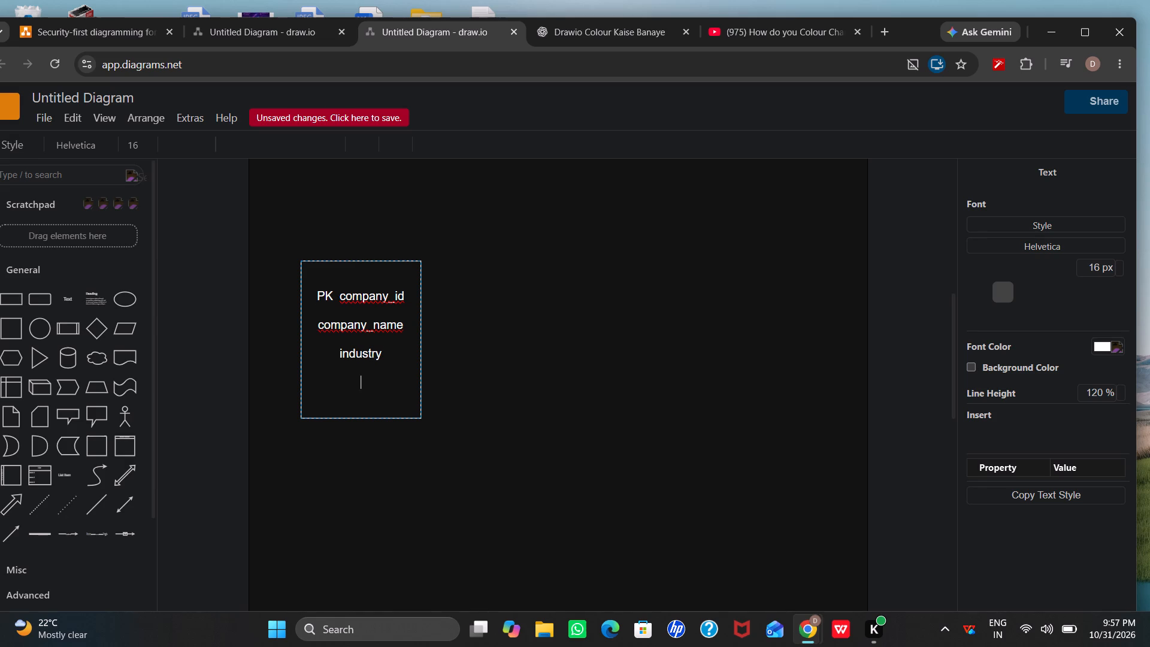
text(wed)
text(site)
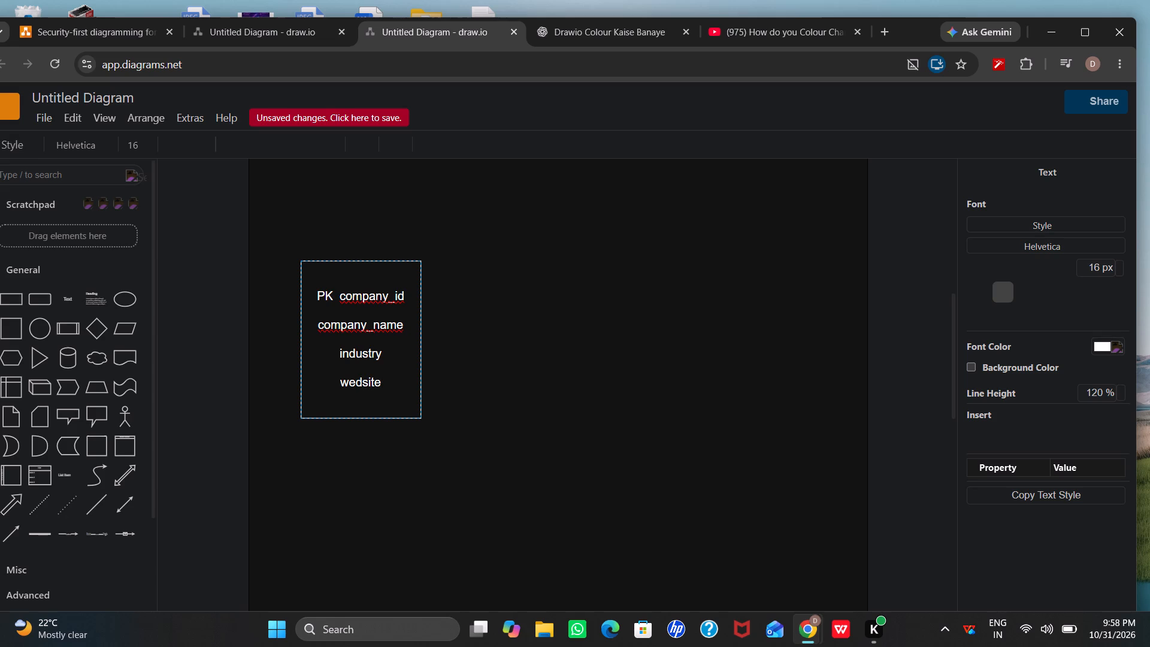
key(Return)
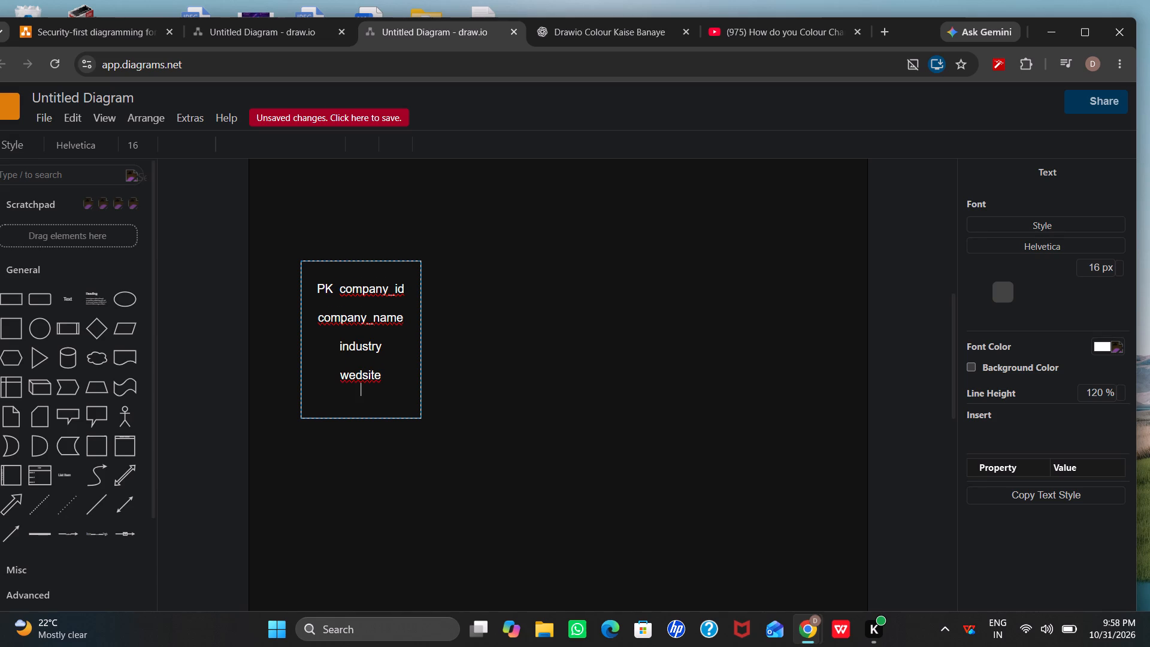
key(Return)
text(city)
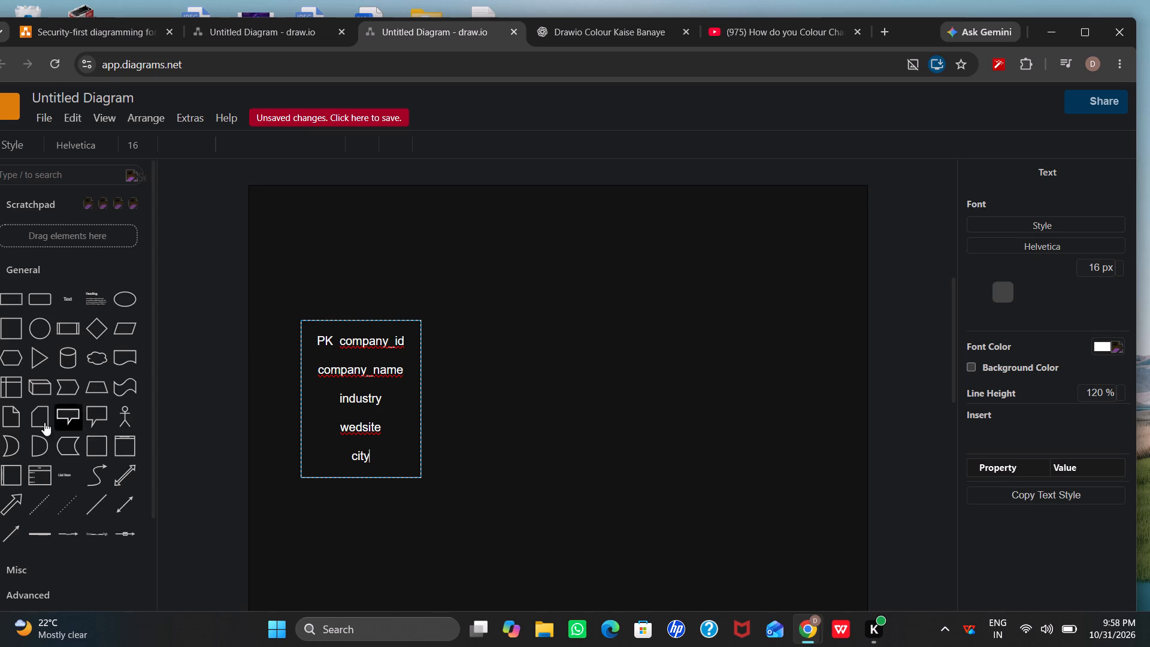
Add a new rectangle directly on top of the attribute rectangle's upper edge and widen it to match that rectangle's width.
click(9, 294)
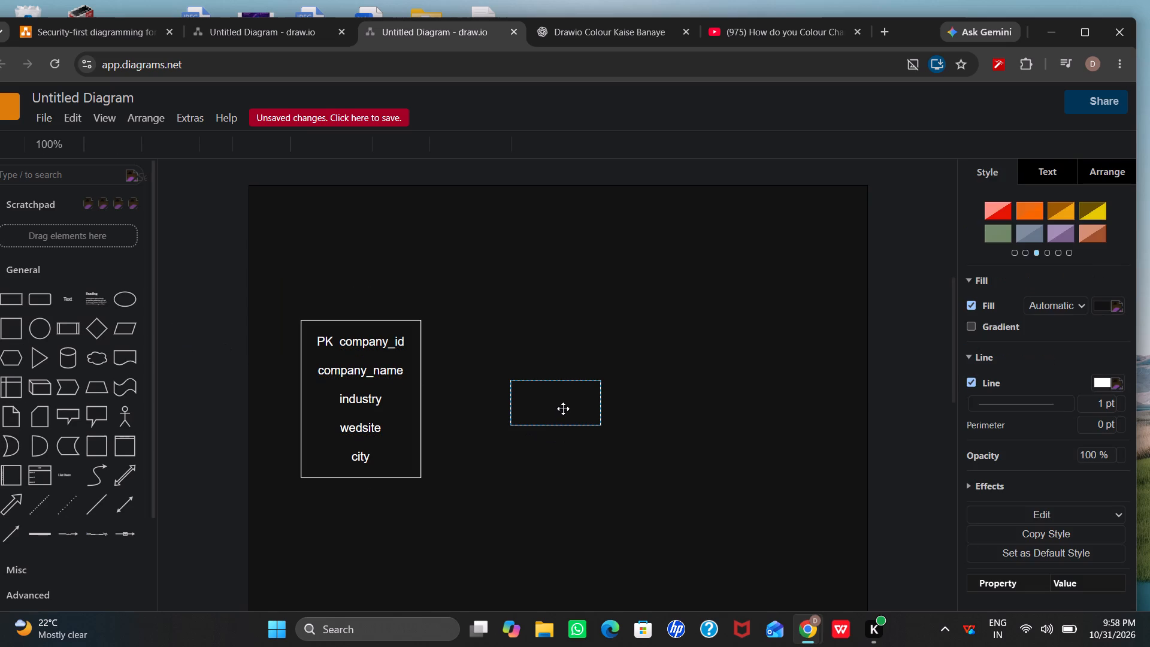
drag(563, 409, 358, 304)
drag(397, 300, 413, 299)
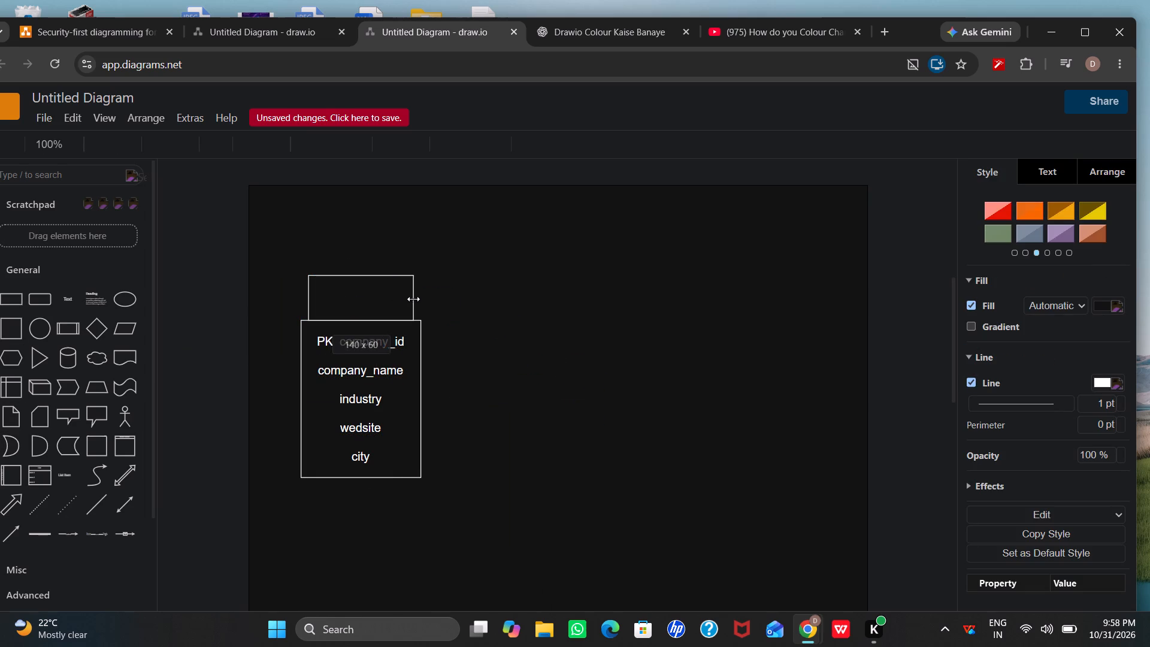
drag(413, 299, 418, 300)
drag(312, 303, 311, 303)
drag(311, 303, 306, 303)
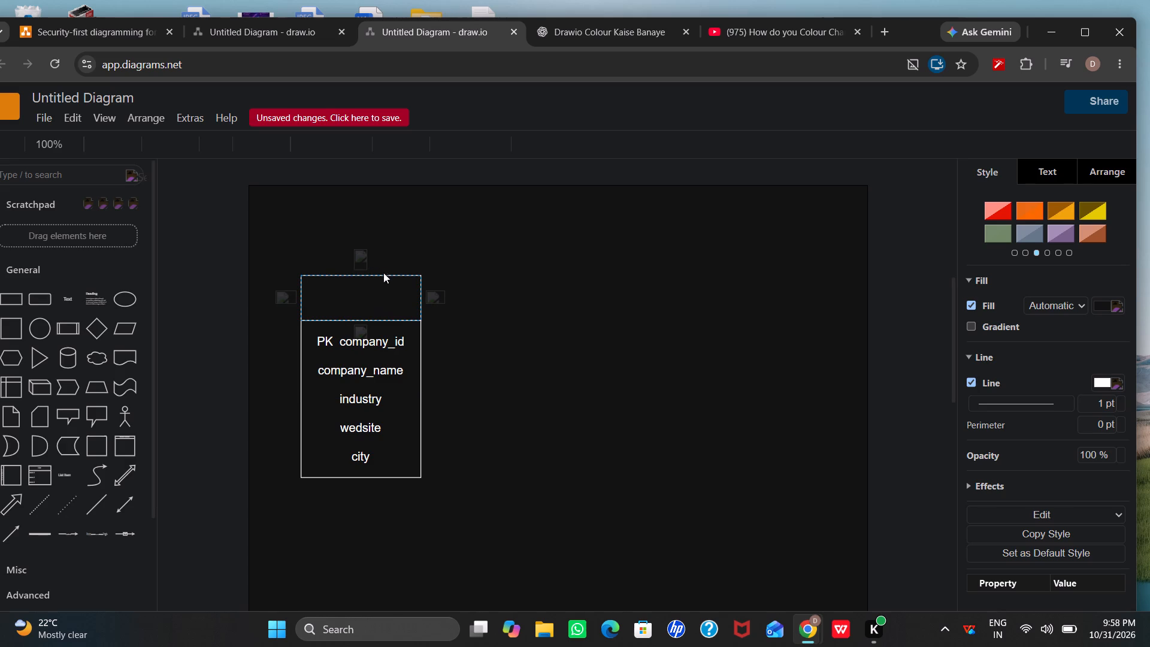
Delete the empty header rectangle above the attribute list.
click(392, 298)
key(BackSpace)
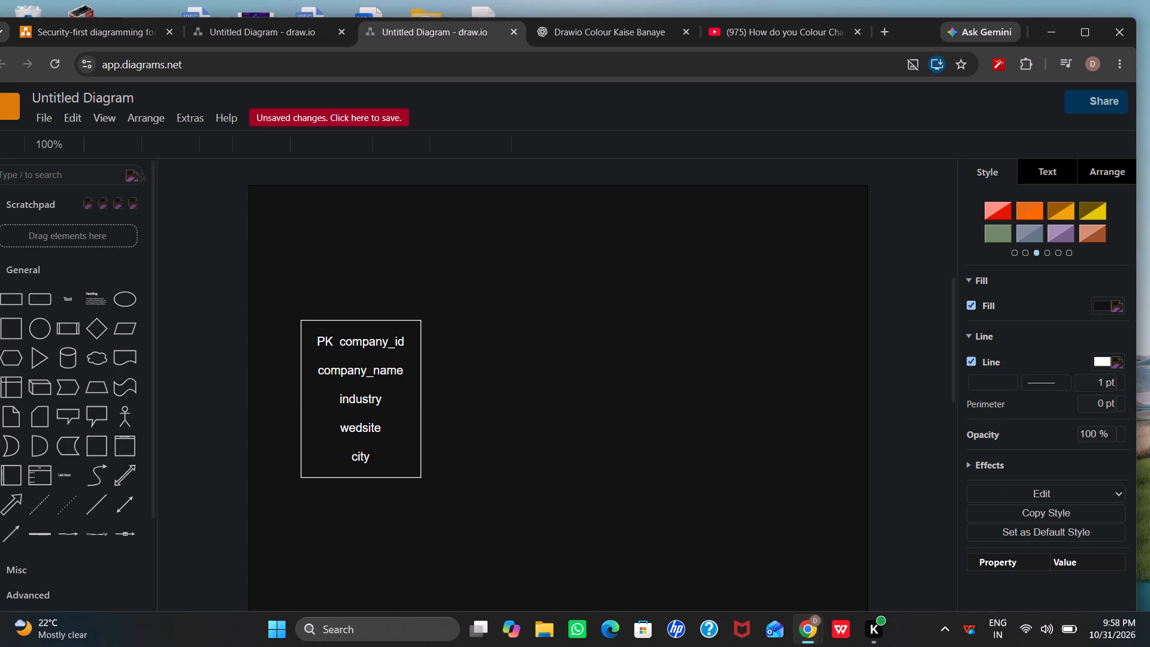
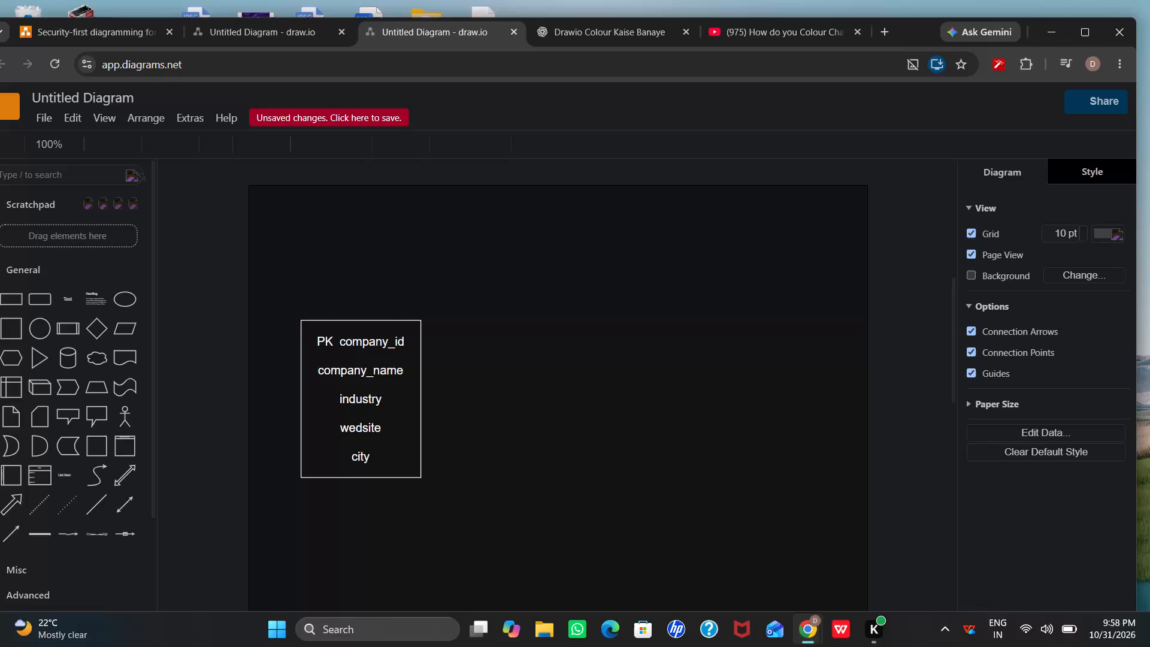
Undo the last three changes so the deleted header rectangle is restored above the attribute list.
key(ctrl+z)
key(ctrl+z)
key(ctrl+z)
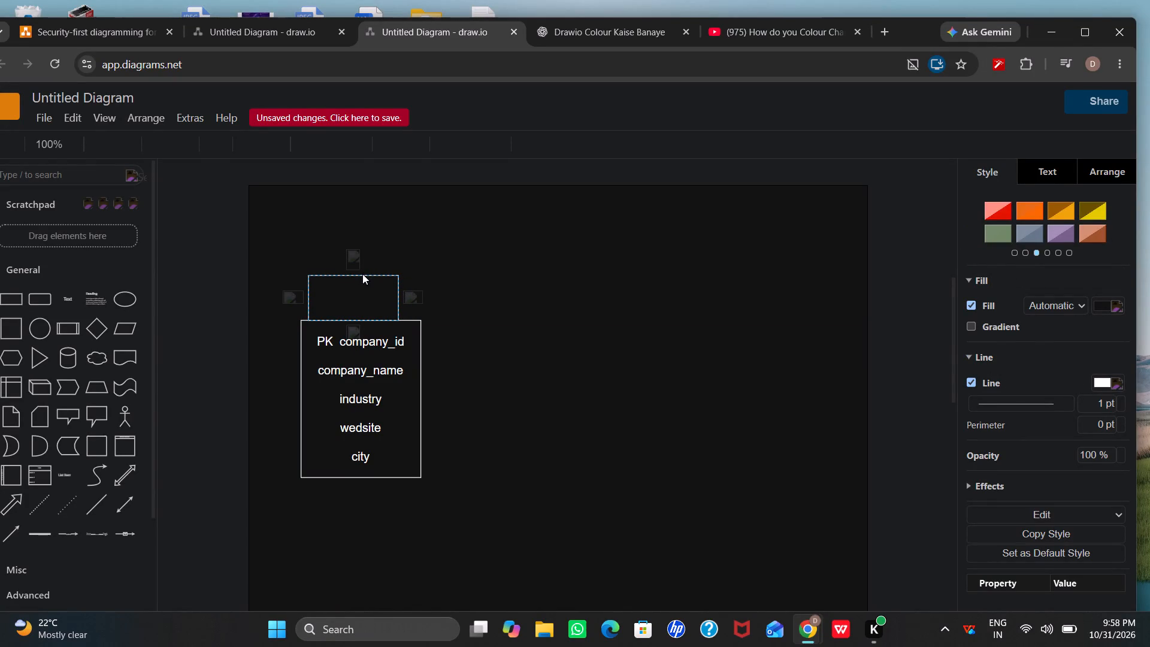
Reduce the header rectangle's height, seat it on the attribute rectangle's upper edge, and widen it to match that rectangle's width.
drag(377, 298, 458, 268)
drag(436, 245, 440, 259)
drag(444, 277, 352, 299)
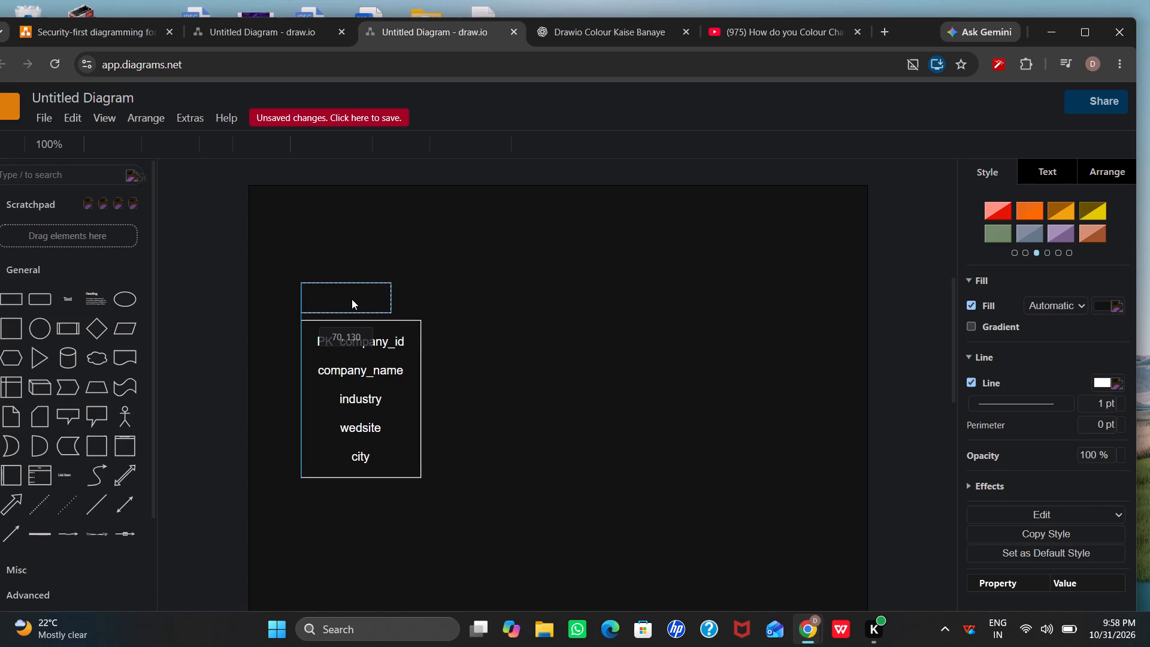
drag(352, 299, 352, 305)
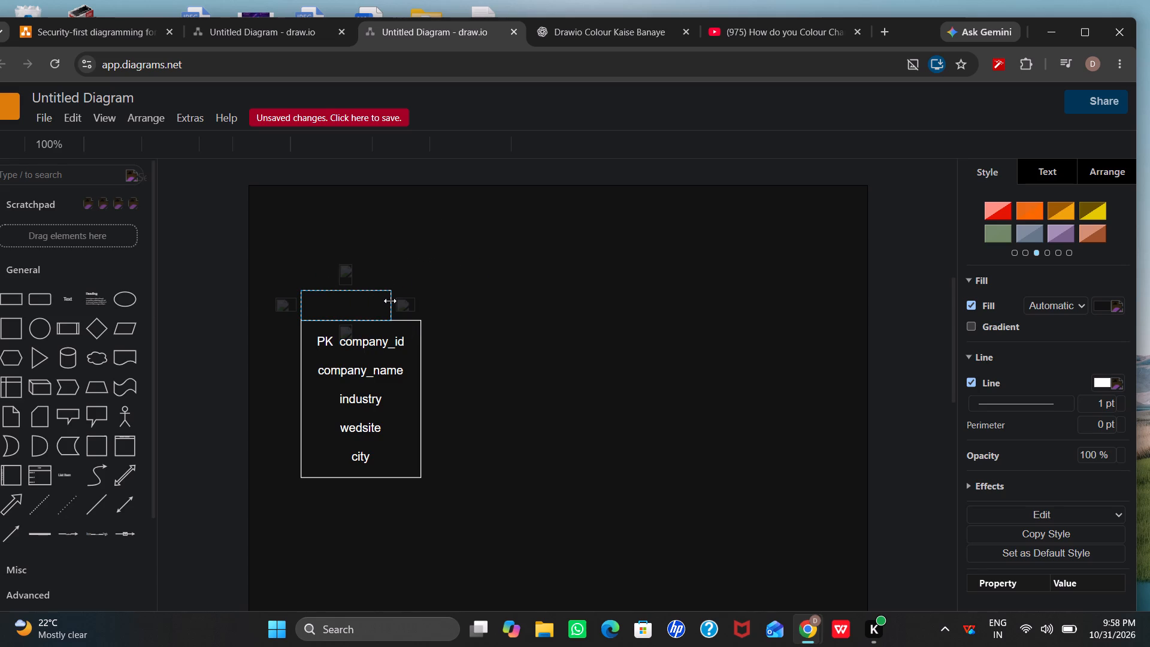
drag(390, 301, 417, 300)
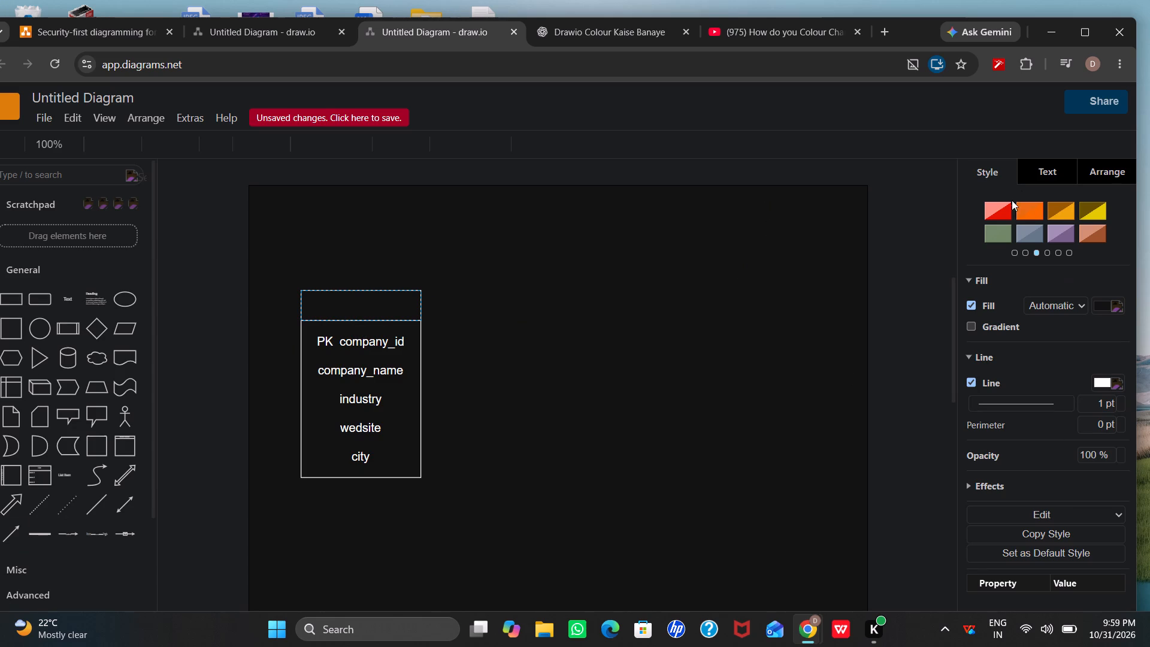
Apply the dark orange preset style to the header rectangle.
click(1064, 210)
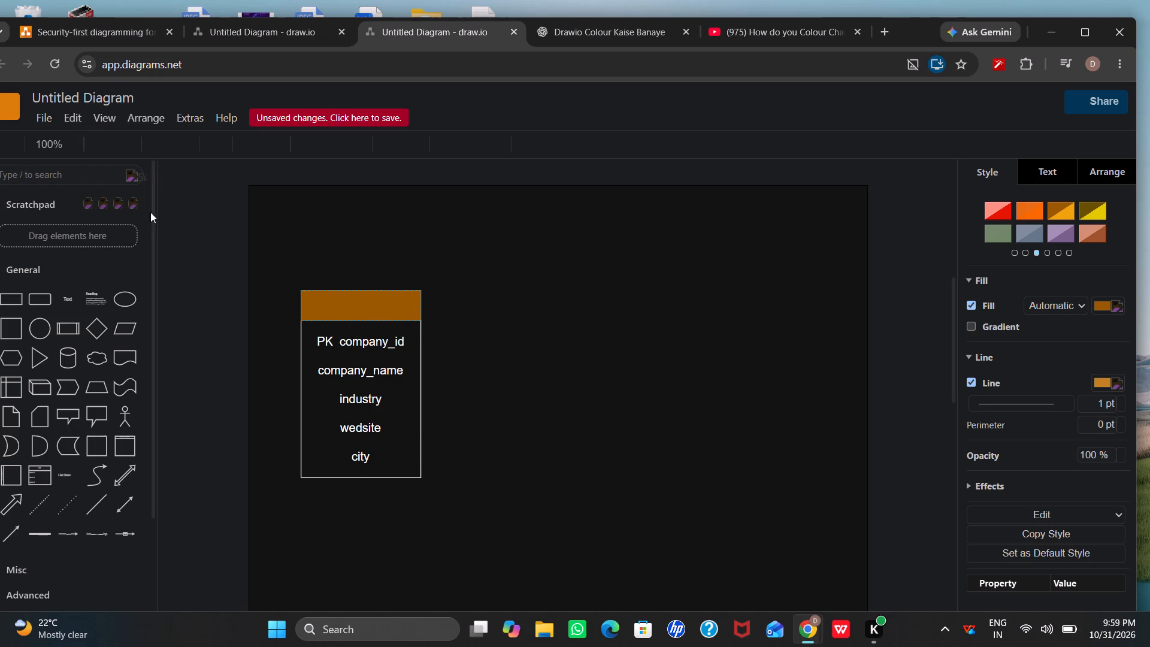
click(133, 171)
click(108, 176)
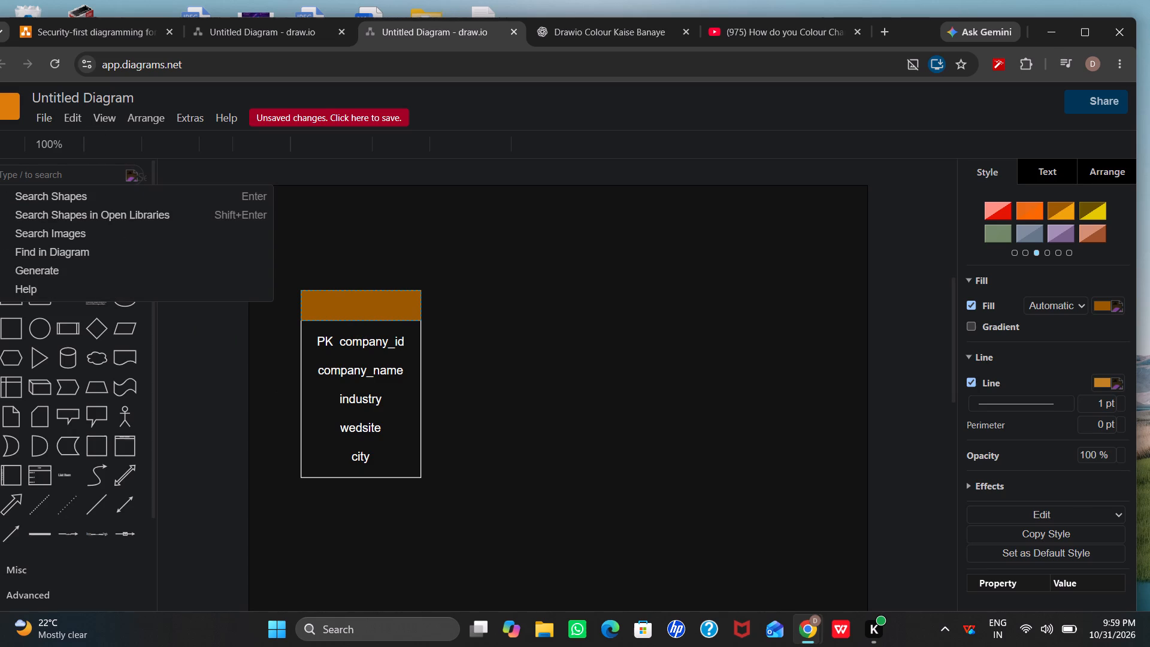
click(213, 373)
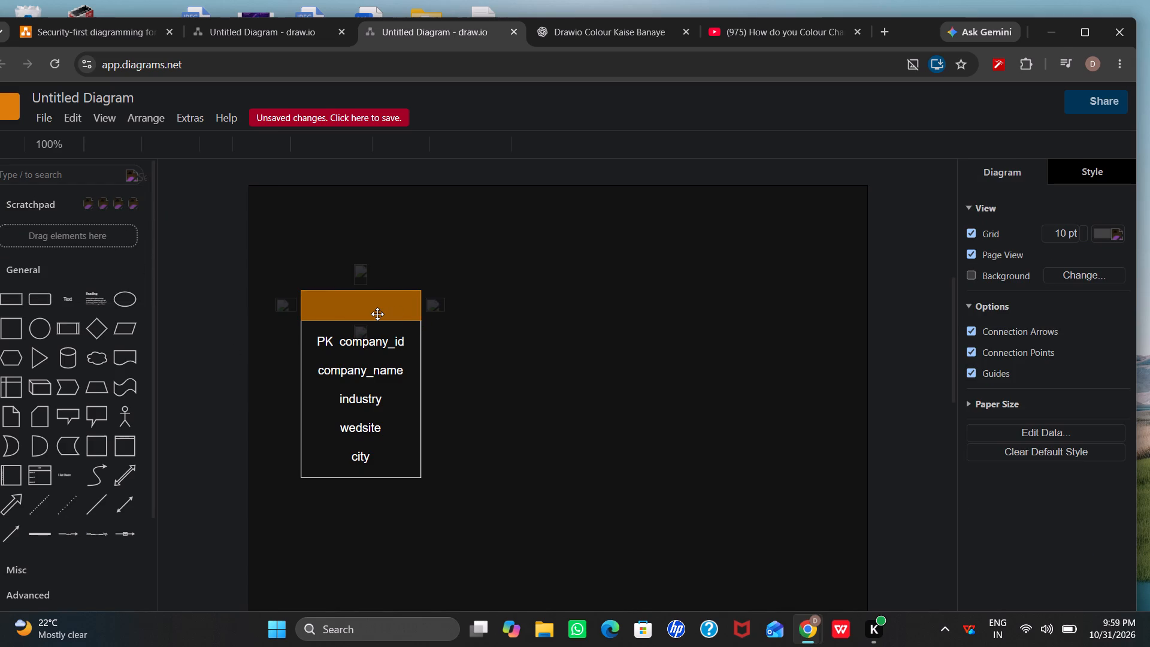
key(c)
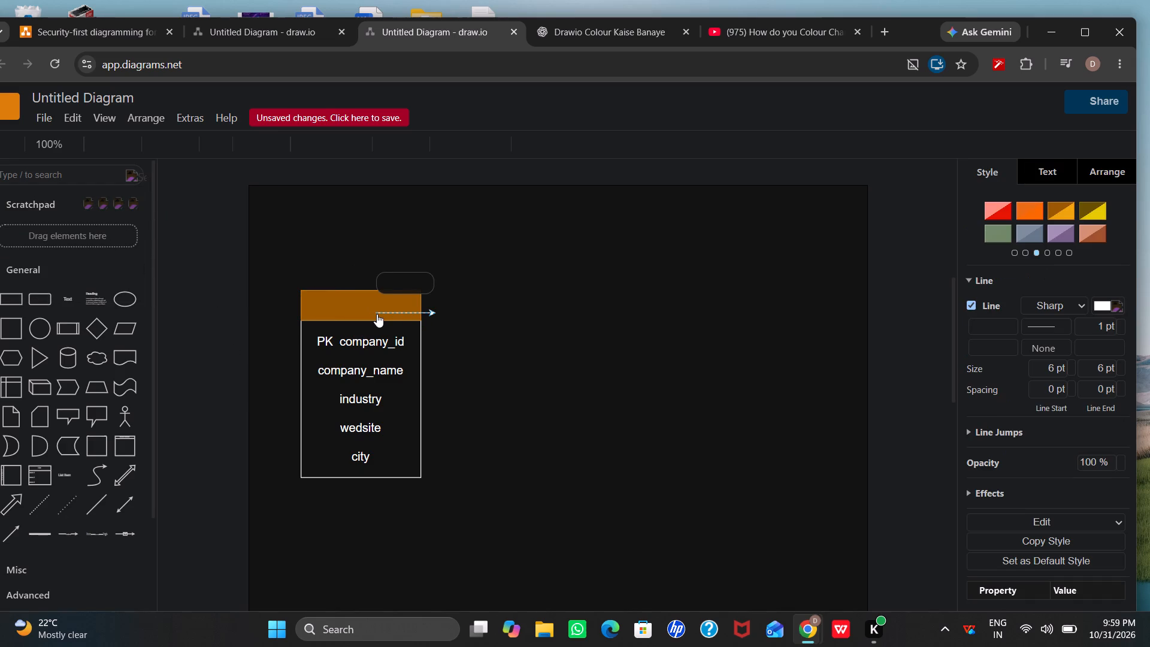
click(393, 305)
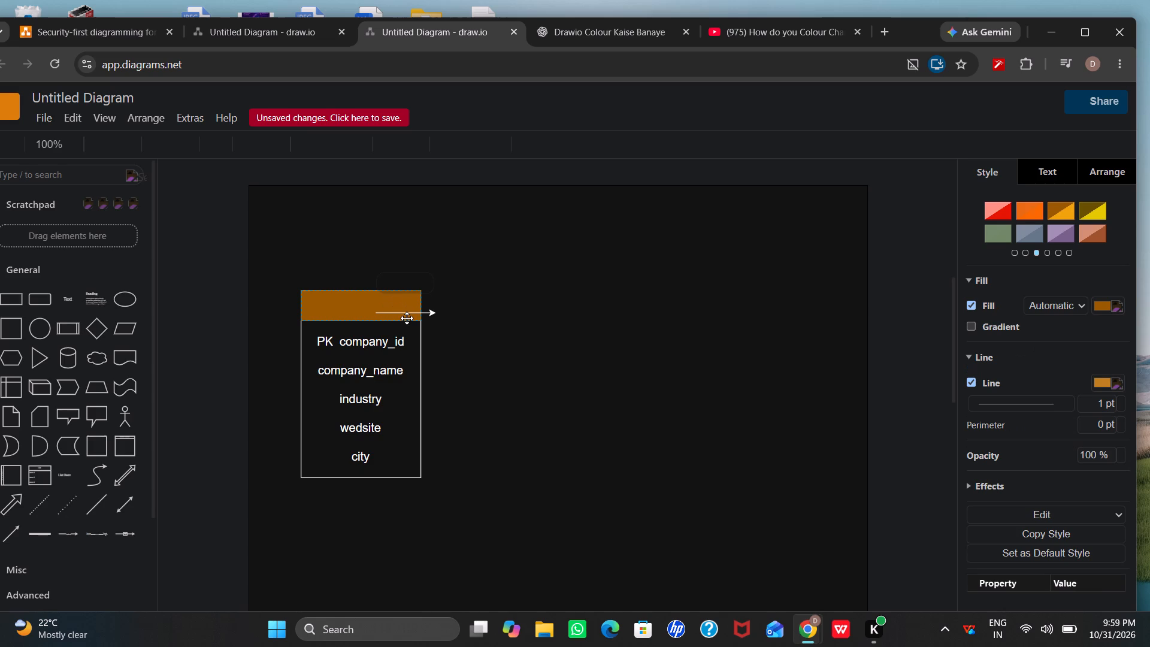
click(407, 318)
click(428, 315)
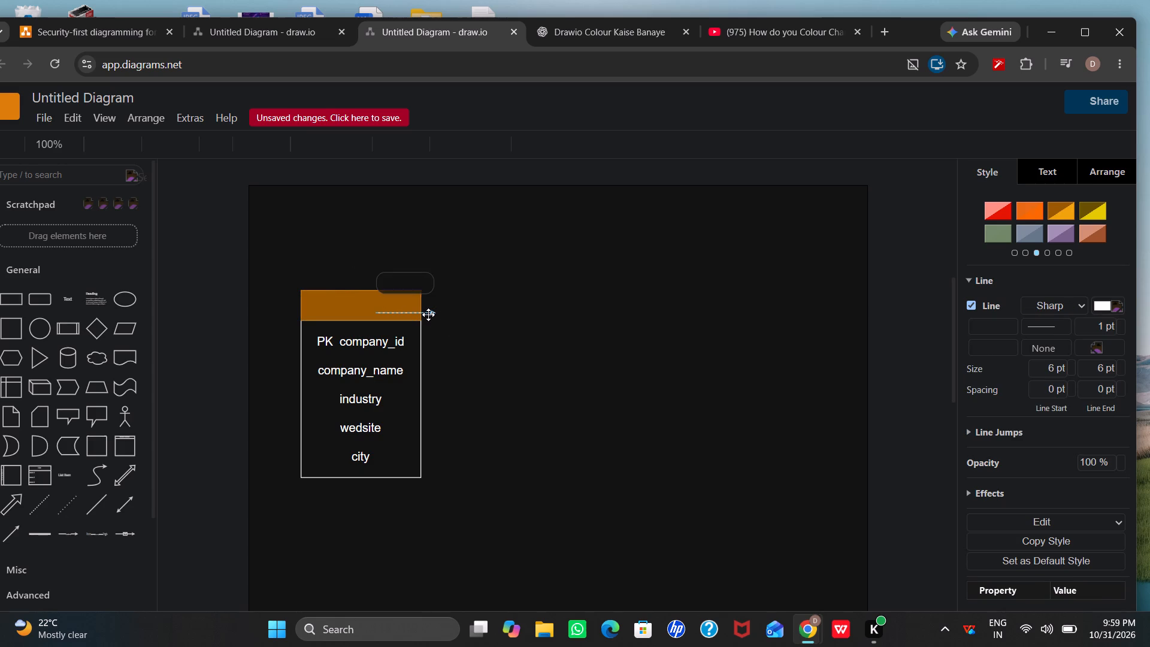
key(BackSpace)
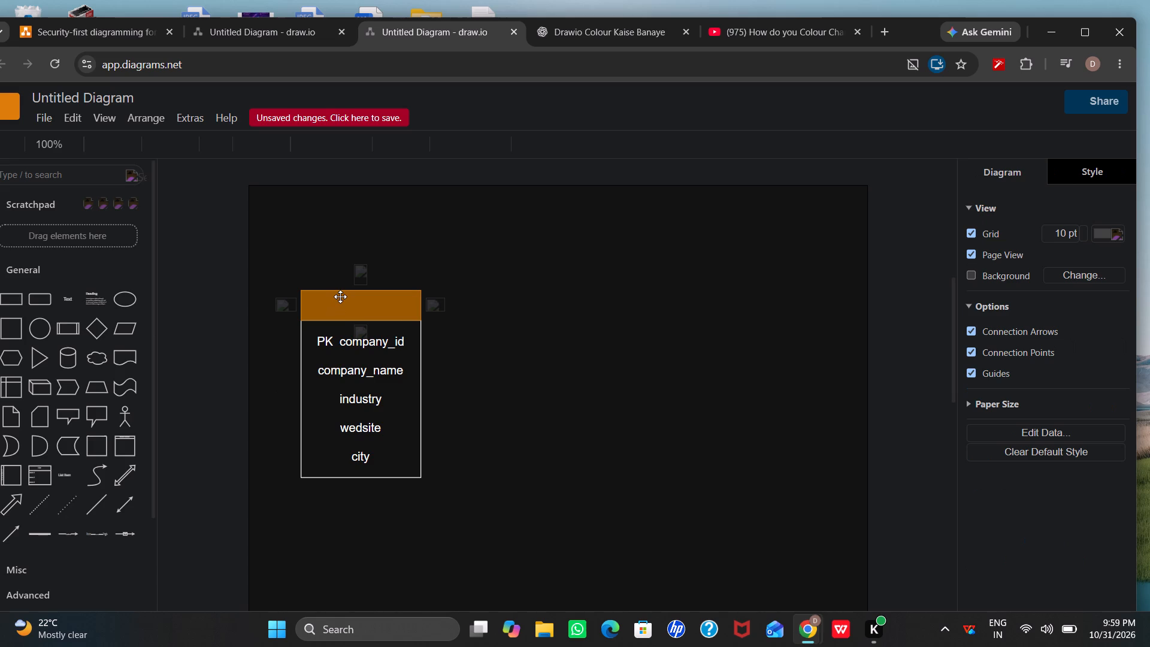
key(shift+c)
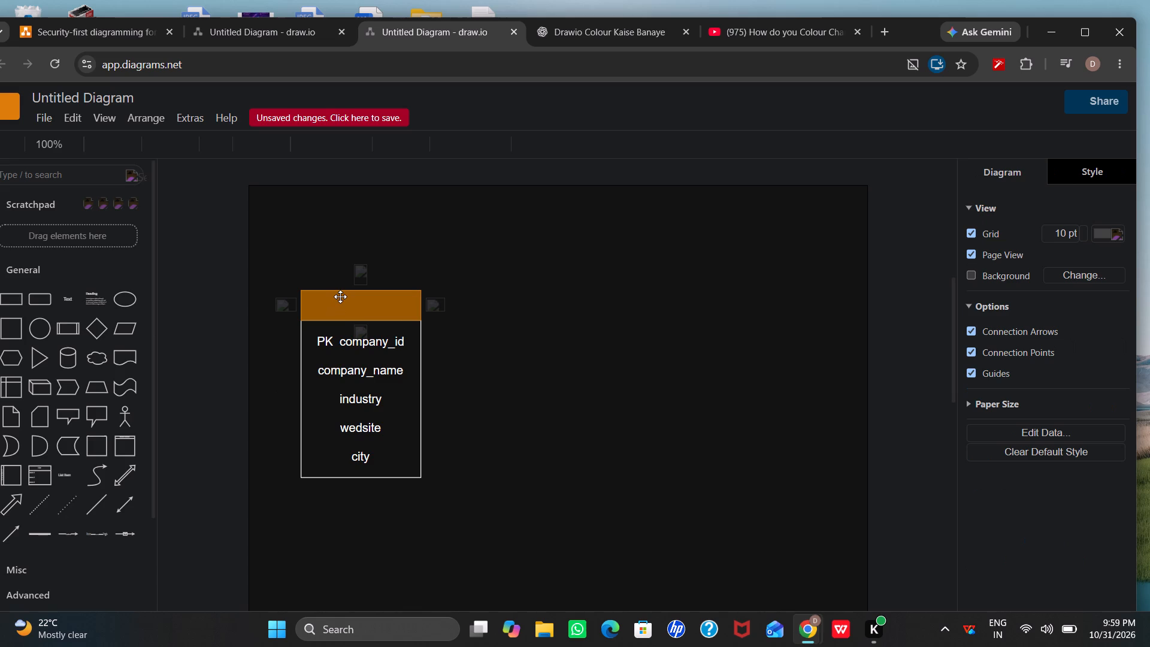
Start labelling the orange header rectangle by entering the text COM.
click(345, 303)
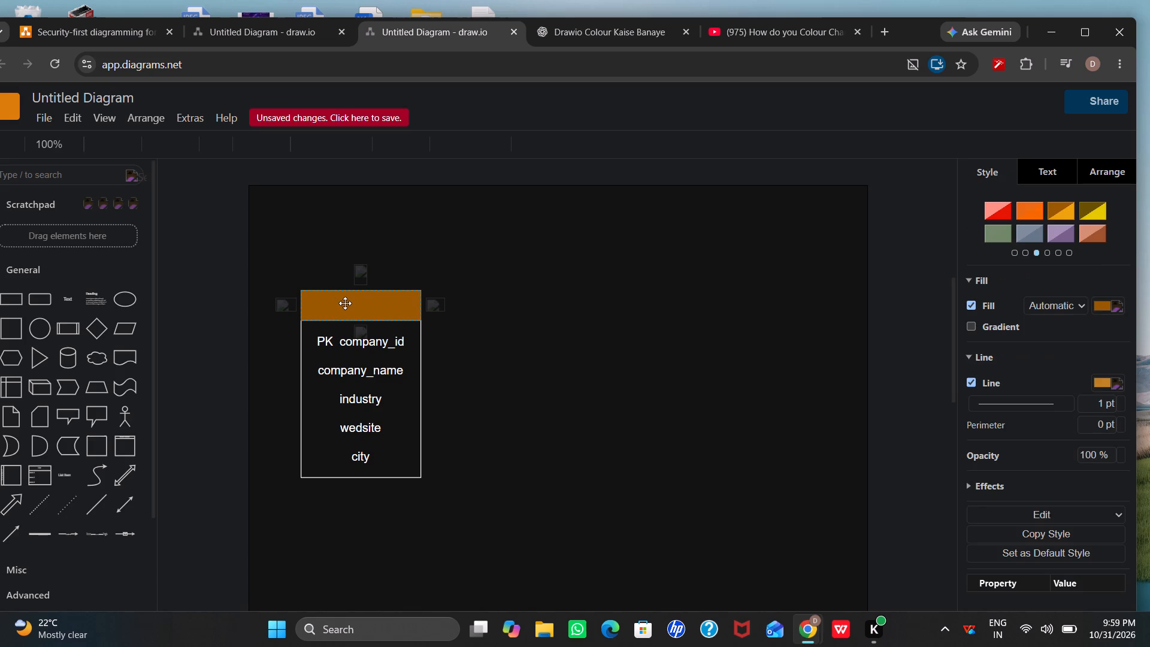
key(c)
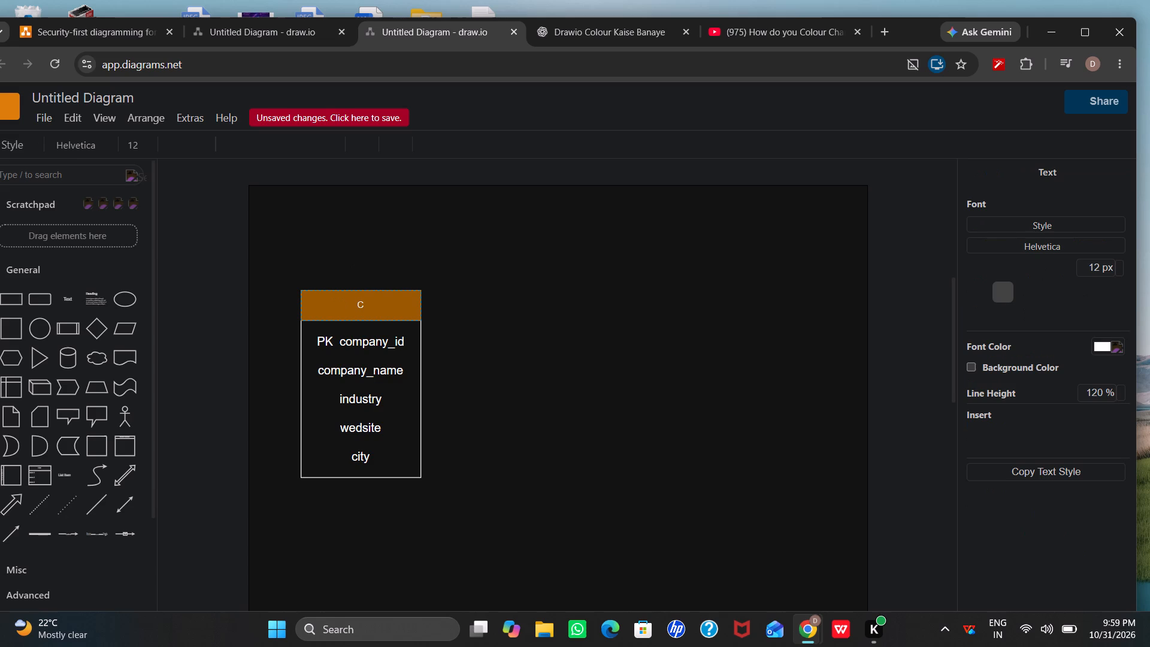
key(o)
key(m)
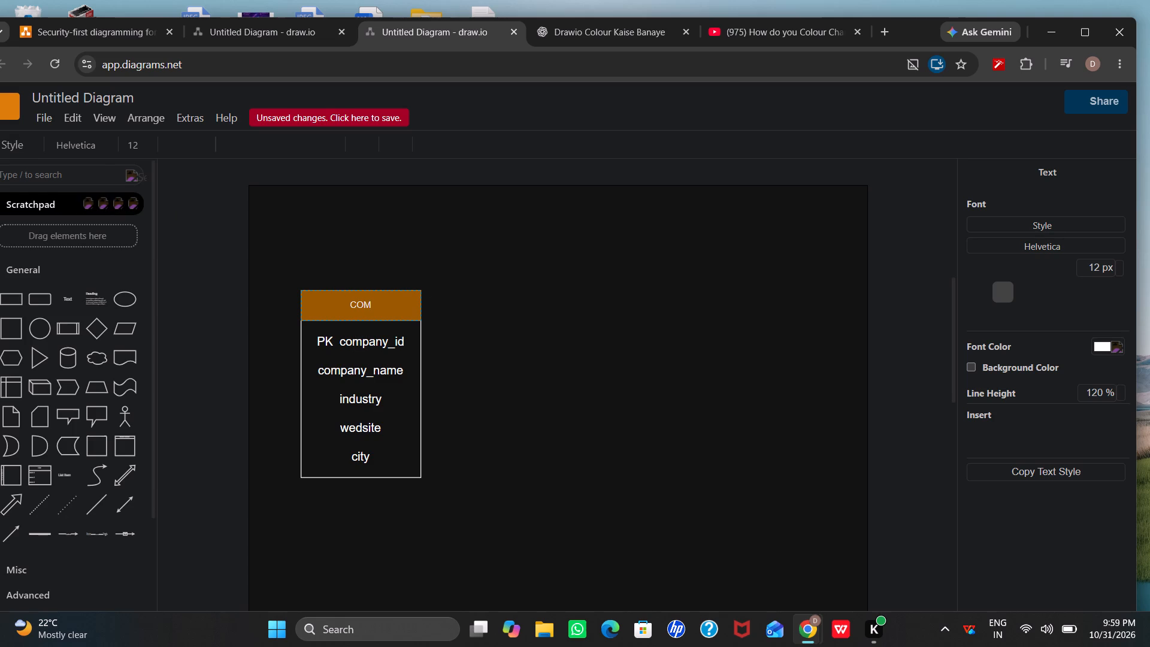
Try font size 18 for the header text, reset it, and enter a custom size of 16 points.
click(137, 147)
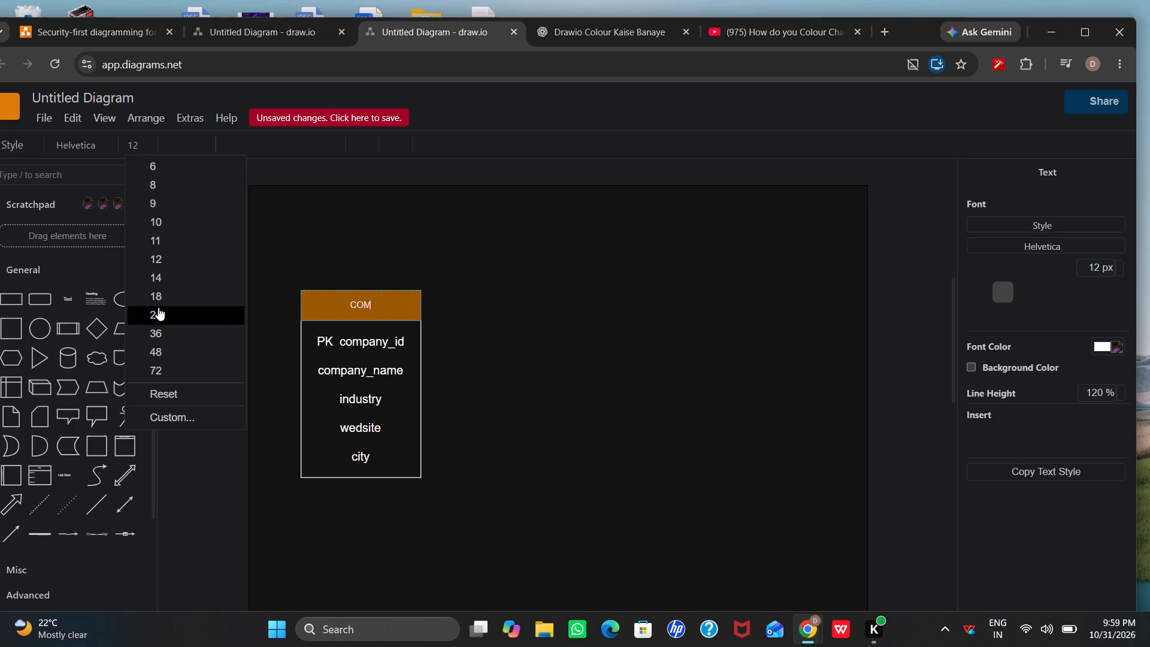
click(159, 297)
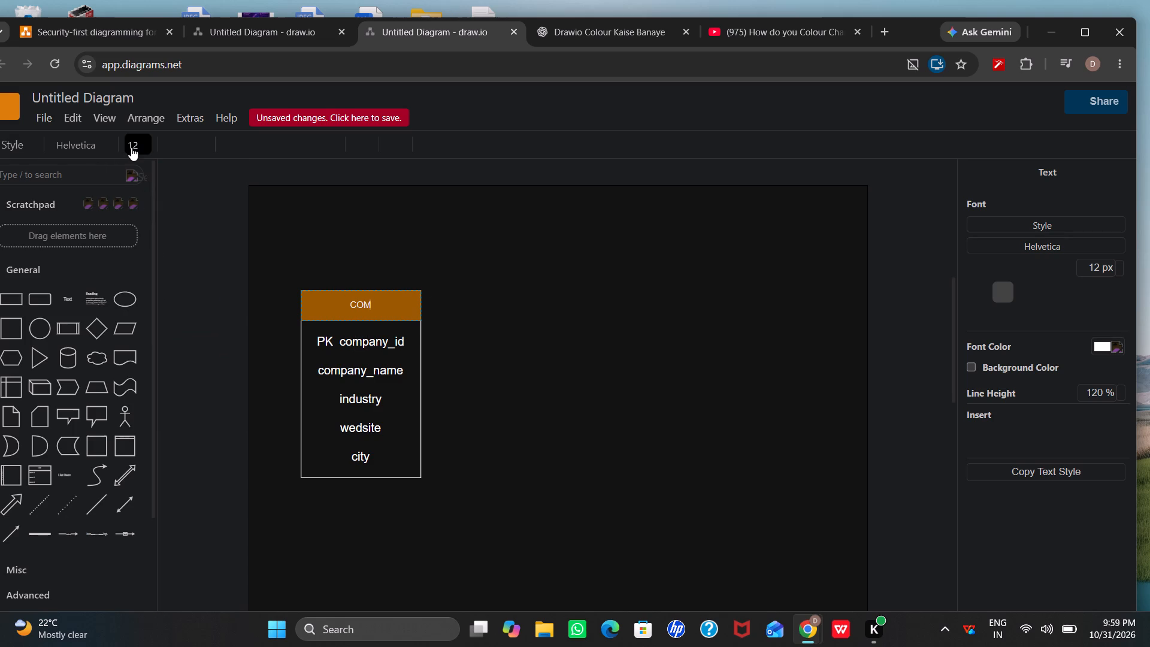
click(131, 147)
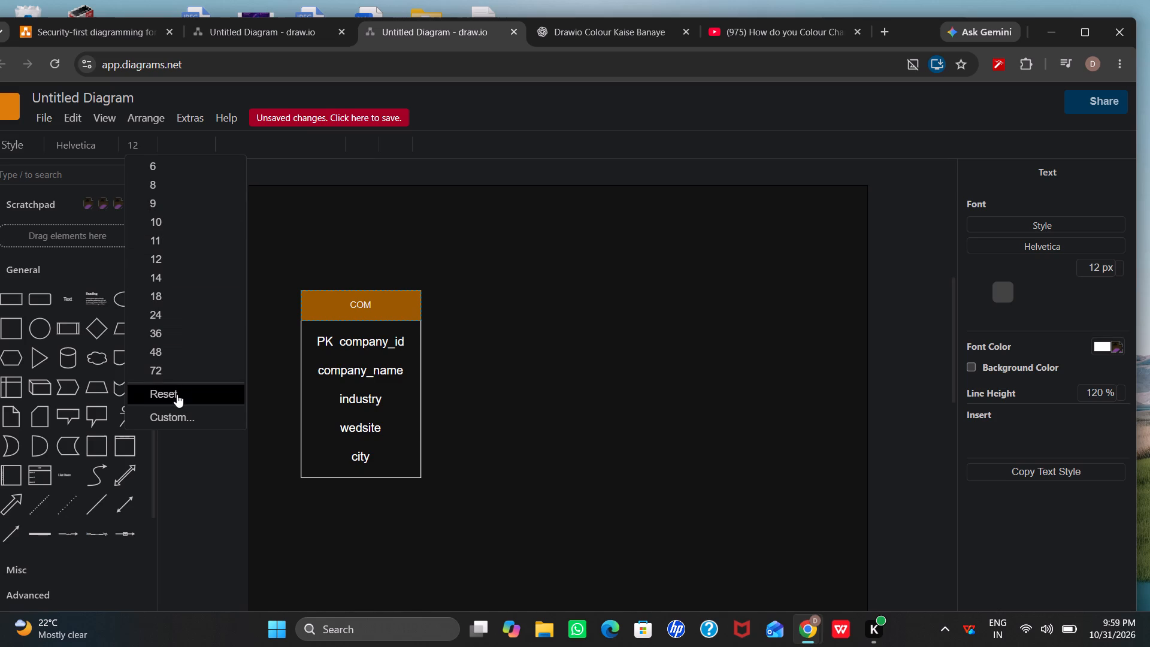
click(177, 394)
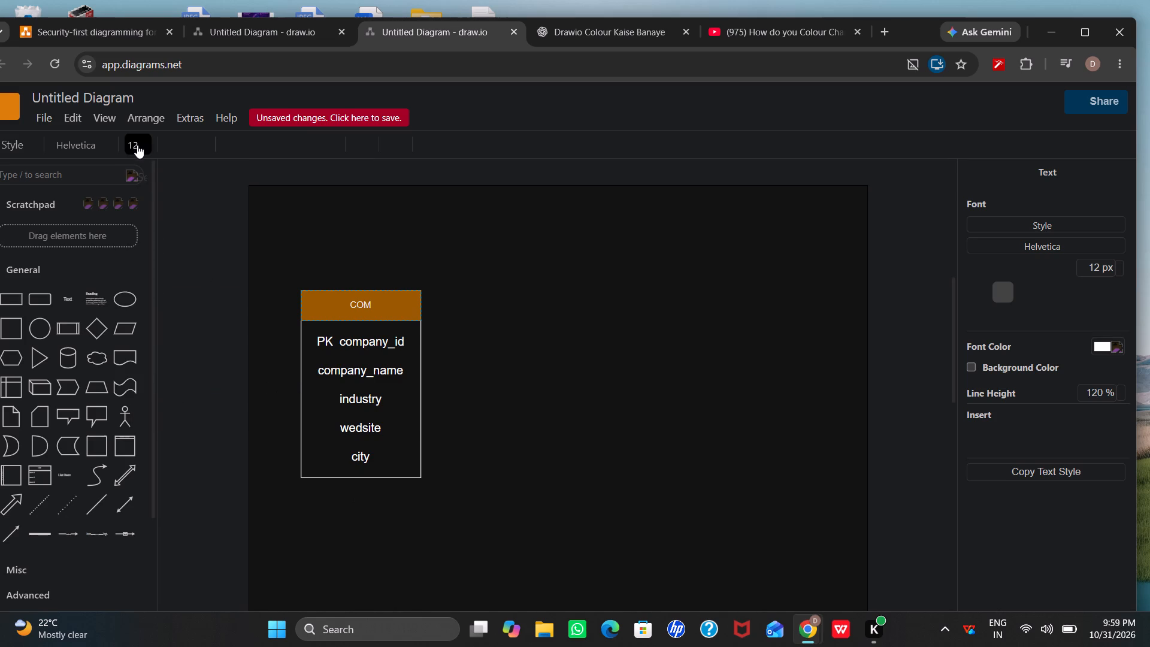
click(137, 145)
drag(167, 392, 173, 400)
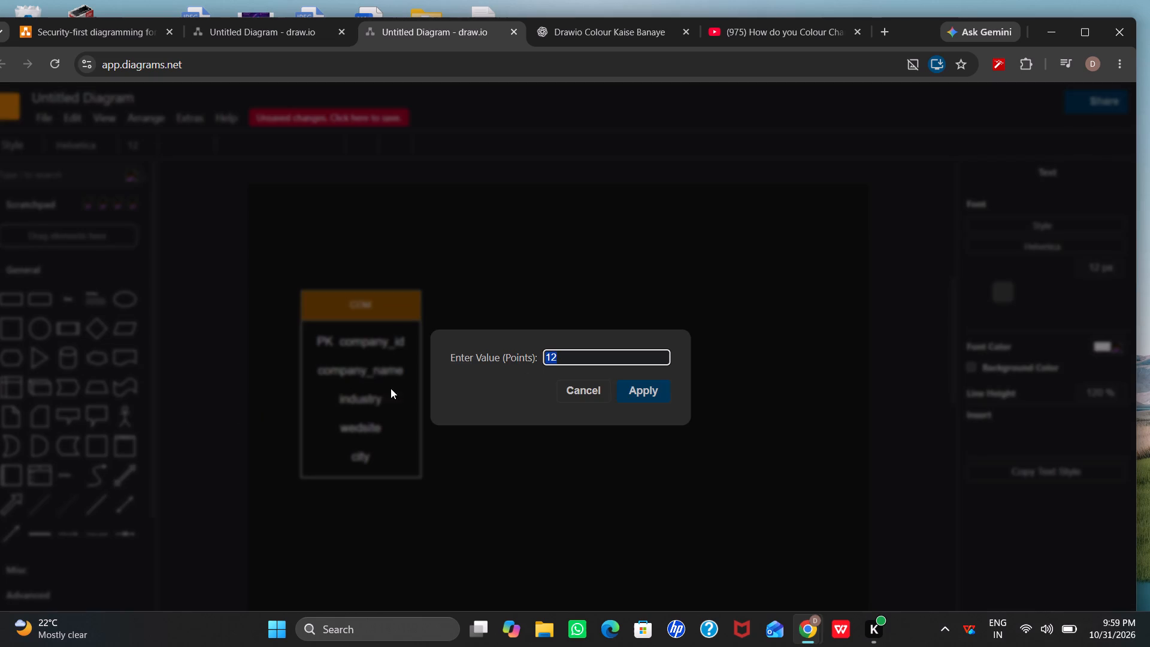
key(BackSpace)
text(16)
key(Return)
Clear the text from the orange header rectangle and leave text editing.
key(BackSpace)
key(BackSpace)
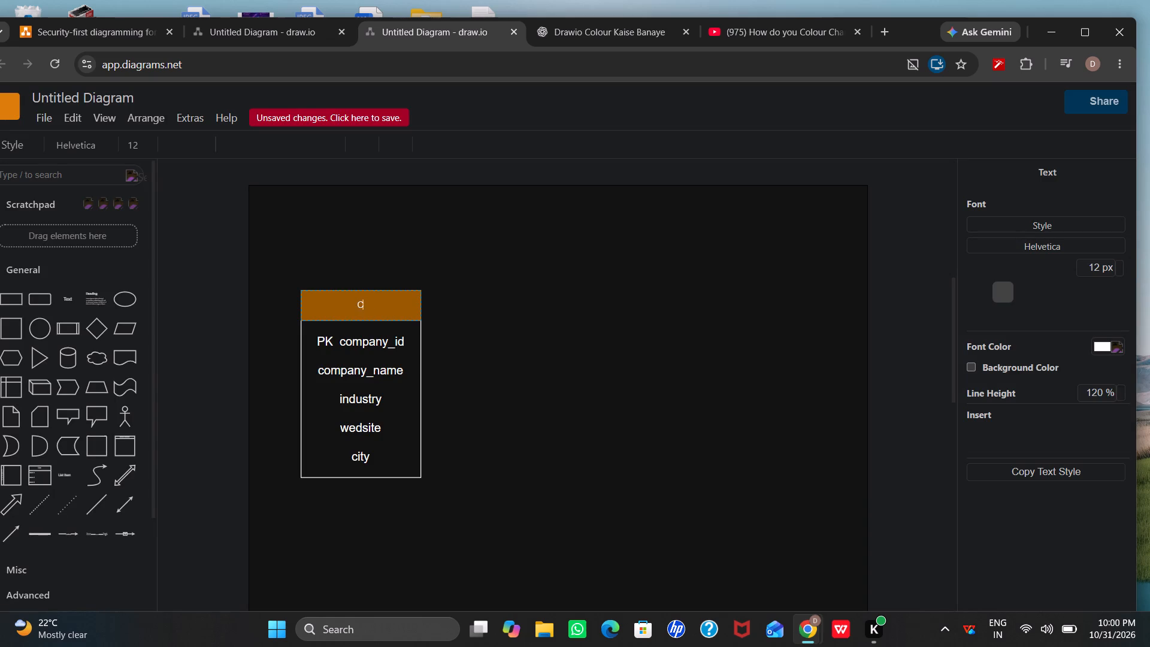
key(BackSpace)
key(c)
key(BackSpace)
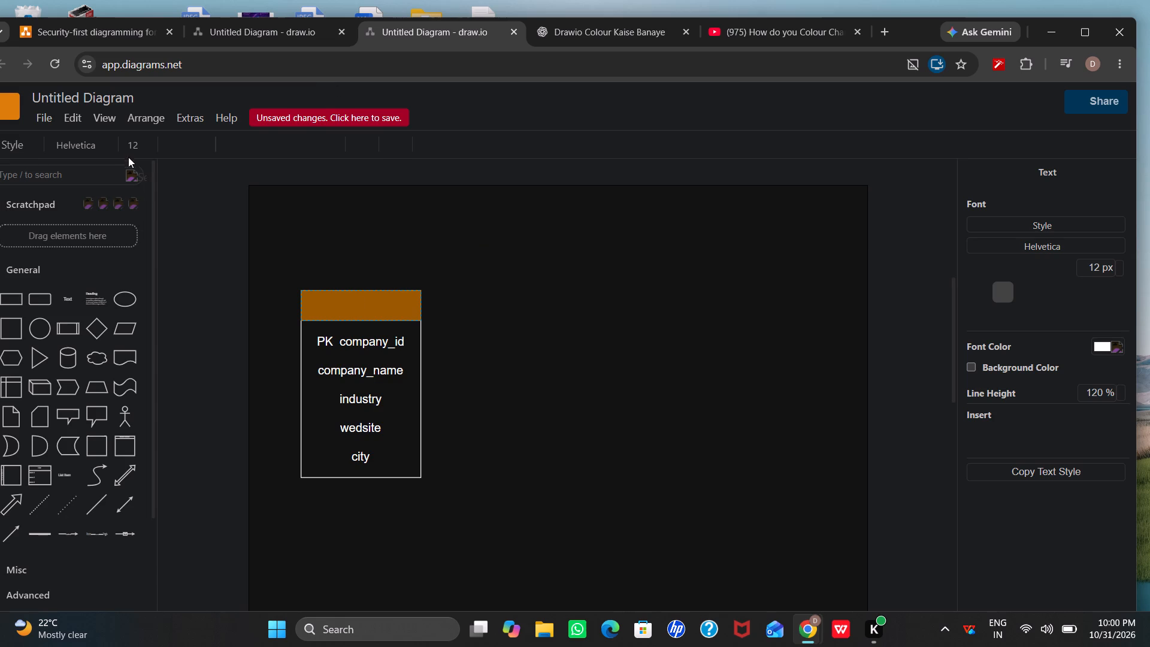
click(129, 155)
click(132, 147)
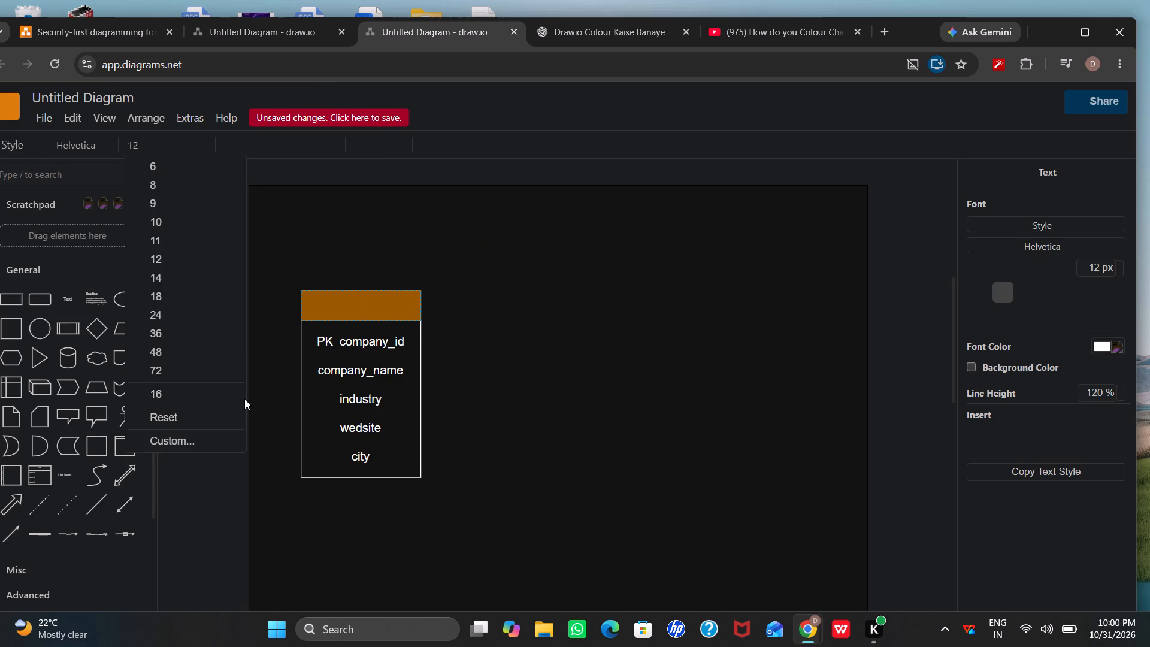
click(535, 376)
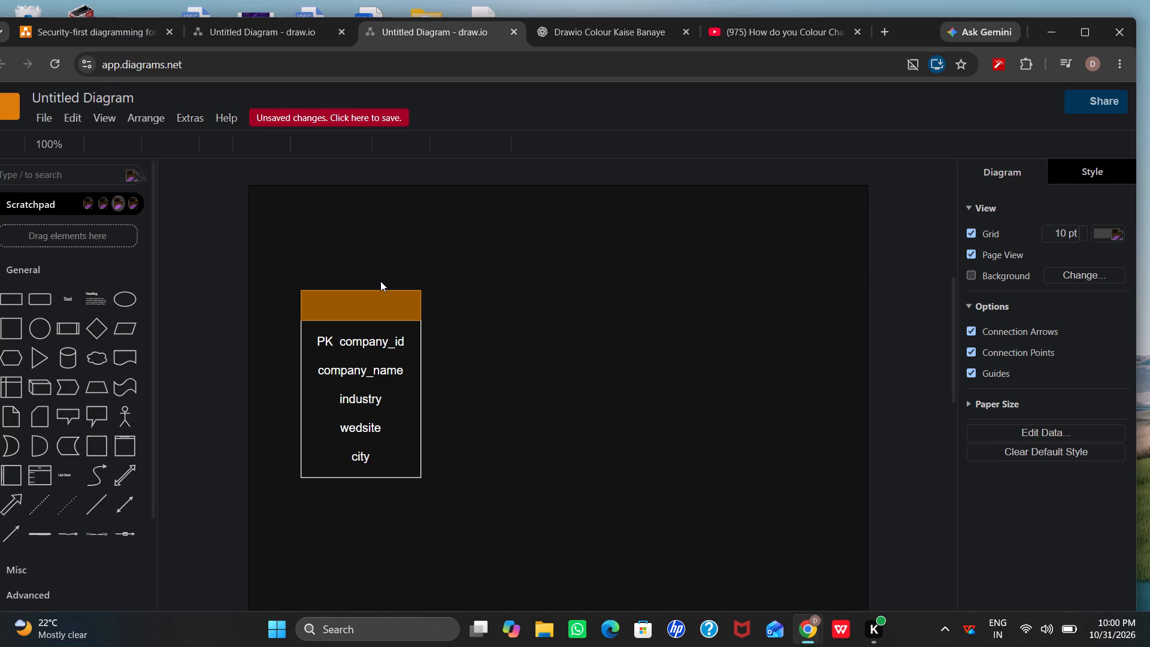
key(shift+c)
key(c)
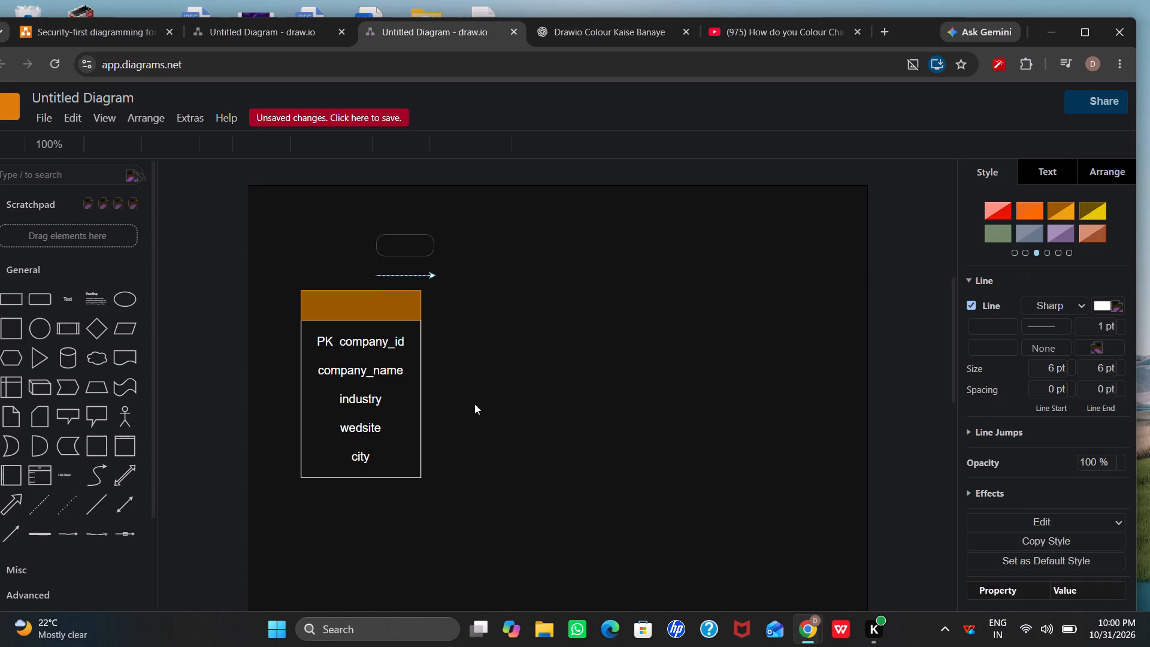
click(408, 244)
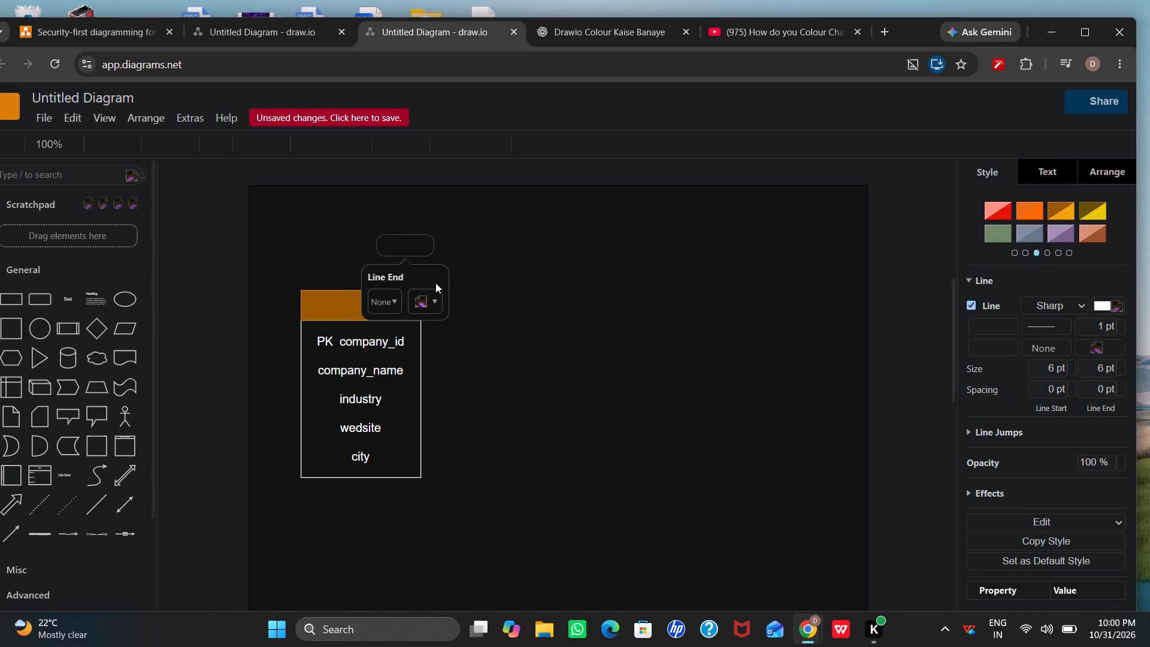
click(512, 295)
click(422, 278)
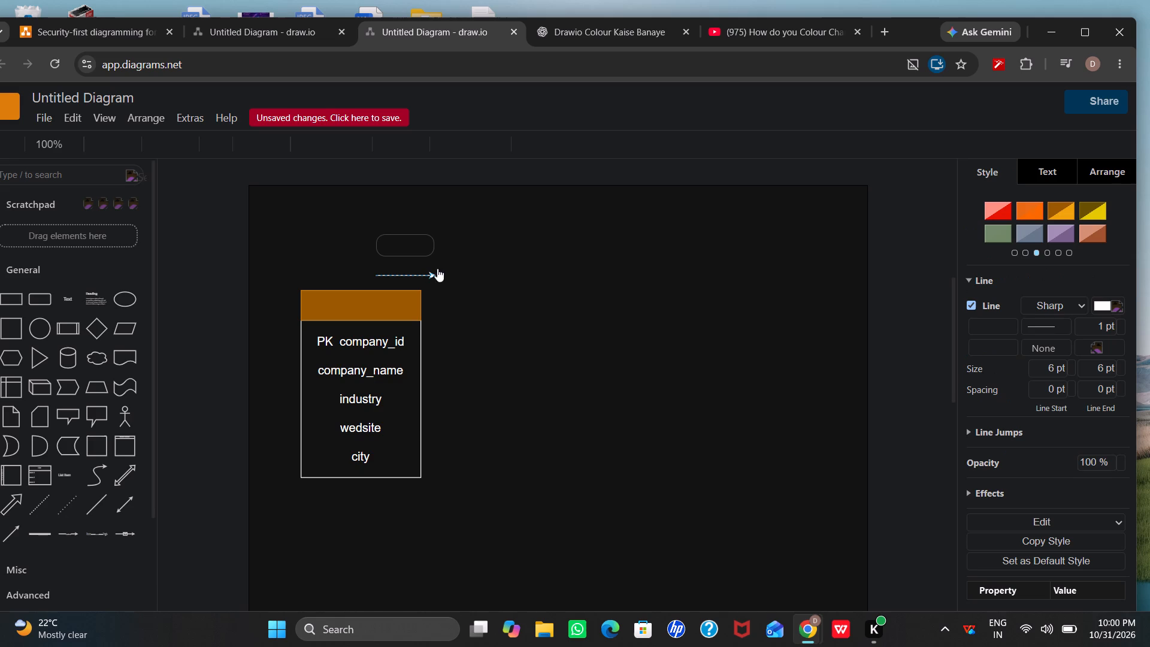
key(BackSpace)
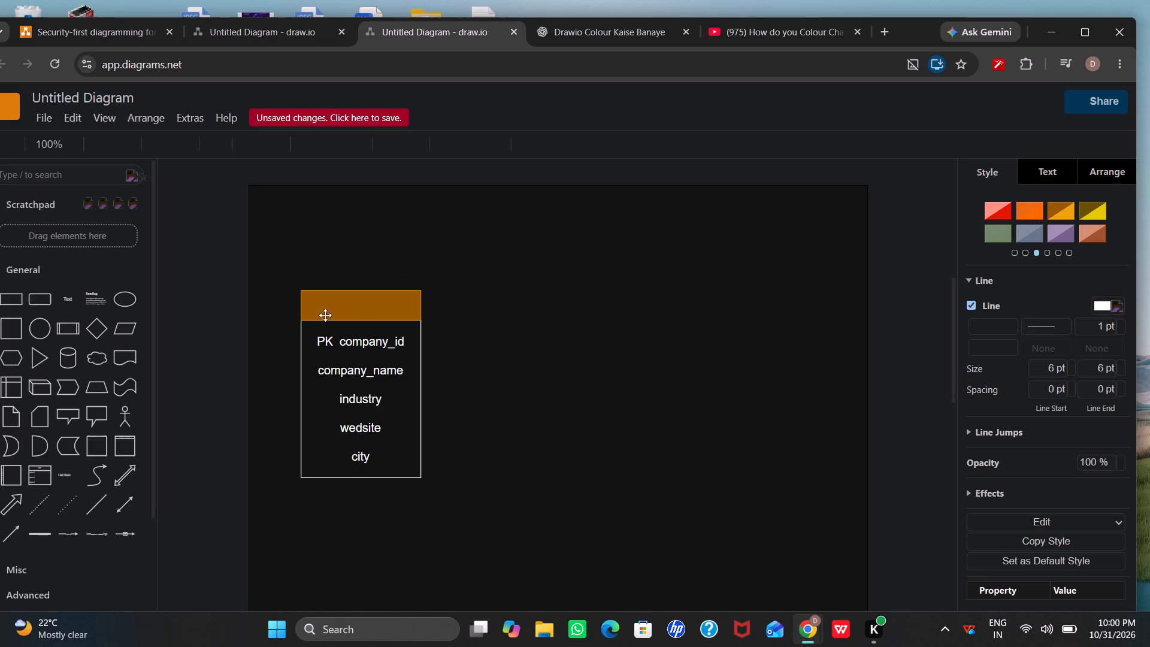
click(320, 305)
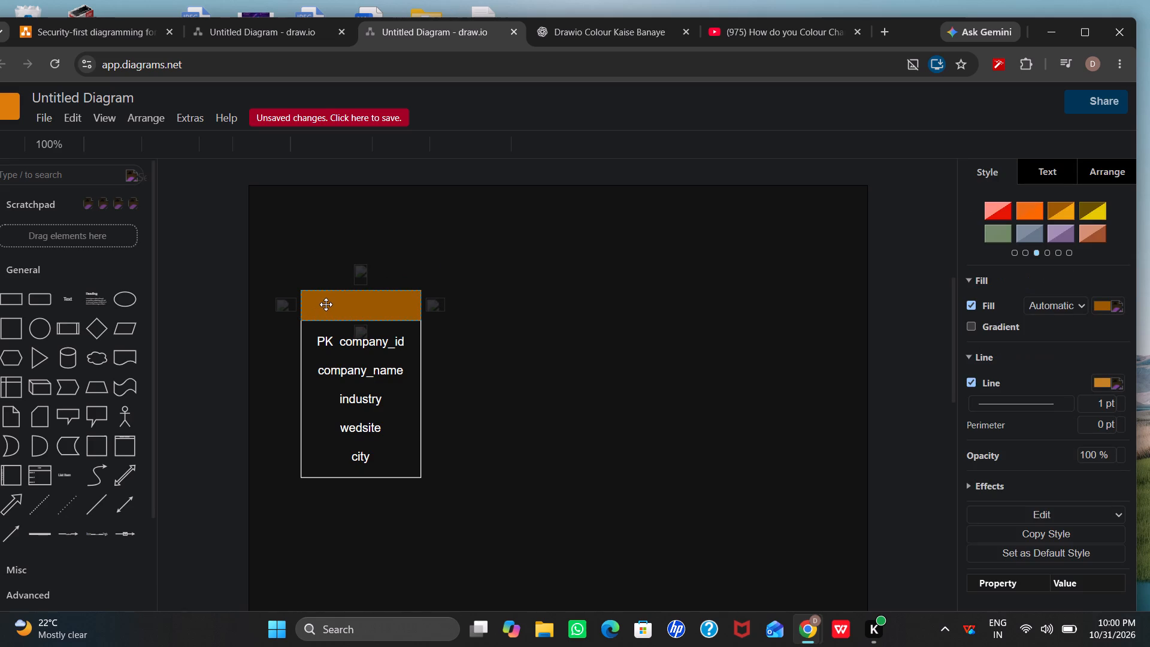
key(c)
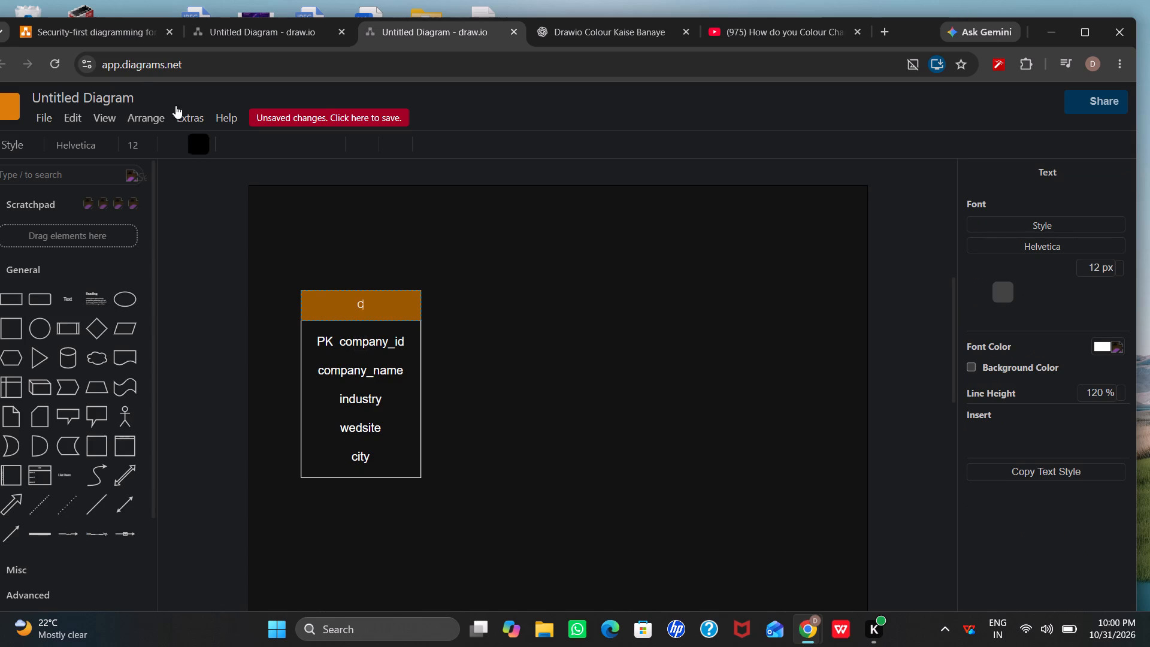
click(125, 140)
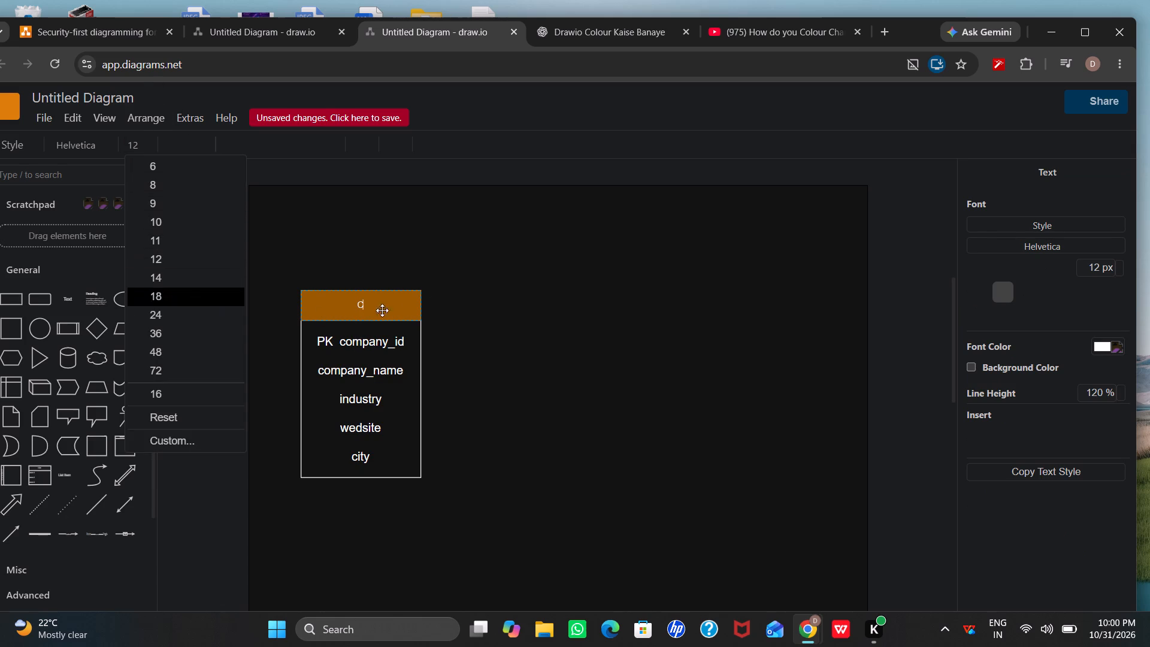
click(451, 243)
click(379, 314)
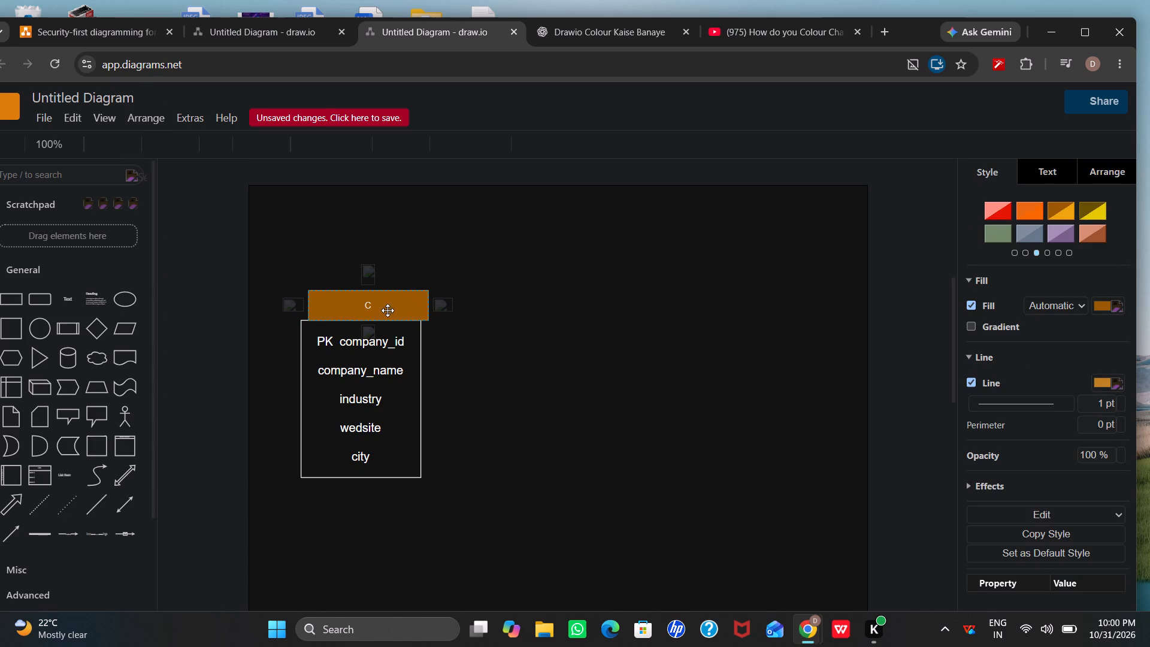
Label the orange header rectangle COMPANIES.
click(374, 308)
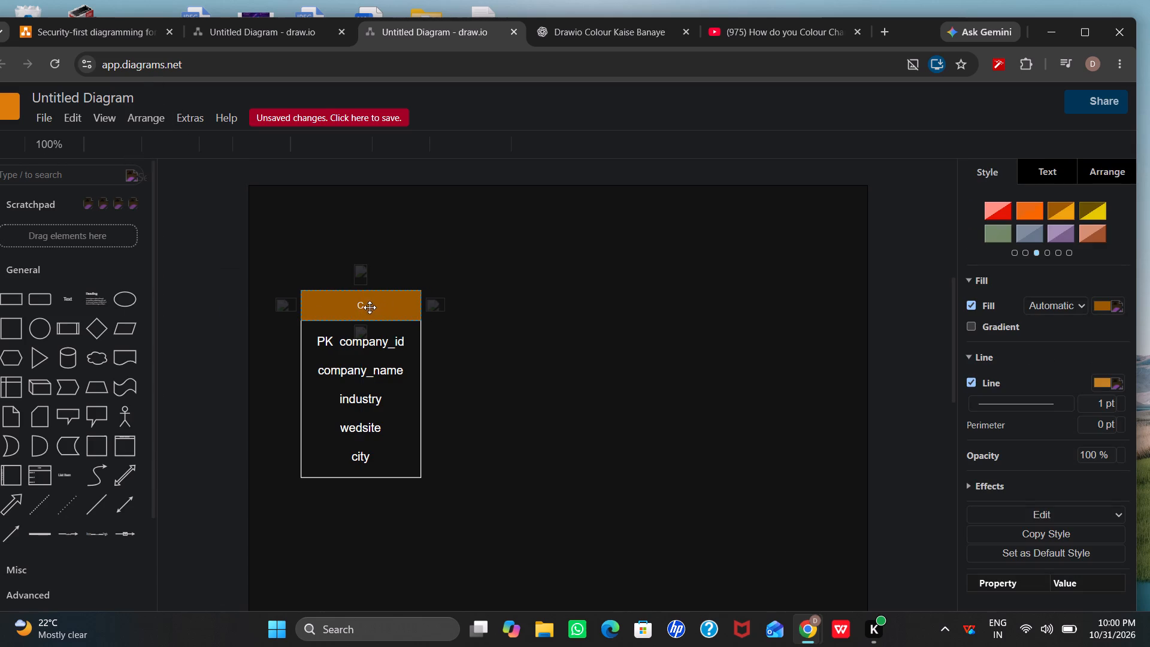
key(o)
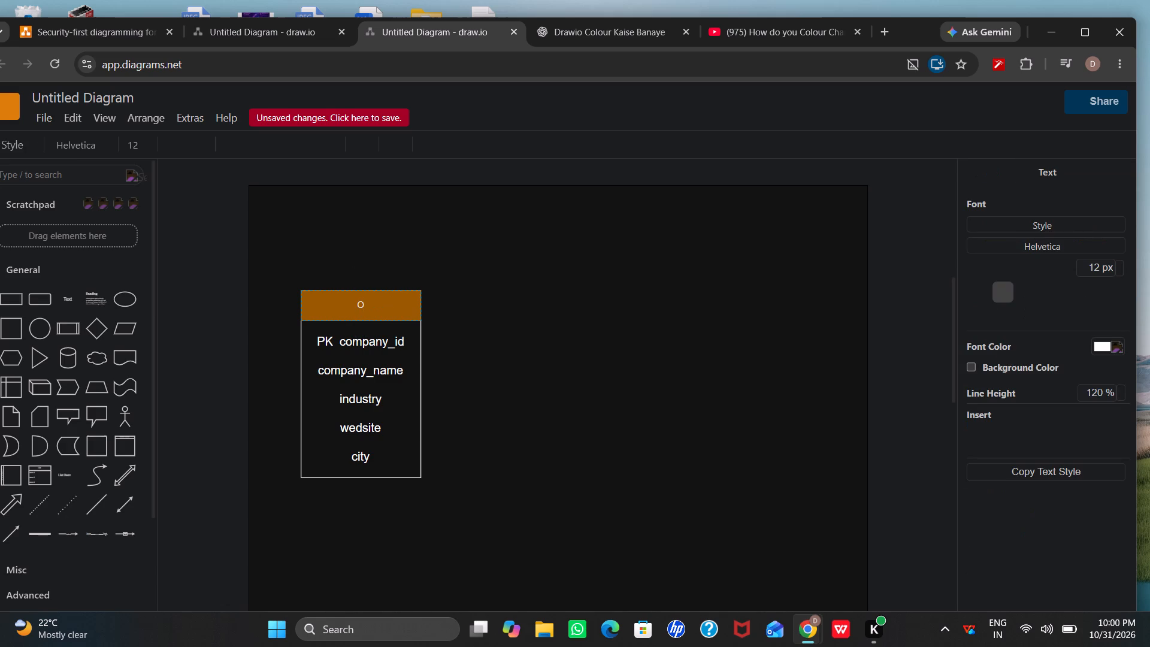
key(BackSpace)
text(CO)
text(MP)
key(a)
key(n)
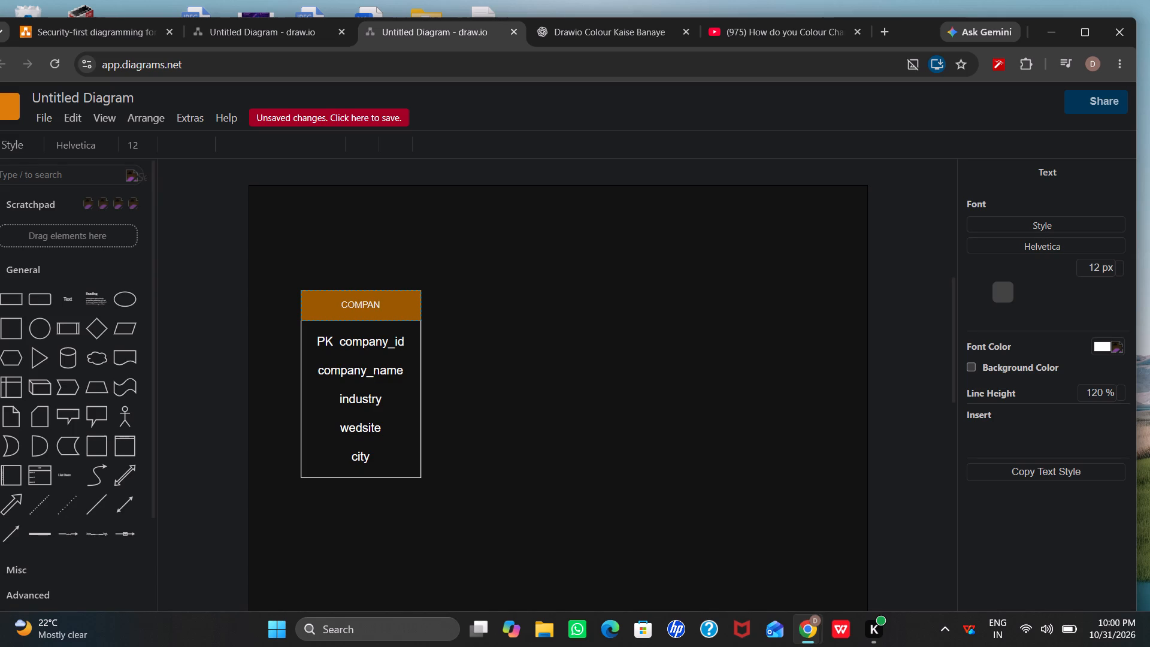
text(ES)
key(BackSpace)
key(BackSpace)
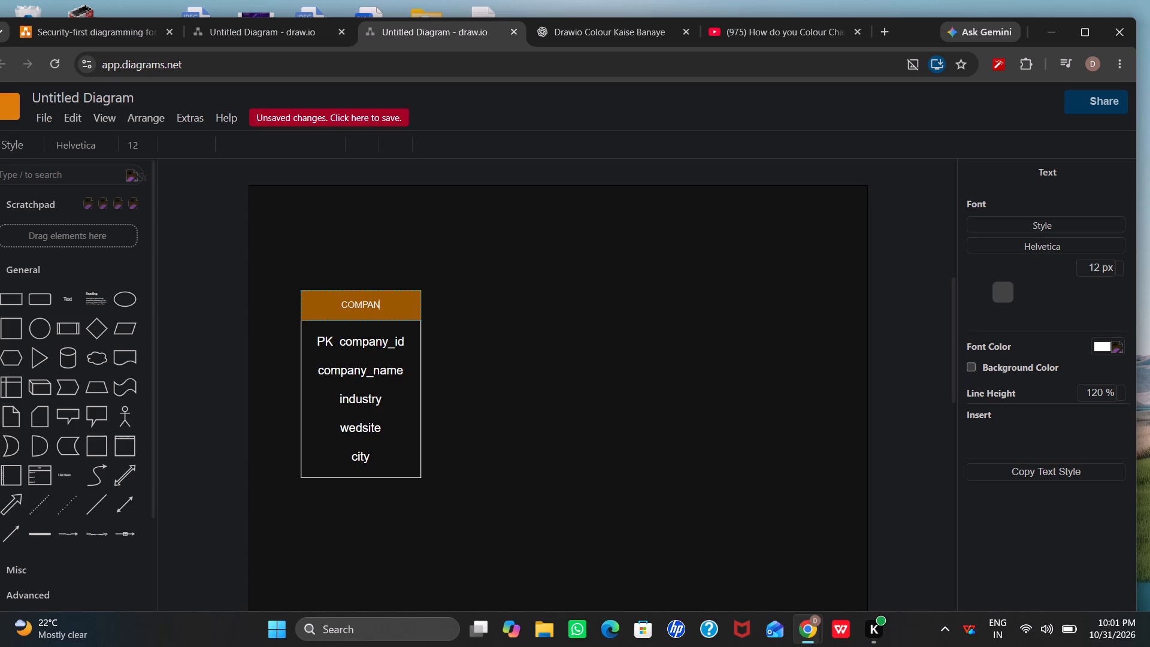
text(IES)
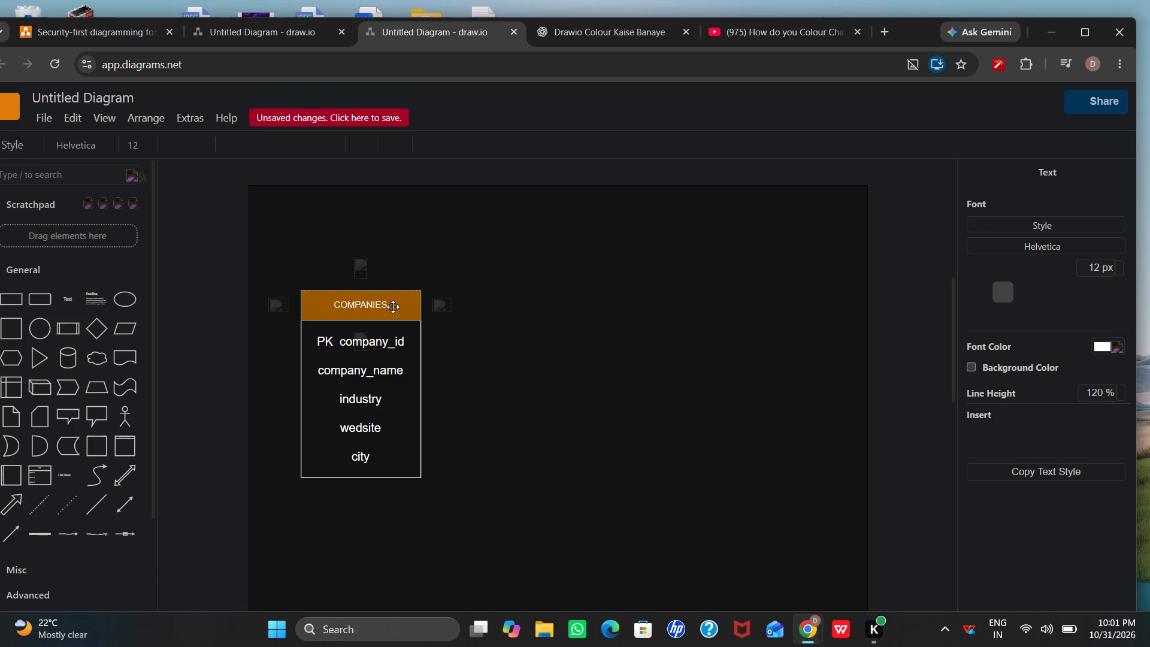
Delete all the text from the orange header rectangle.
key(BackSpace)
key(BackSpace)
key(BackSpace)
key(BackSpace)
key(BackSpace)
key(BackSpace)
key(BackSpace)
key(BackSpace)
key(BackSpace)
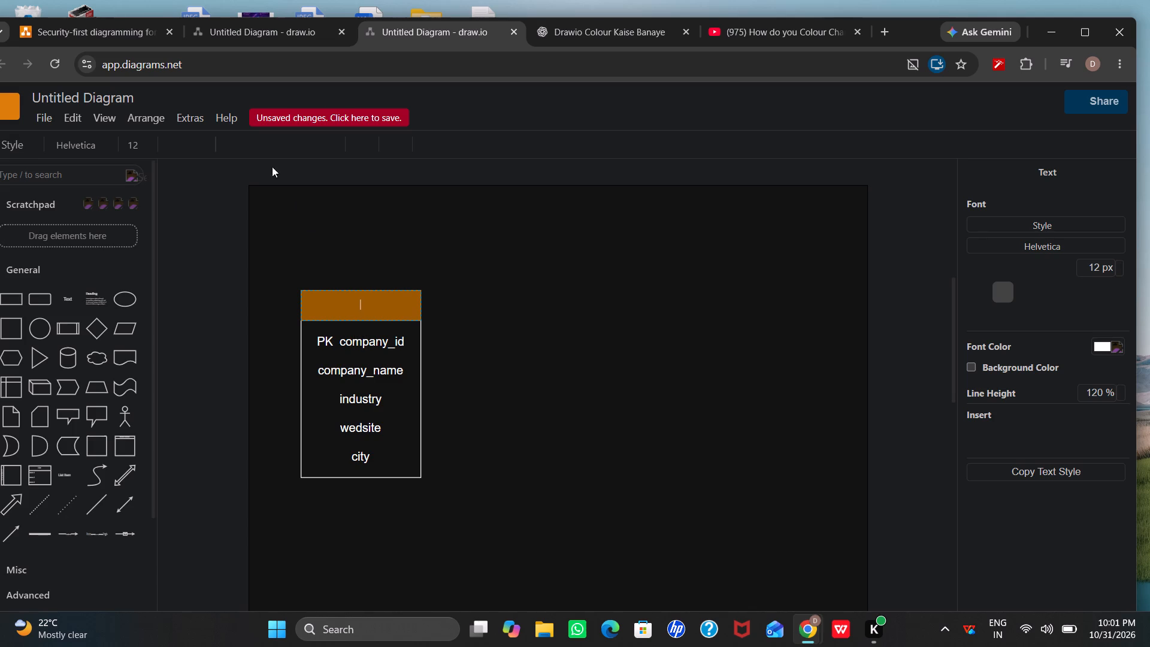
Try font size 18 for the empty header label, and enter a custom size of 18 points.
click(138, 141)
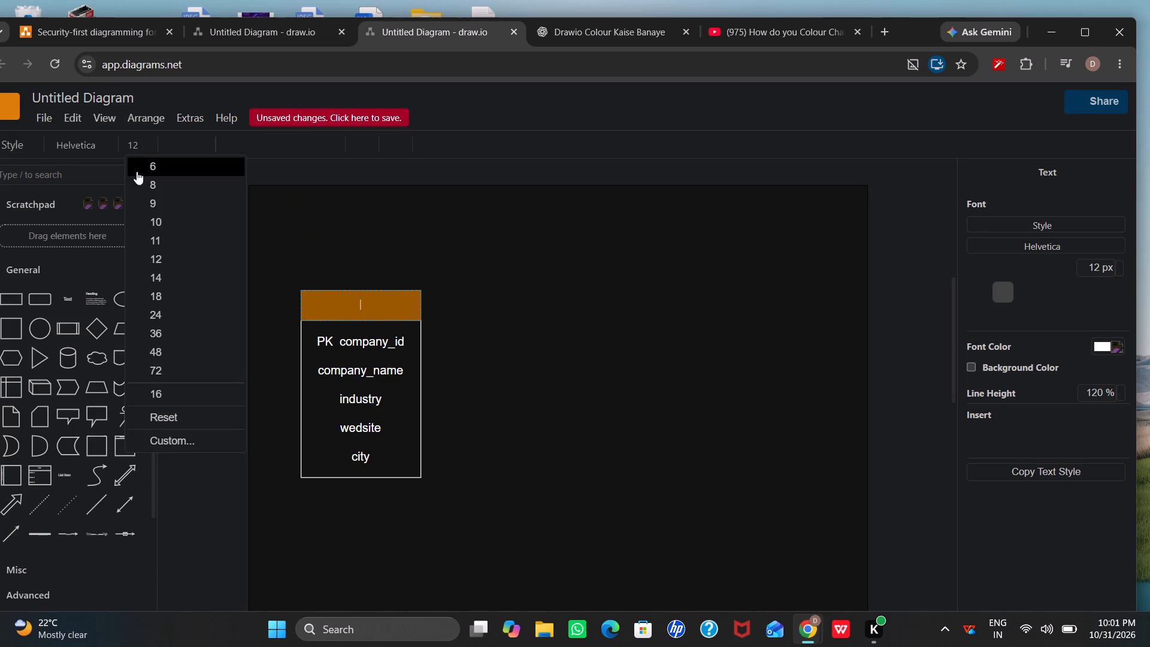
click(165, 300)
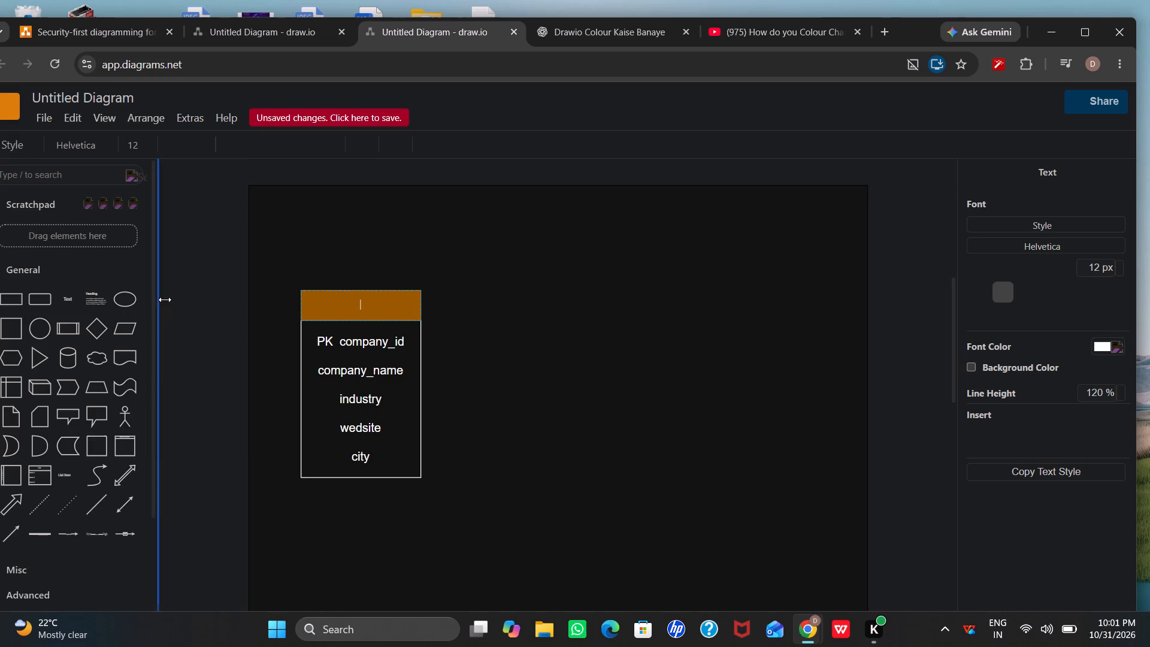
click(137, 137)
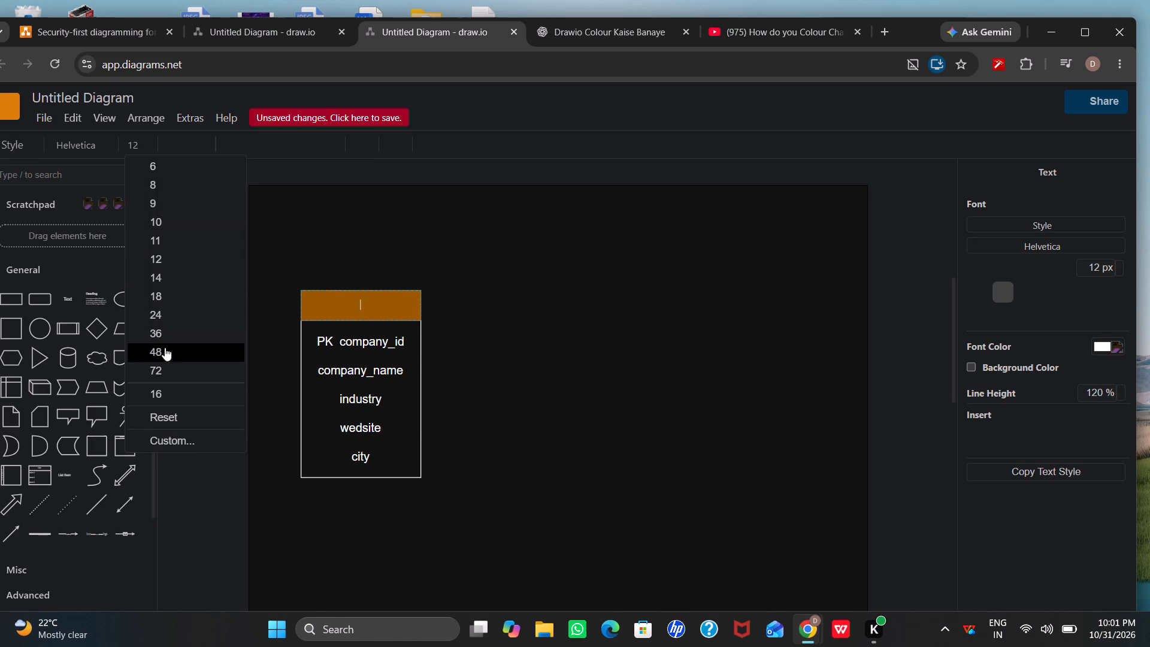
click(180, 442)
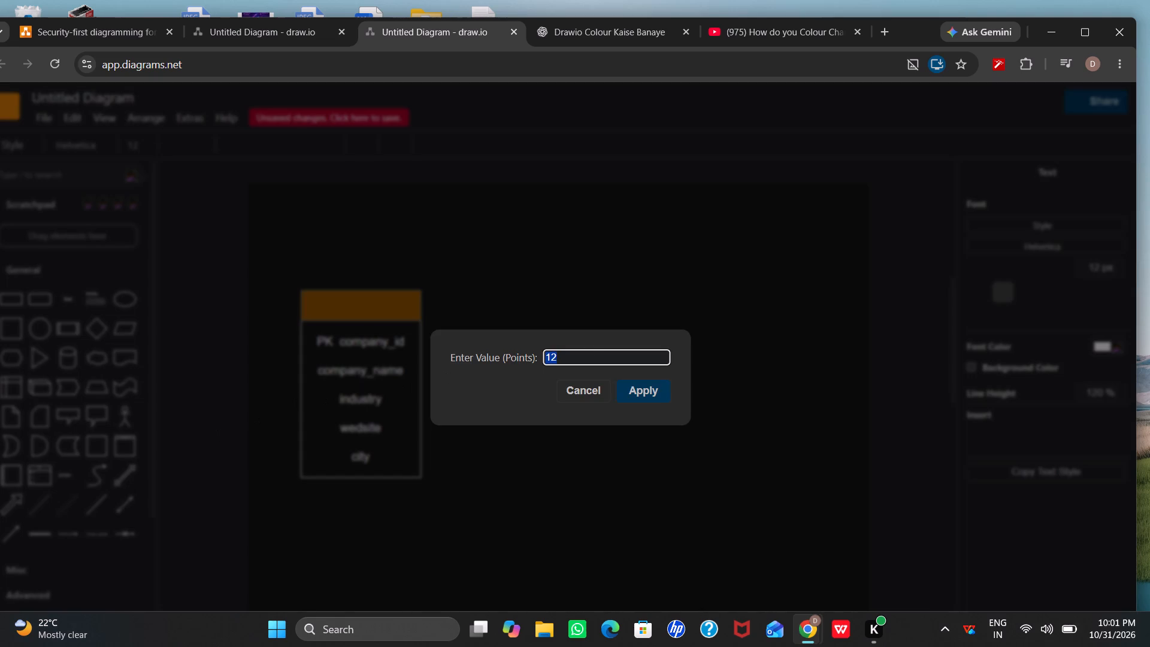
click(567, 356)
key(BackSpace)
key(8)
click(653, 395)
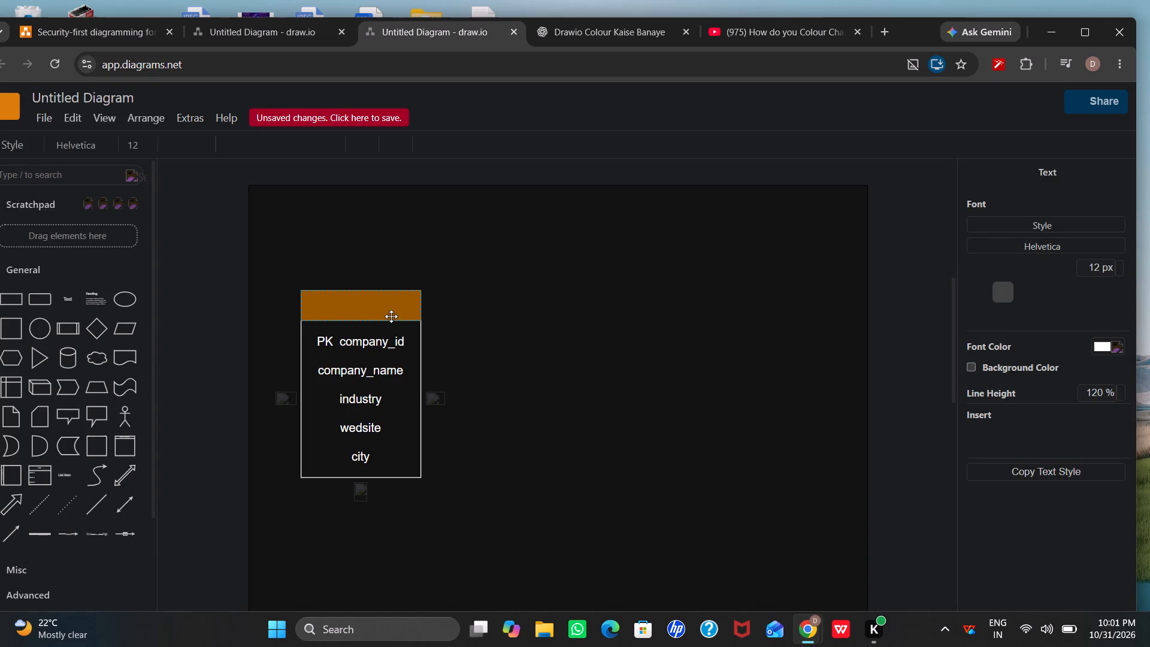
Enter COMPANIES as the label of the orange header rectangle.
key(c)
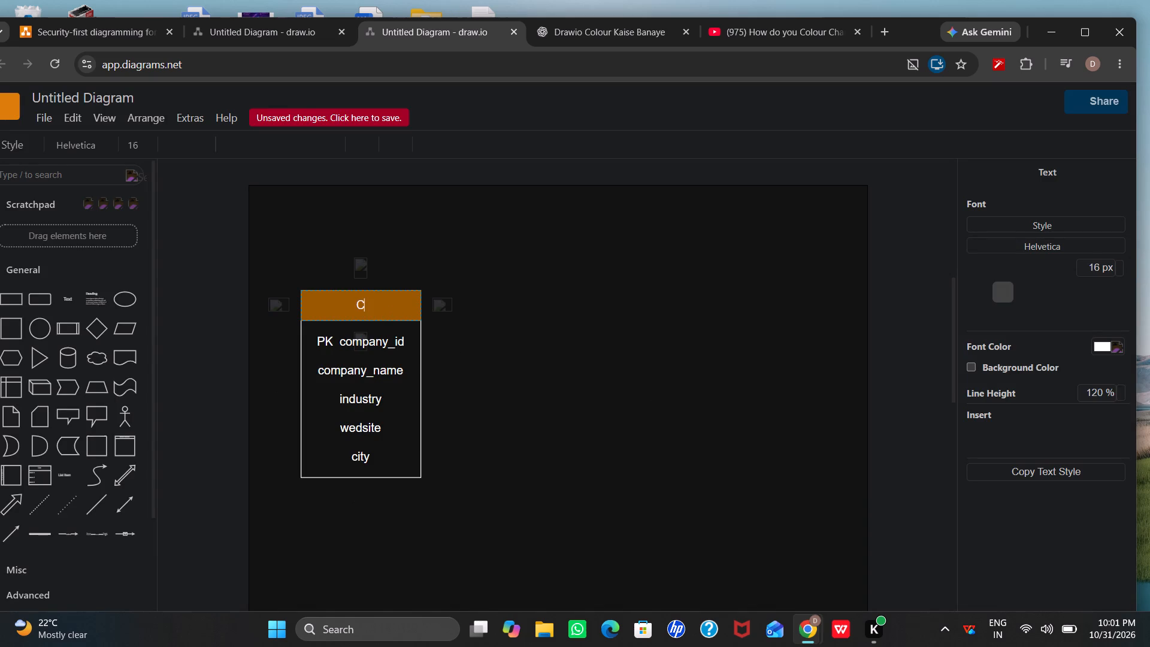
key(o)
key(m)
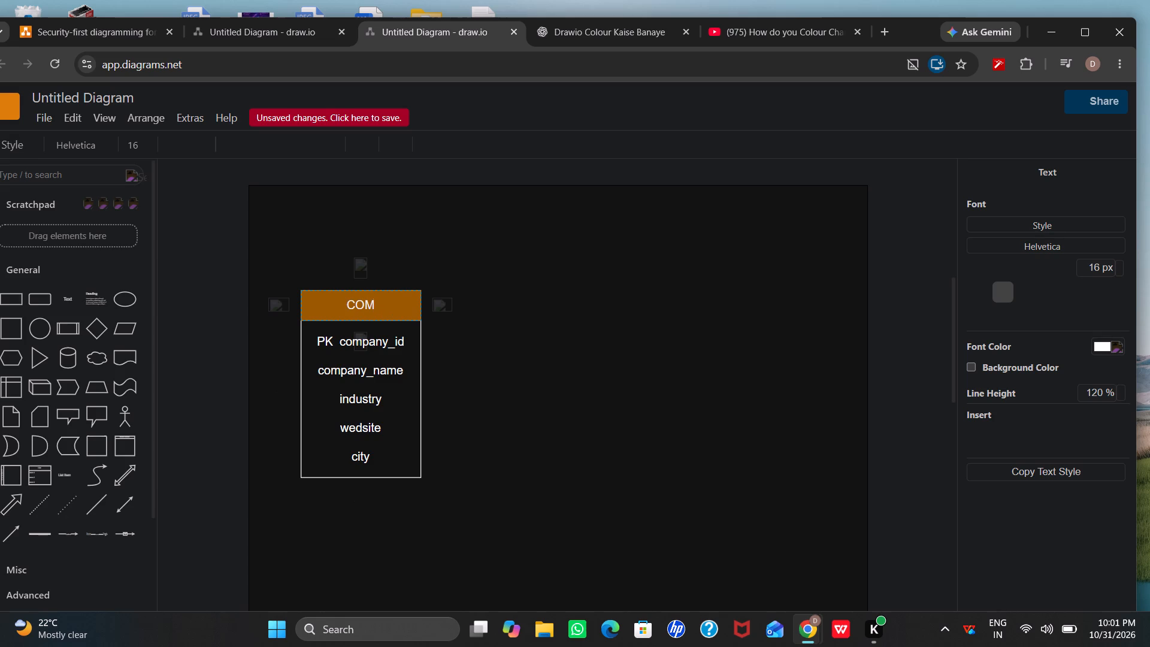
key(p)
text(ANMIE)
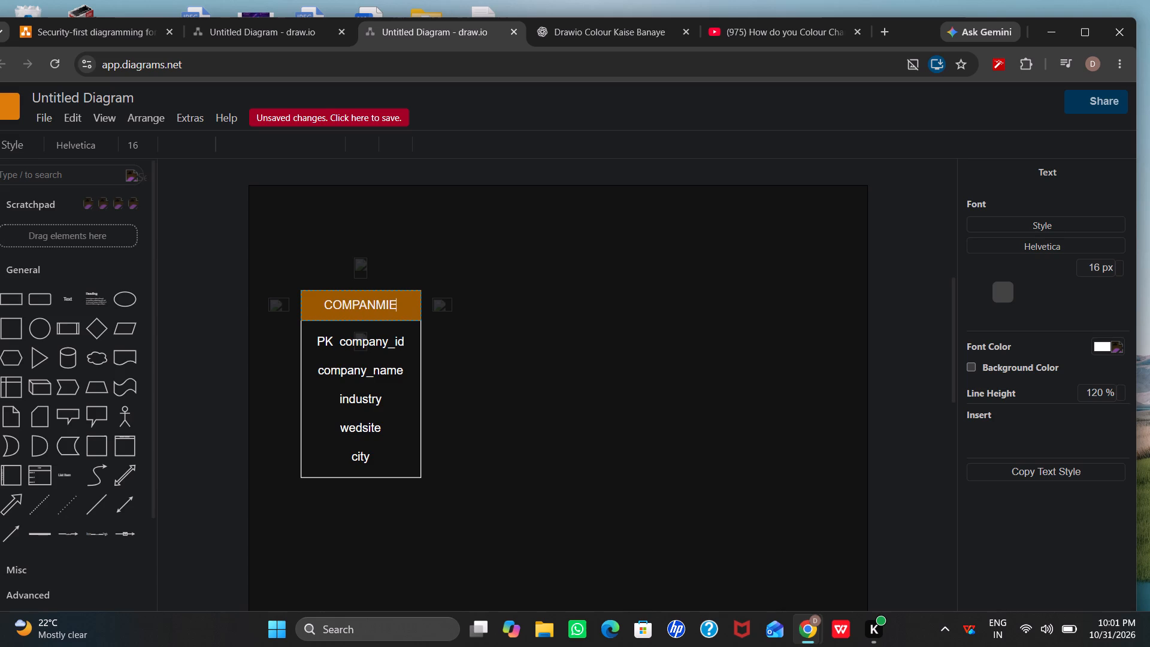
key(BackSpace)
key(BackSpace)
key(BackSpace)
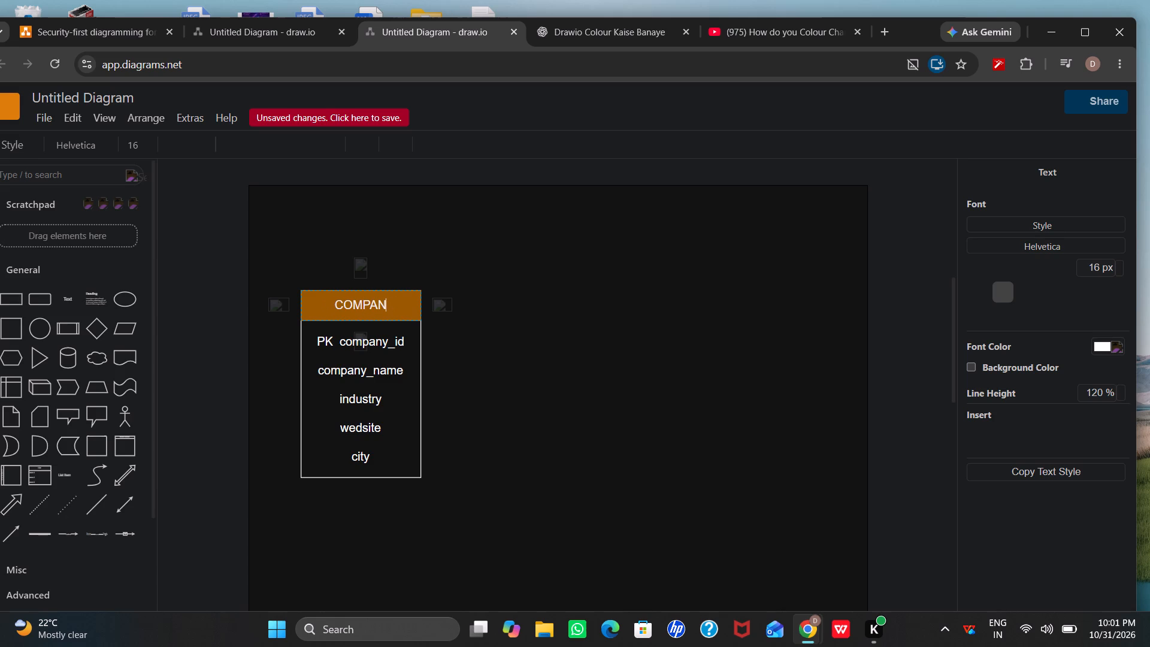
text(IES)
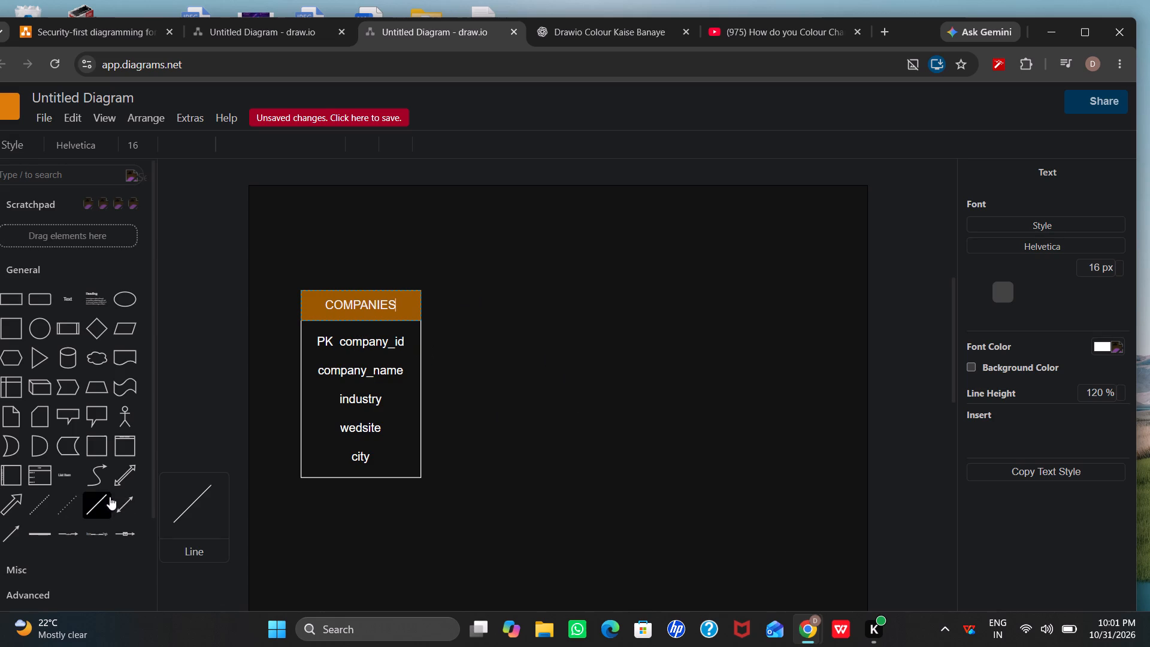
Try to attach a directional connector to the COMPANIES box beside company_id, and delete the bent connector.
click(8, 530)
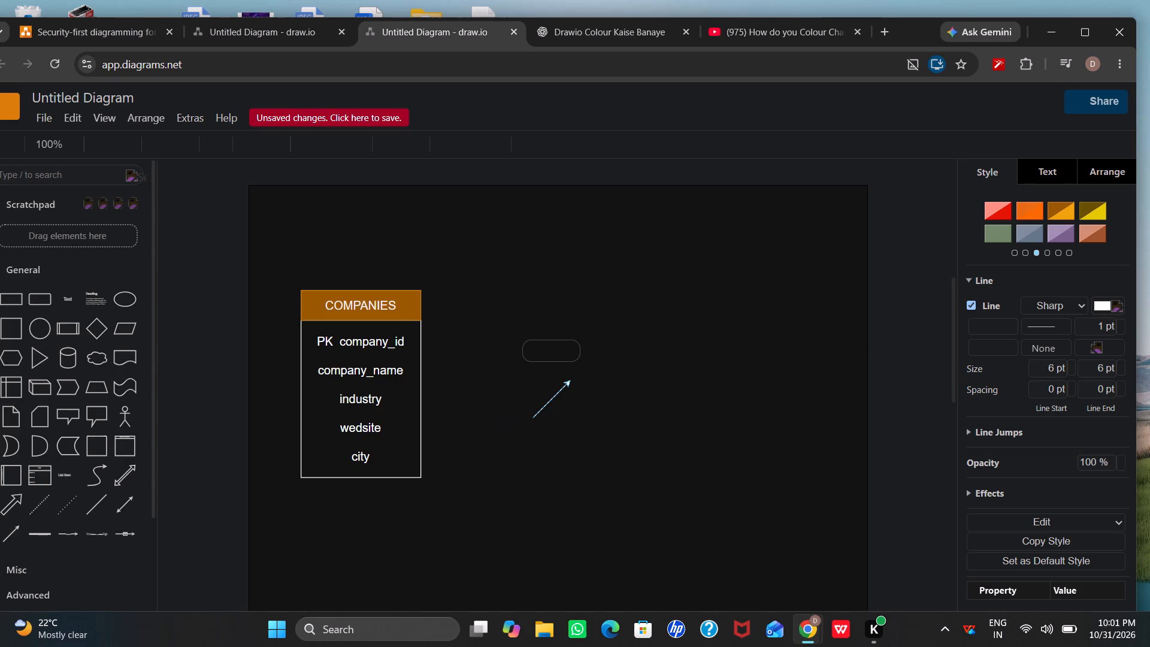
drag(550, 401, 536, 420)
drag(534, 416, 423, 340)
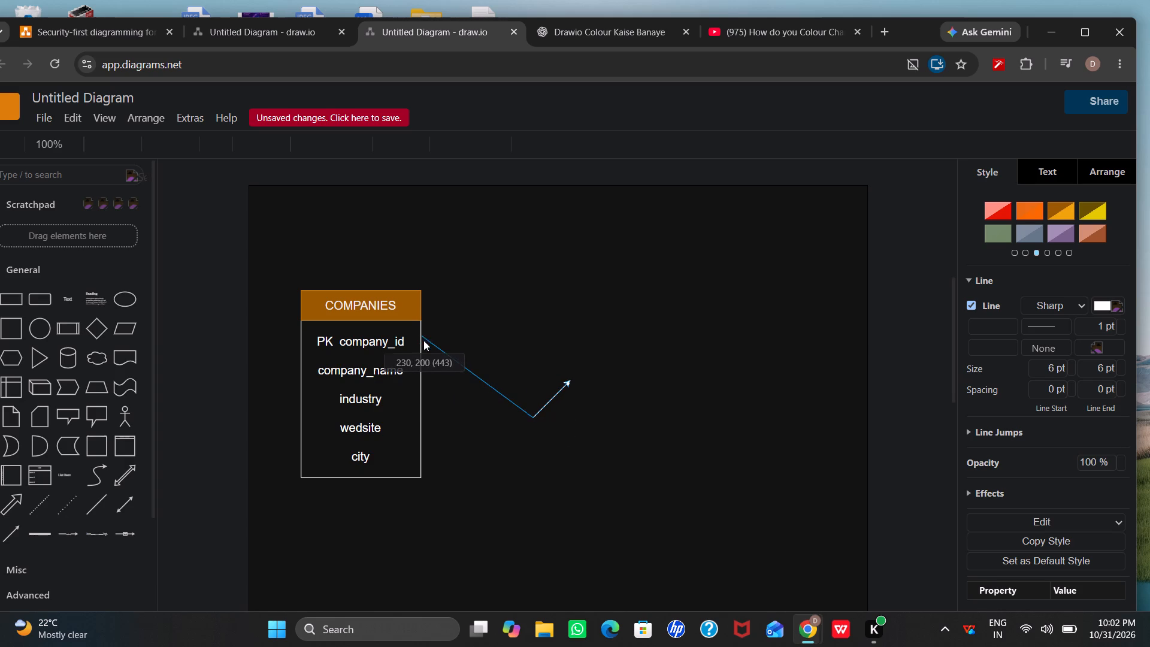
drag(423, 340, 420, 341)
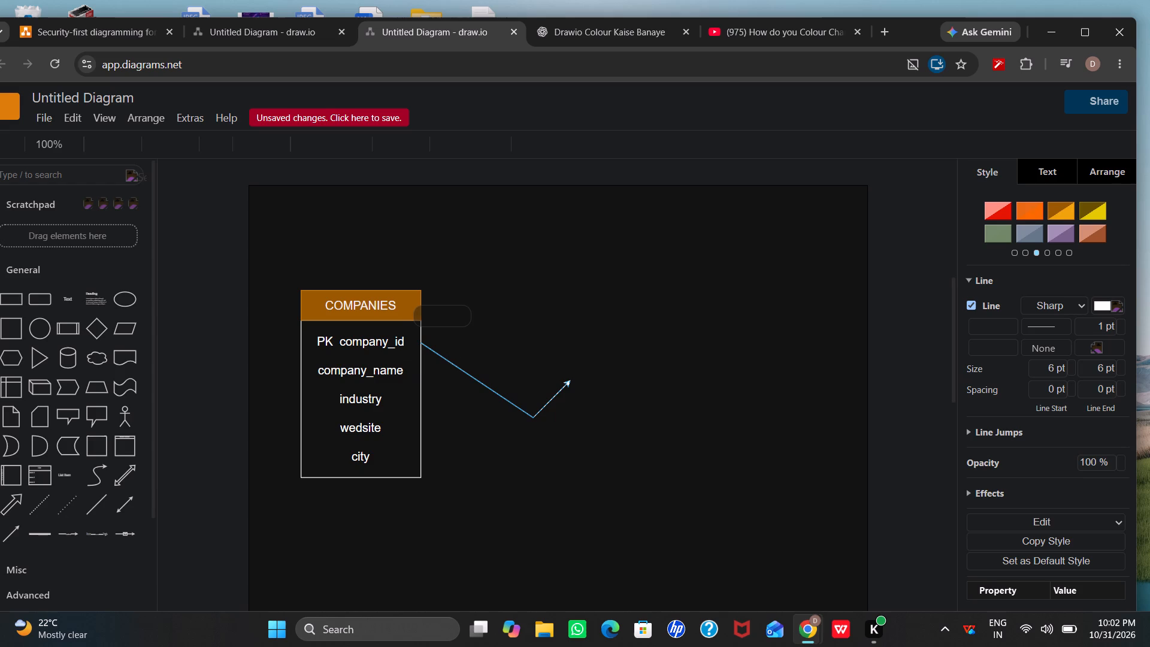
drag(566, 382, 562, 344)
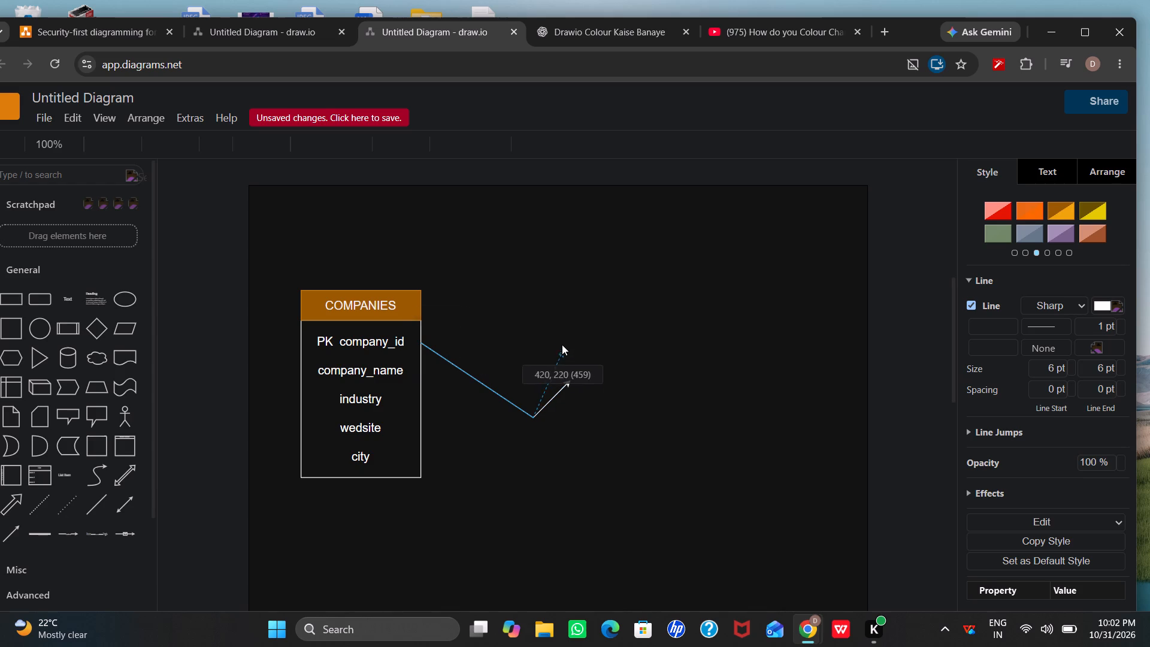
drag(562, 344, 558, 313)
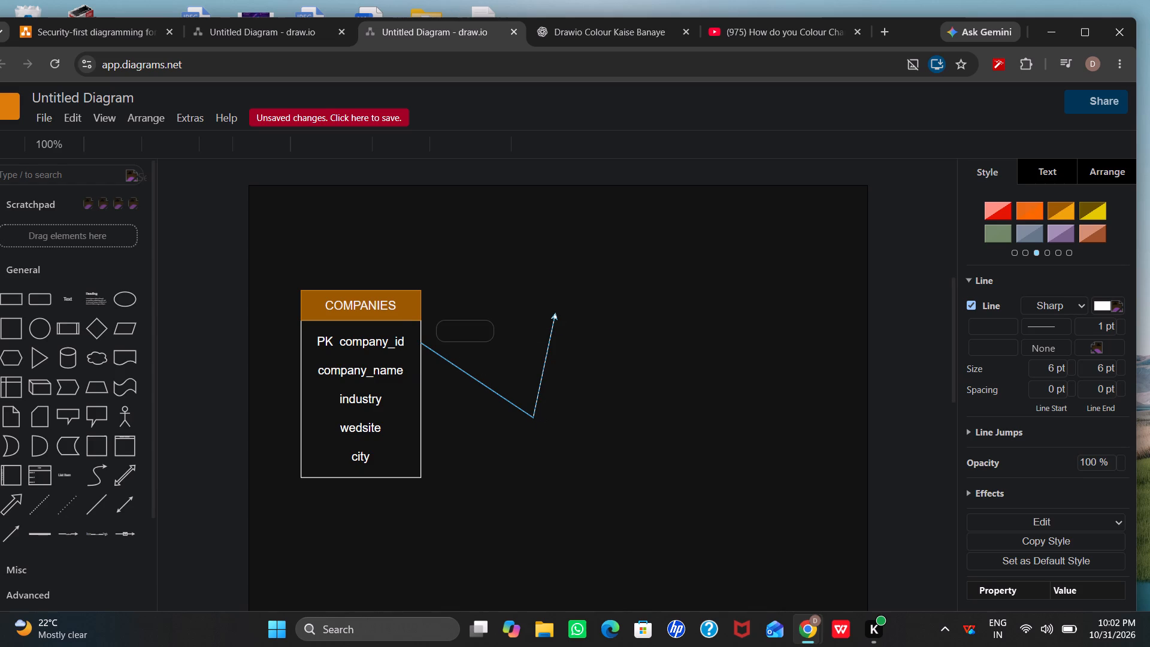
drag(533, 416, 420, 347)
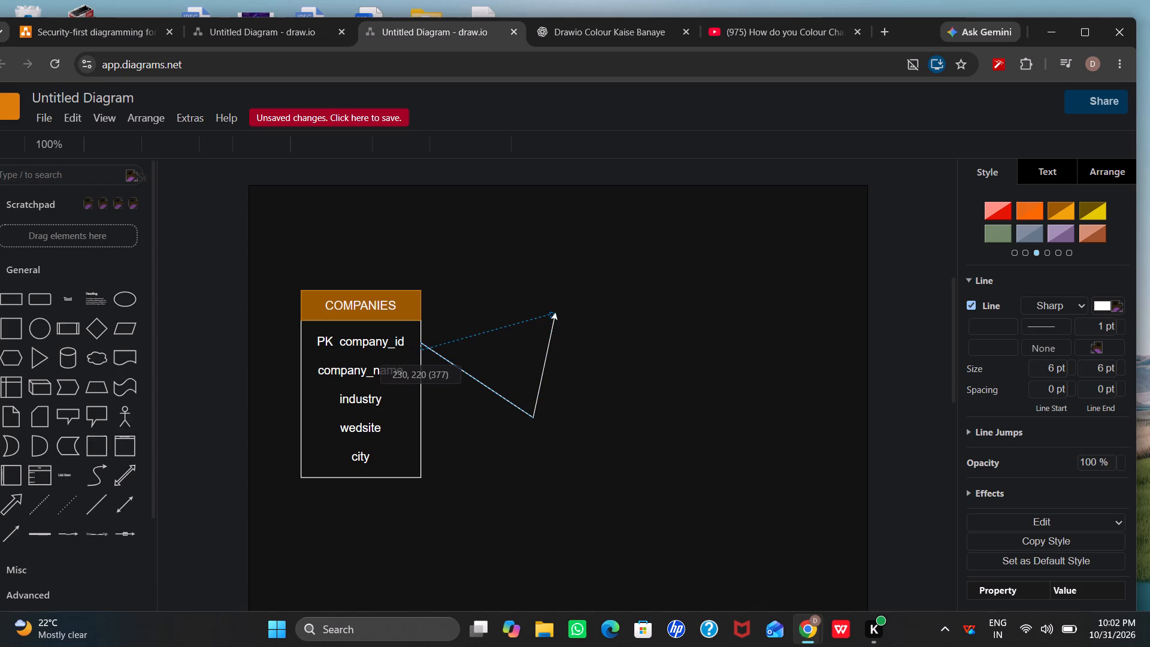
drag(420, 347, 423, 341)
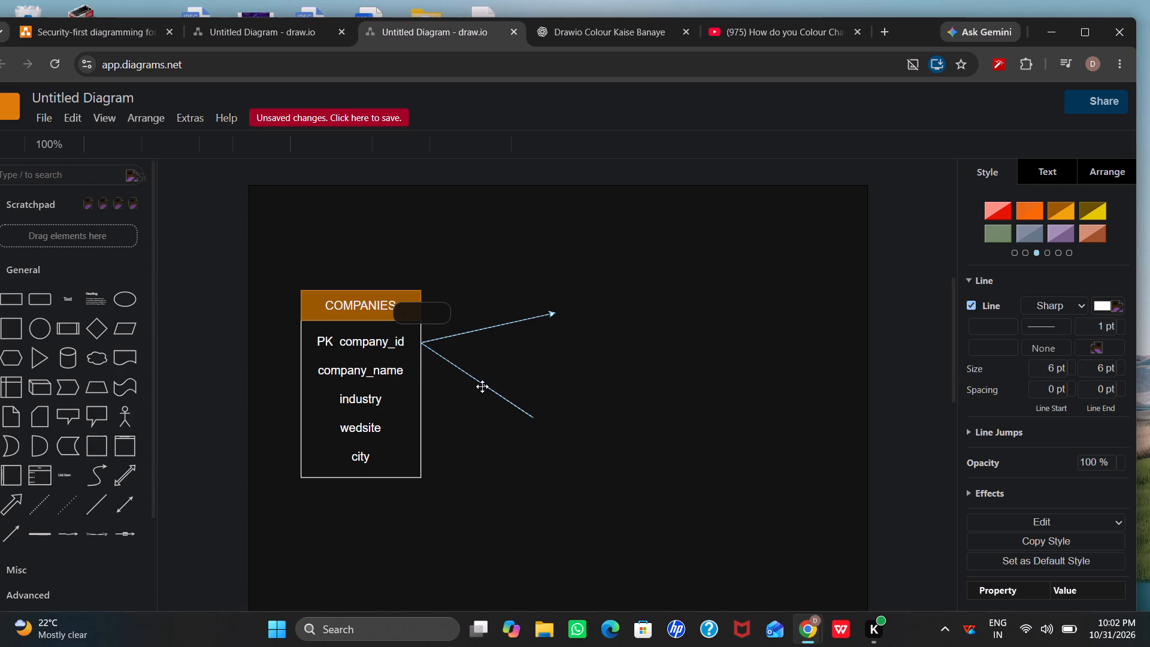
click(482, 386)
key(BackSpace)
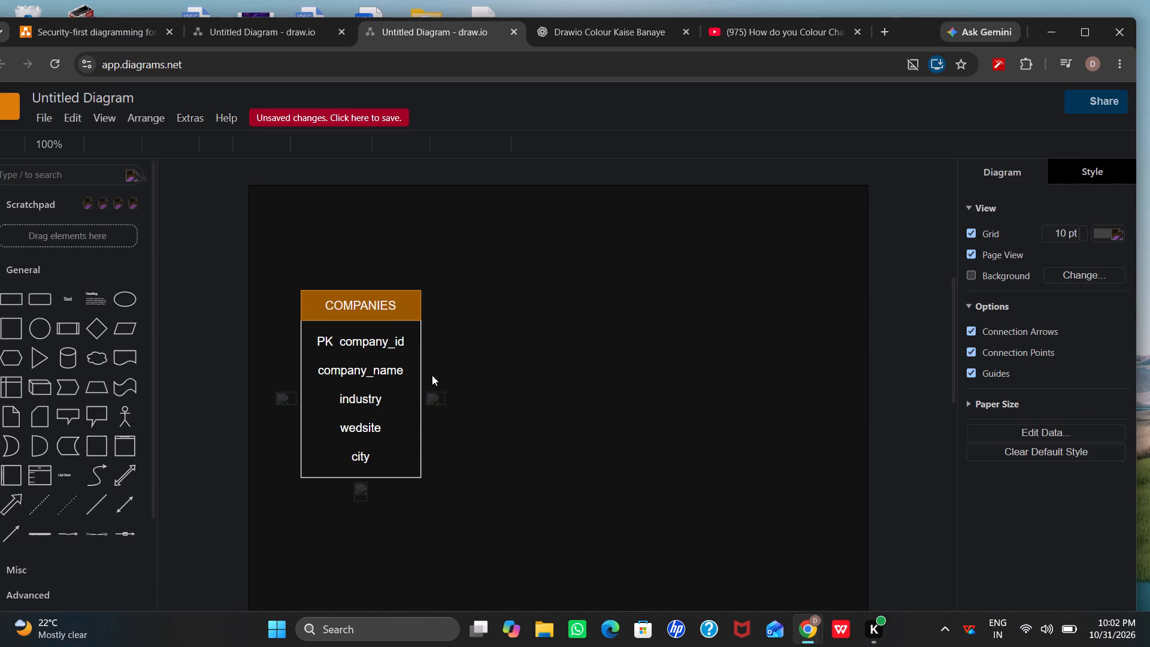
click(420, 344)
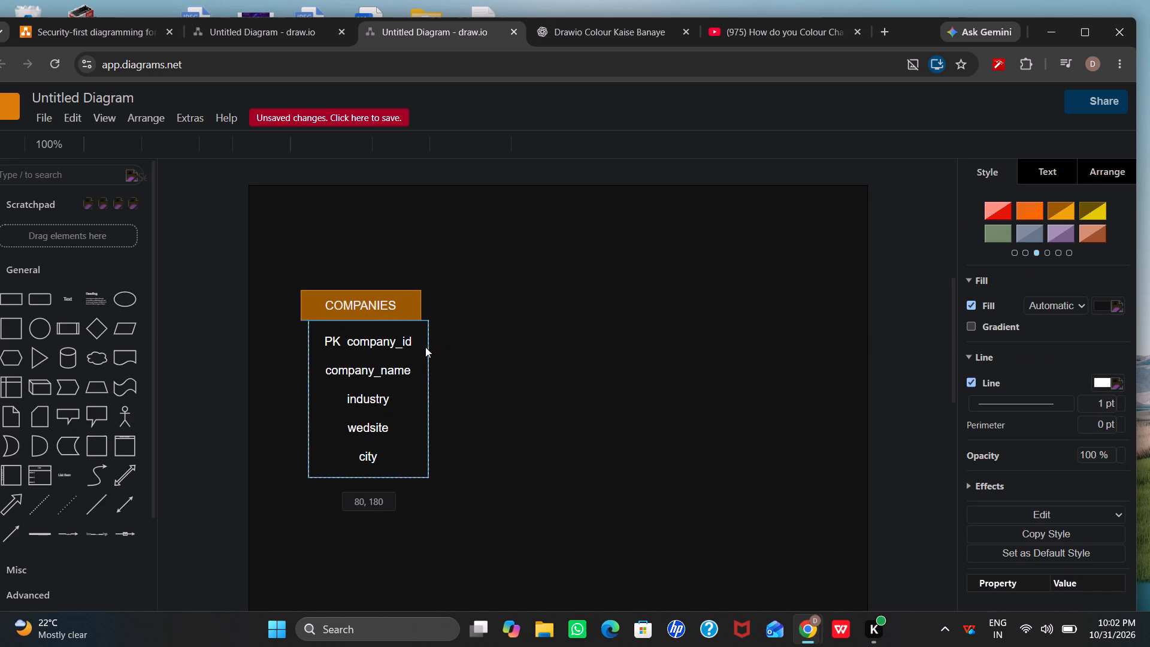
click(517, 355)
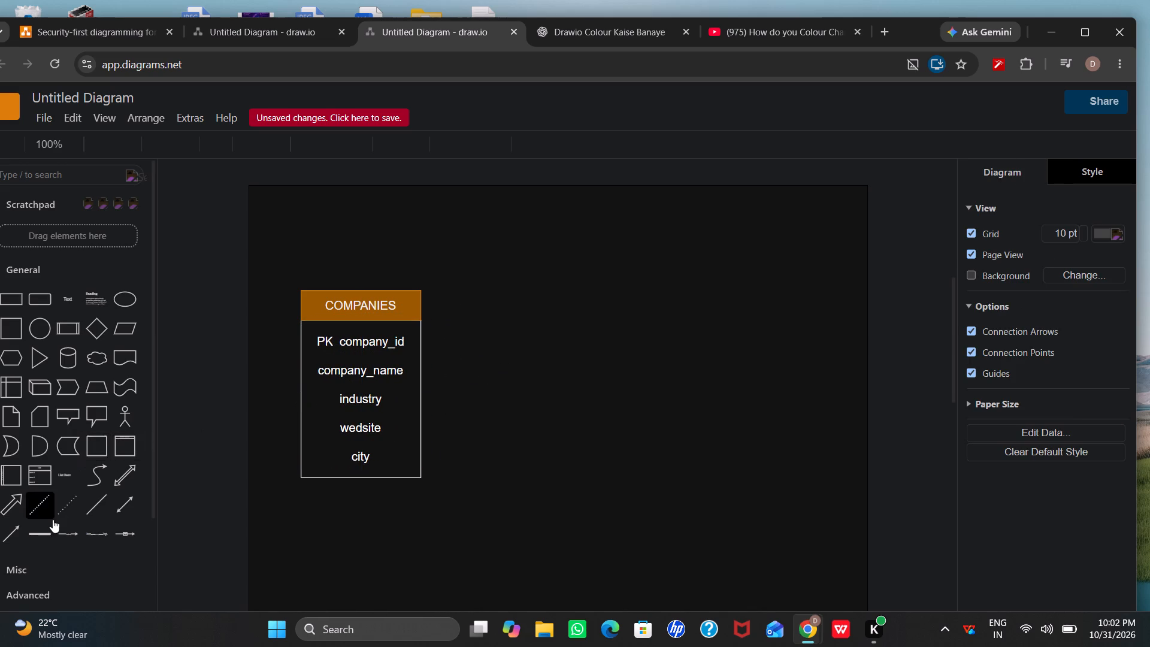
Look through the Advanced, Basic, Arrows, Flowchart, Entity Relation and UML shape libraries for a suitable connector.
scroll(84, 449, down, 6)
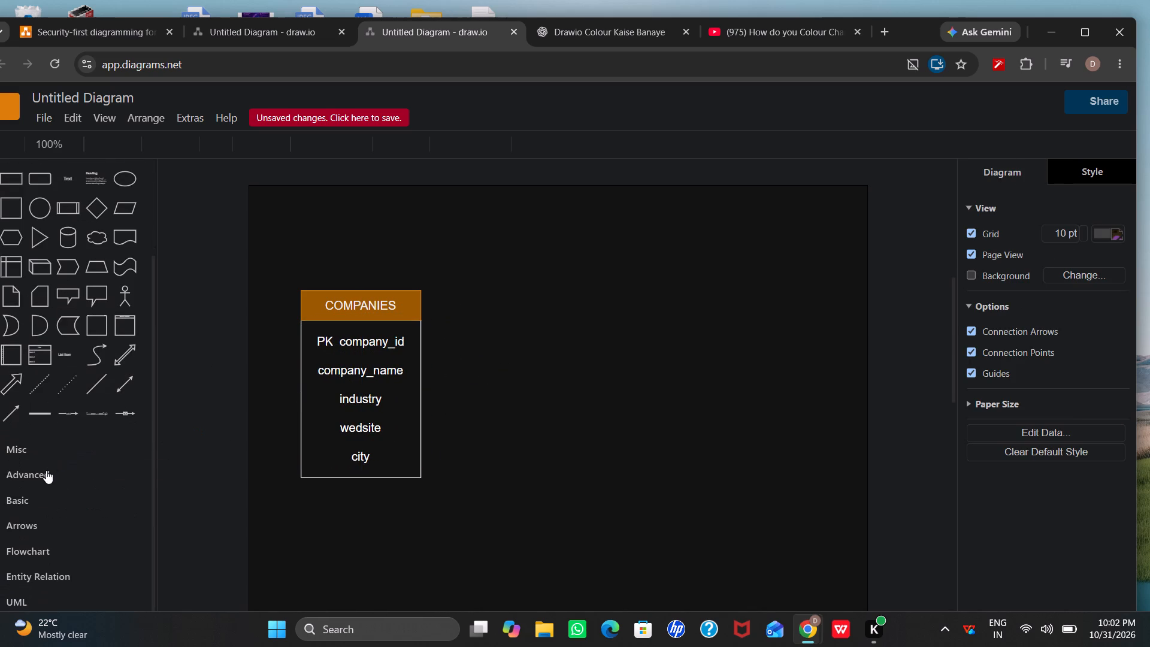
click(45, 470)
scroll(53, 483, down, 2)
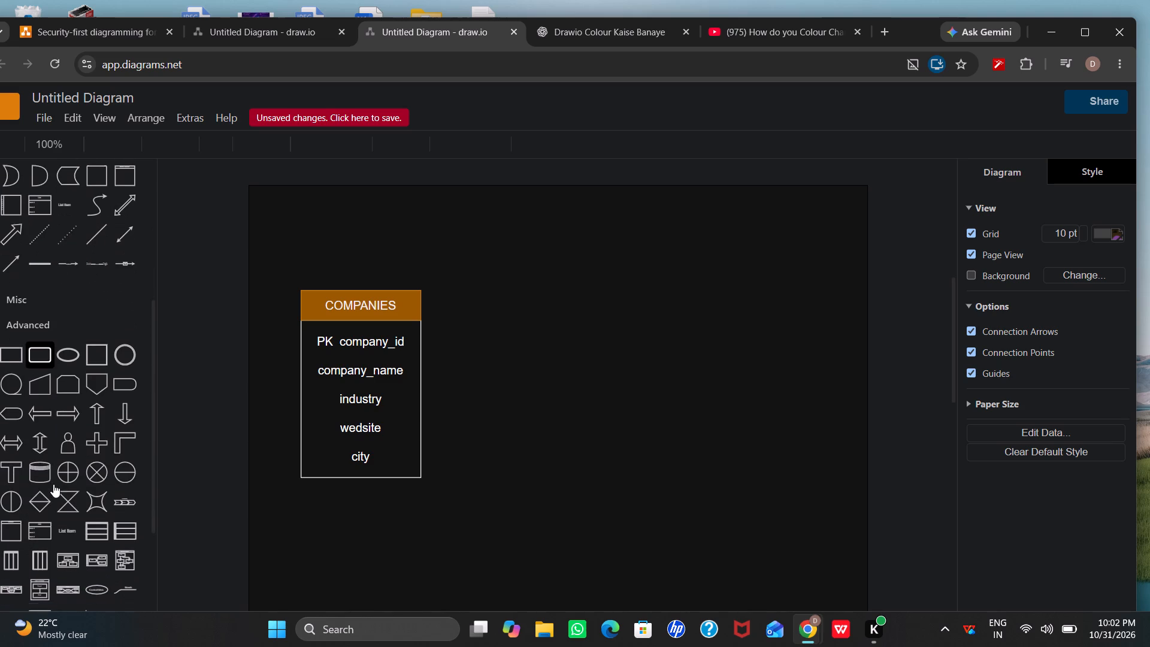
scroll(53, 471, down, 4)
click(37, 498)
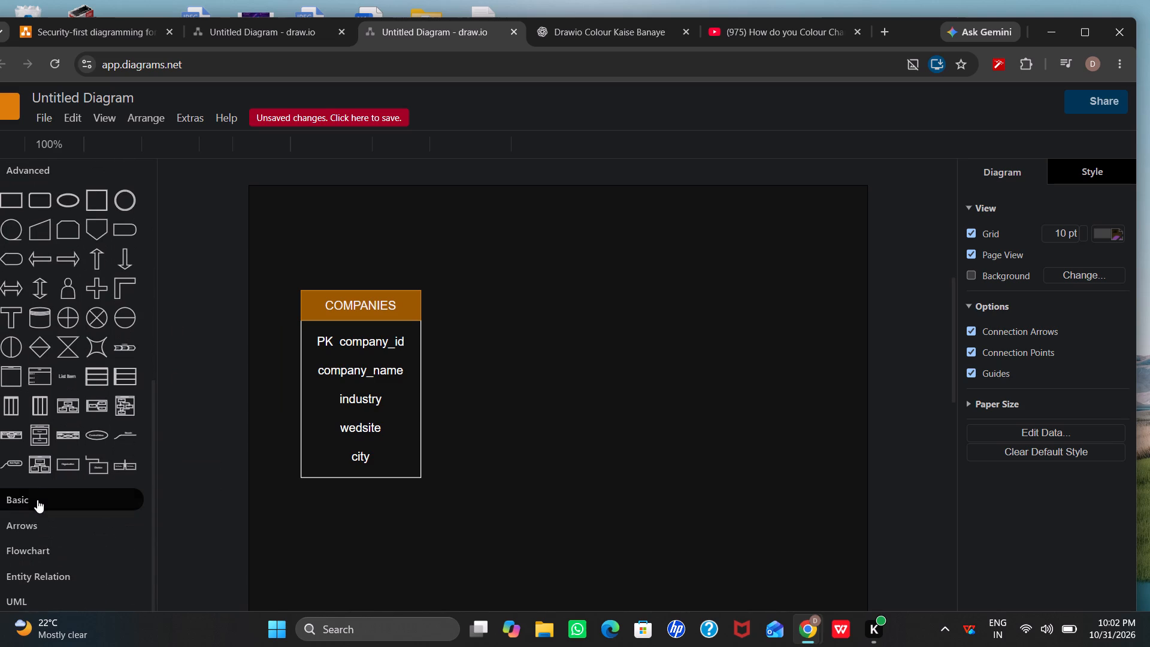
scroll(37, 500, down, 7)
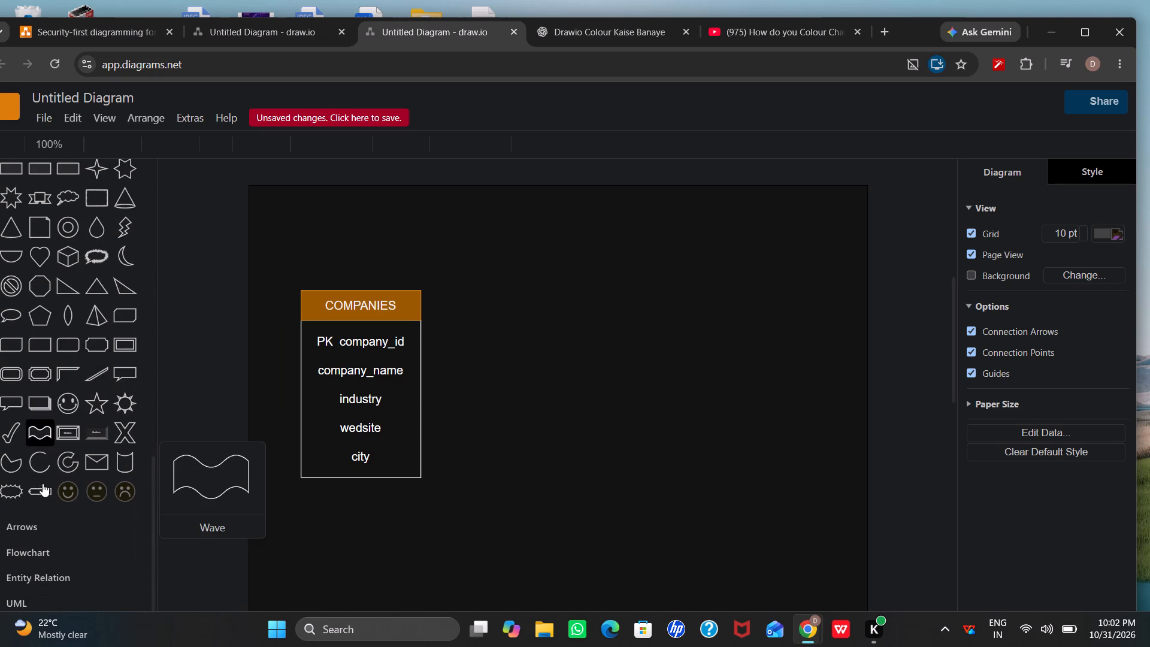
click(32, 524)
scroll(32, 525, down, 4)
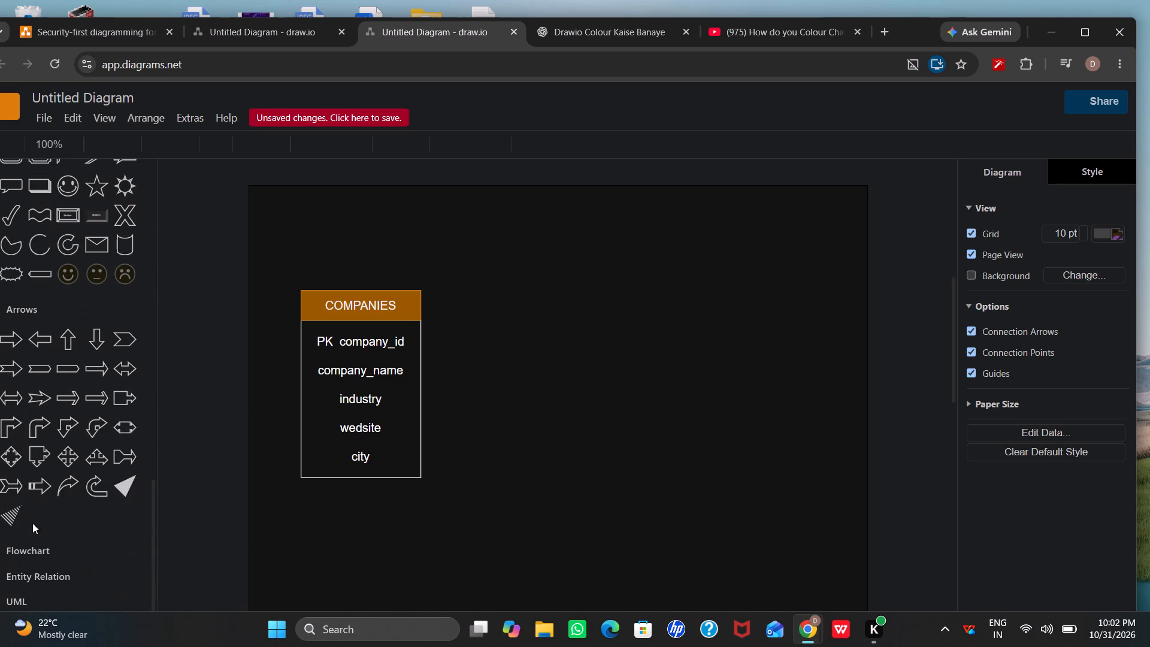
click(38, 546)
scroll(38, 547, down, 5)
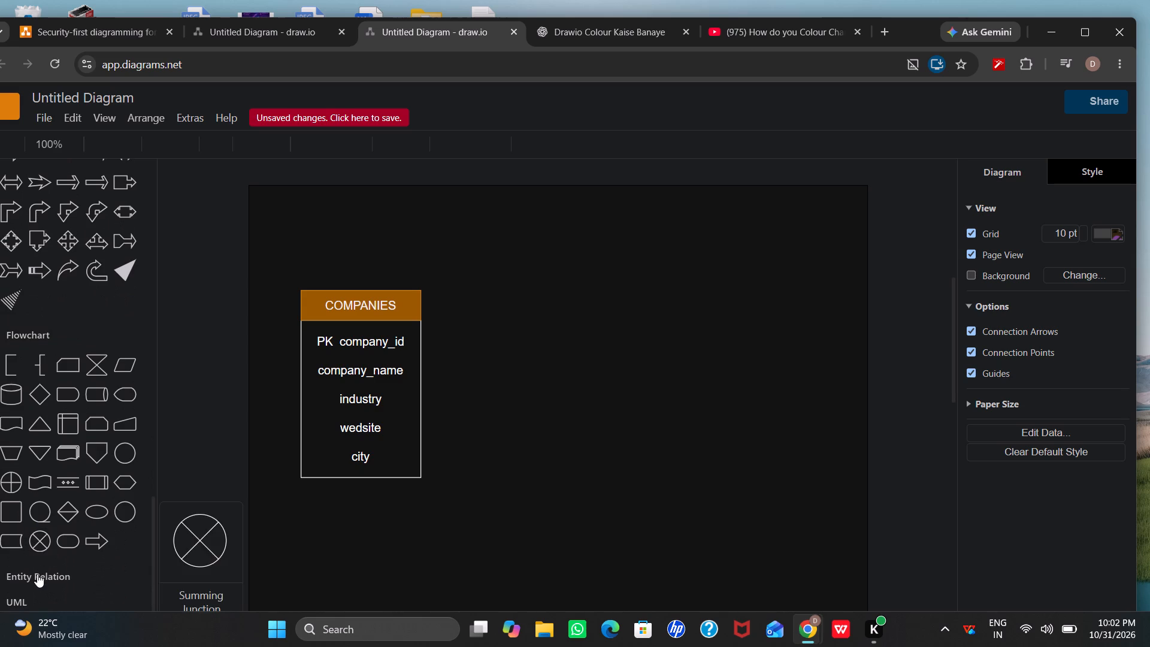
click(37, 574)
scroll(39, 575, down, 6)
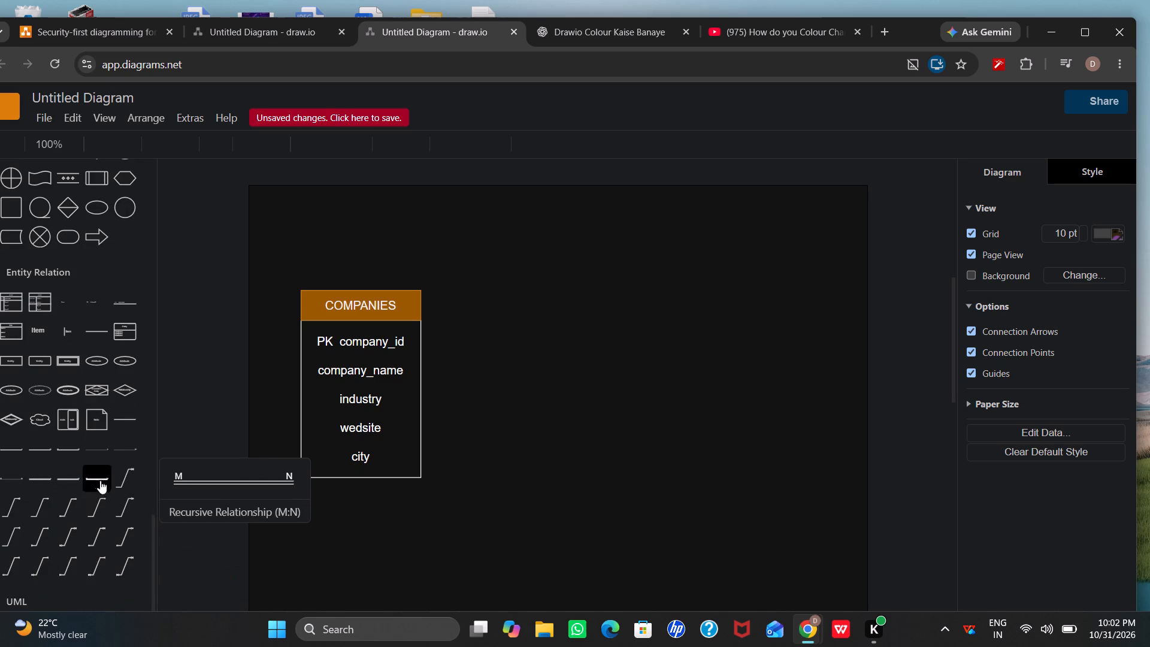
scroll(85, 430, down, 3)
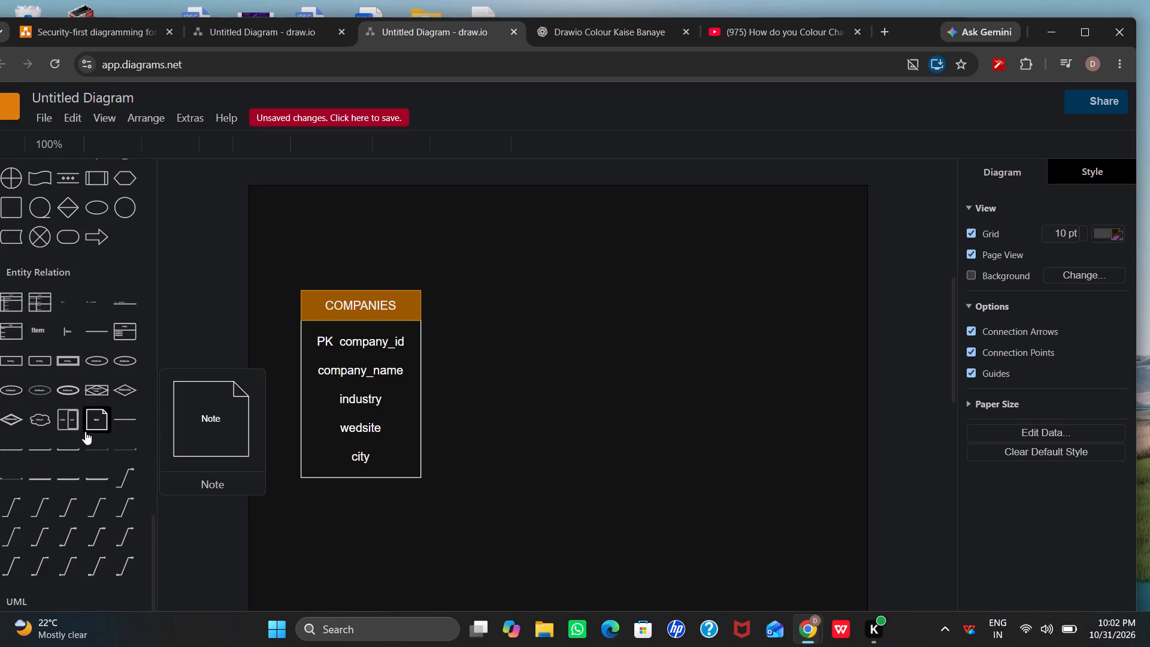
scroll(62, 527, down, 5)
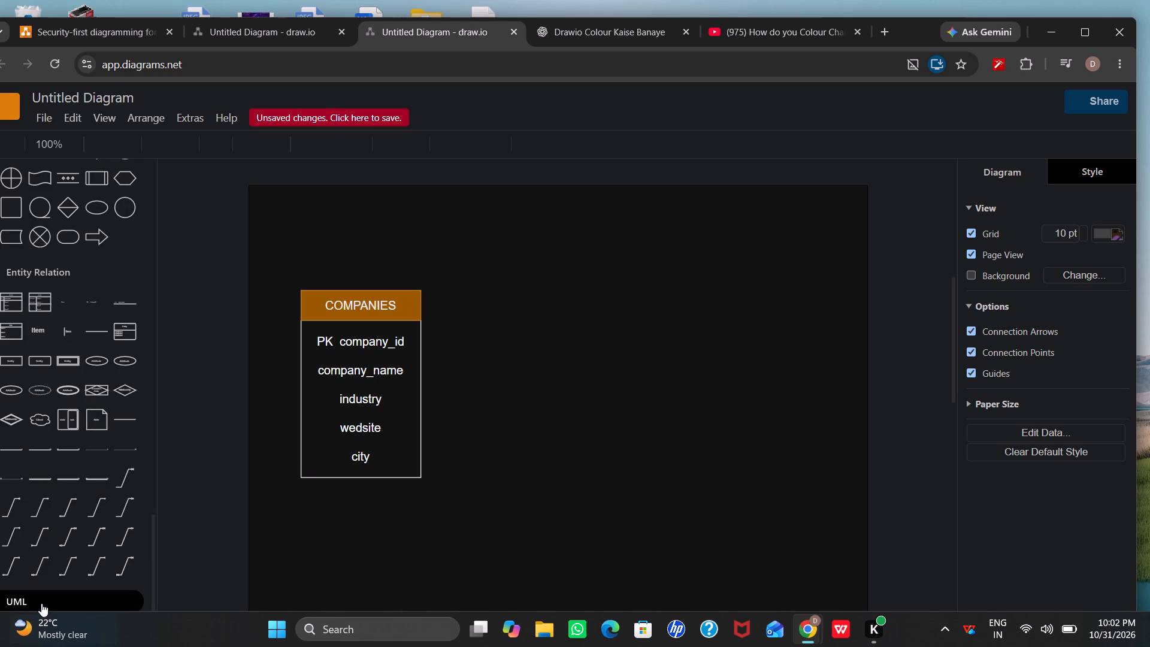
click(41, 603)
scroll(55, 574, down, 9)
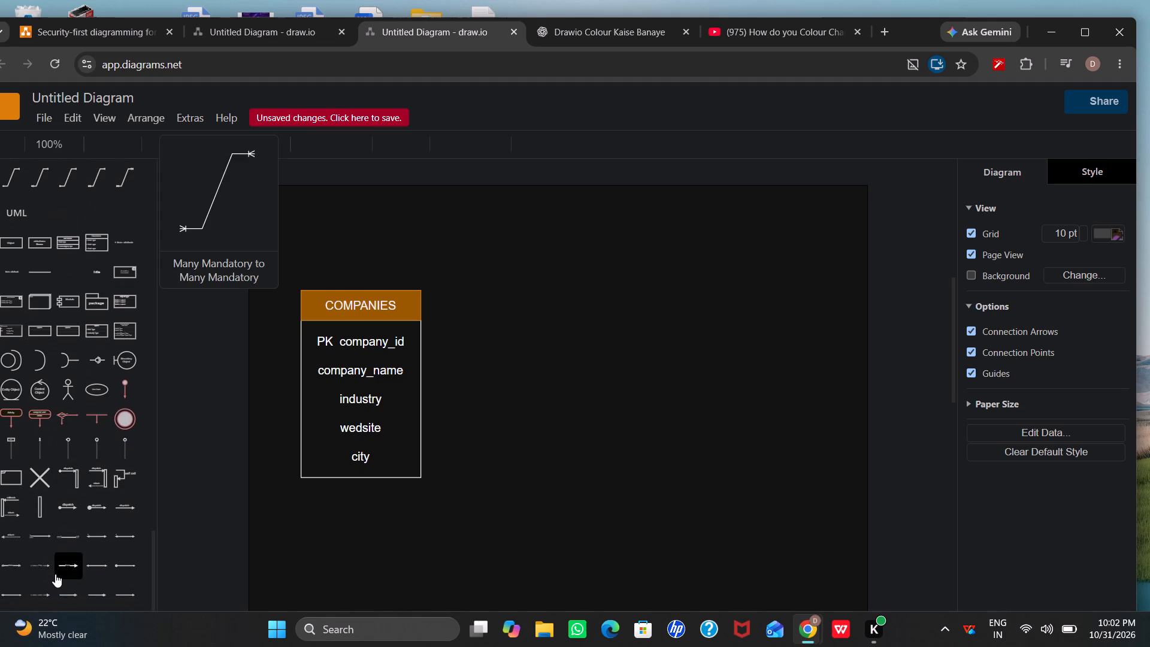
scroll(55, 574, down, 1)
scroll(55, 574, up, 7)
scroll(55, 573, down, 8)
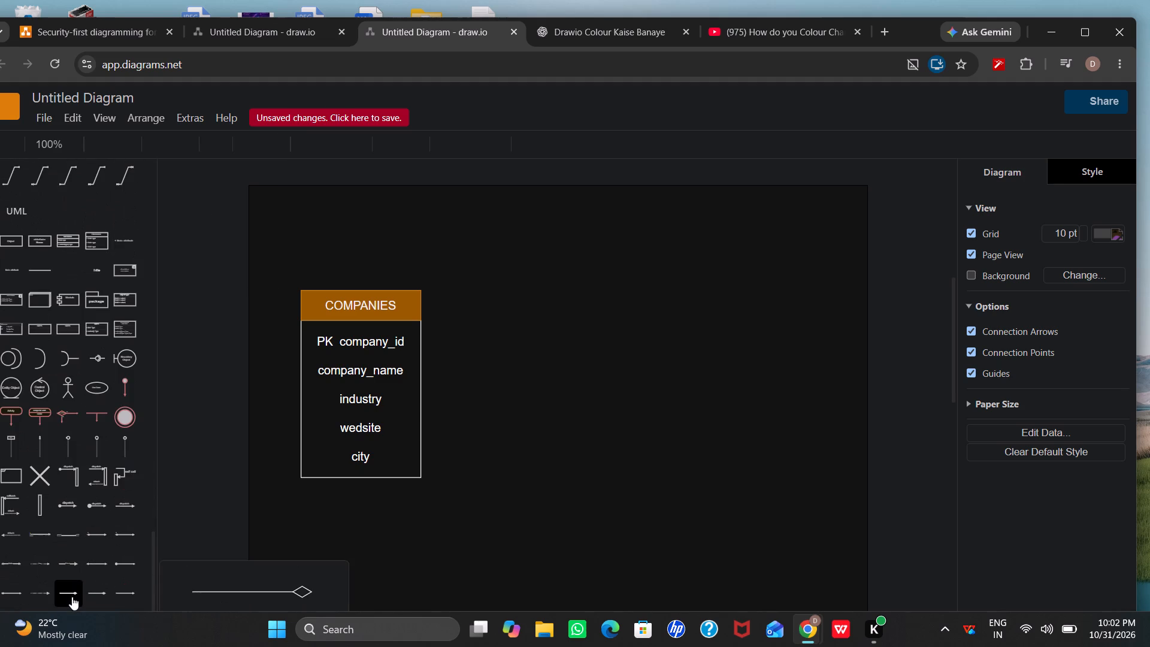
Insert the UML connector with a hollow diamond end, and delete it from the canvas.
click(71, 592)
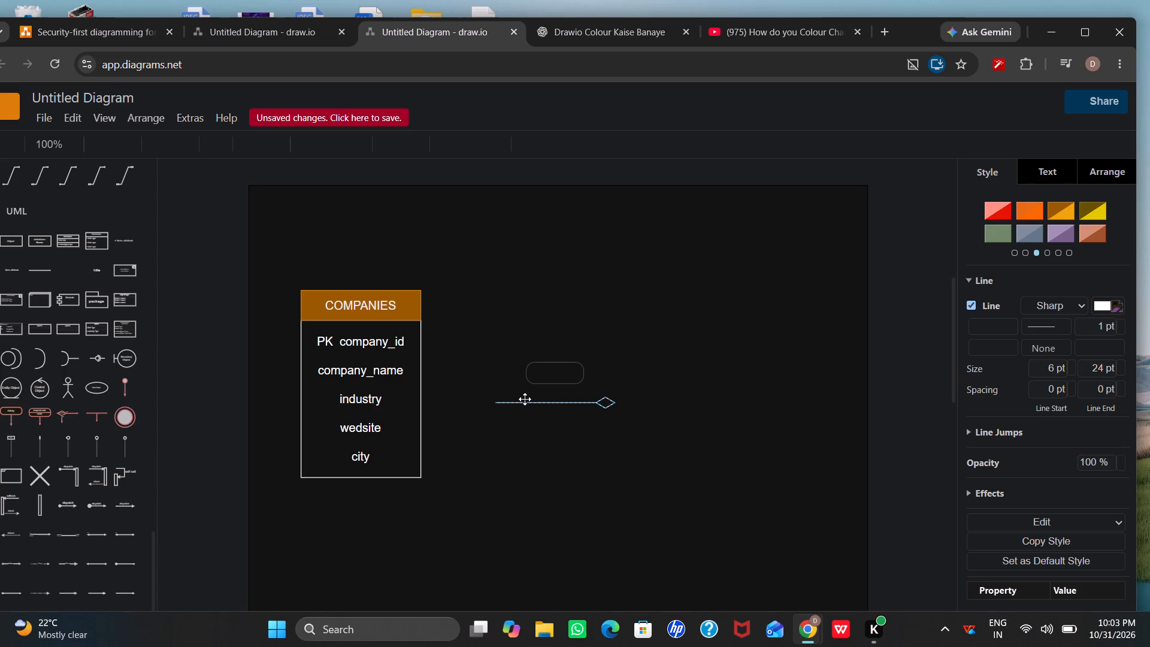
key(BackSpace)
Insert a directional connector and run it horizontally outward from the COMPANIES box's edge beside company_id.
scroll(99, 299, up, 5)
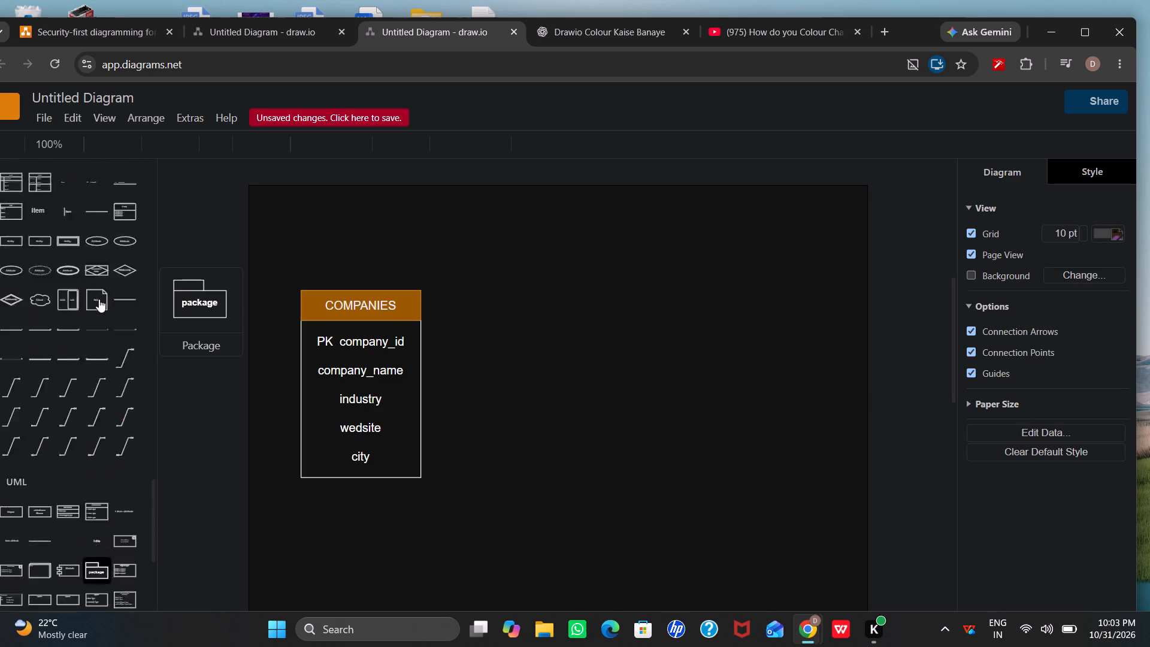
scroll(99, 299, up, 17)
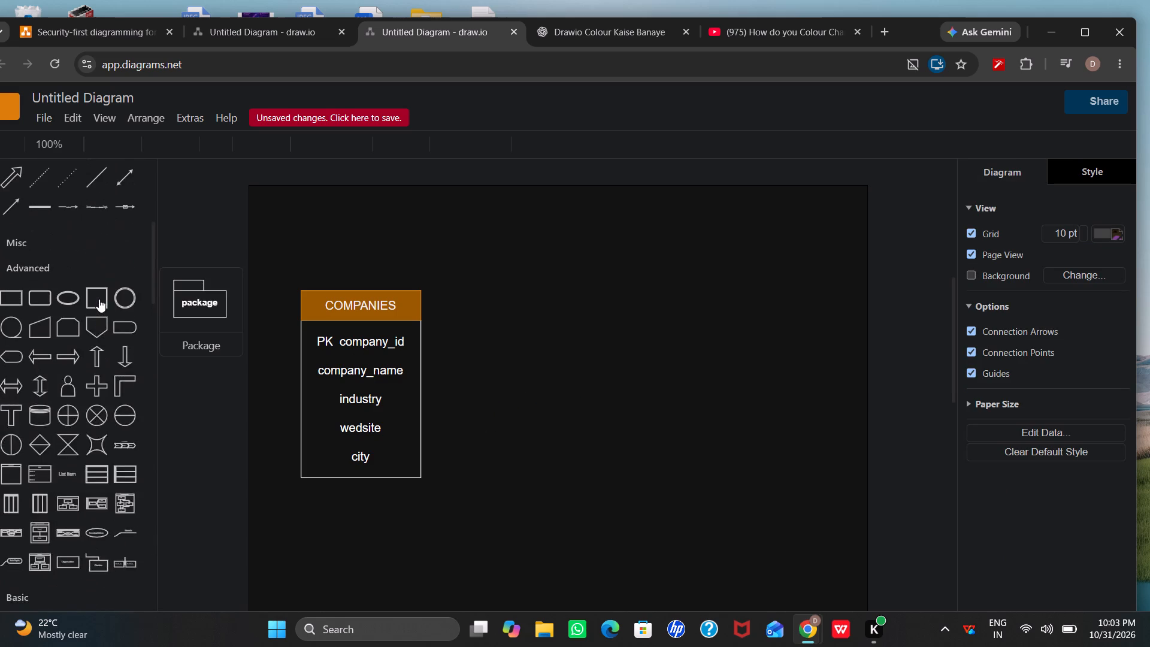
scroll(99, 299, up, 6)
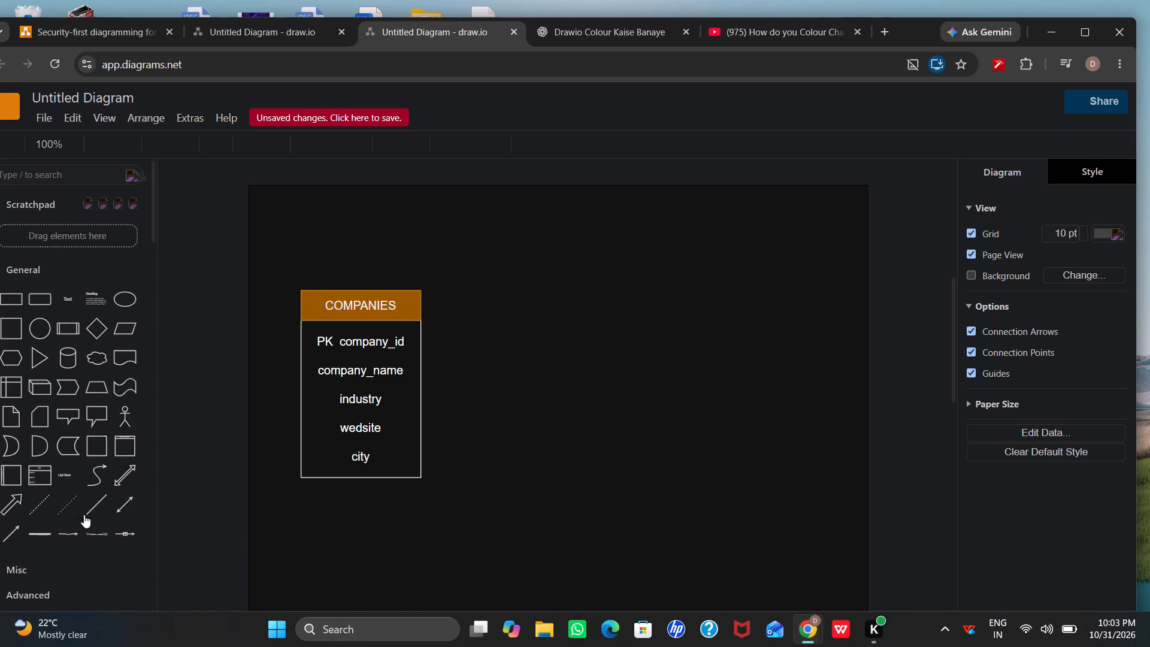
click(8, 533)
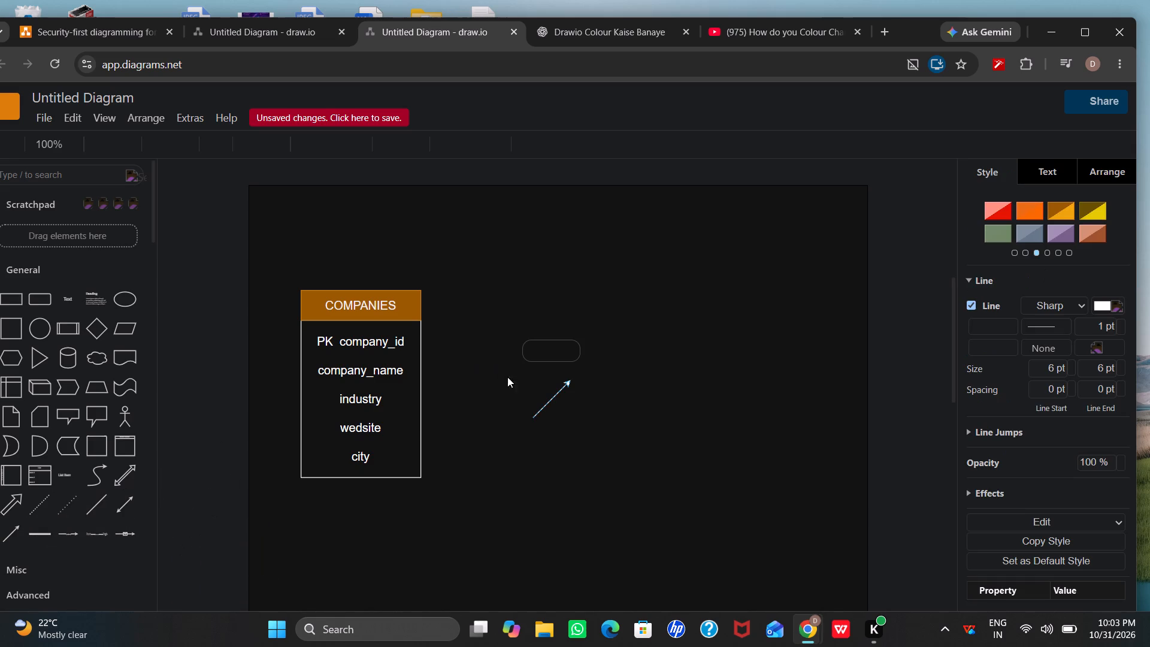
drag(534, 418, 478, 388)
drag(478, 388, 415, 346)
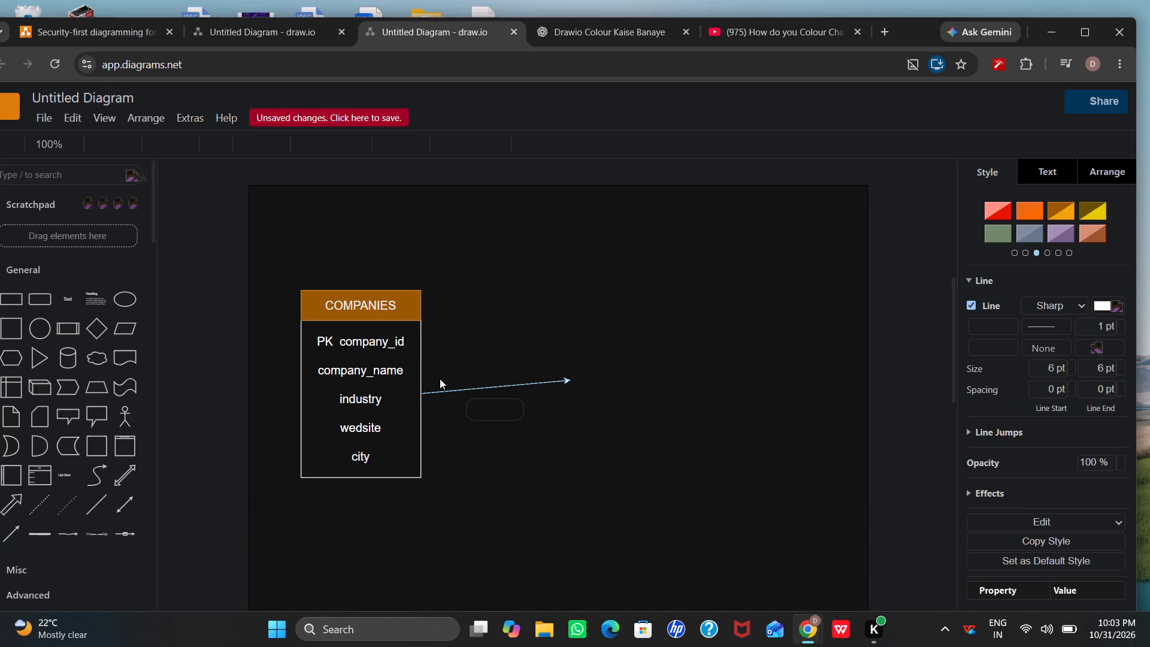
drag(421, 392, 422, 346)
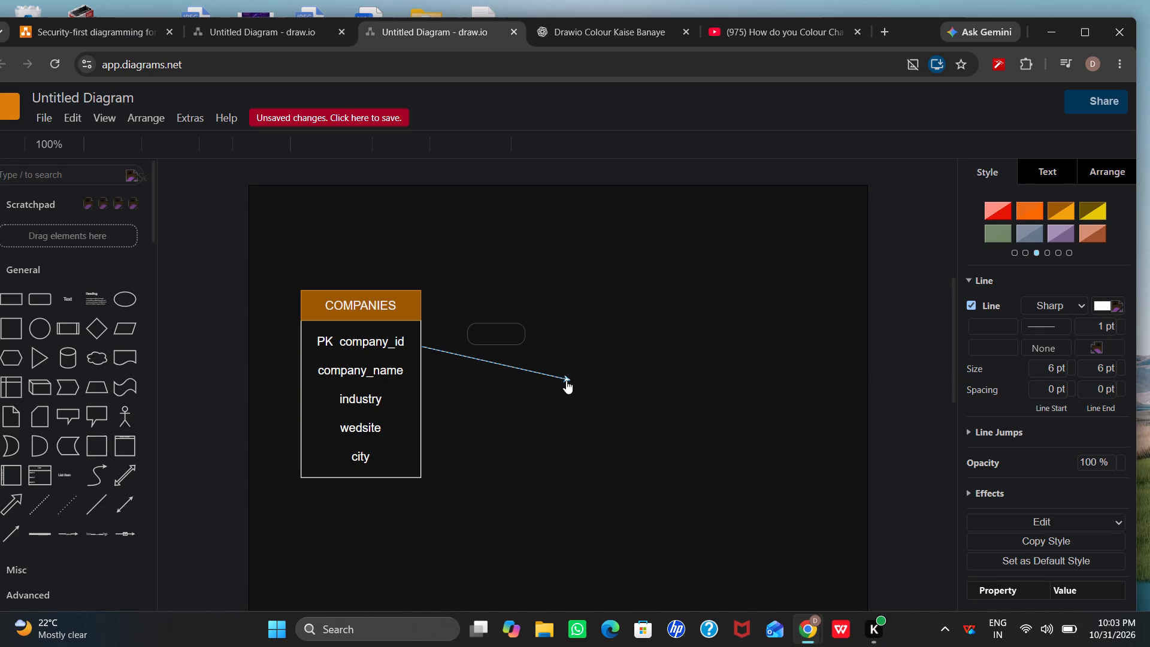
drag(566, 380, 535, 347)
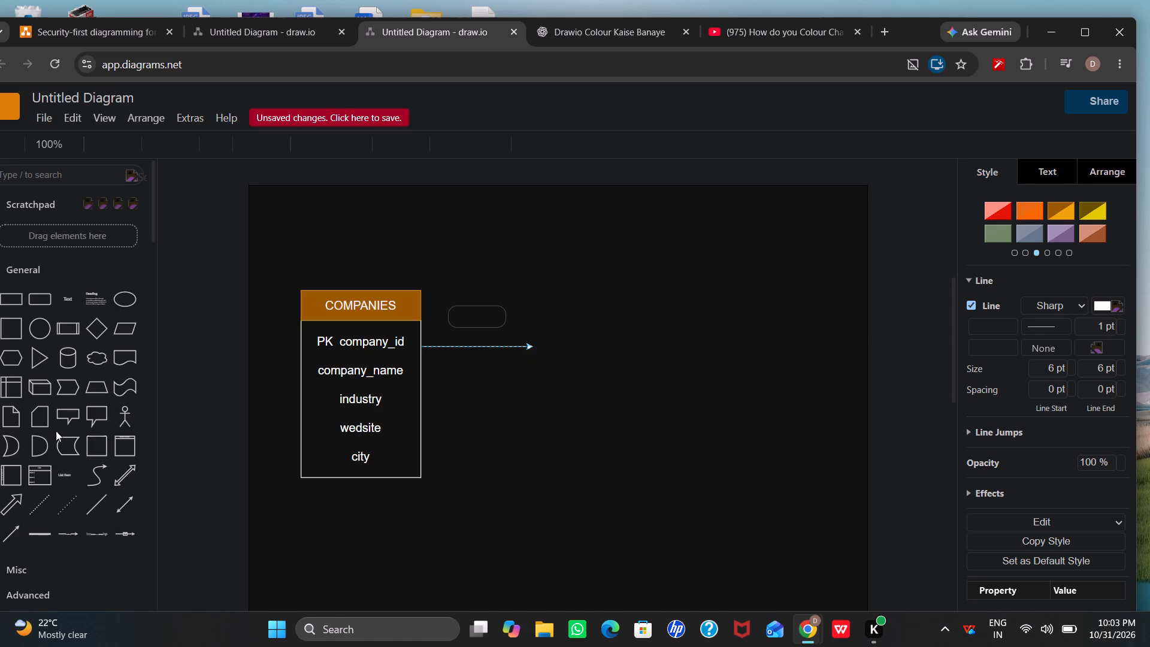
Add a rectangle at the arrow's free end and move it farther from COMPANIES, to about 400, 180.
click(14, 298)
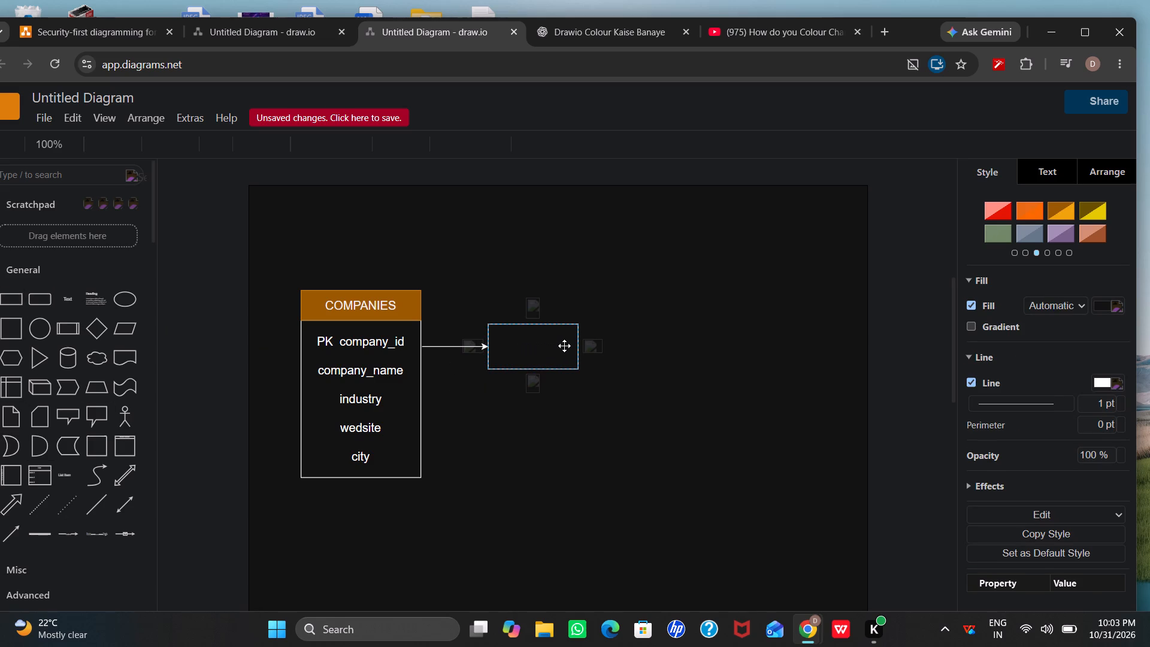
drag(552, 352, 580, 330)
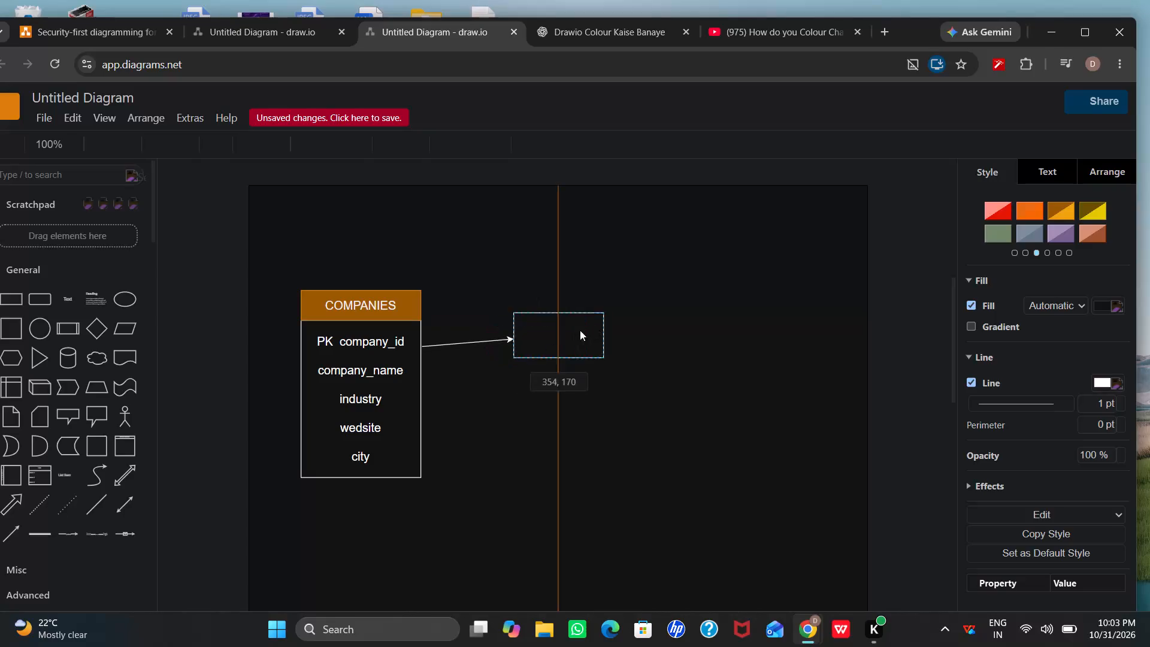
drag(580, 330, 588, 340)
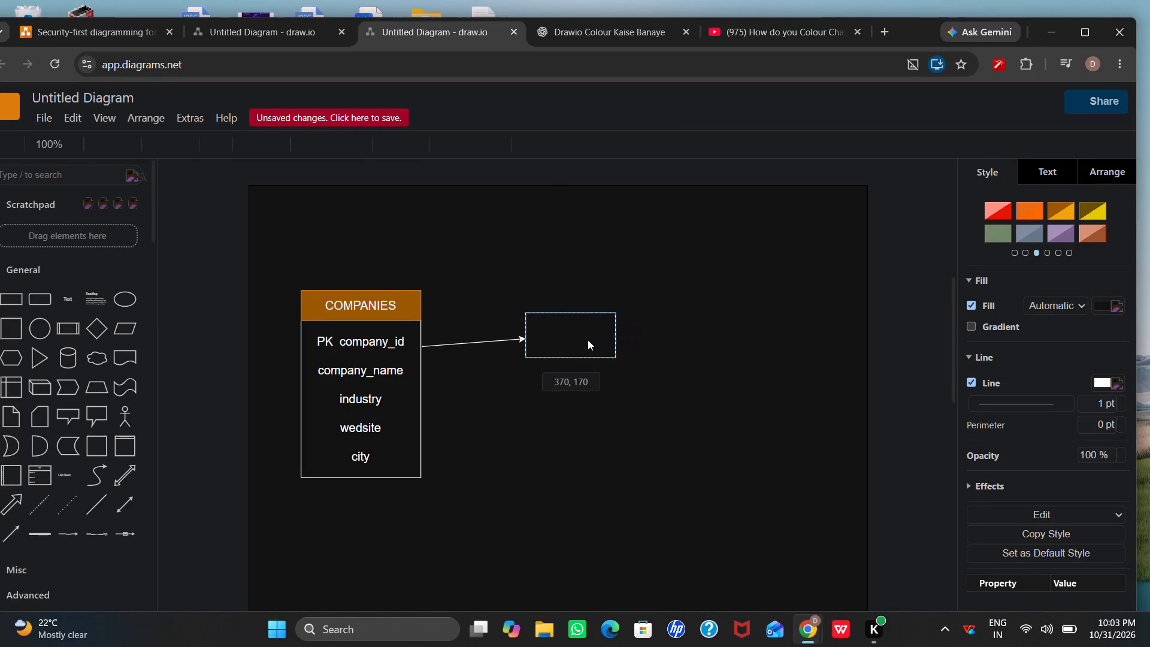
drag(588, 340, 605, 349)
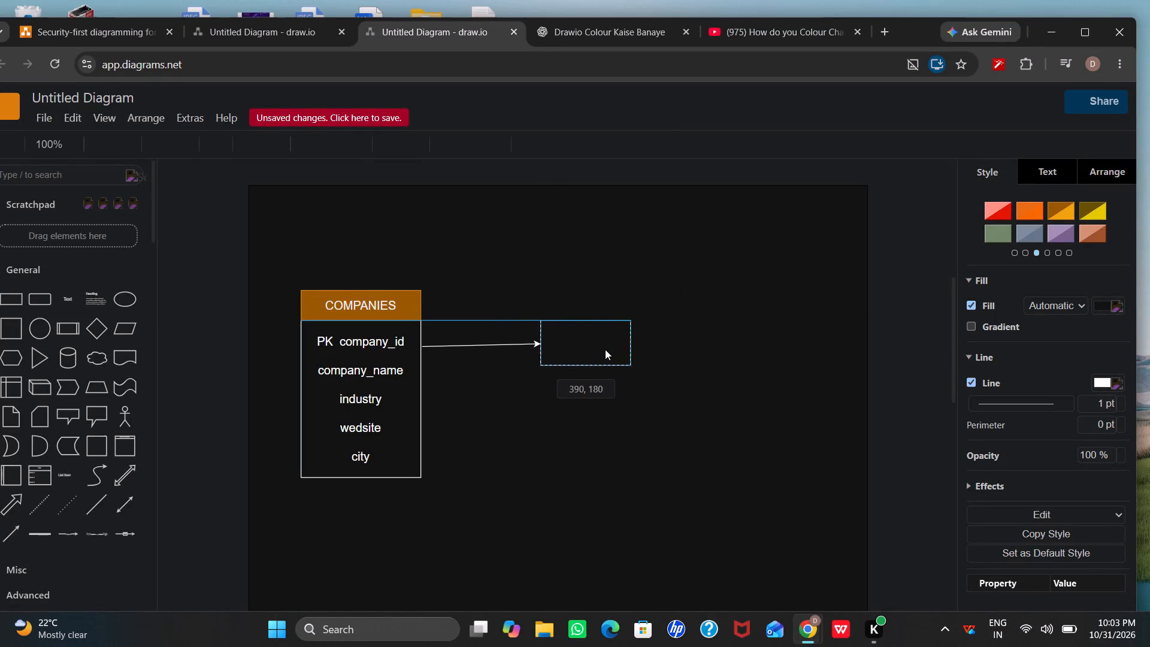
drag(605, 349, 617, 350)
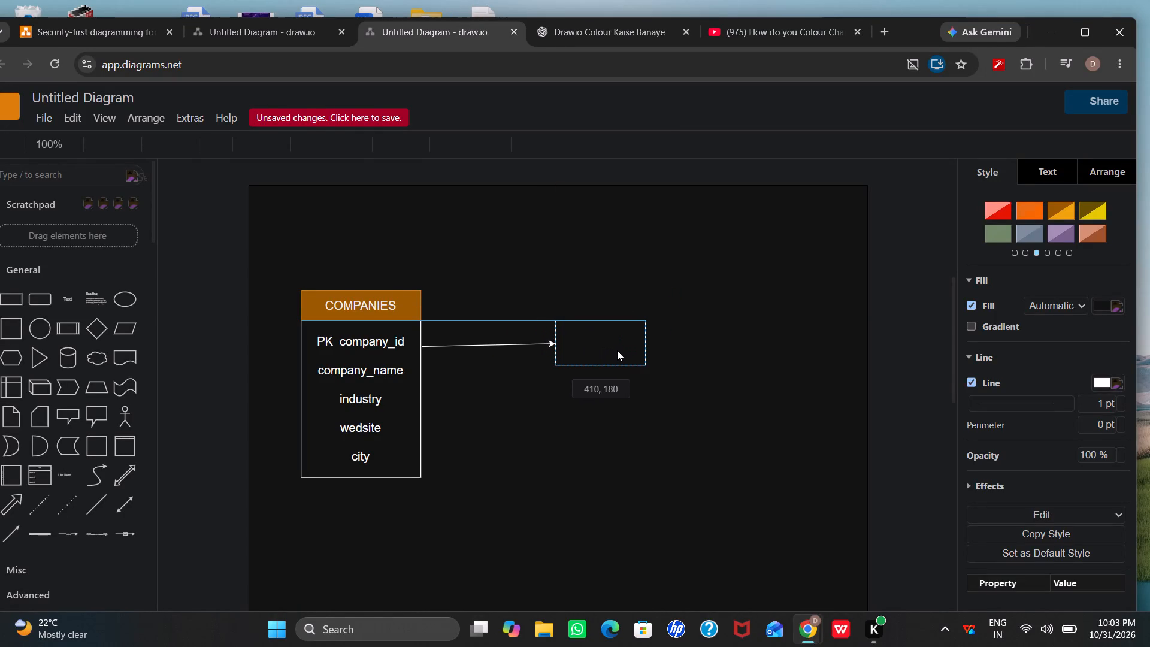
drag(617, 350, 616, 350)
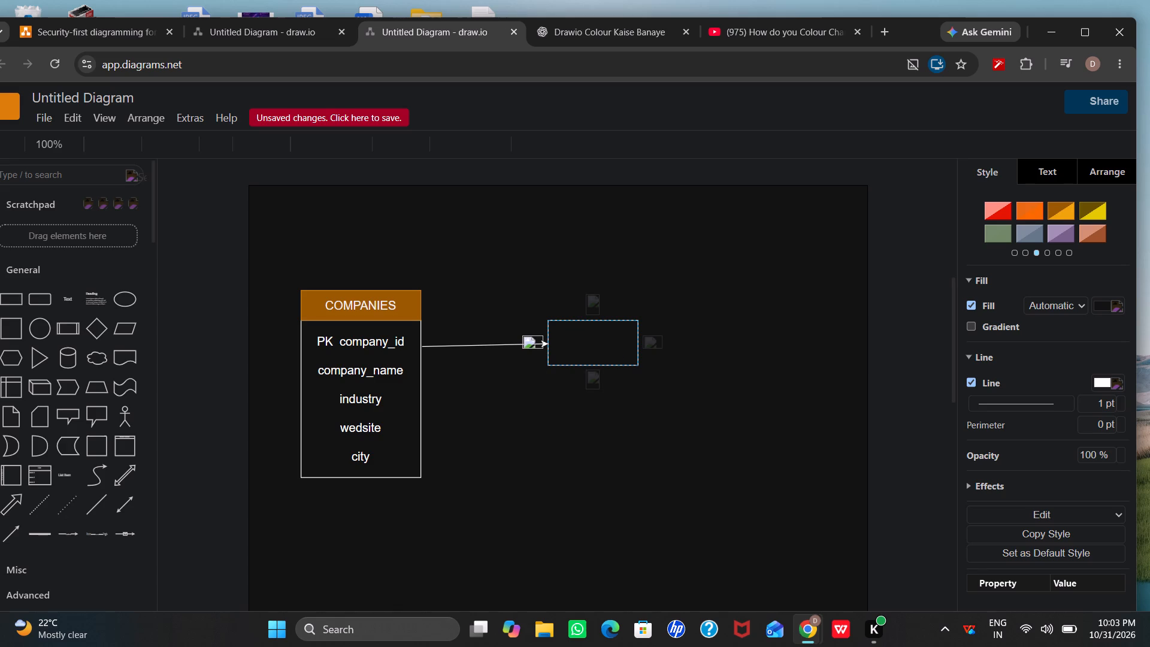
Reposition both ends of the arrow so it runs horizontally from the COMPANIES edge beside company_id to the empty rectangle.
click(453, 348)
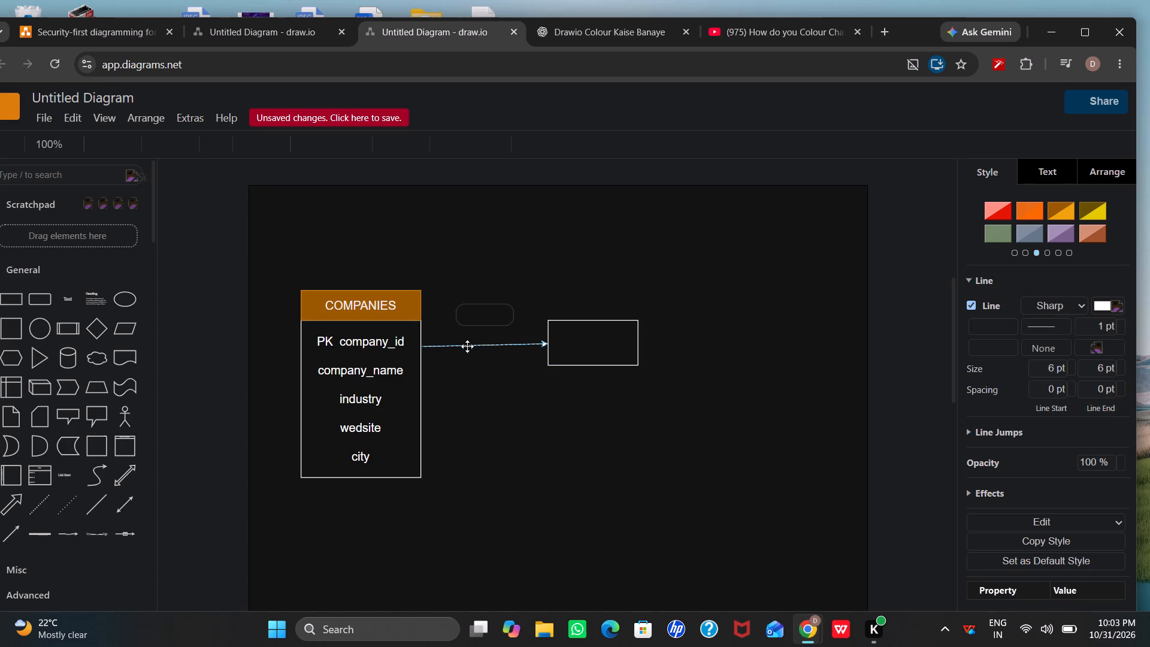
click(543, 345)
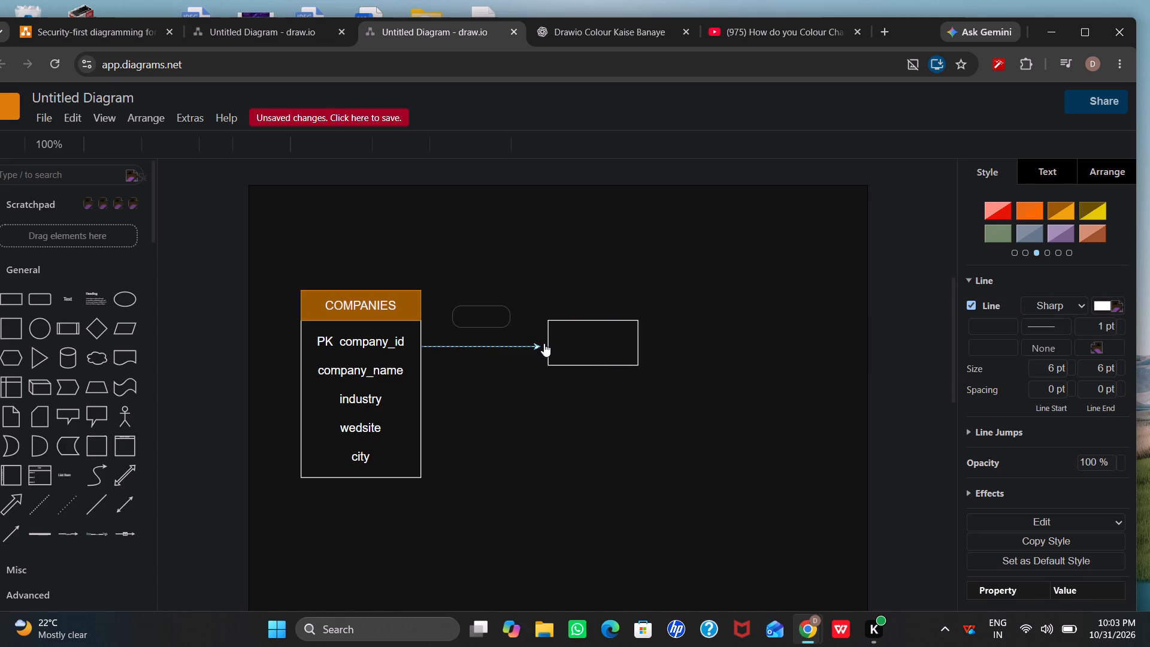
drag(535, 347, 544, 346)
drag(544, 346, 546, 348)
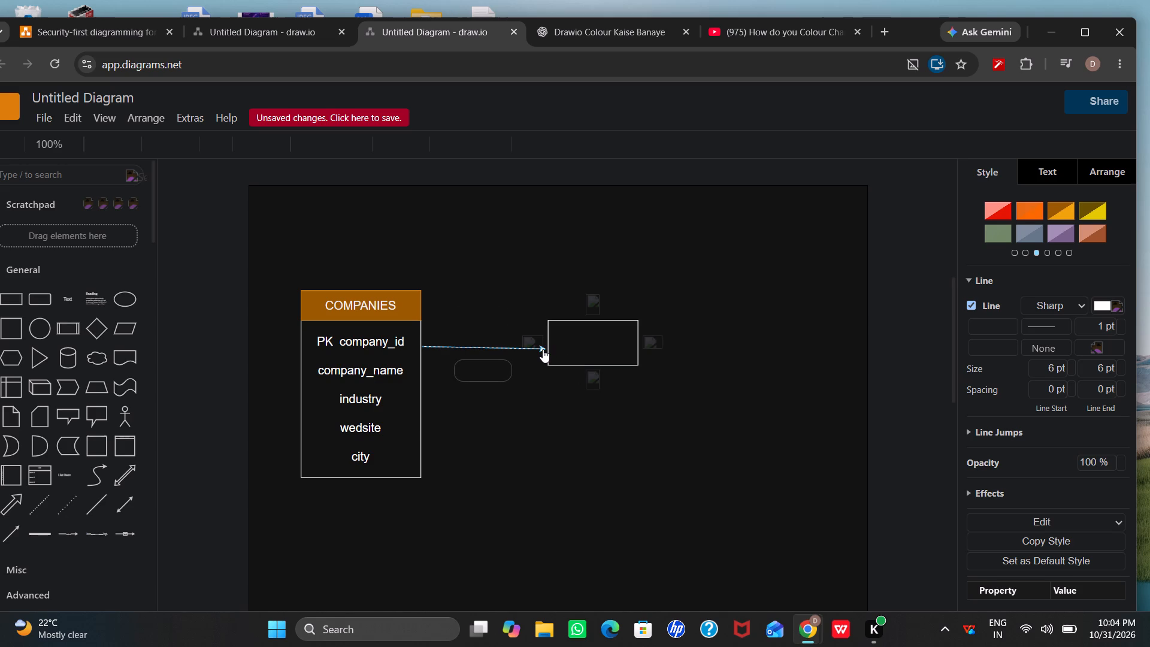
click(543, 349)
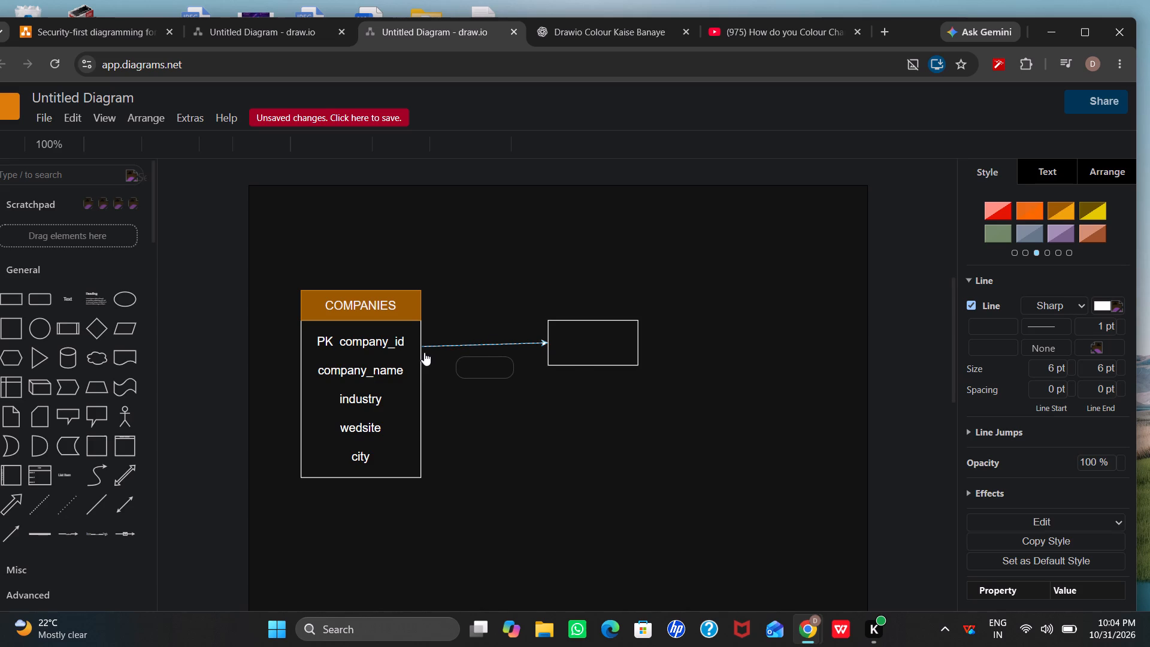
drag(422, 346, 421, 341)
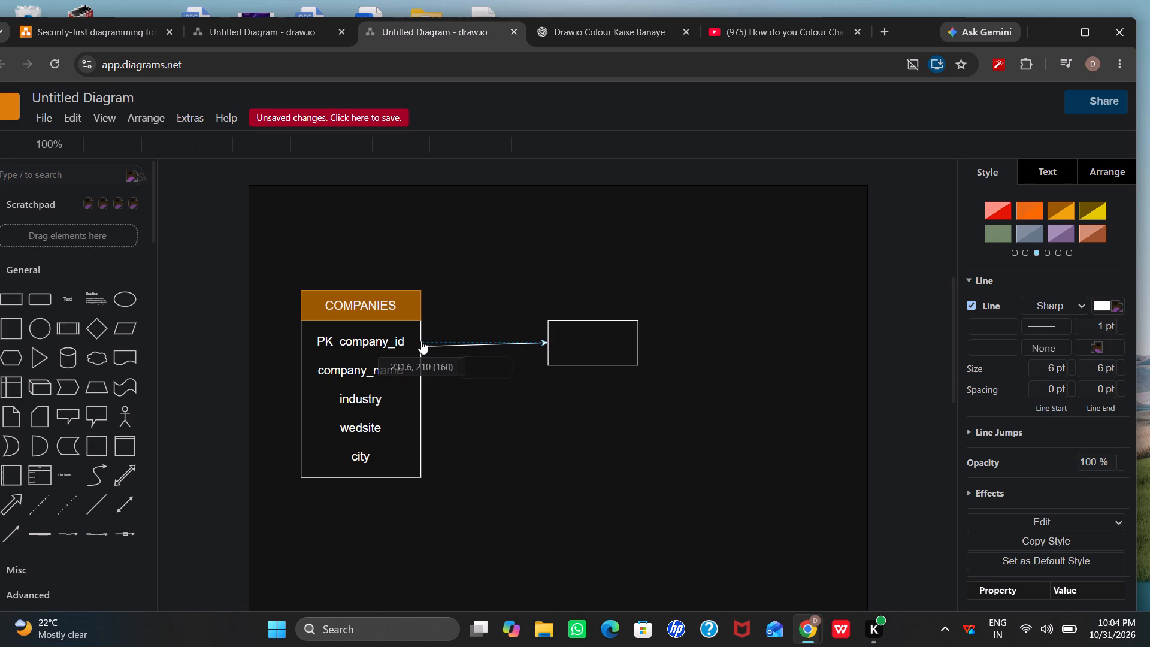
drag(421, 341, 420, 340)
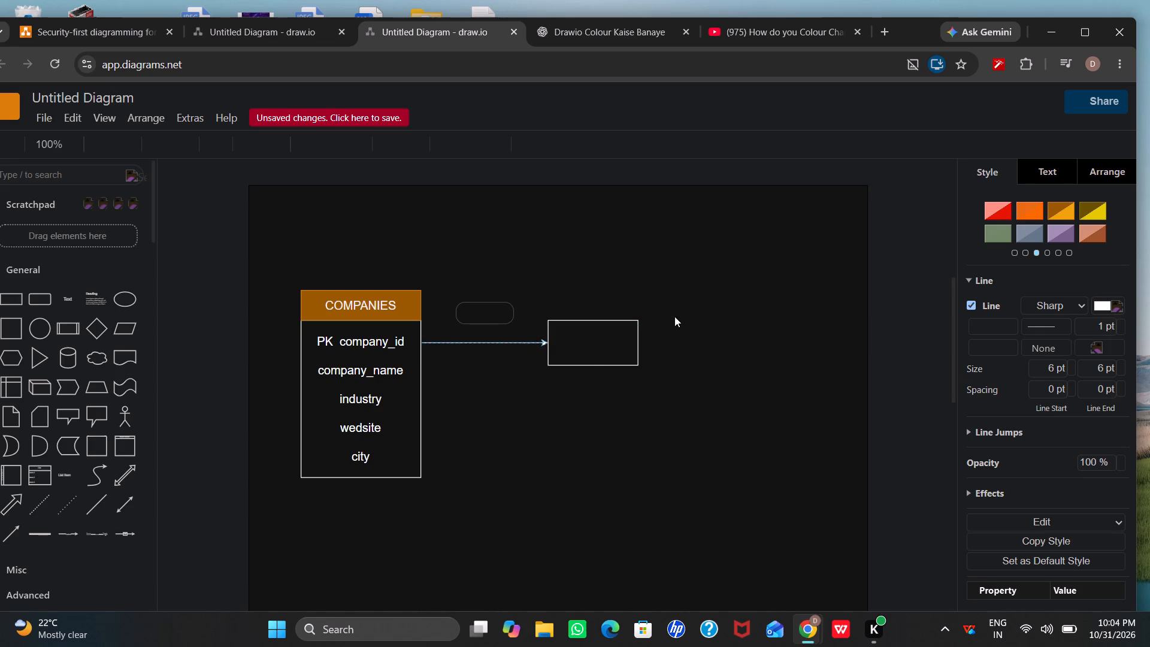
Widen the empty rectangle to about 150 and shift it slightly toward COMPANIES, to about 390, 180.
click(607, 341)
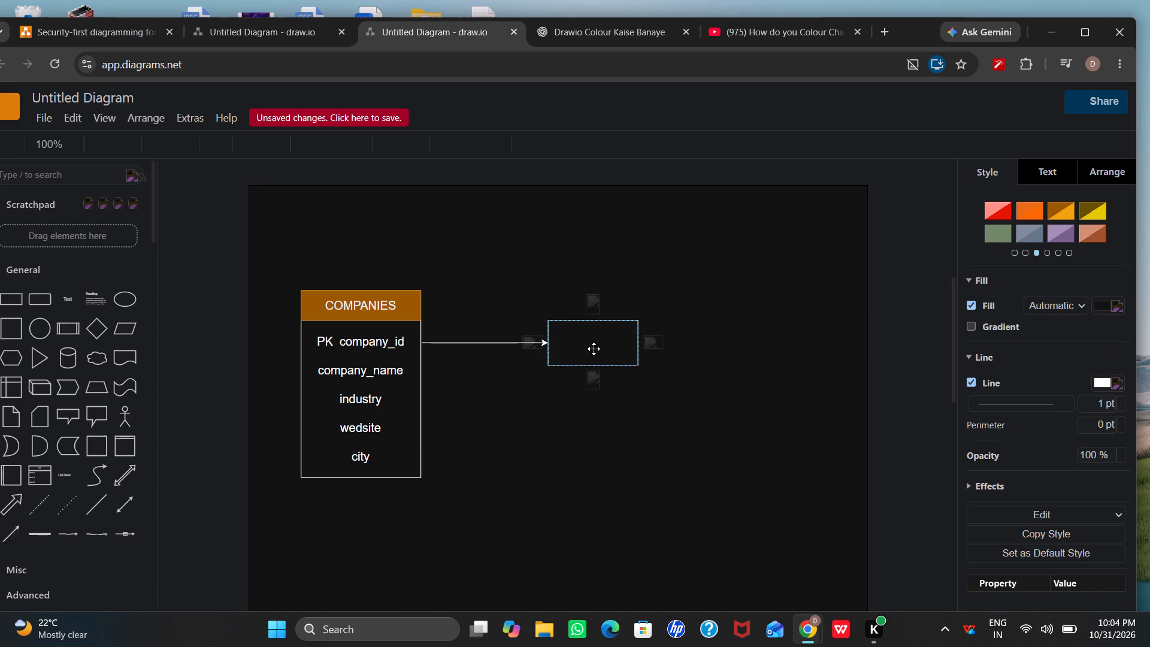
click(600, 321)
click(604, 334)
drag(638, 337, 657, 335)
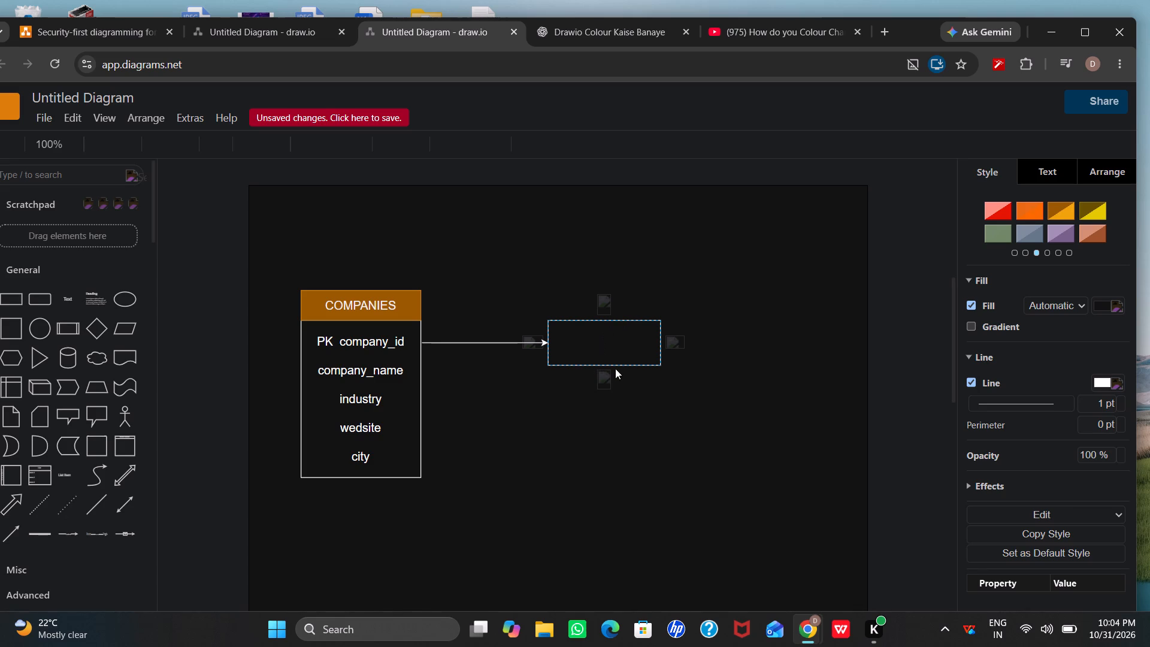
drag(630, 322, 625, 304)
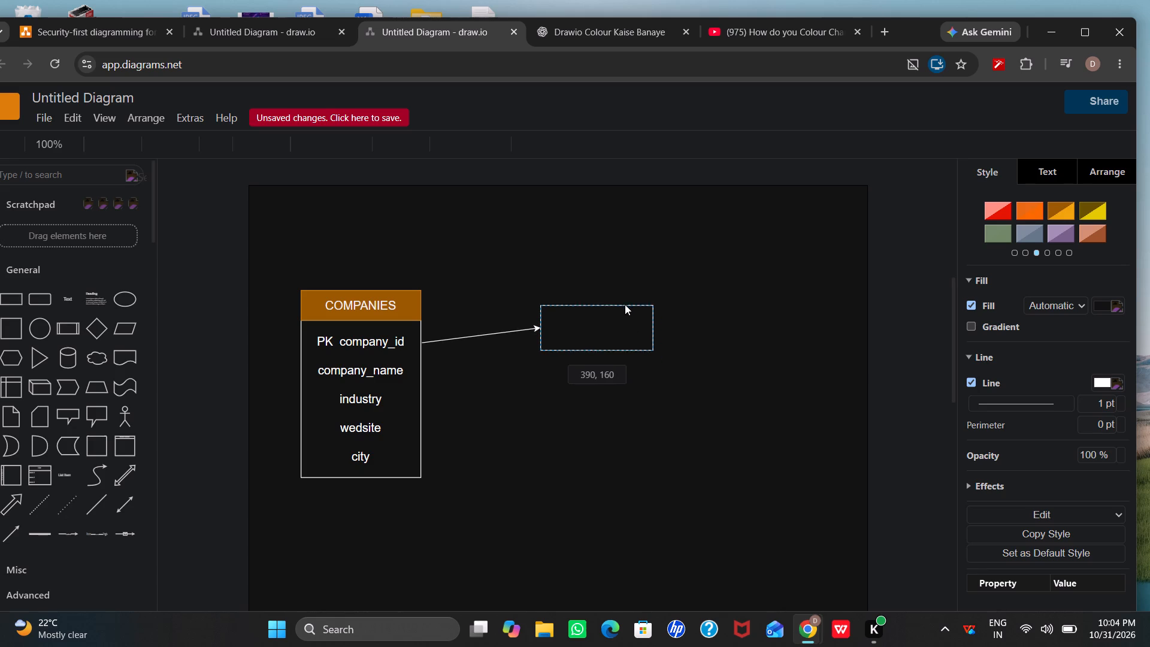
drag(625, 304, 621, 322)
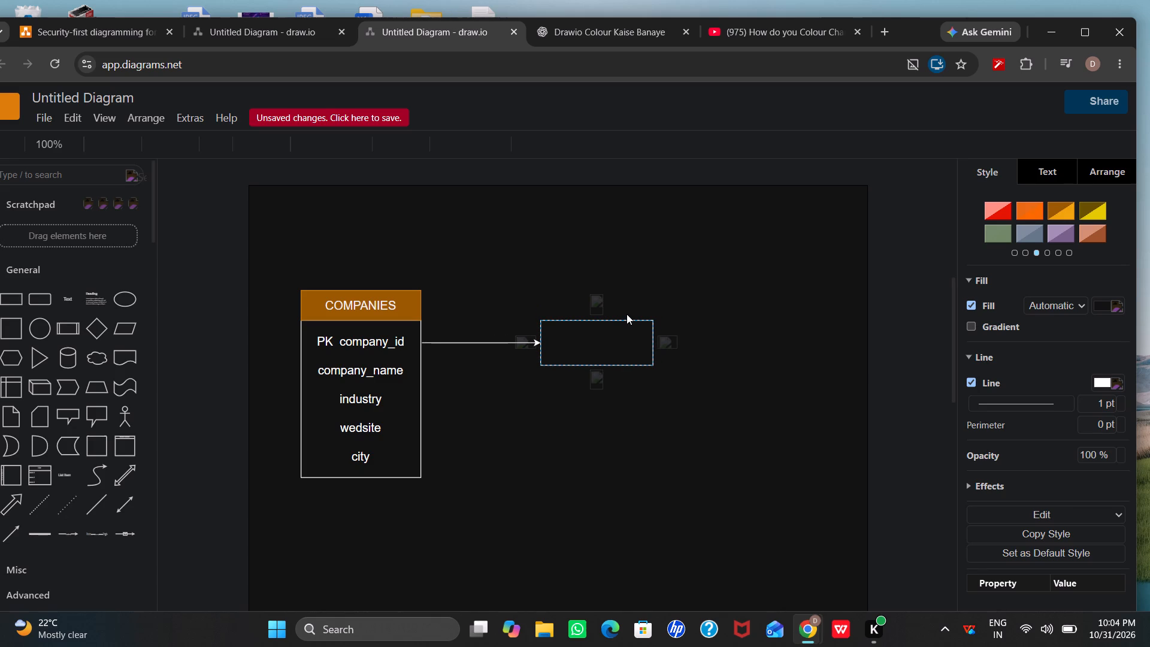
click(597, 304)
click(568, 332)
Enlarge the empty rectangle upward and outward to about 160 x 140.
drag(647, 319, 646, 277)
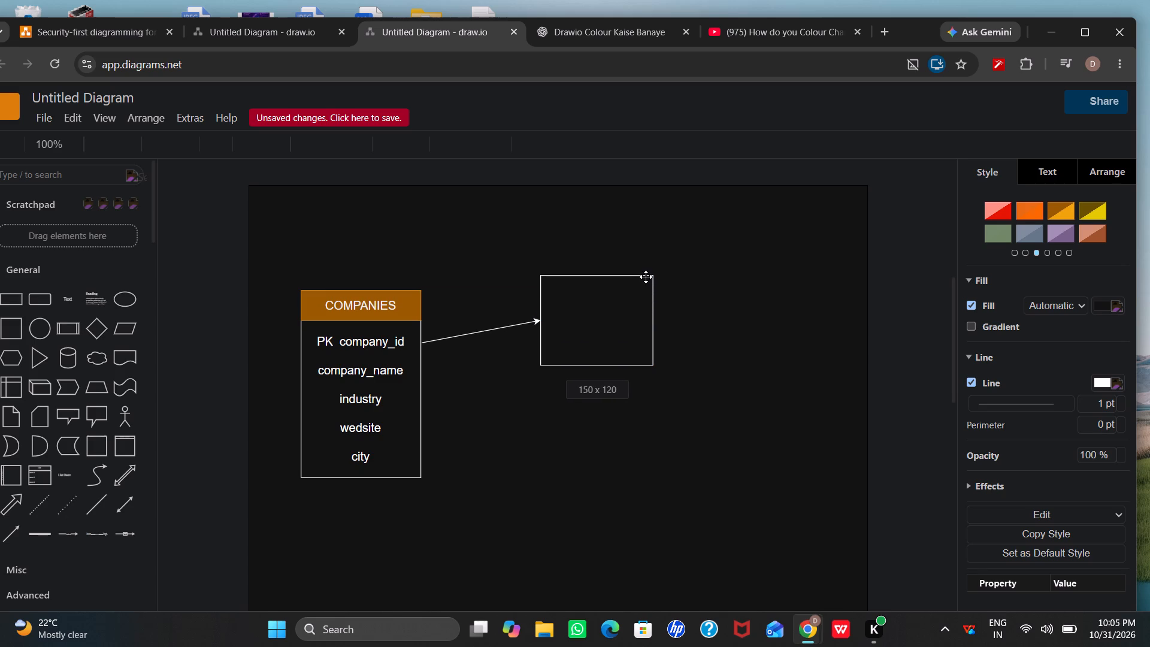
drag(646, 277, 644, 259)
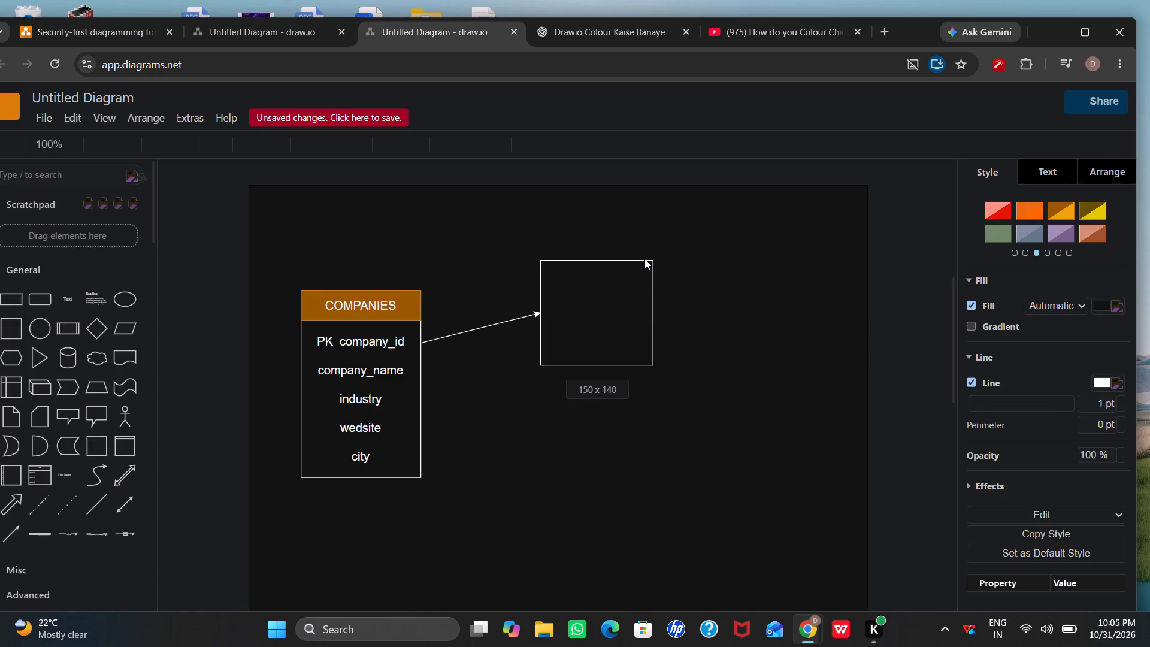
drag(644, 259, 644, 248)
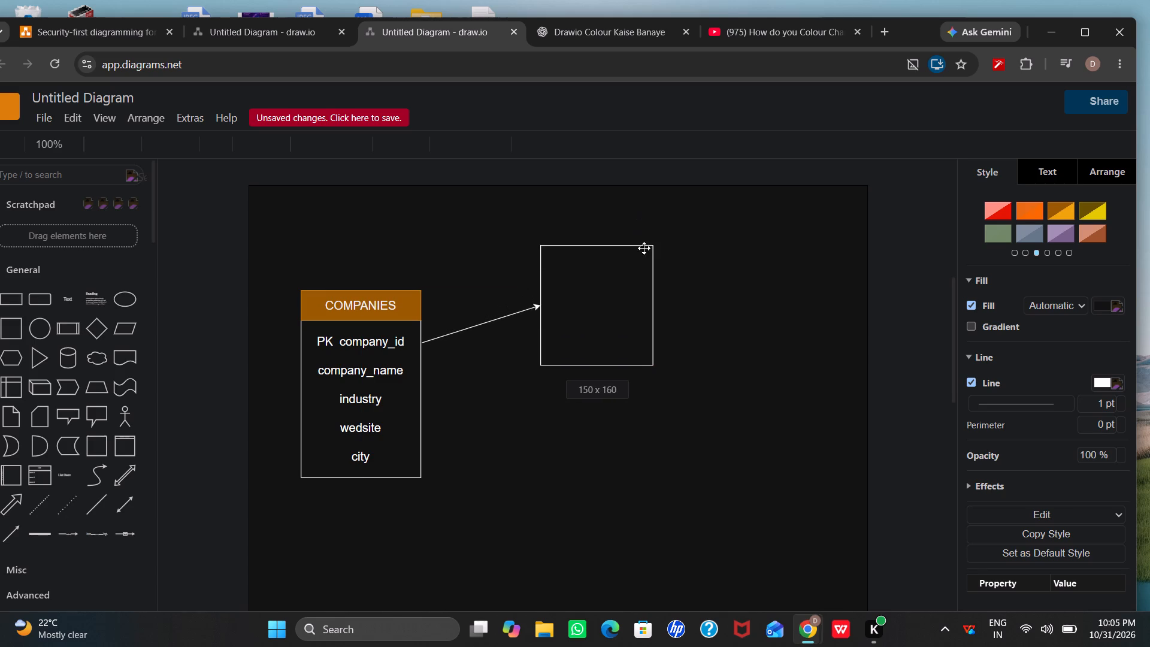
drag(644, 248, 654, 264)
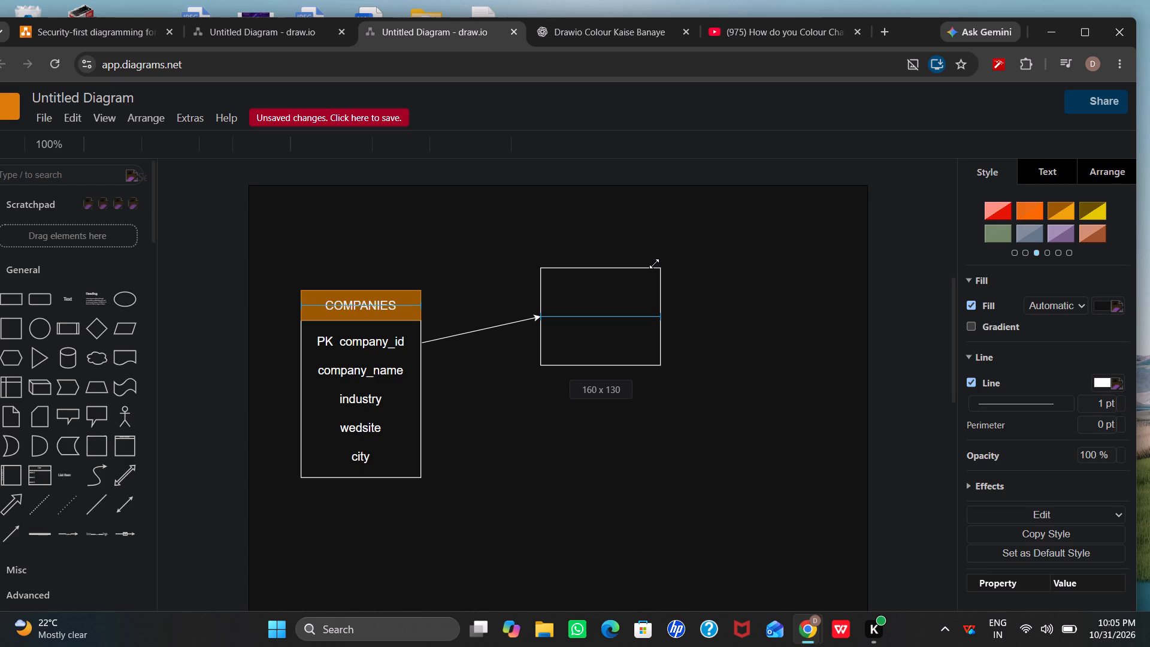
drag(654, 264, 654, 256)
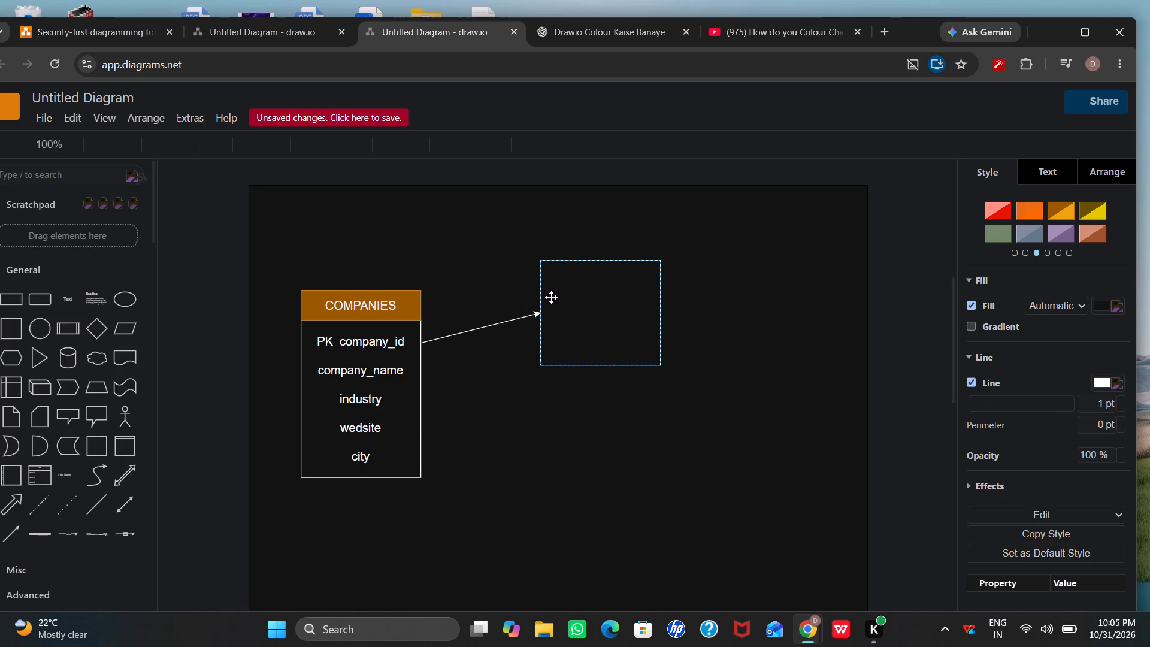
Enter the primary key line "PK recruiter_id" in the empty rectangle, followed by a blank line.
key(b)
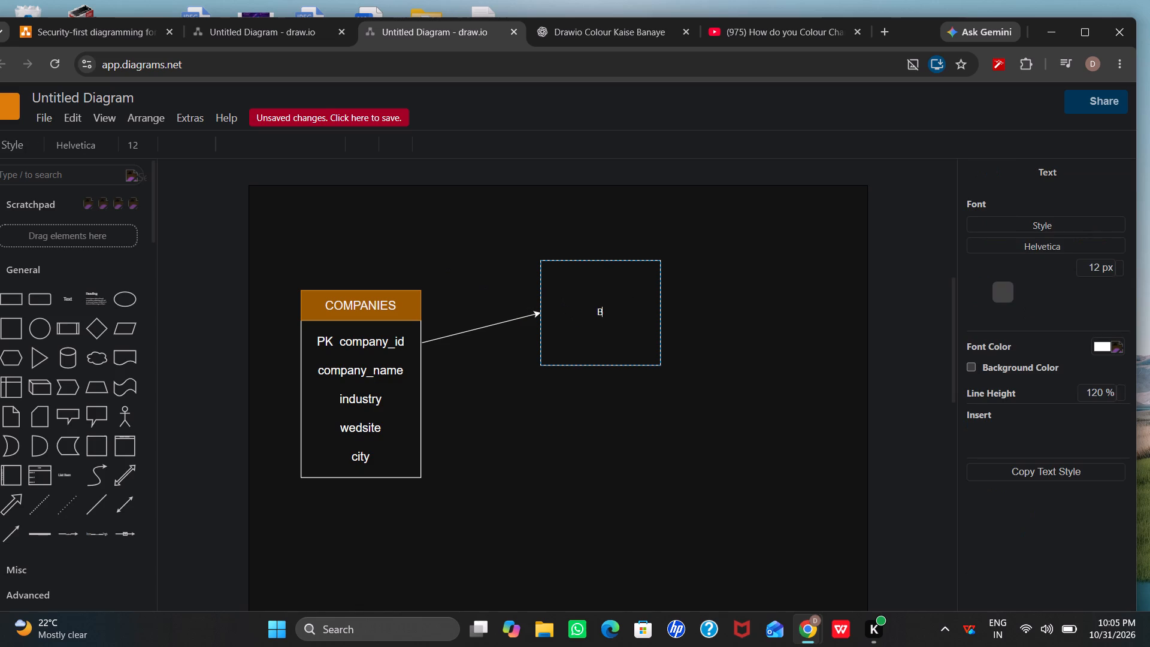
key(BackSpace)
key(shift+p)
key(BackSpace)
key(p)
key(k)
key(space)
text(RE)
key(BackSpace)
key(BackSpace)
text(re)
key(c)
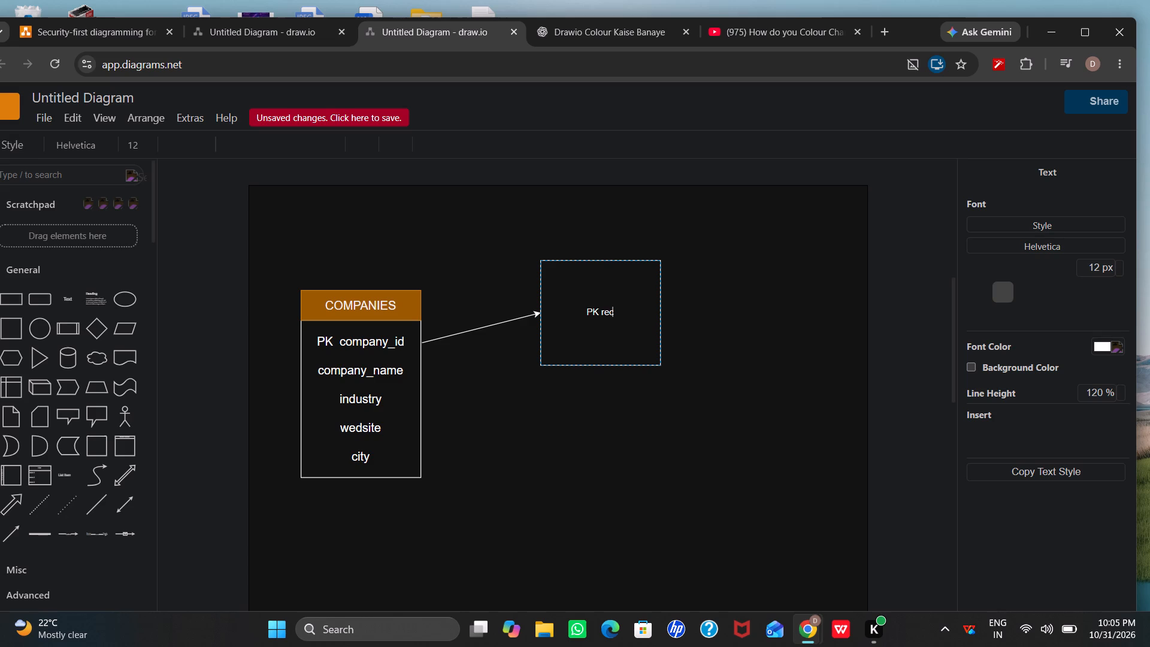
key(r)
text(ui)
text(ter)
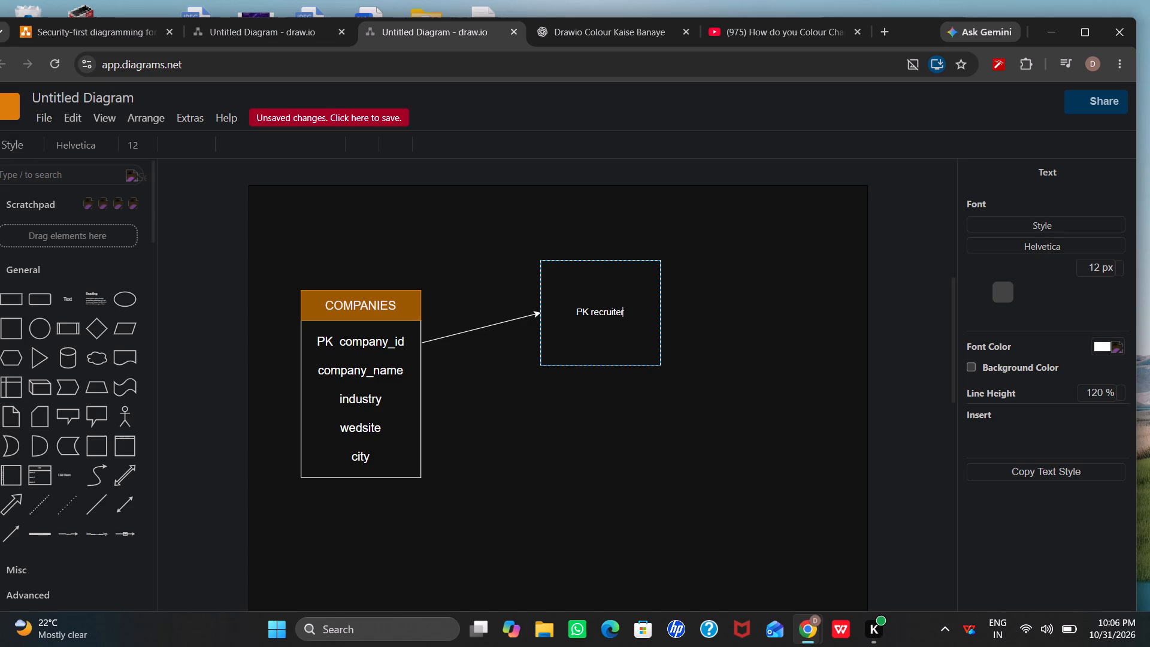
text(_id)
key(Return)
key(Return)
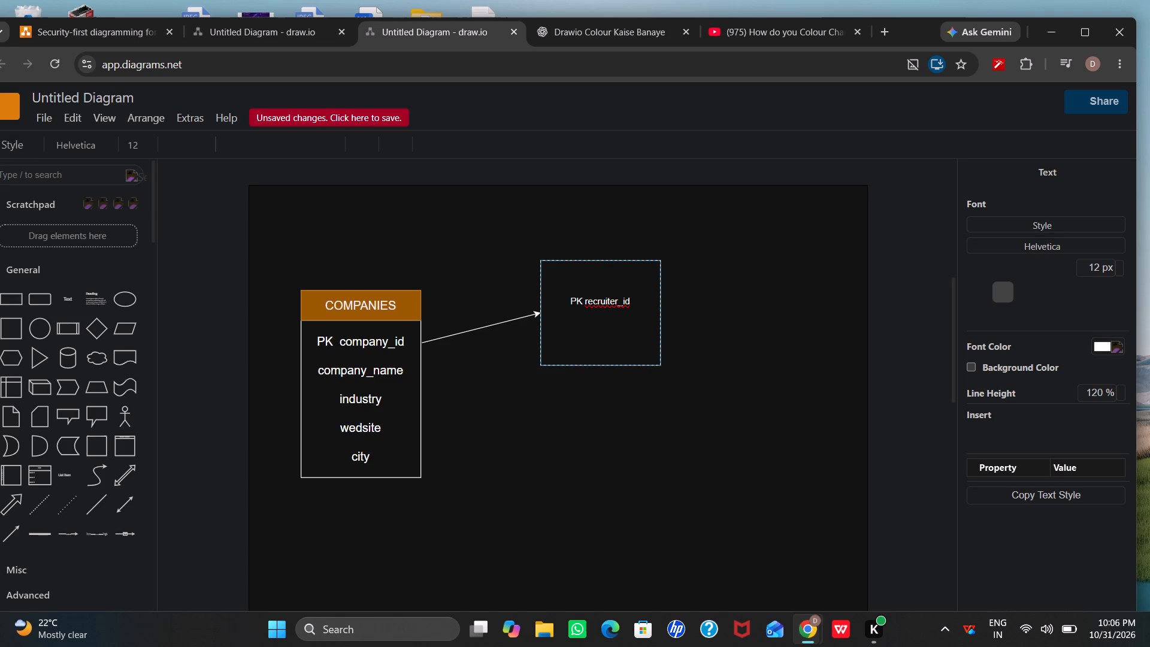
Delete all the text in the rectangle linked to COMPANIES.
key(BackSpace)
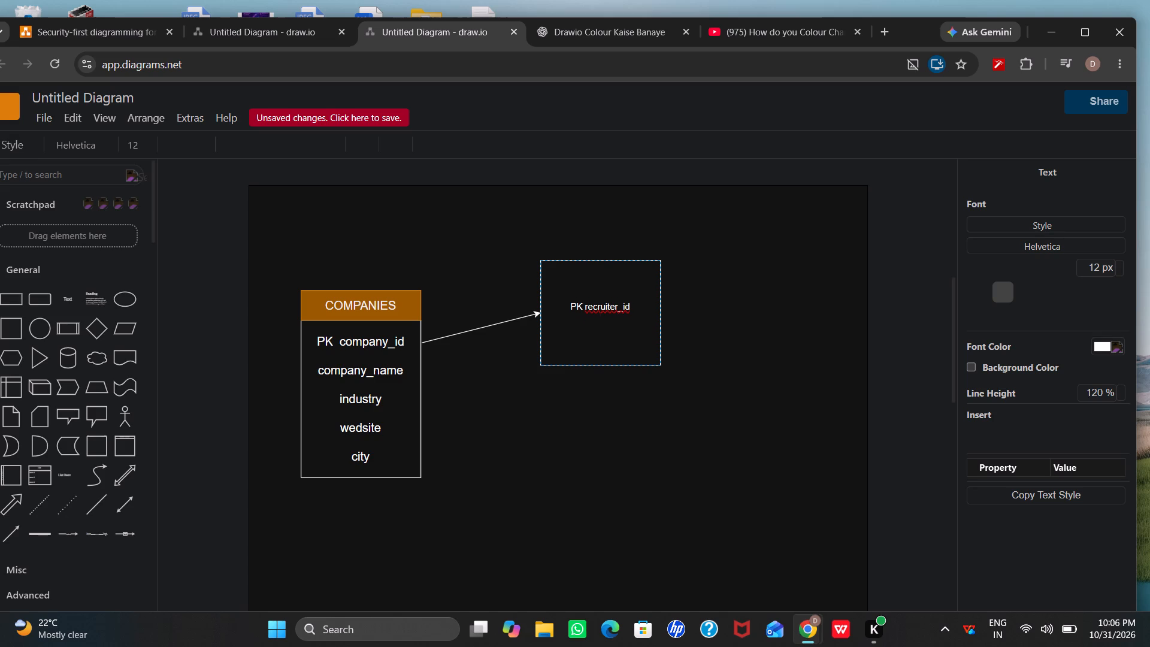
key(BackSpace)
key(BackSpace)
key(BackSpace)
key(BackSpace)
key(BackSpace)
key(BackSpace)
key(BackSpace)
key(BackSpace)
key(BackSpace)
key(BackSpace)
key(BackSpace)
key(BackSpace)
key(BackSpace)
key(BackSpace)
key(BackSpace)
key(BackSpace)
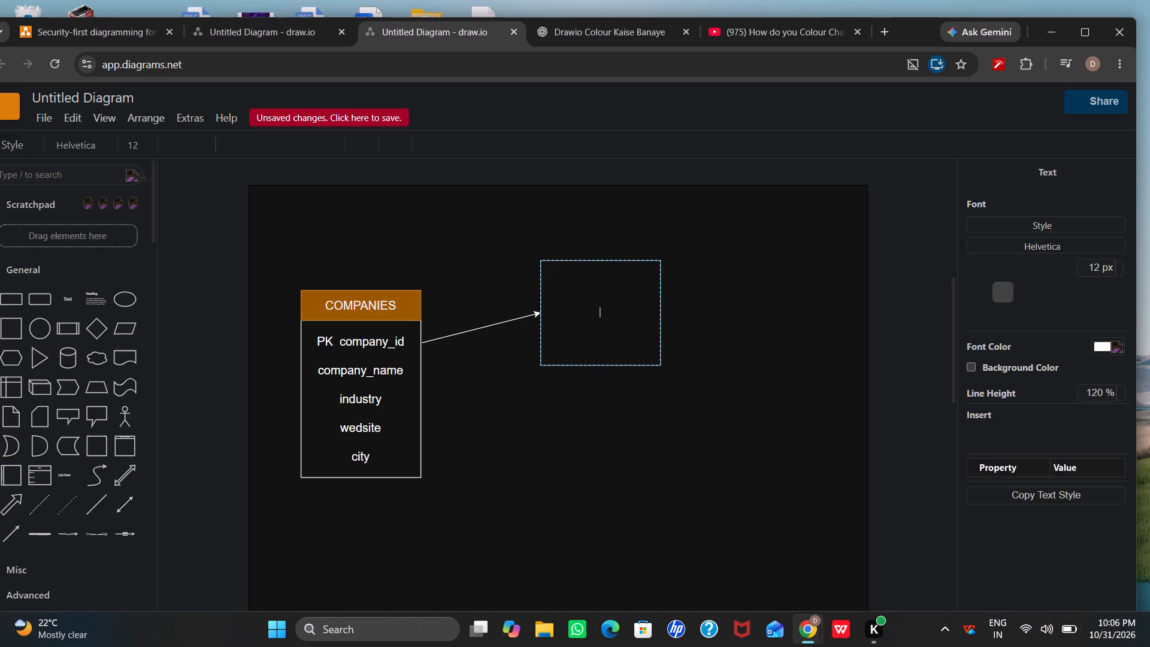
Set the font size for the empty rectangle's text to a custom value of 14 points.
click(134, 144)
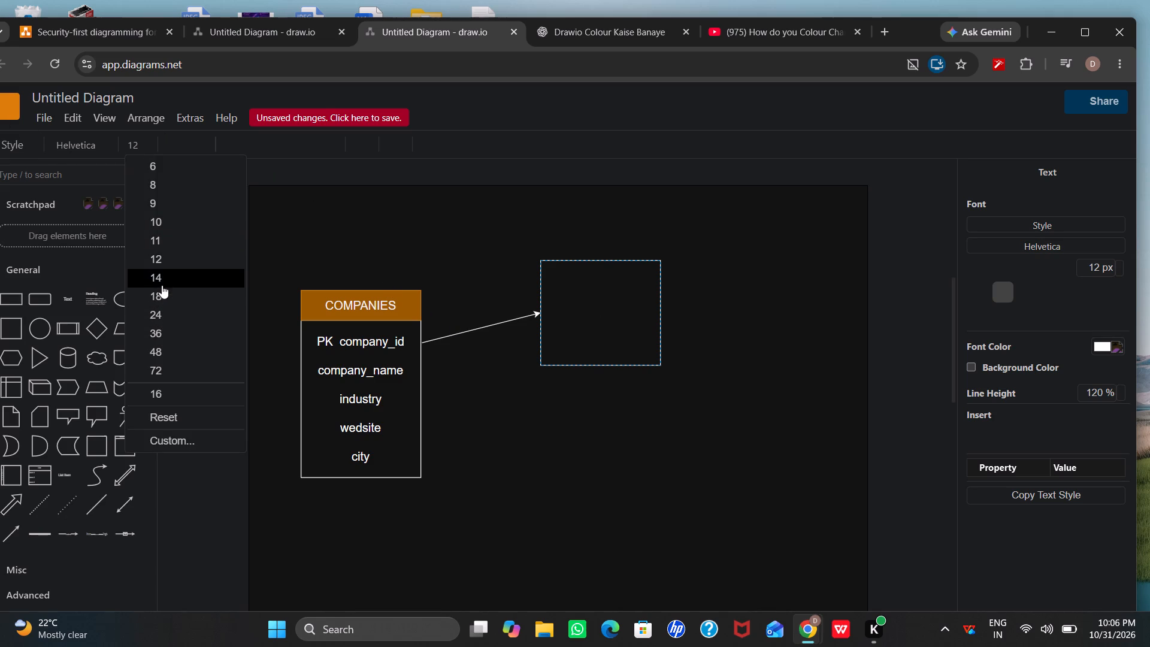
click(162, 276)
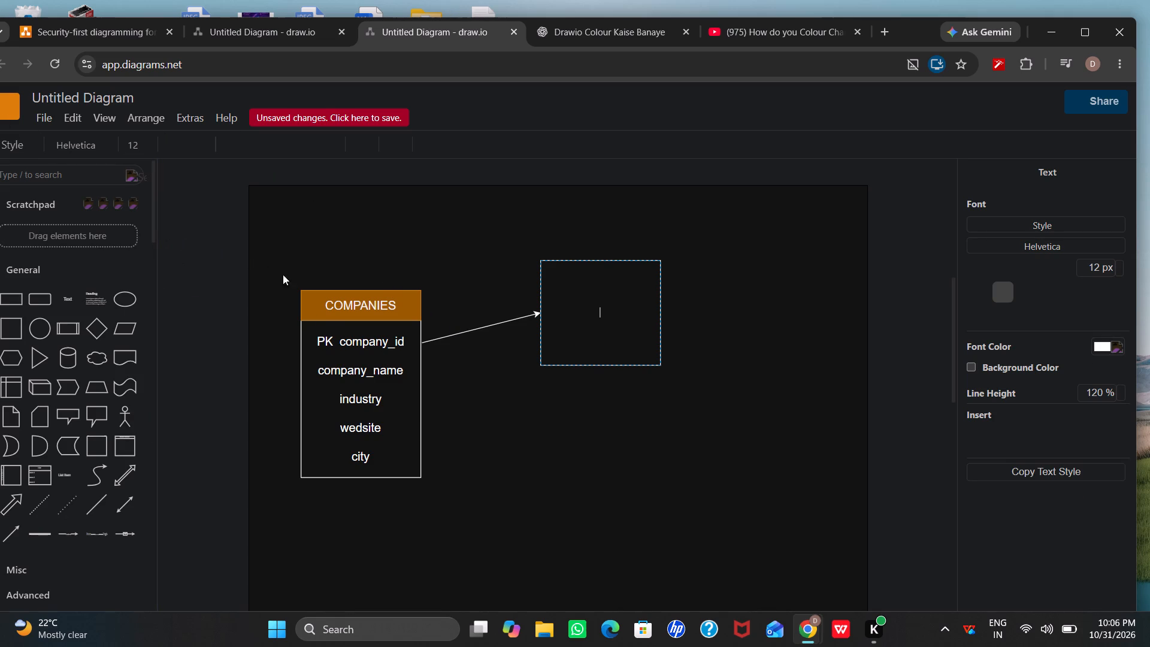
click(131, 144)
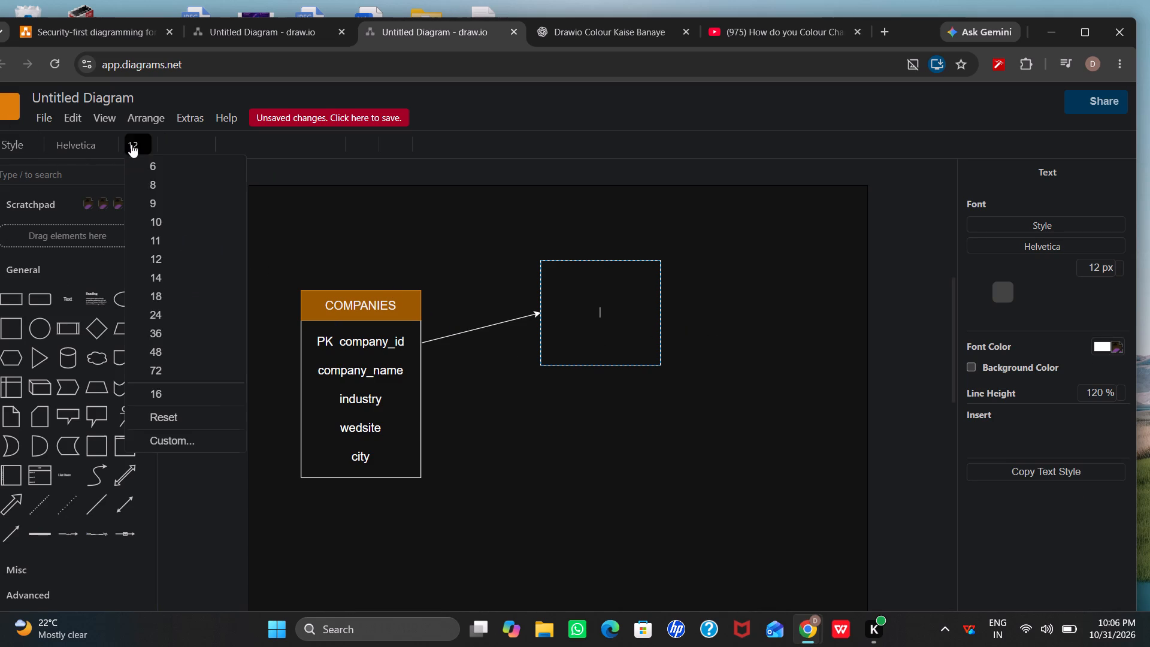
click(181, 437)
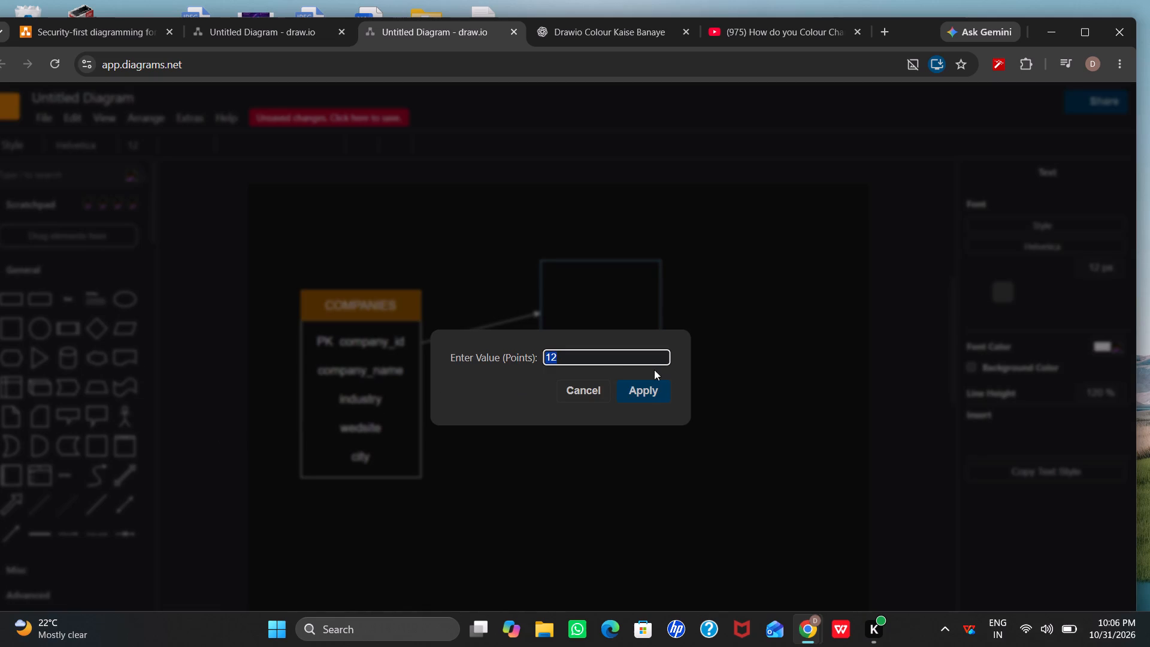
click(562, 357)
key(BackSpace)
key(4)
key(Return)
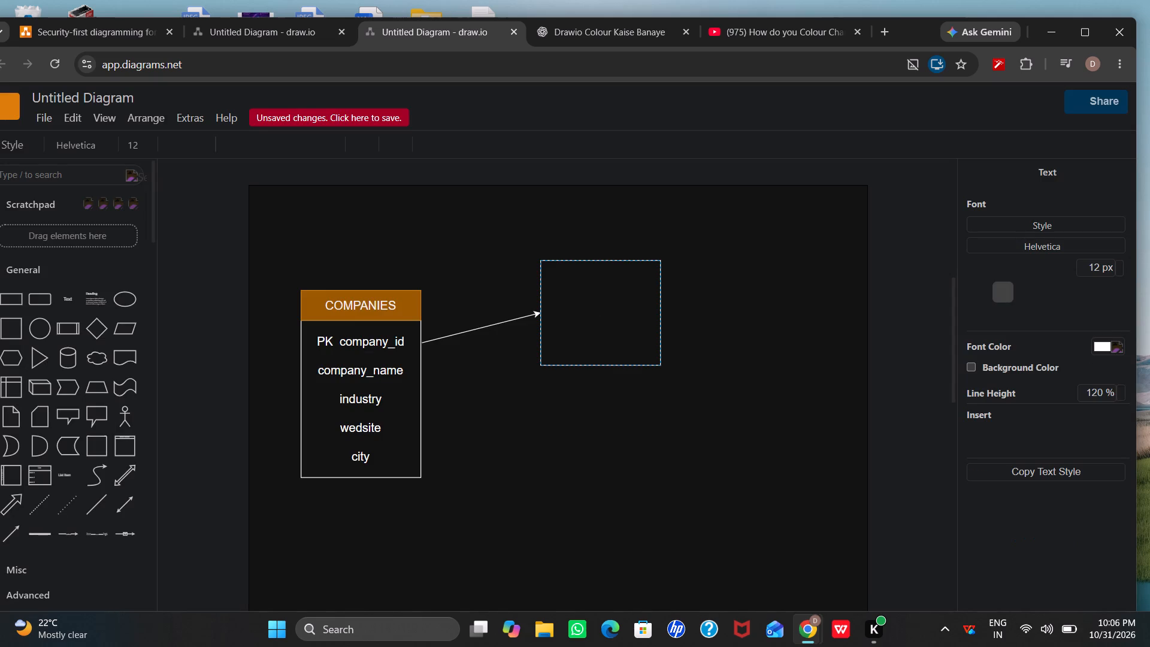
Enter "PK recruiter_id" as the first line of text in the rectangle linked to COMPANIES.
text(PK)
key(space)
text(re)
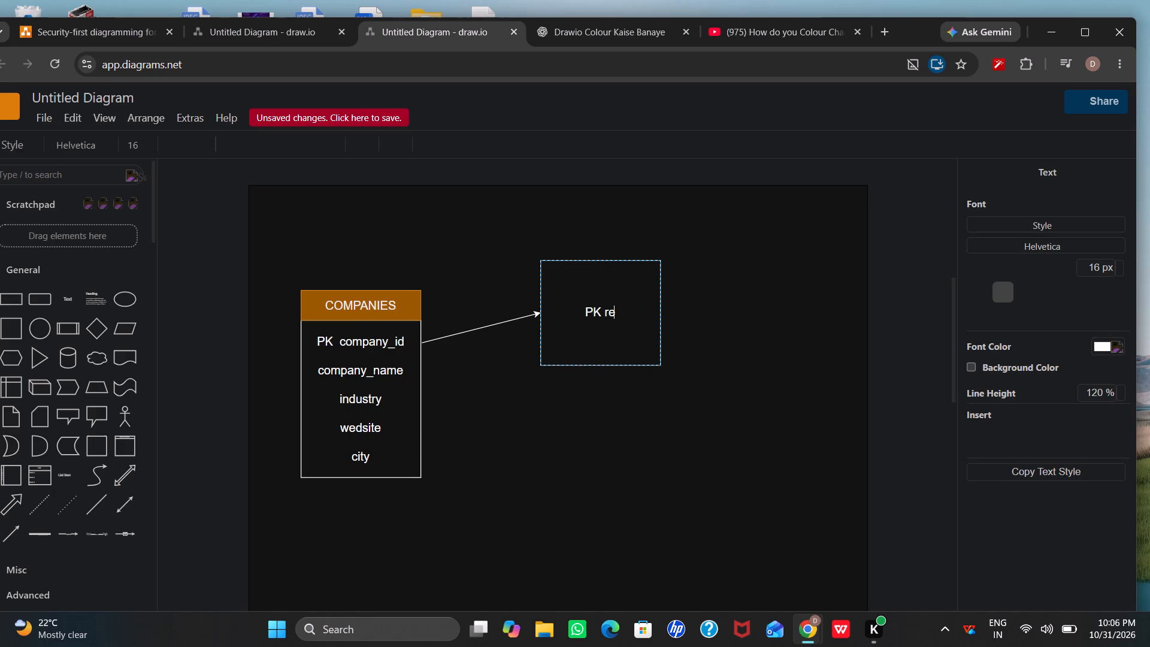
key(c)
key(r)
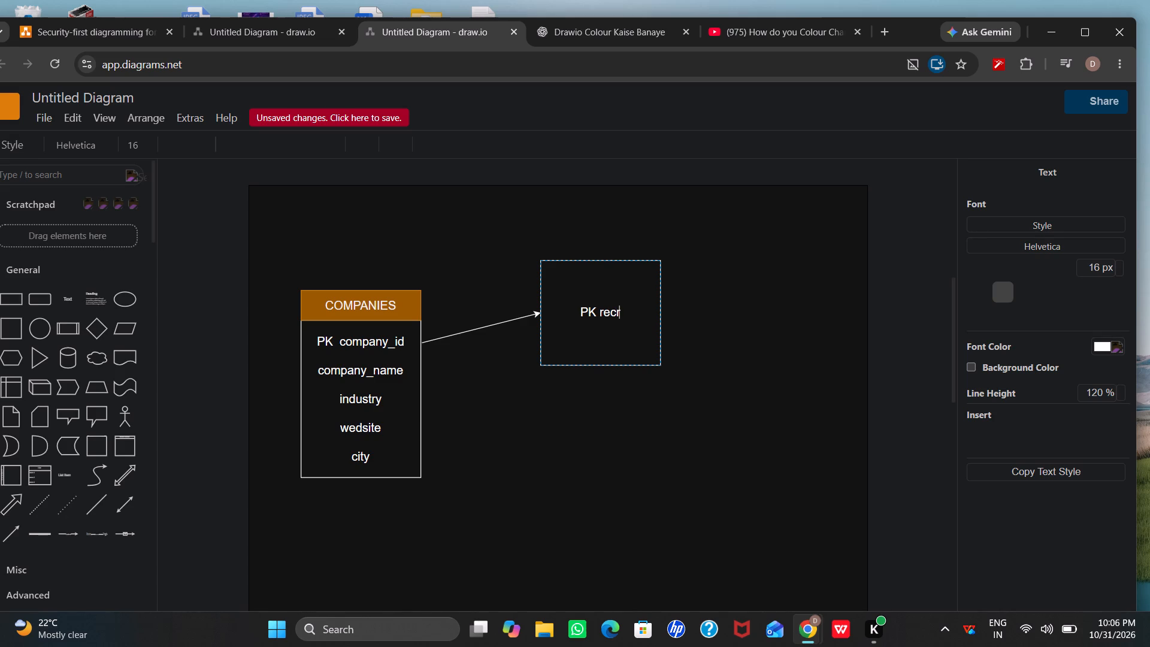
text(ui)
text(ter)
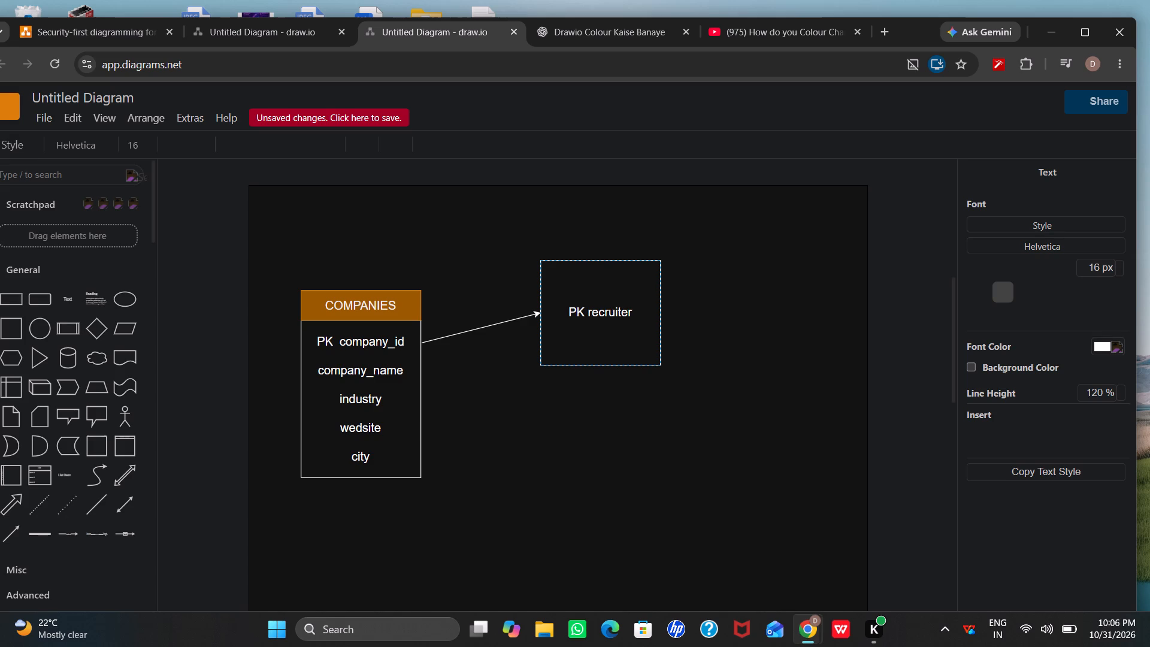
text(_id)
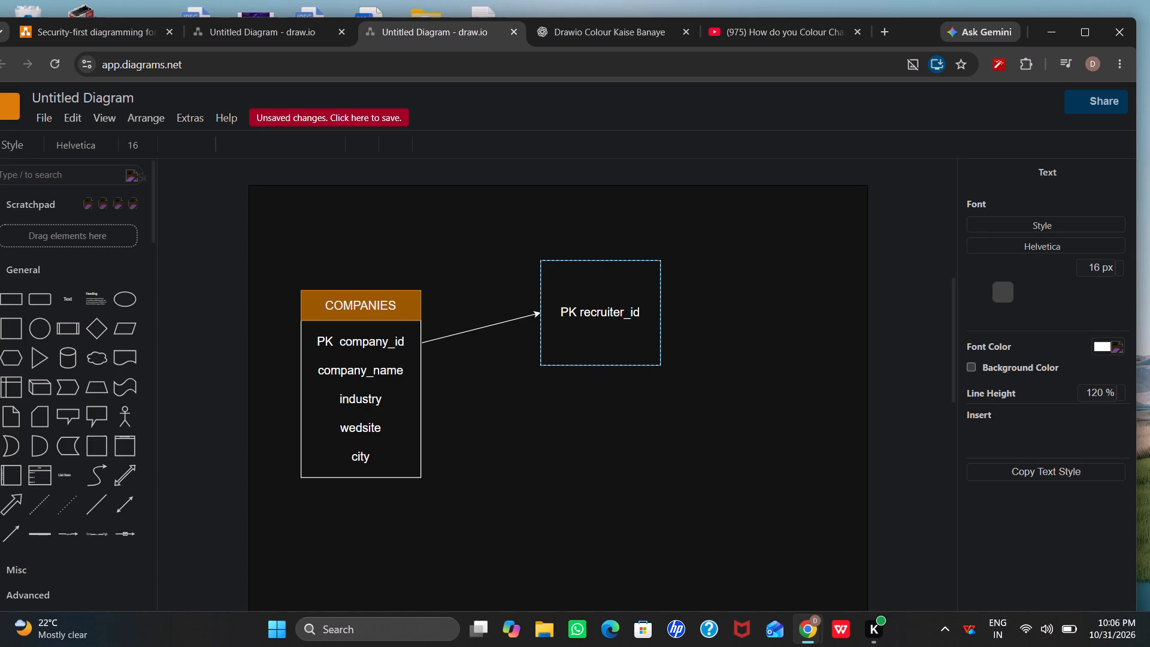
Add the foreign key line "FK company_id" below recruiter_id, separated by a blank line.
key(Return)
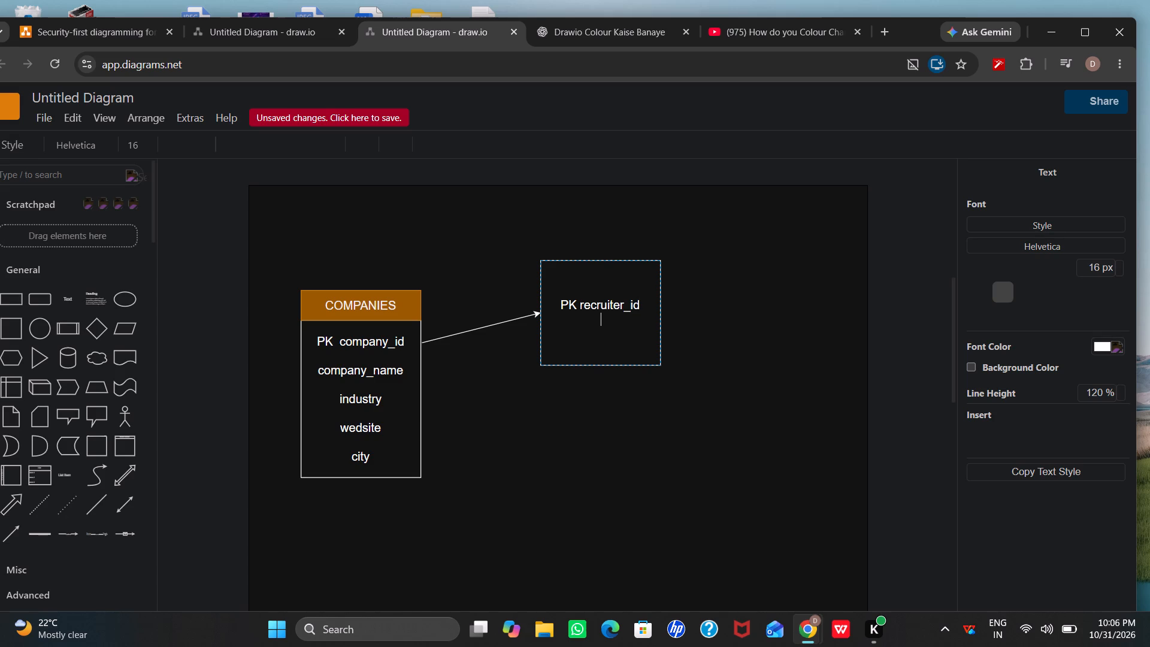
key(Return)
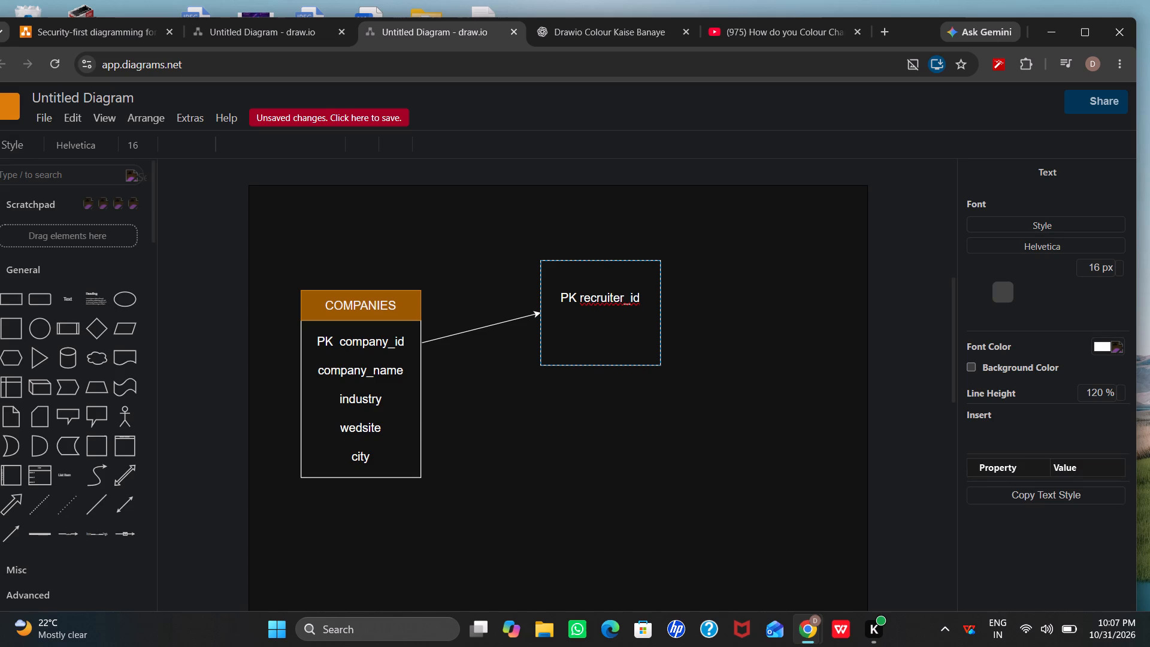
text(FK)
key(space)
text(com)
text(pany)
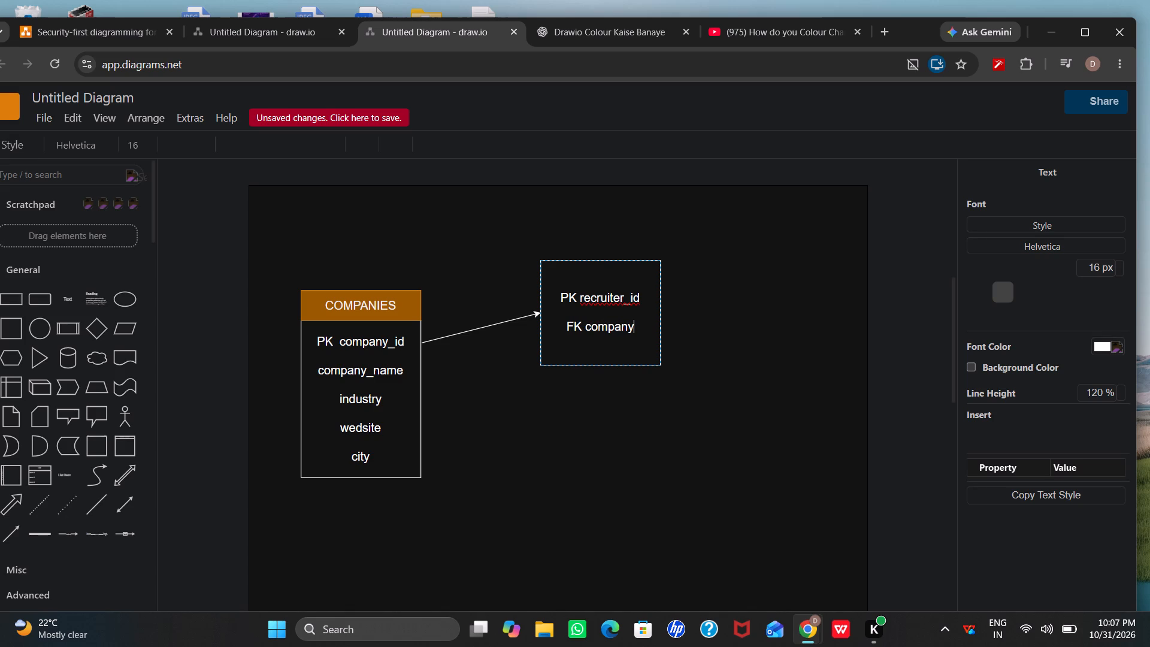
text(_id)
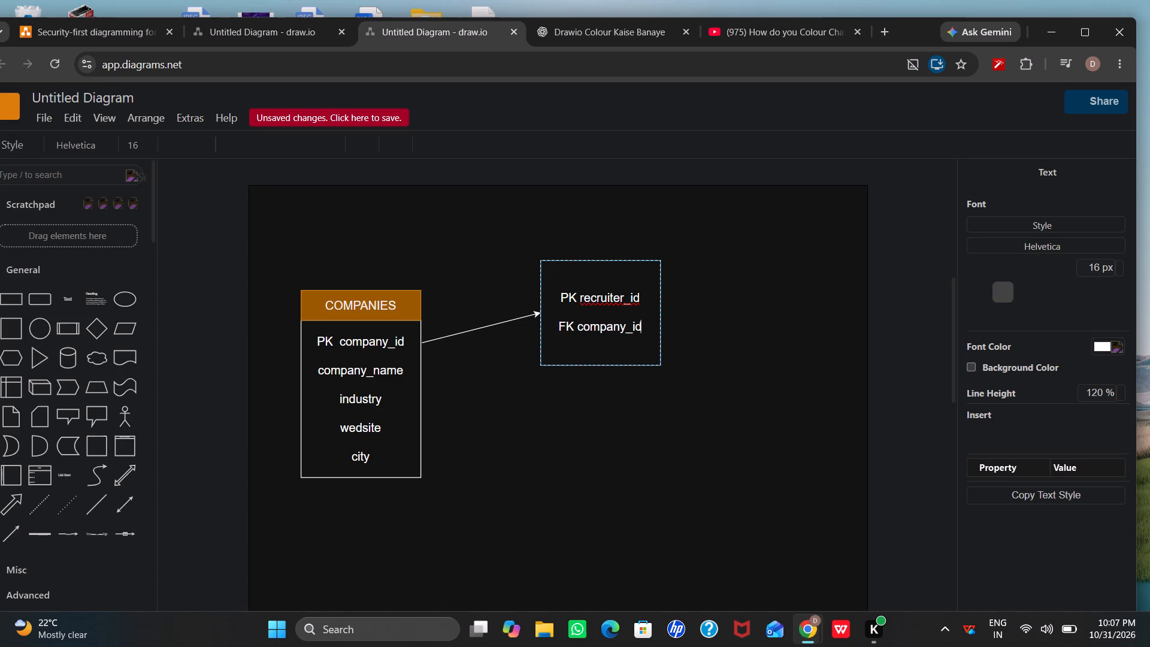
Add the line "recruiter_name" below FK company_id in the recruiter rectangle, separated by a blank line.
key(Return)
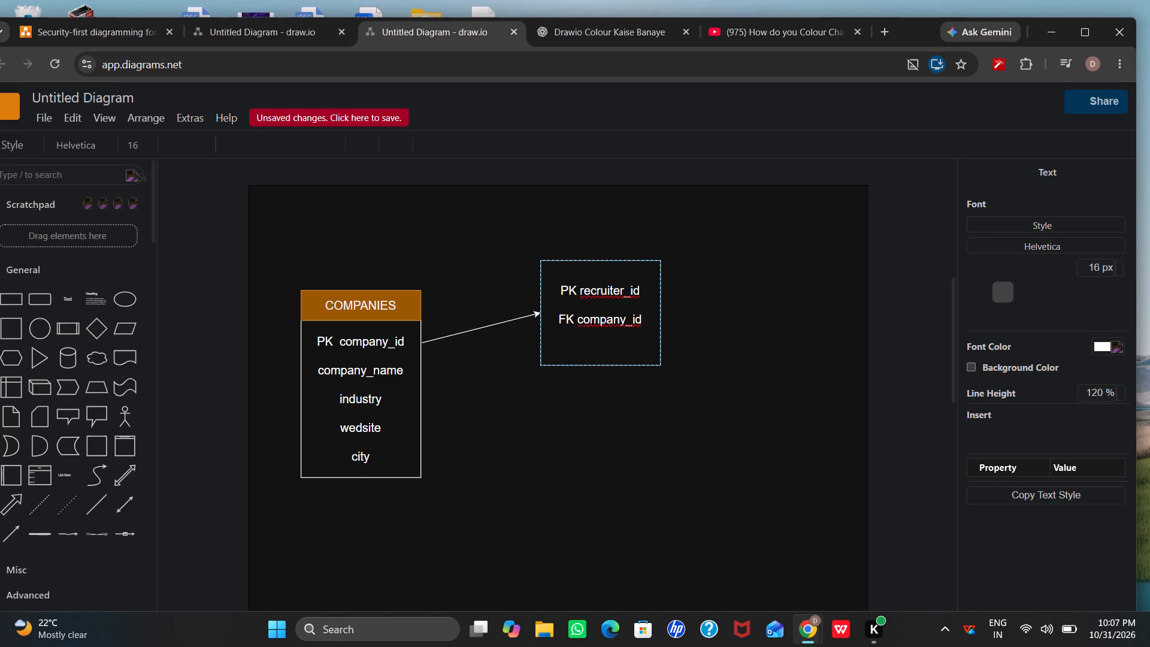
key(Return)
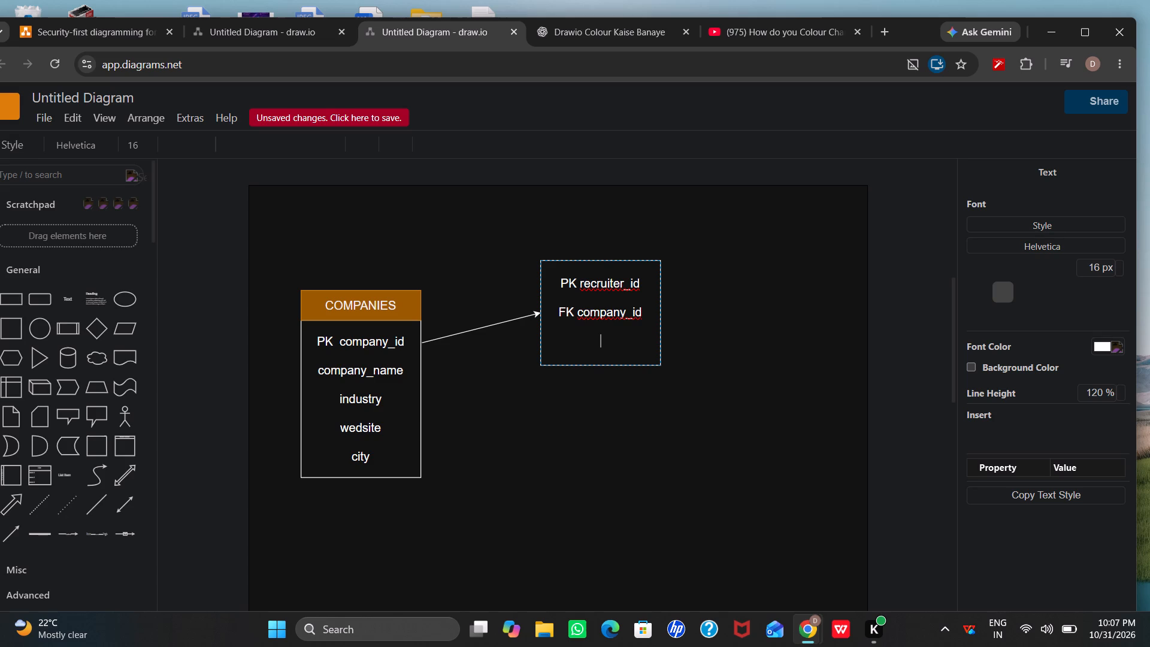
text(re)
text(cru)
key(i)
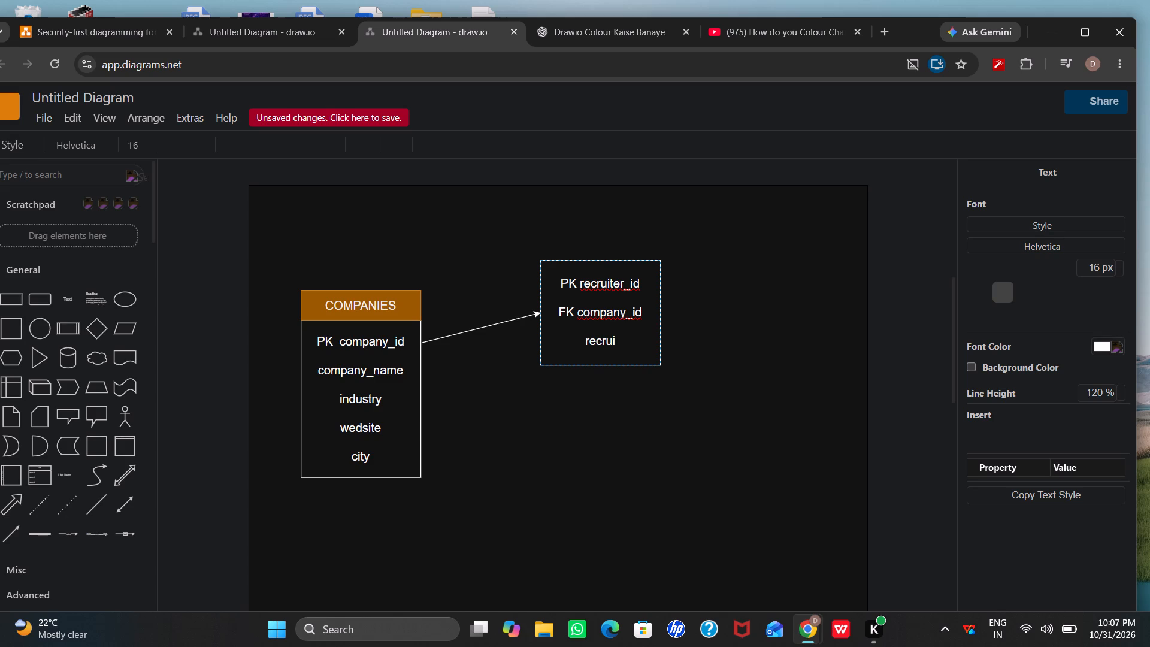
text(ter)
text(_name)
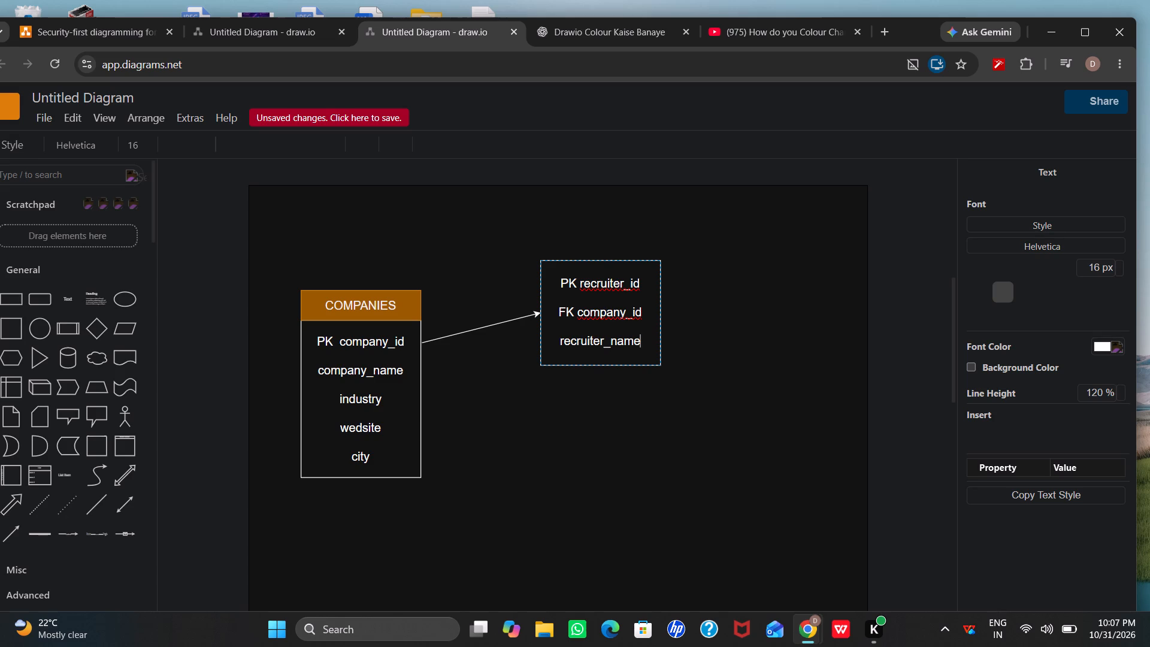
Add the line "email(UNIQUE)" below recruiter_name in the recruiter rectangle, separated by a blank line.
key(Return)
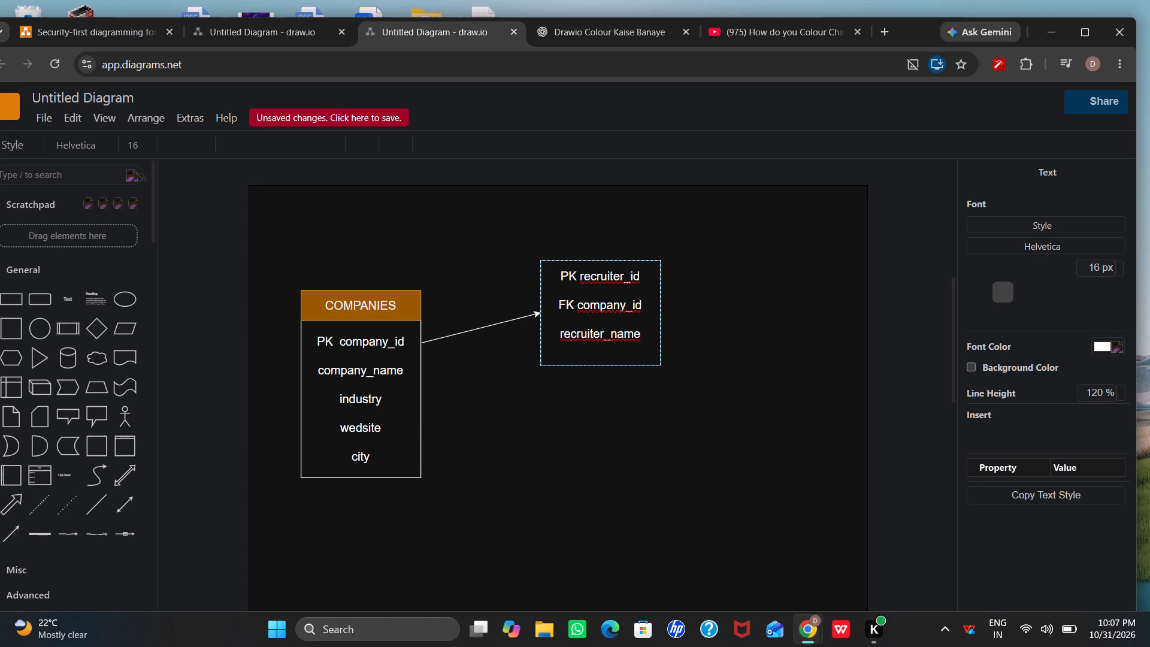
key(Return)
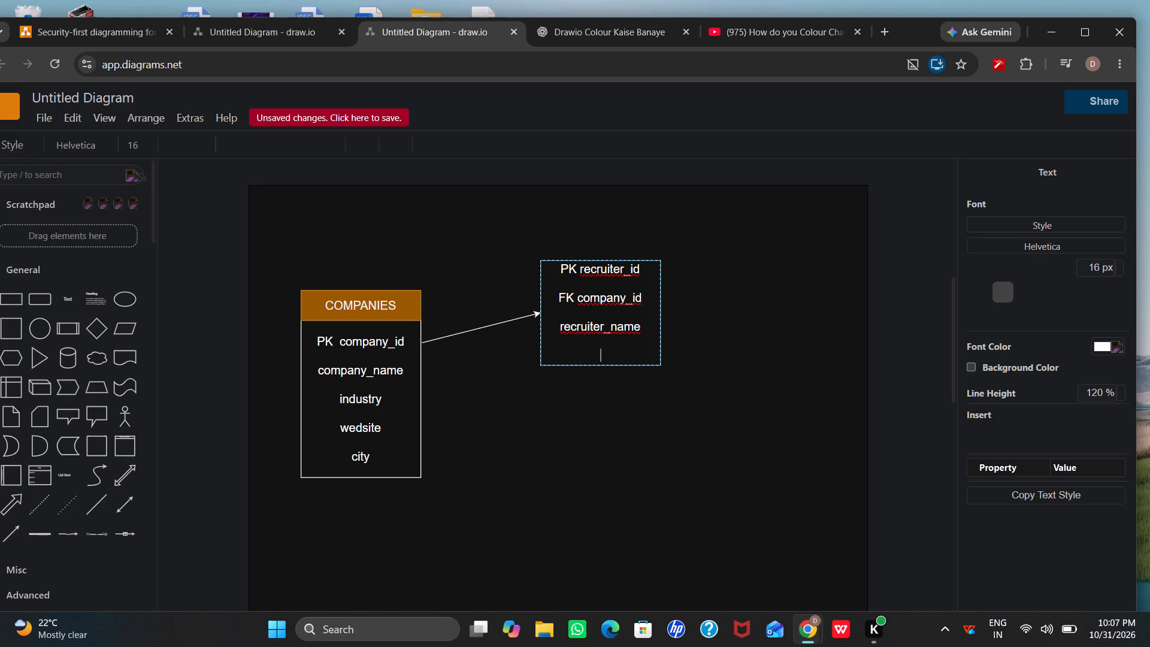
key(e)
text(mail)
key(shift+parenleft)
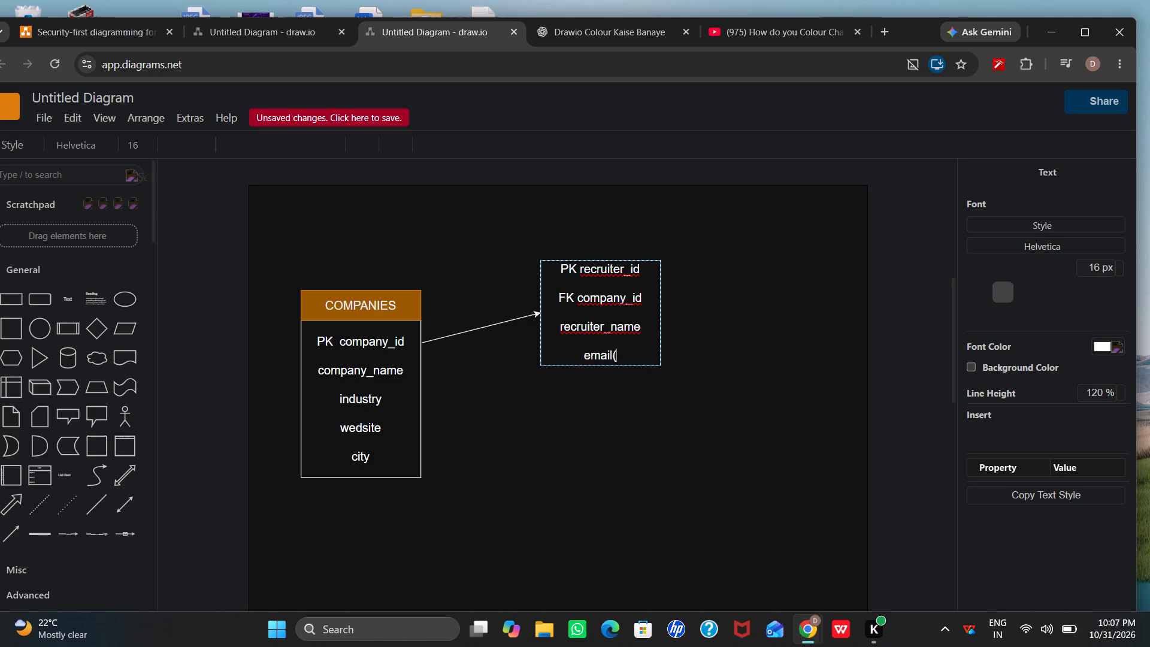
key(shift+u)
key(shift+n)
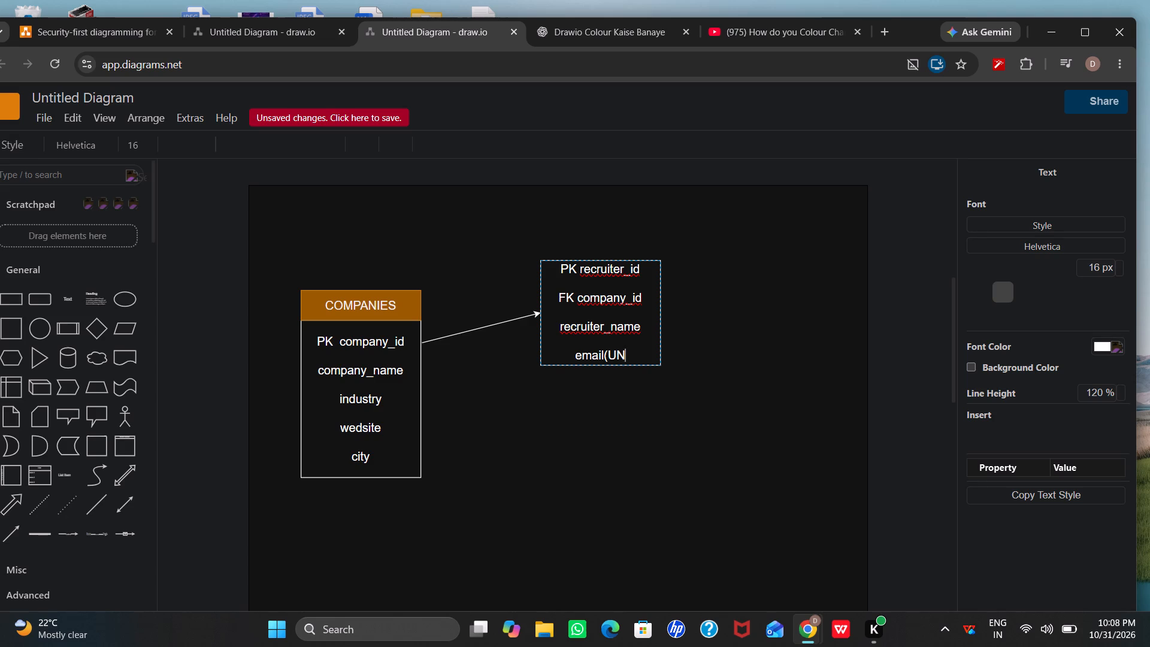
key(shift+i)
key(shift+q)
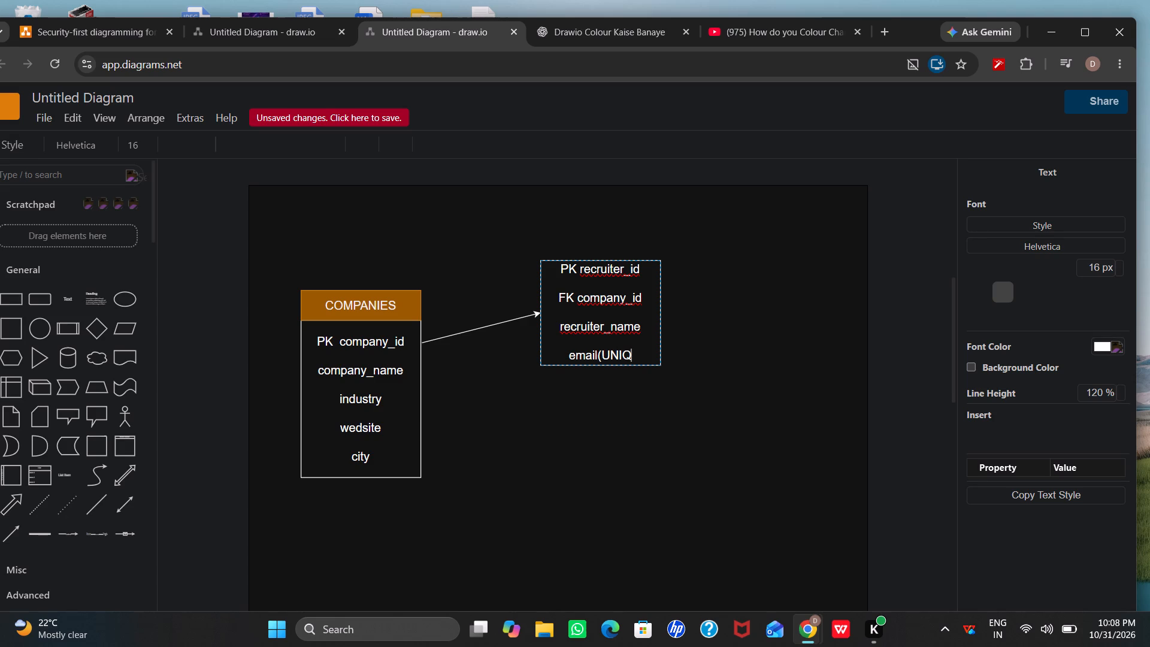
text(UE)
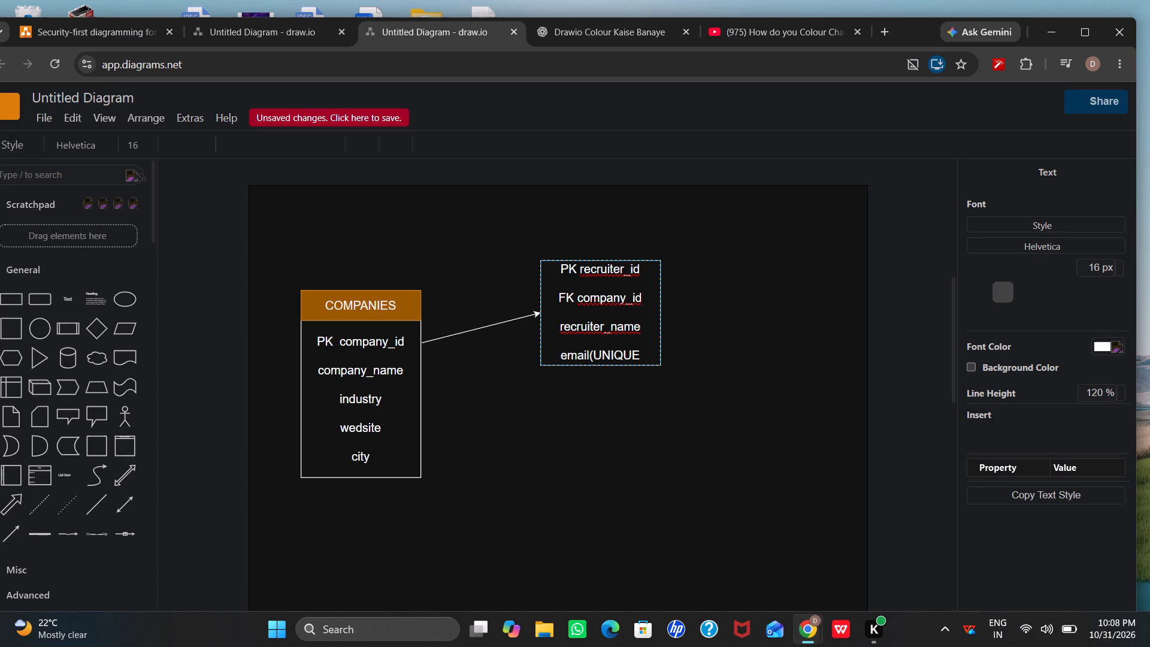
key(shift+parenright)
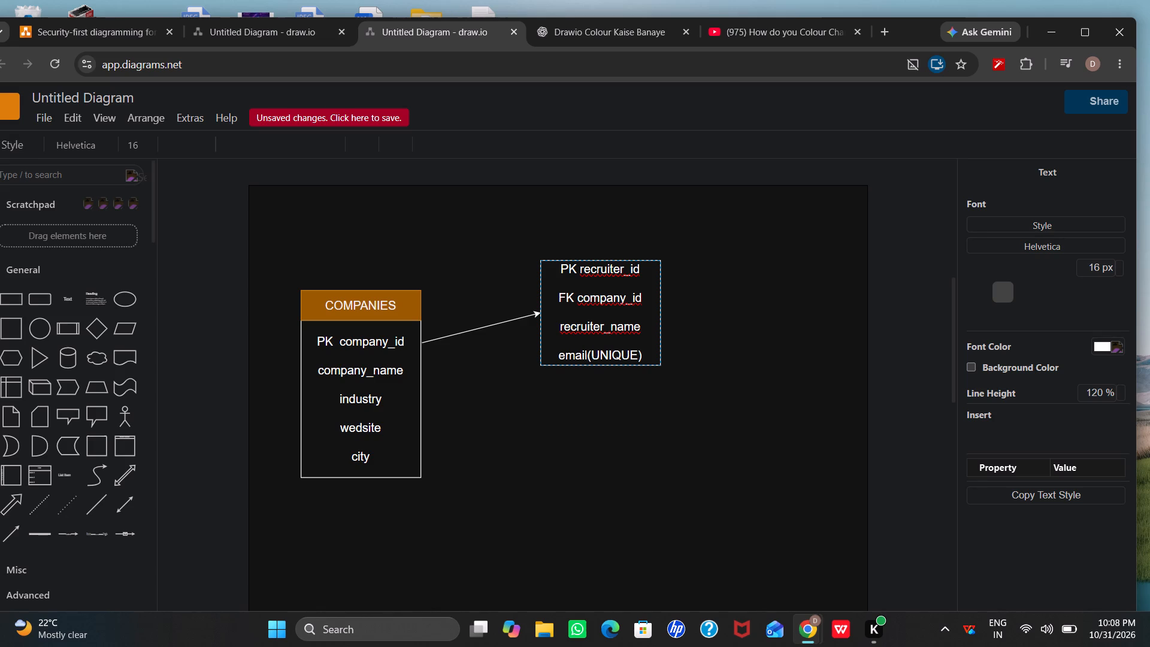
Insert a space between "email" and "(UNIQUE)" in the recruiter rectangle's last line.
key(Left)
key(Left)
key(Left)
key(Left)
key(Left)
key(Left)
key(Left)
key(Left)
key(space)
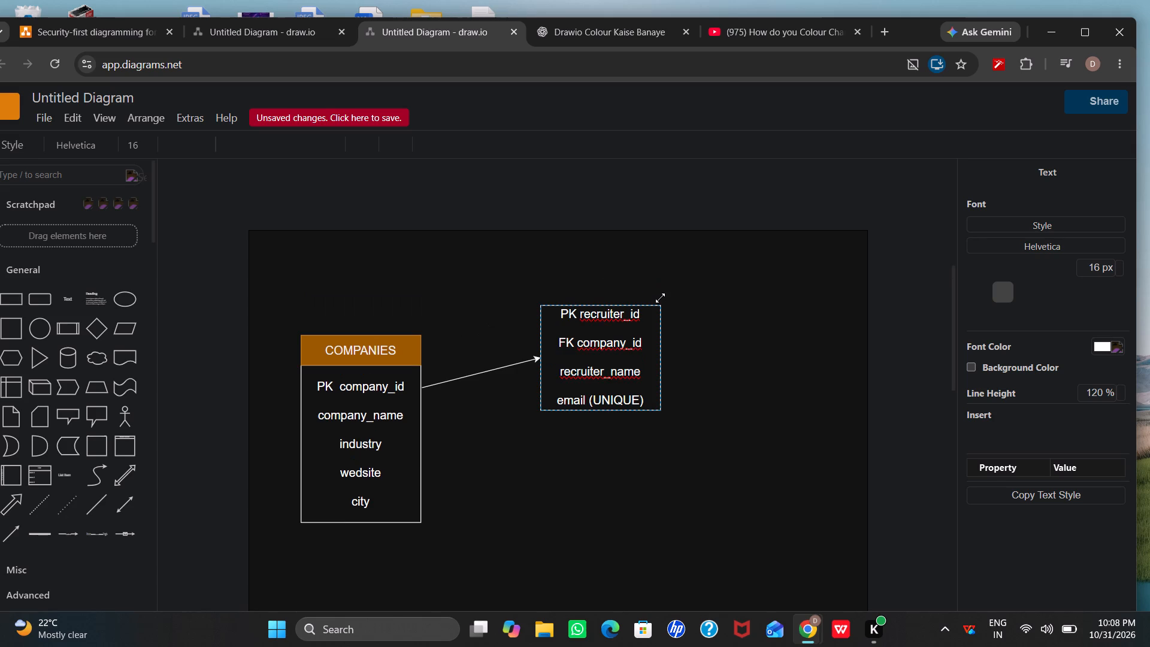
Reposition the head of the COMPANIES arrow so the line runs horizontally from company_id and stops just short of the recruiter rectangle.
click(488, 371)
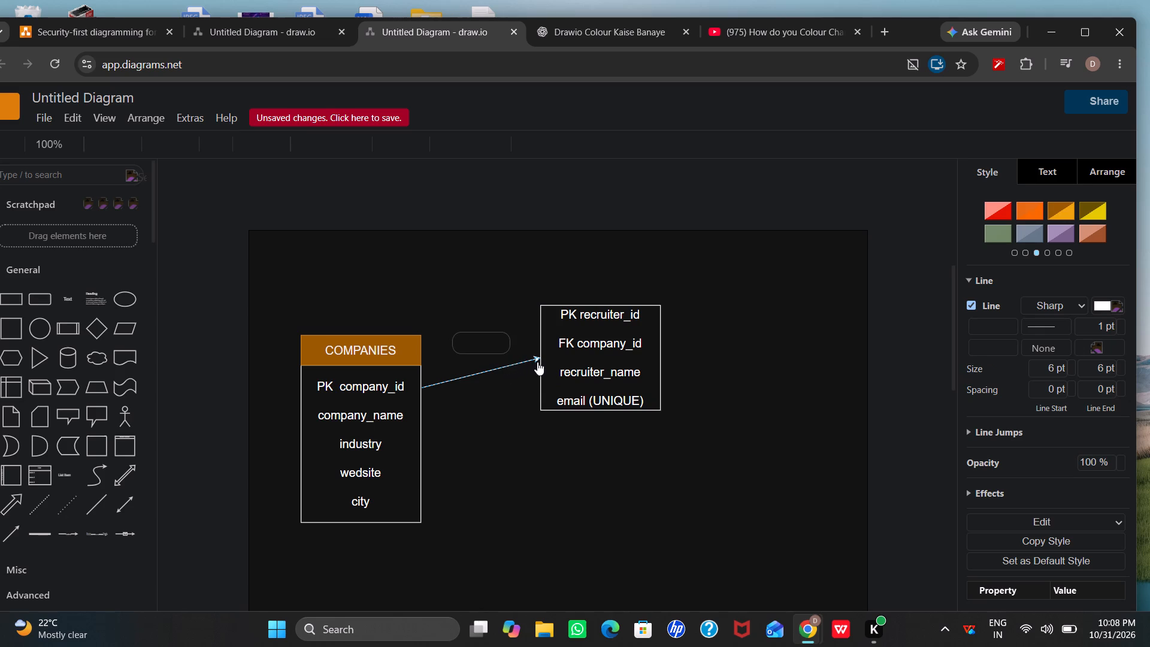
drag(534, 358, 540, 391)
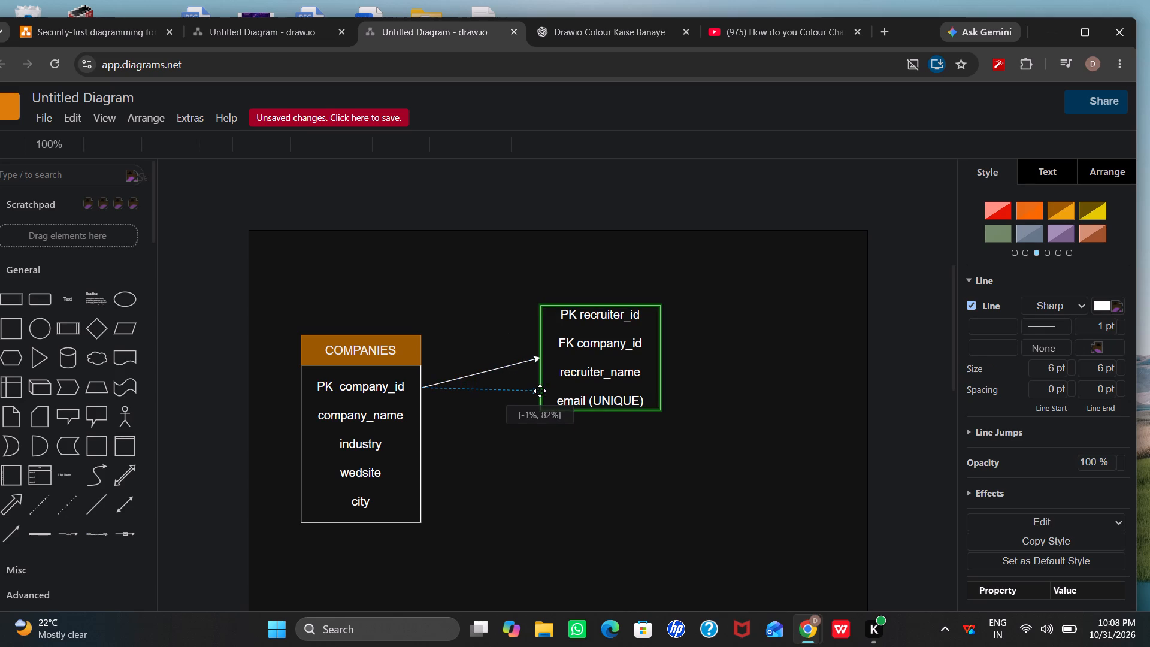
drag(540, 391, 540, 384)
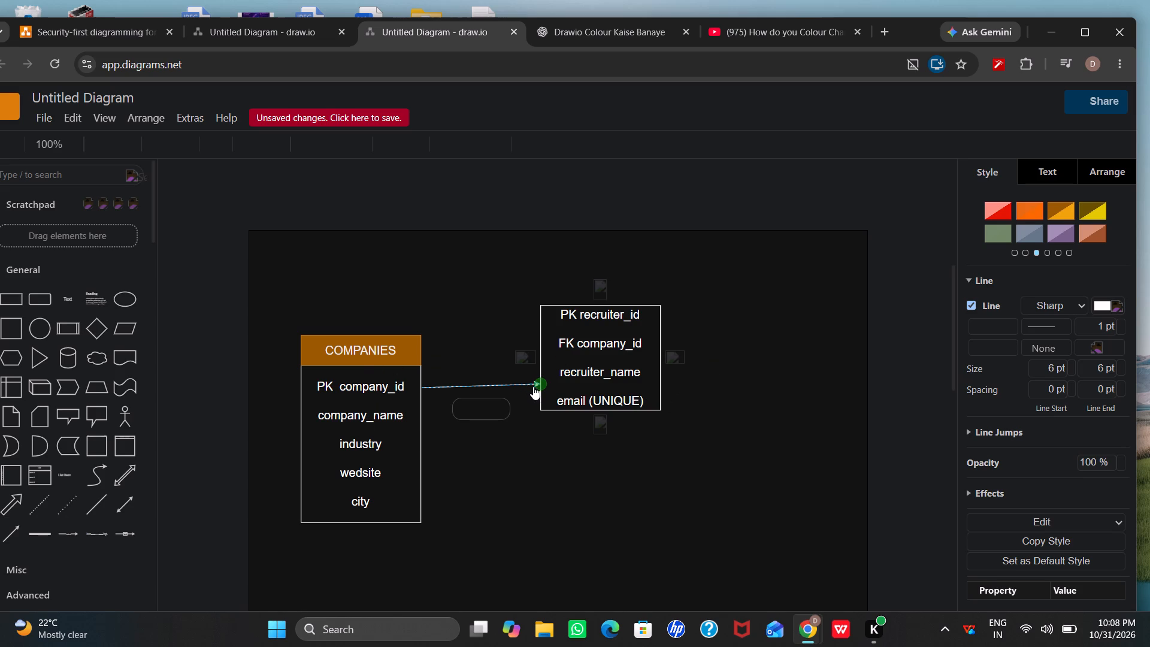
drag(535, 385, 520, 386)
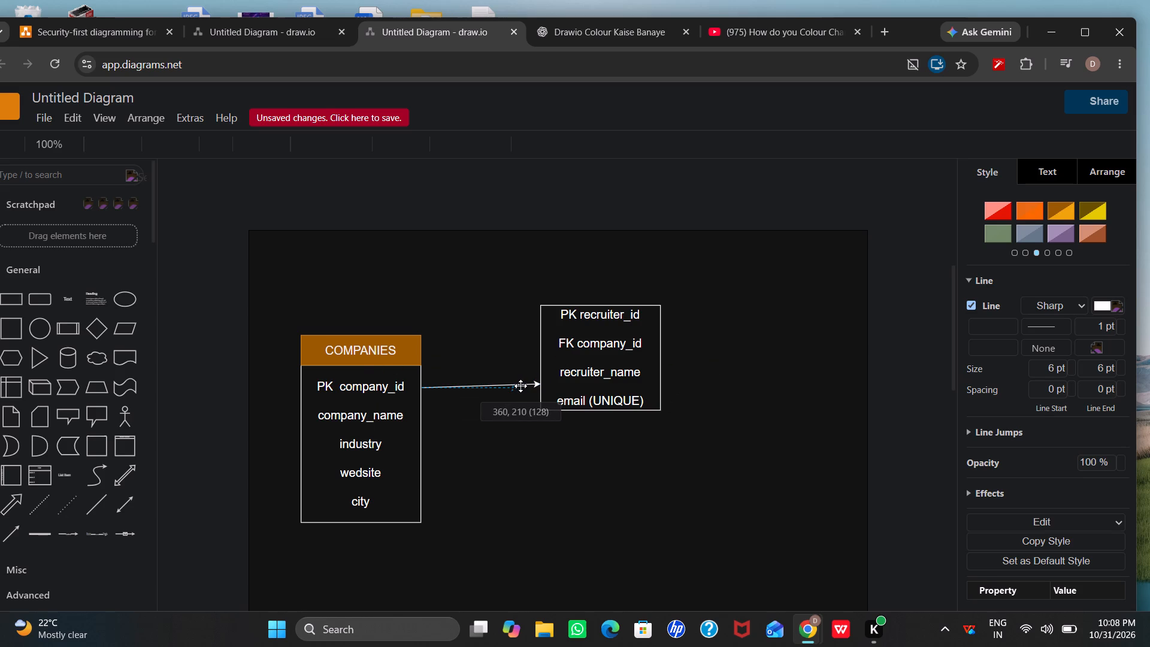
drag(520, 386, 519, 385)
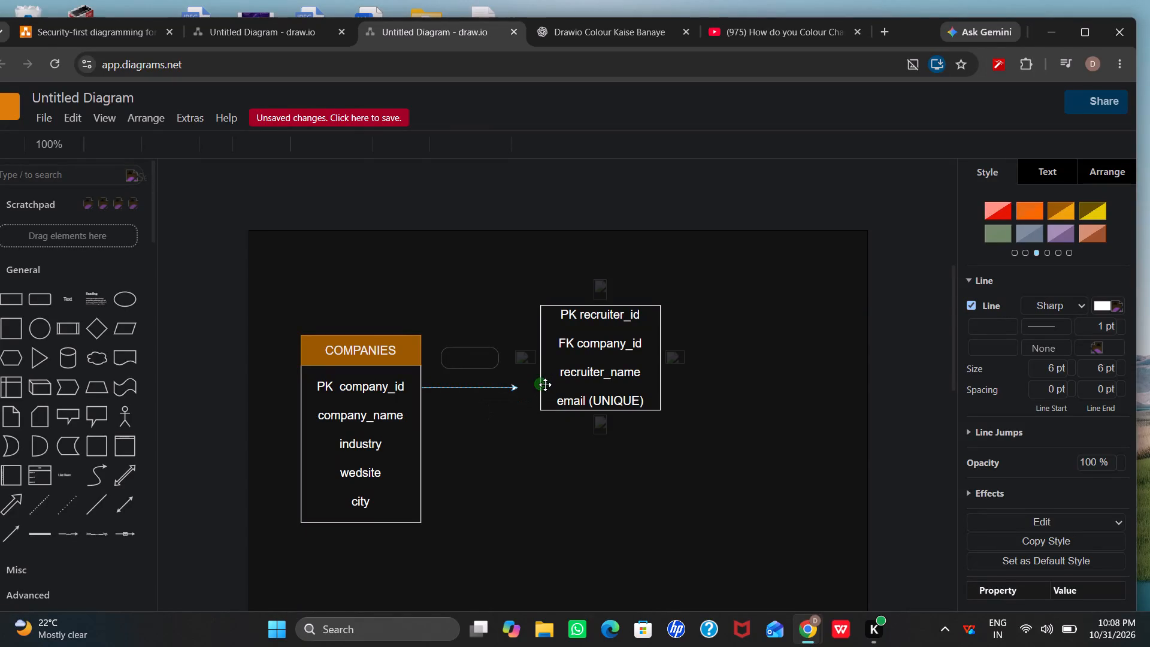
Move the recruiter rectangle toward COMPANIES until its near edge meets the tip of the horizontal arrow.
click(553, 383)
drag(550, 388, 538, 390)
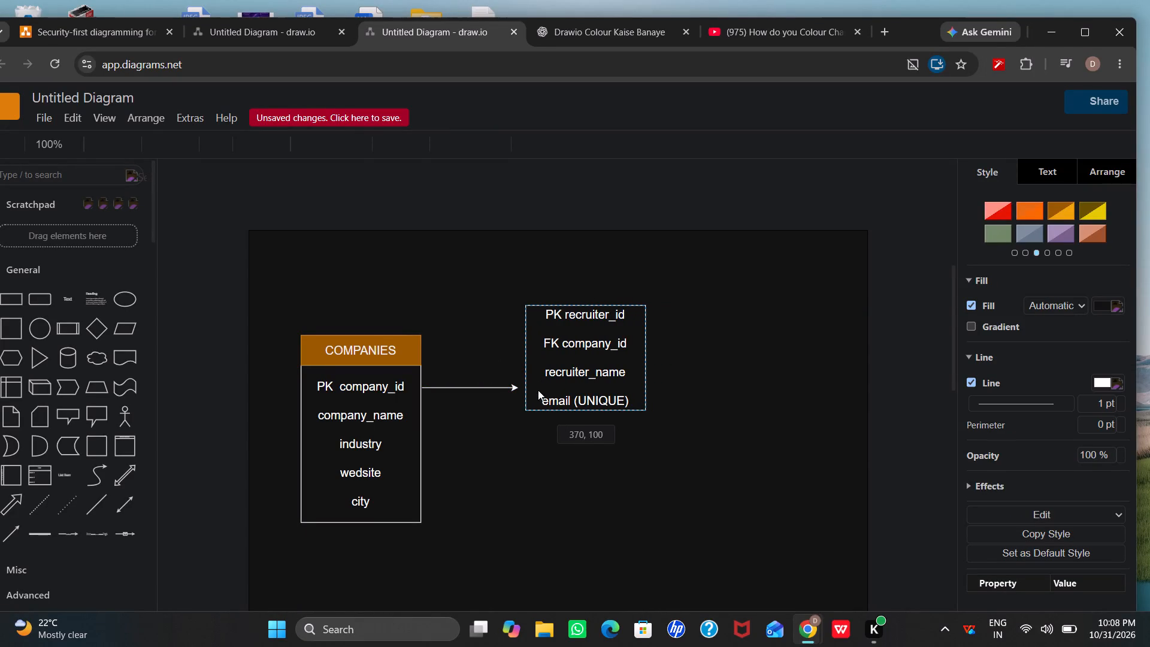
drag(538, 390, 528, 389)
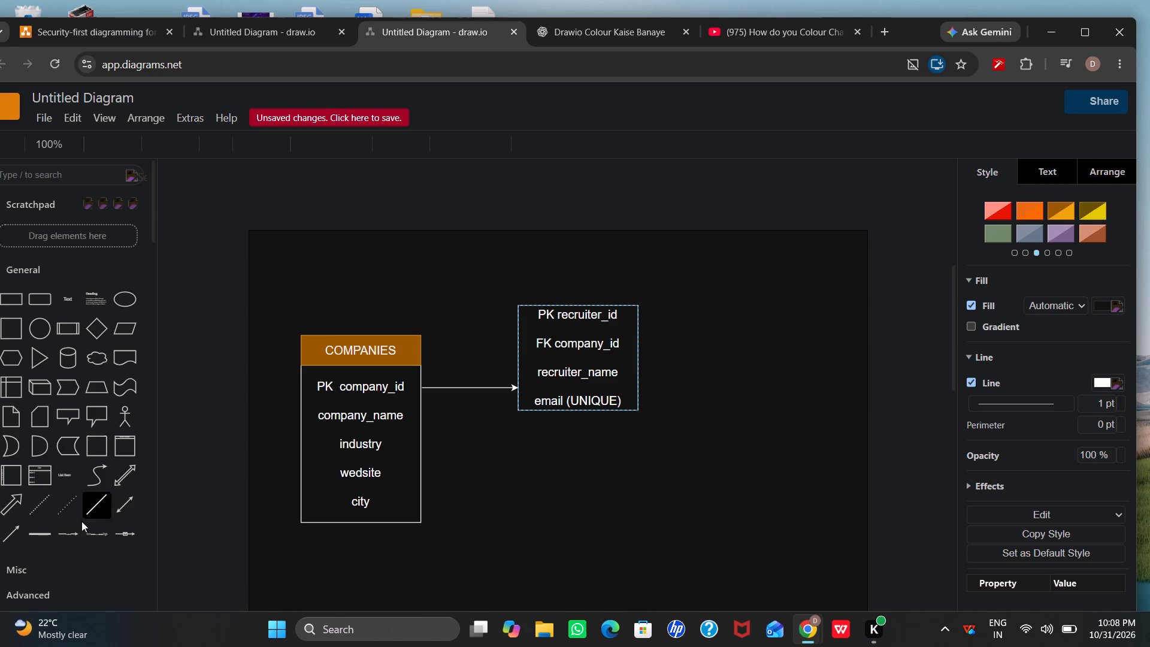
Insert a second directional arrow and stretch its head into the empty canvas beyond the recruiter rectangle's far side.
click(7, 528)
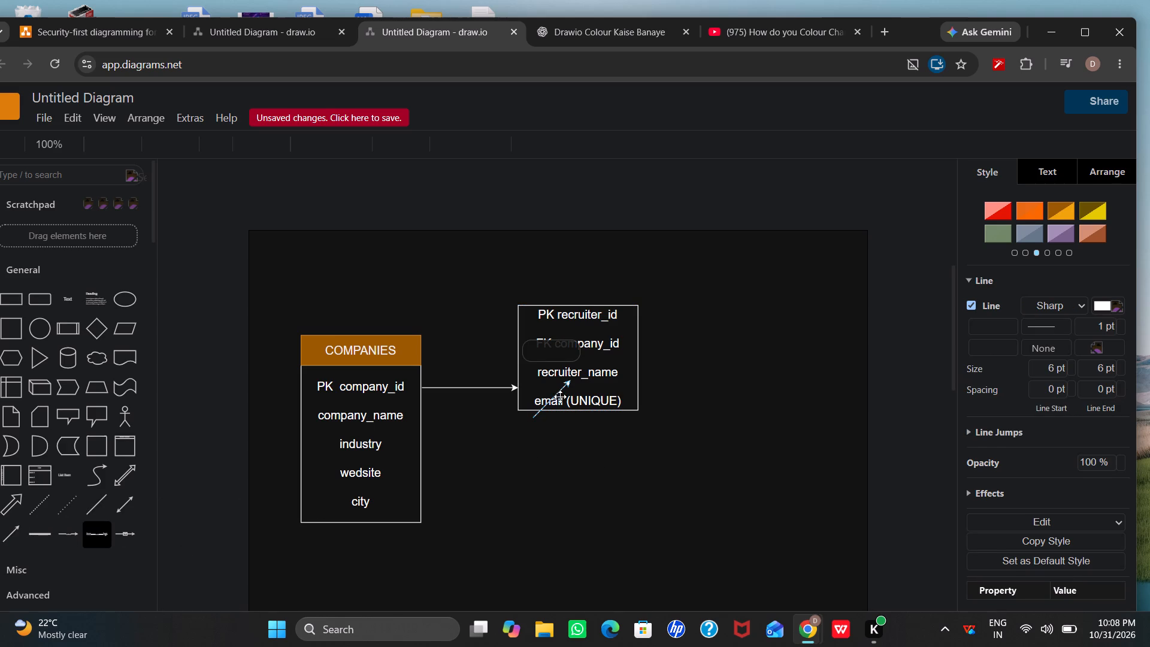
drag(567, 382, 770, 371)
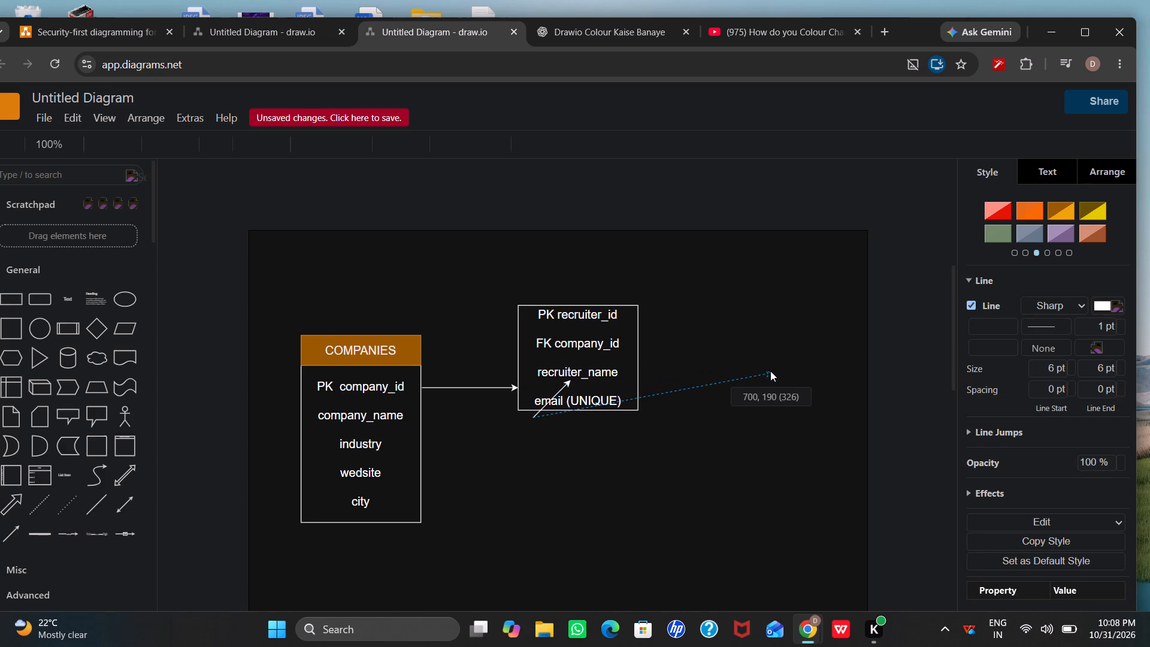
drag(770, 371, 768, 379)
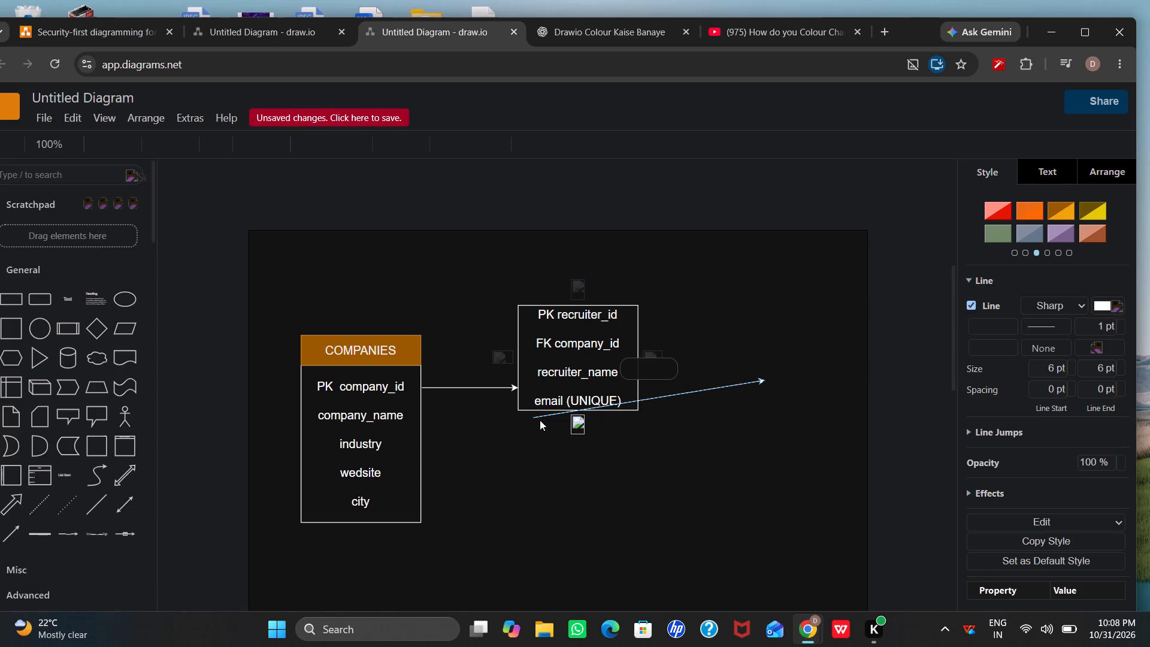
Attach the new arrow's tail to the recruiter rectangle's right edge, at a height between recruiter_name and email (UNIQUE).
click(534, 418)
drag(534, 418, 612, 383)
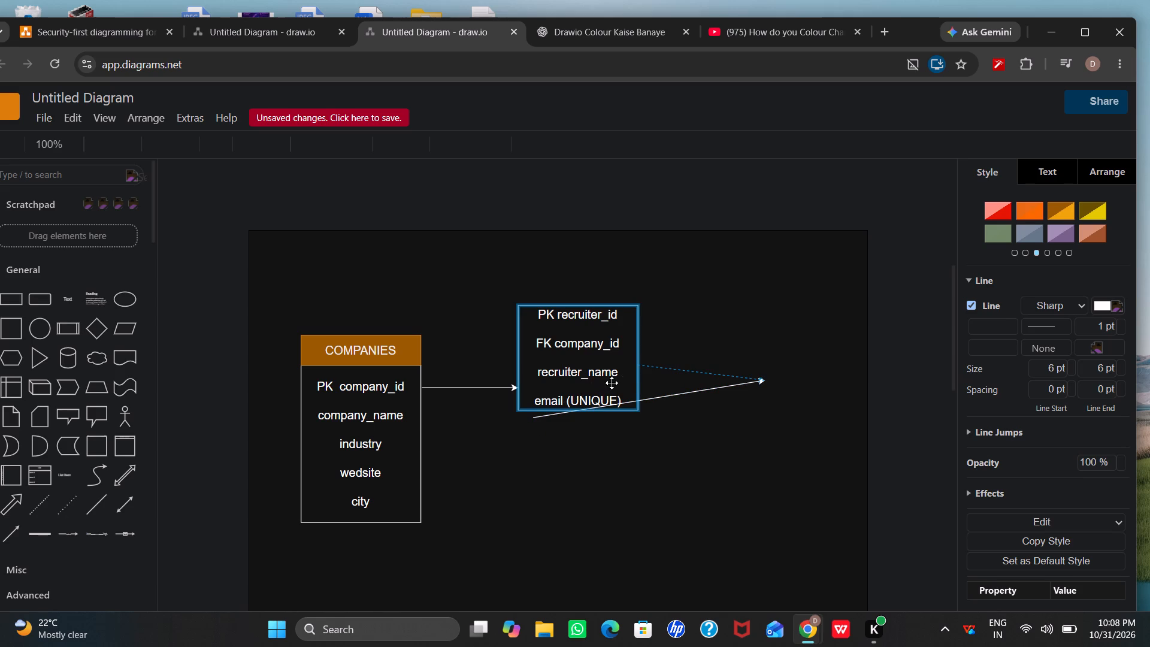
drag(612, 383, 638, 392)
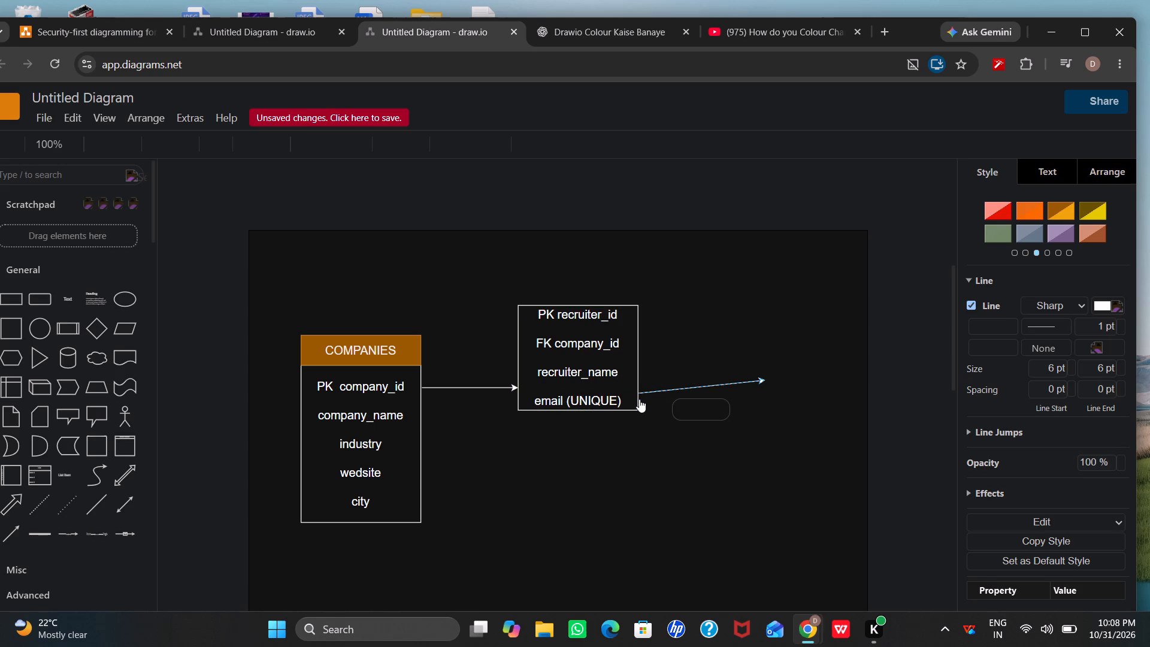
click(638, 394)
drag(638, 394, 638, 385)
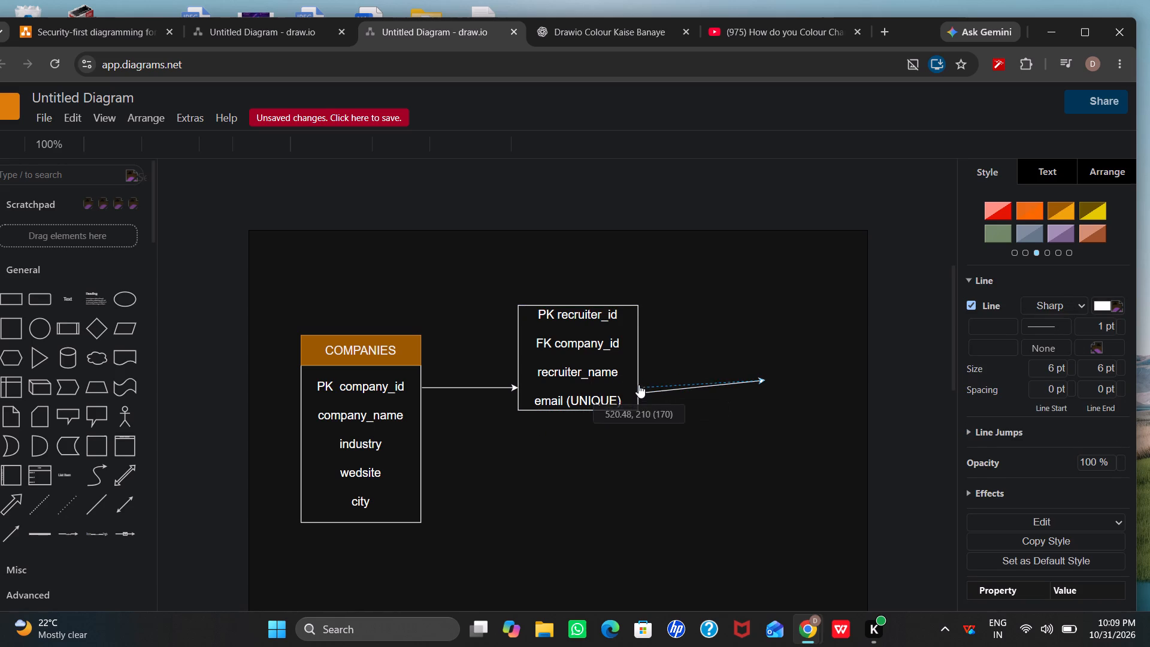
drag(638, 385, 638, 382)
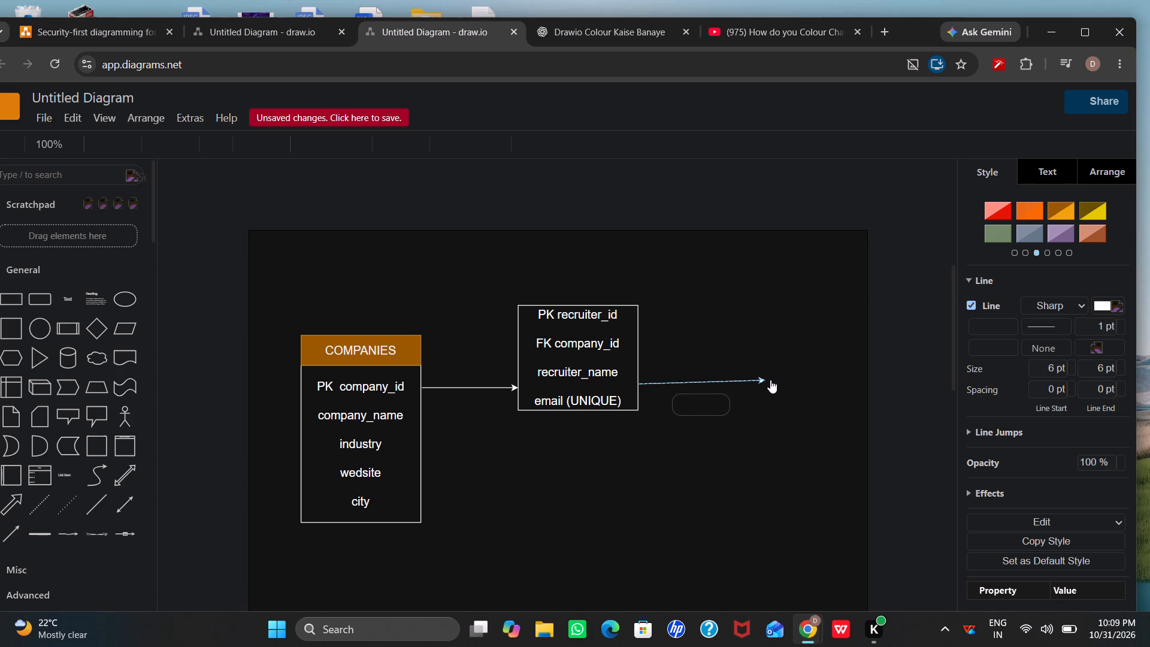
Shorten the recruiter rectangle's outgoing arrow by pulling its head back toward the rectangle so the line runs horizontally.
click(762, 380)
drag(762, 380, 739, 388)
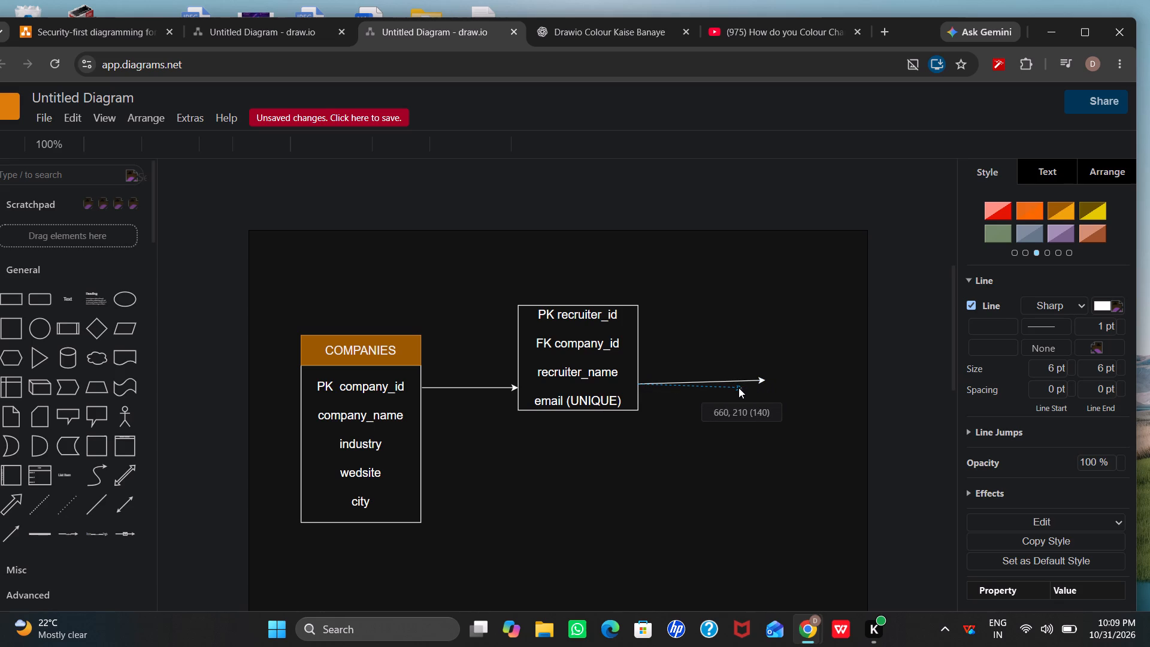
drag(739, 388, 718, 383)
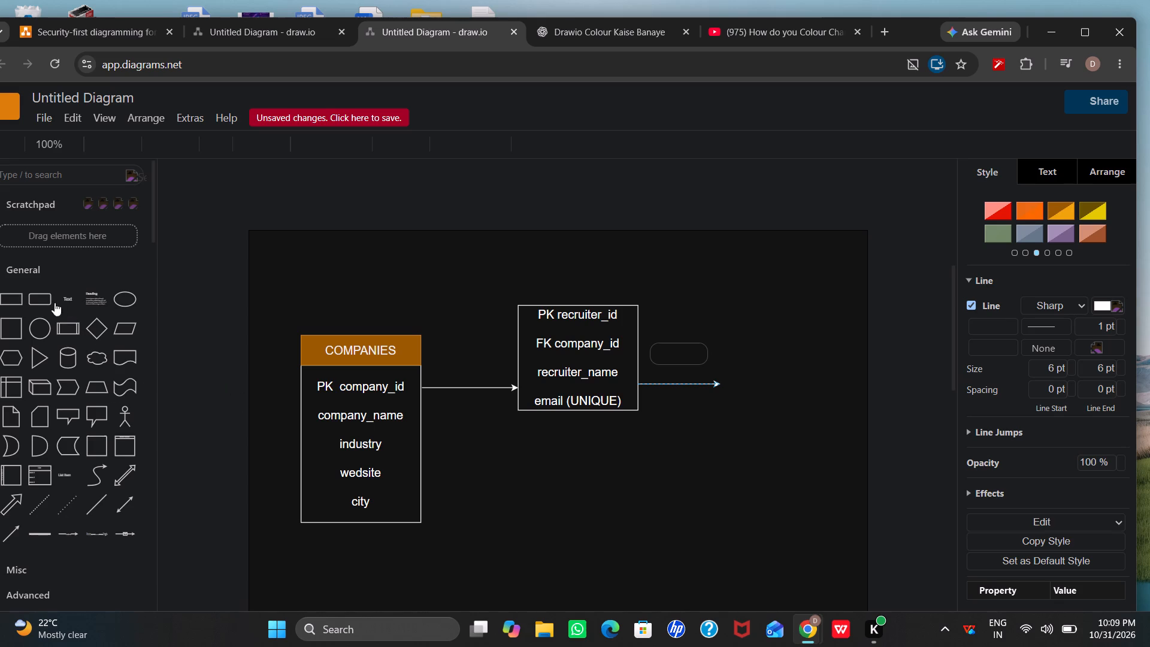
Insert a rectangle at the outgoing arrow's head and move it farther from the recruiter rectangle, to about position 650, 175 on the page.
click(1, 295)
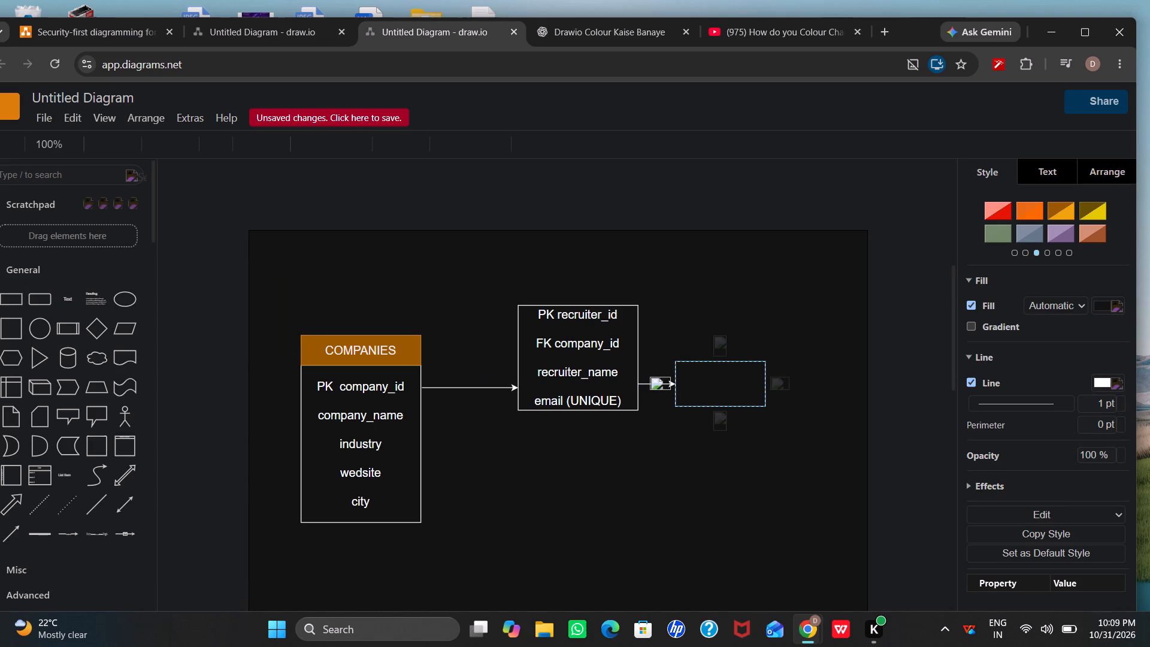
drag(734, 383, 776, 380)
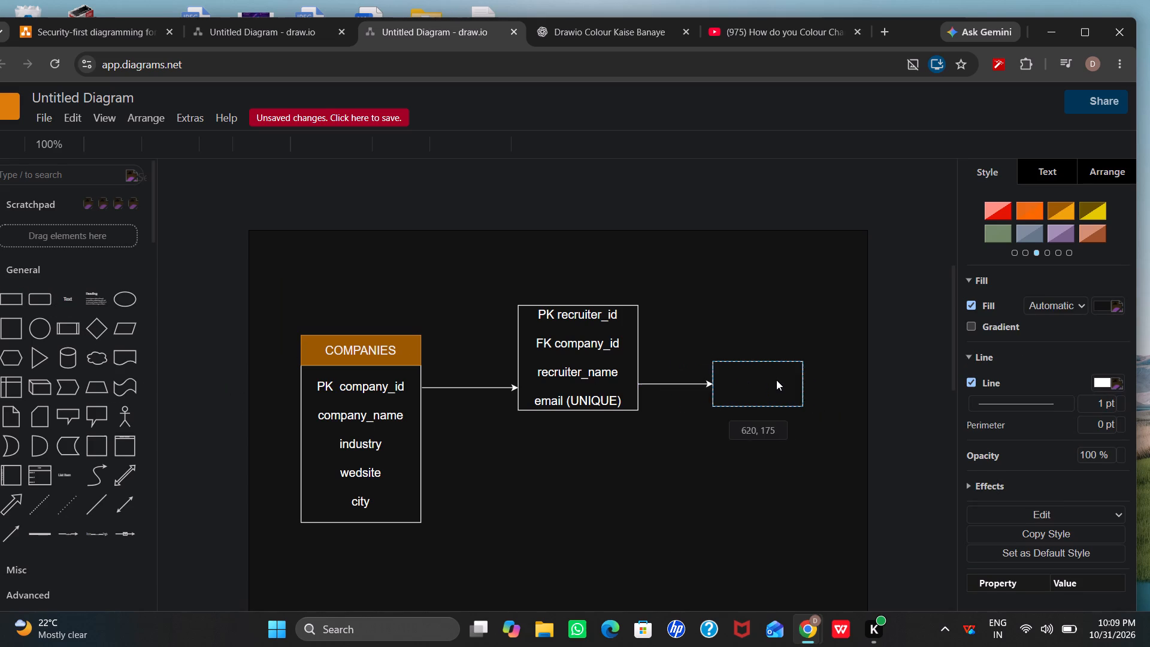
drag(776, 380, 797, 382)
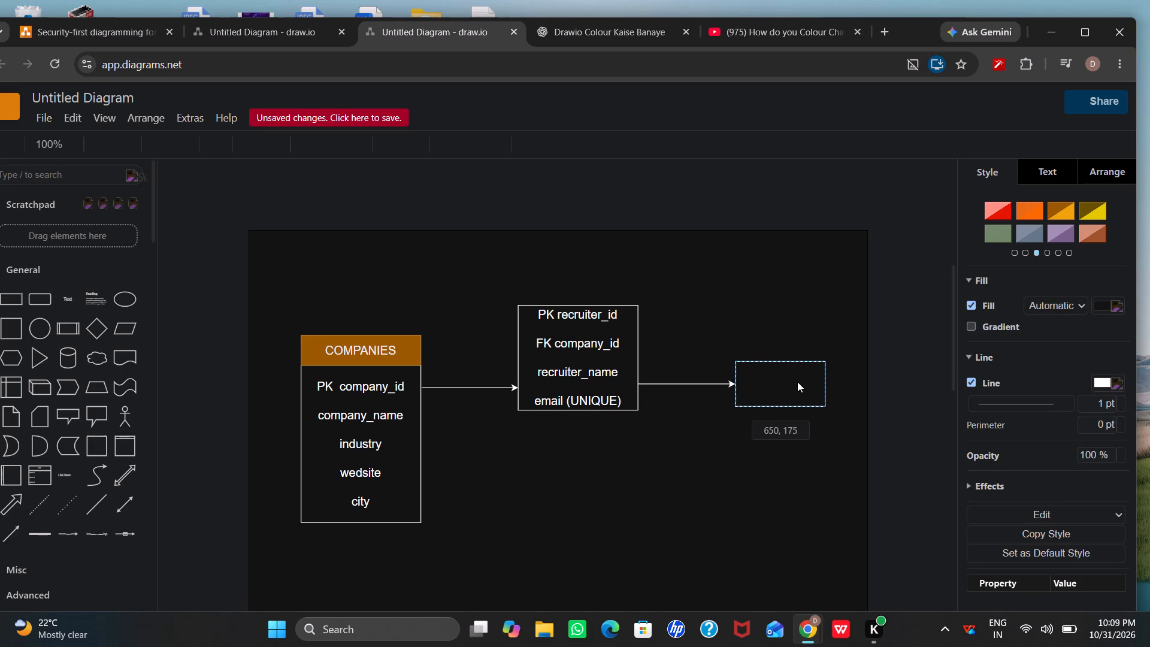
drag(797, 382, 792, 382)
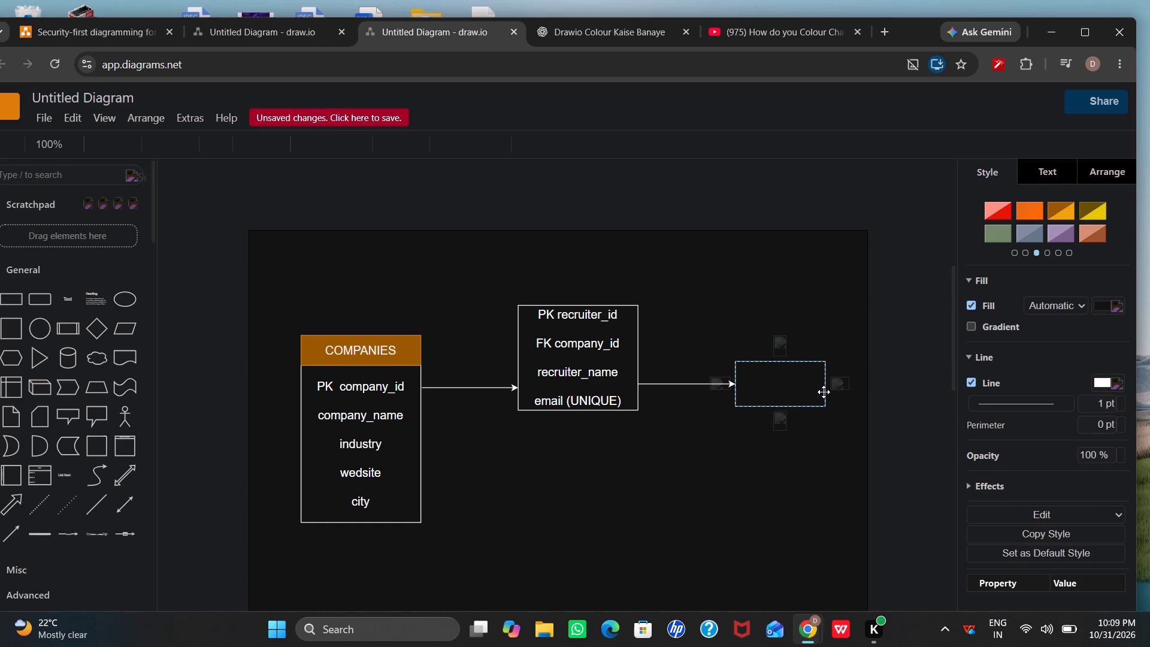
Widen the new empty rectangle to about 180 and align its top edge with the bottom of the COMPANIES header.
drag(827, 384, 835, 382)
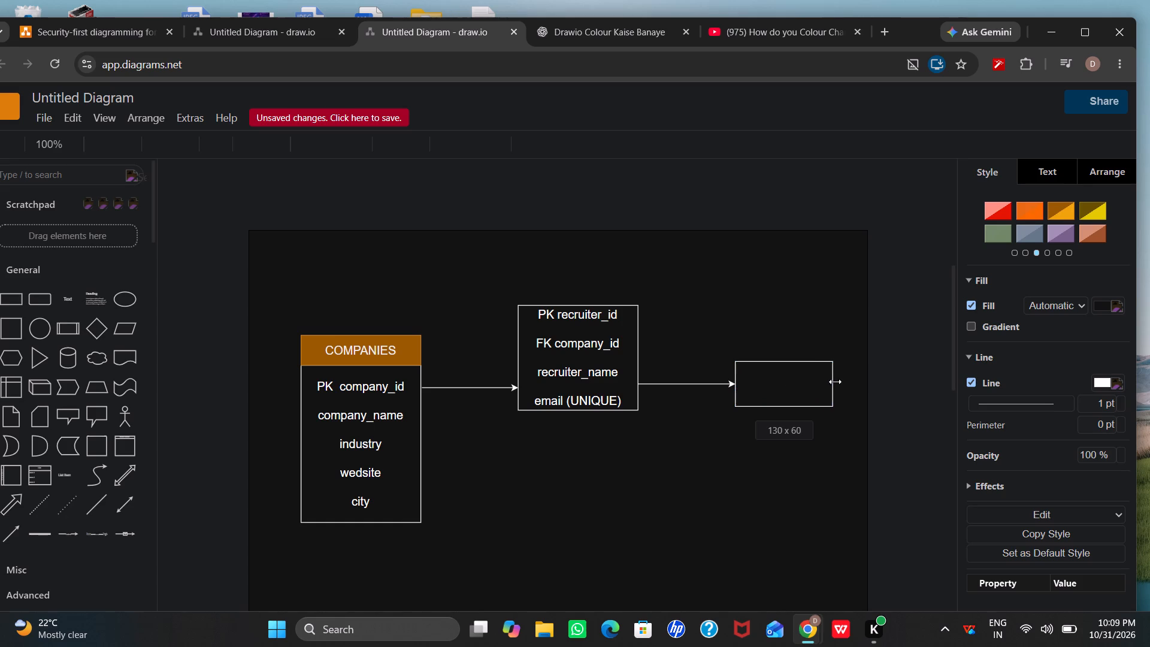
drag(835, 382, 858, 382)
click(855, 384)
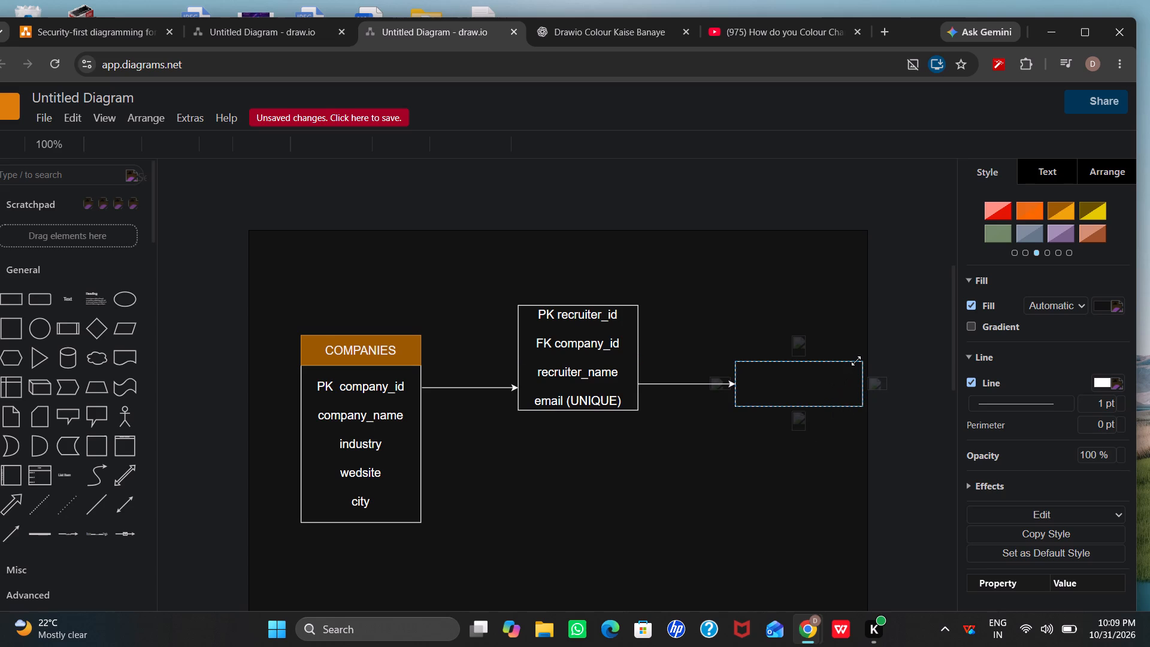
drag(856, 361, 854, 307)
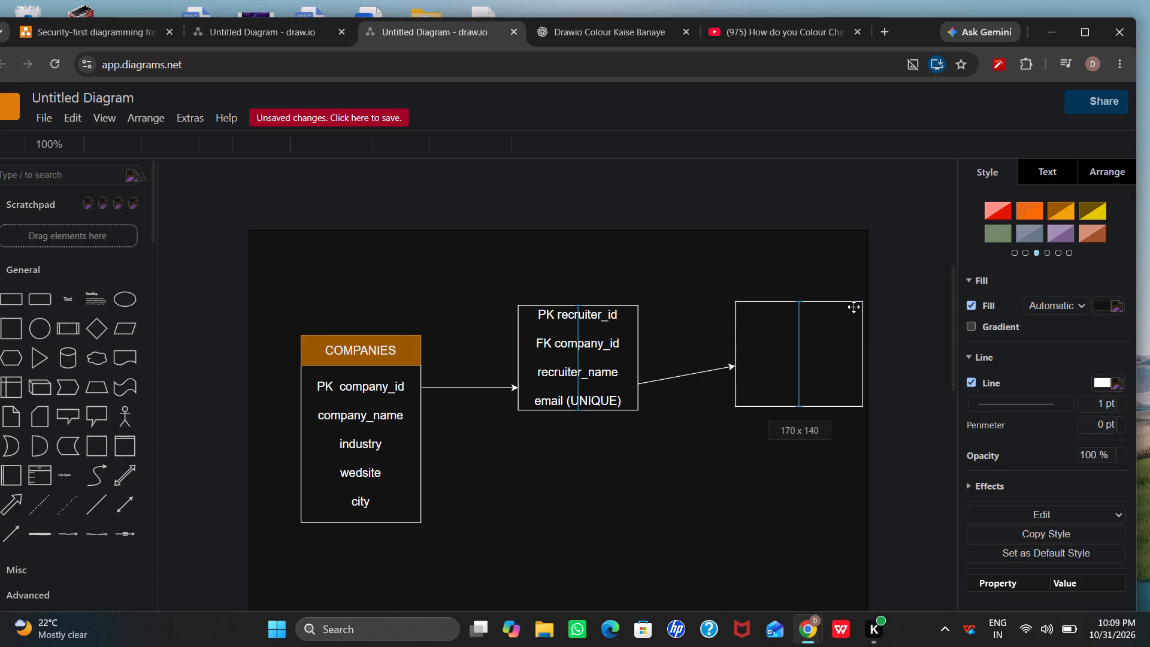
drag(854, 307, 853, 302)
drag(853, 302, 860, 351)
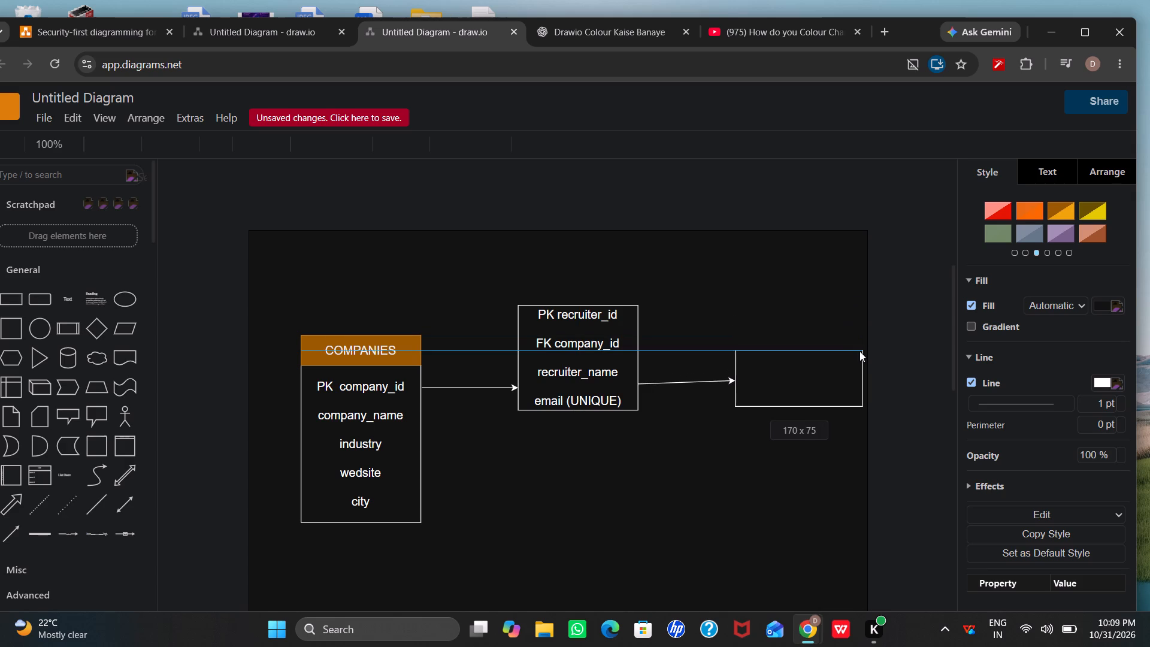
drag(860, 351, 860, 357)
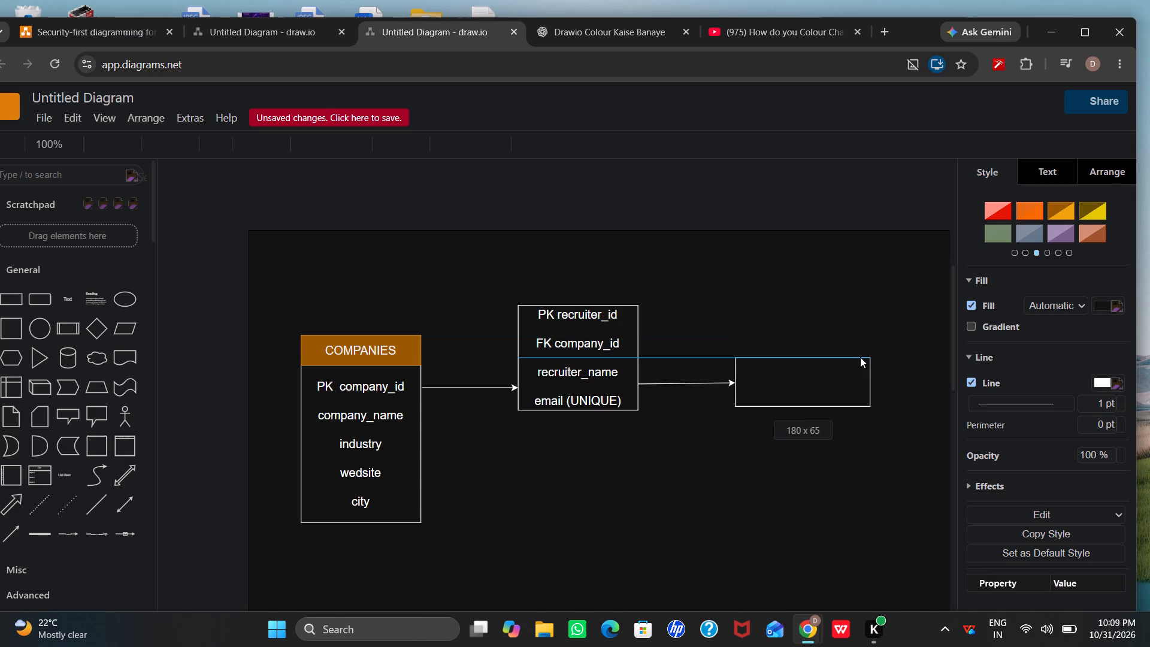
drag(860, 357, 862, 362)
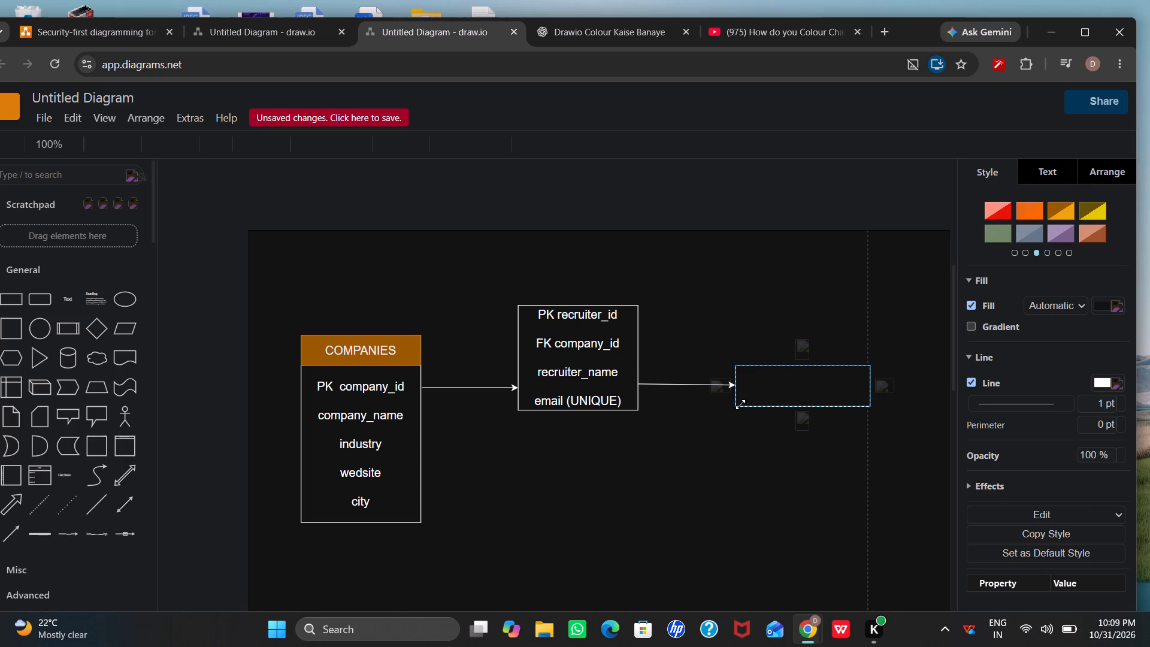
Stretch the empty rectangle downward until it ends well below the COMPANIES table, and extend its near edge toward the recruiter rectangle.
drag(740, 404, 751, 471)
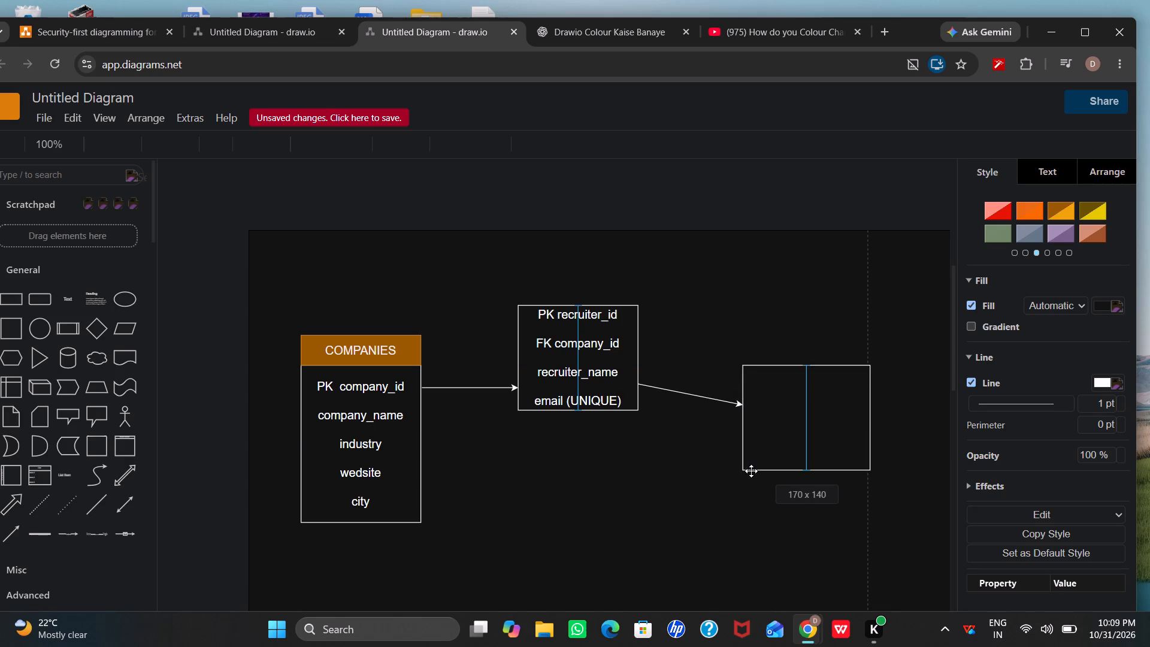
drag(751, 471, 763, 505)
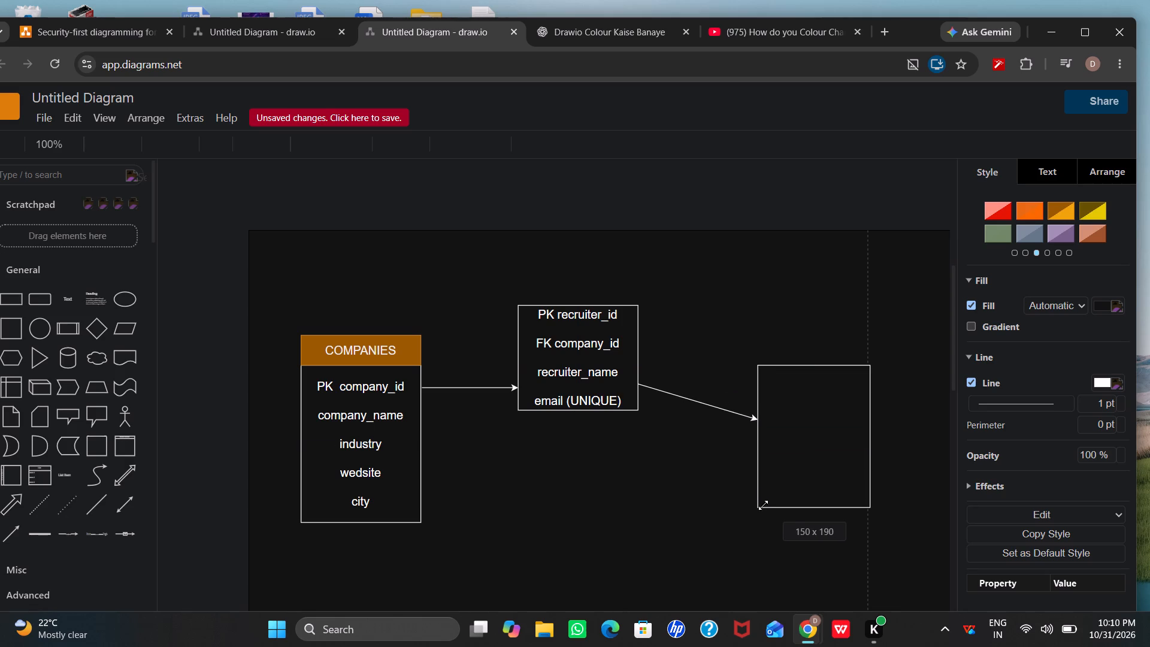
drag(763, 505, 770, 527)
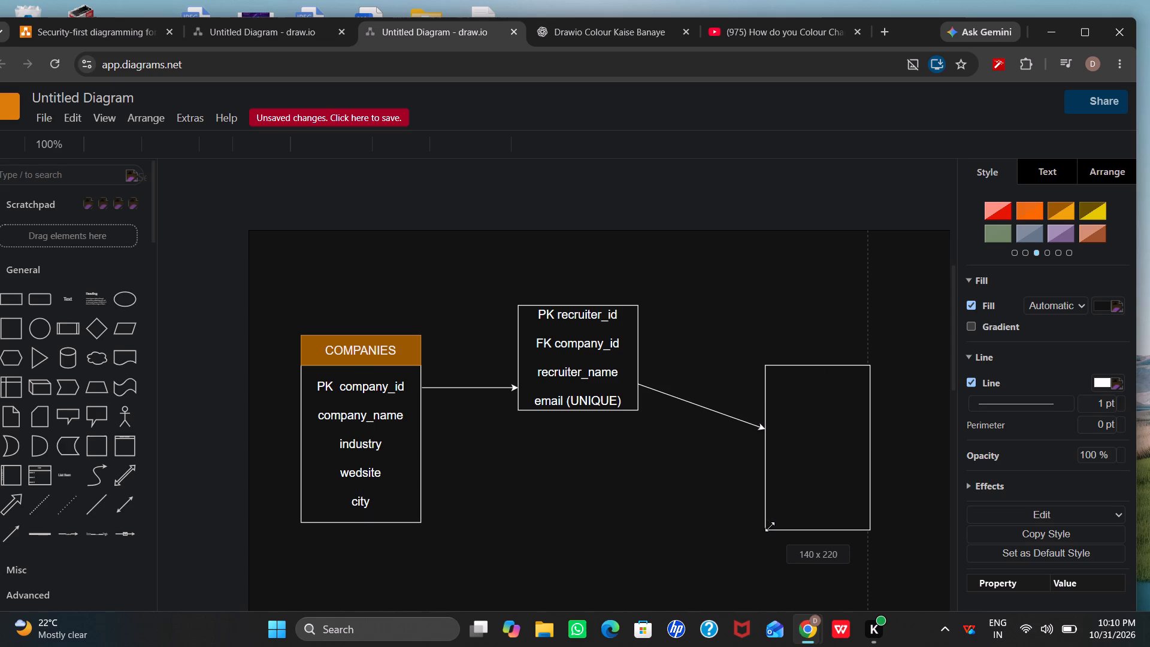
drag(770, 527, 738, 540)
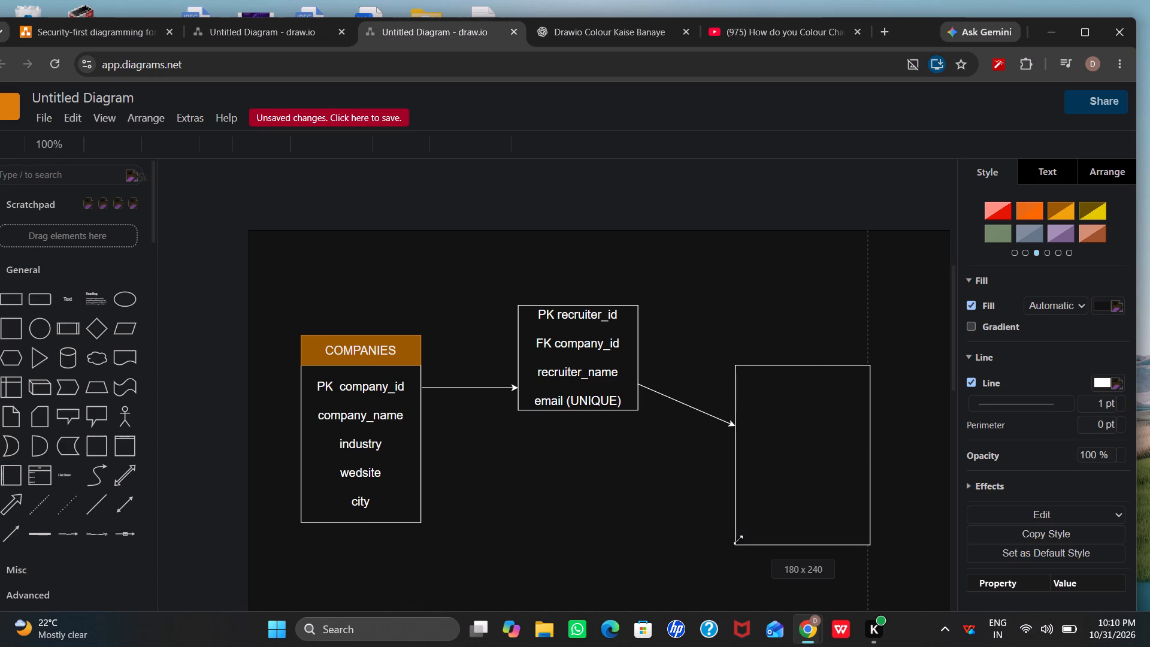
drag(738, 540, 737, 541)
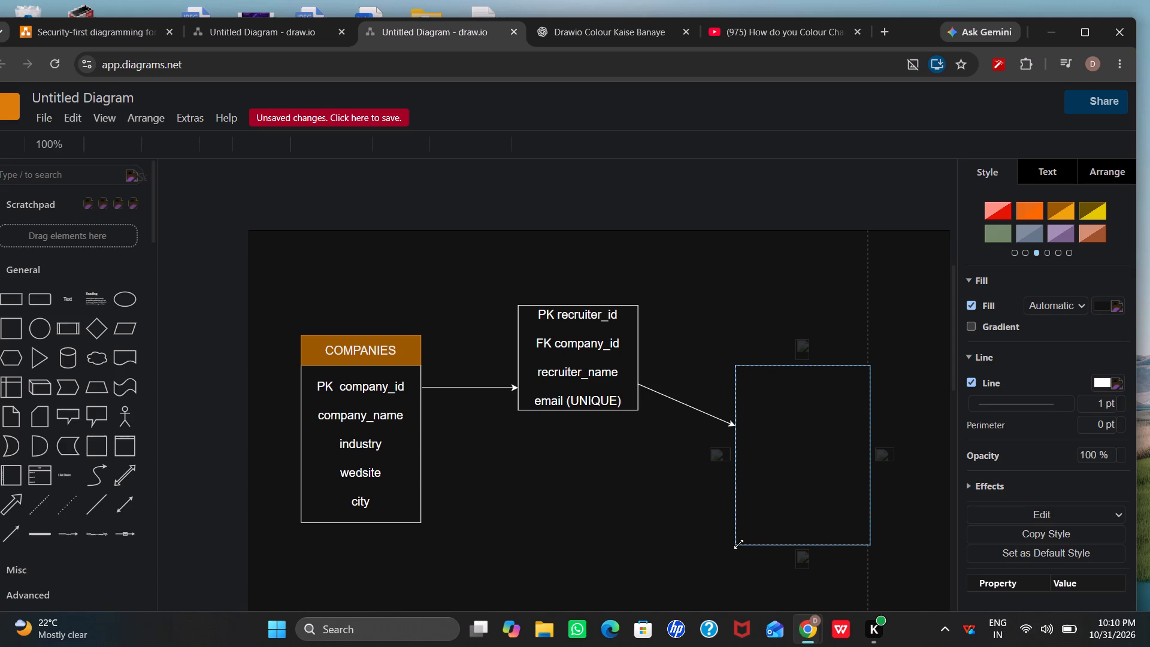
drag(739, 544, 730, 591)
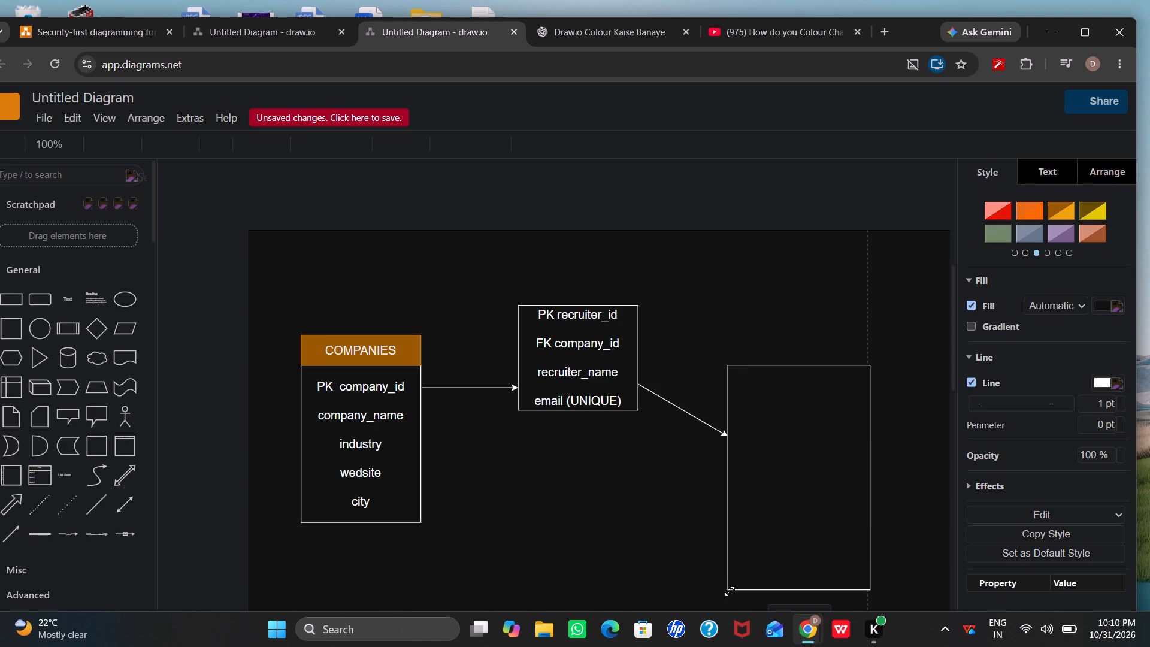
drag(730, 591, 725, 594)
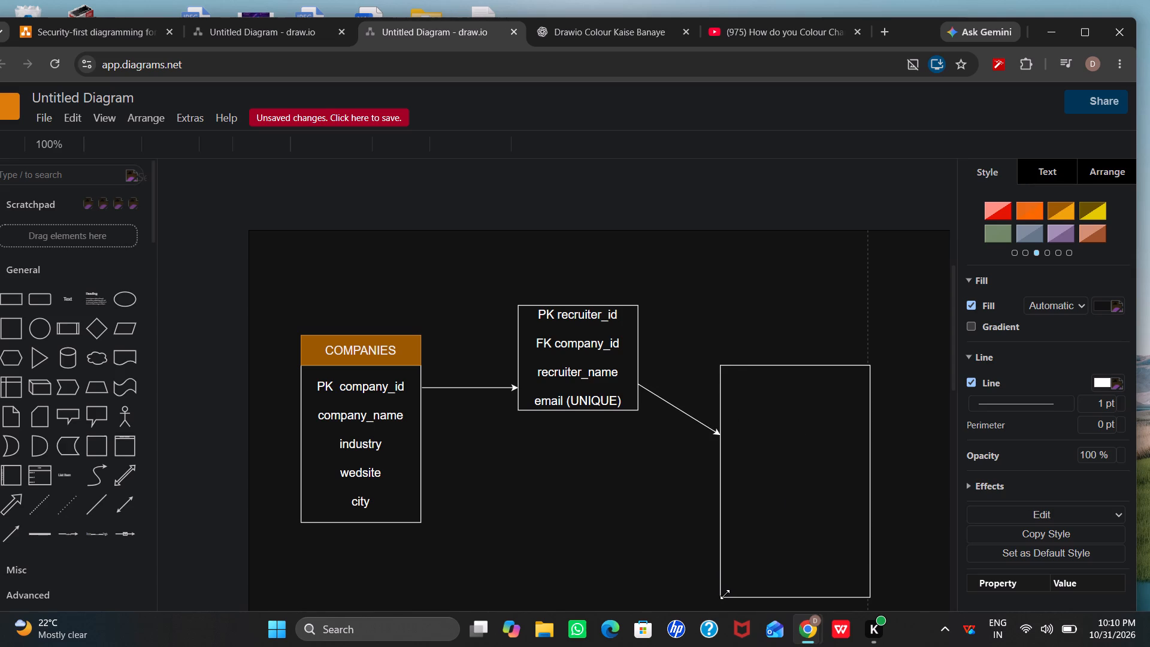
drag(725, 594, 713, 592)
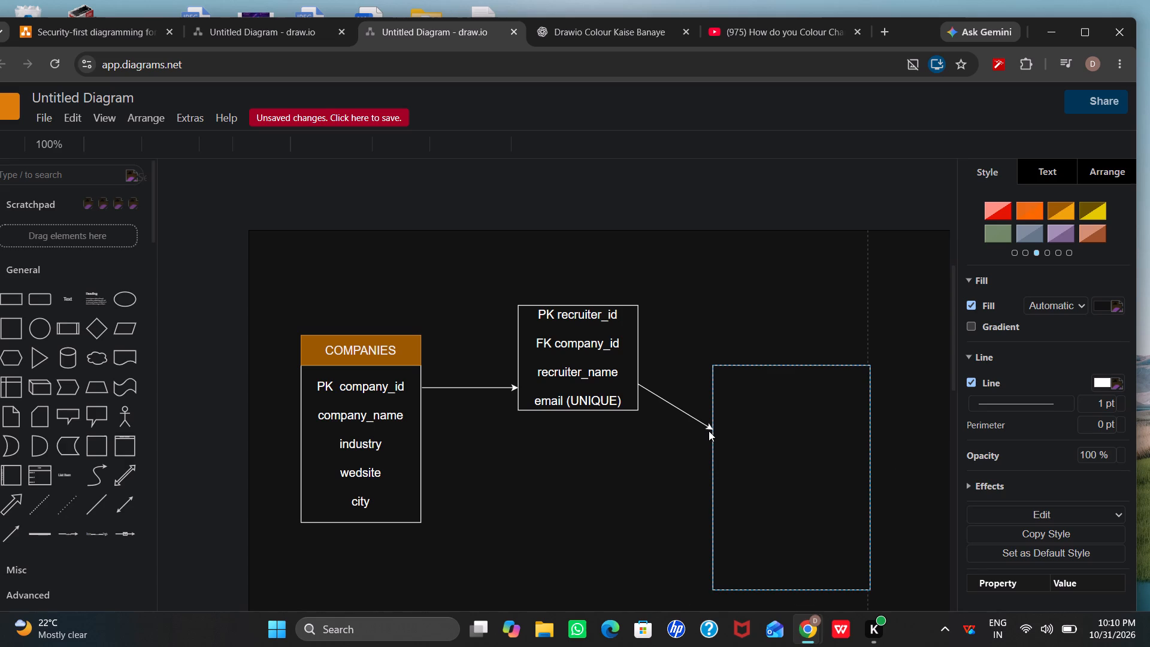
Reattach the slanted arrow's head higher on the empty rectangle's near edge so the line from the recruiter rectangle runs horizontally.
click(697, 420)
drag(708, 428, 714, 386)
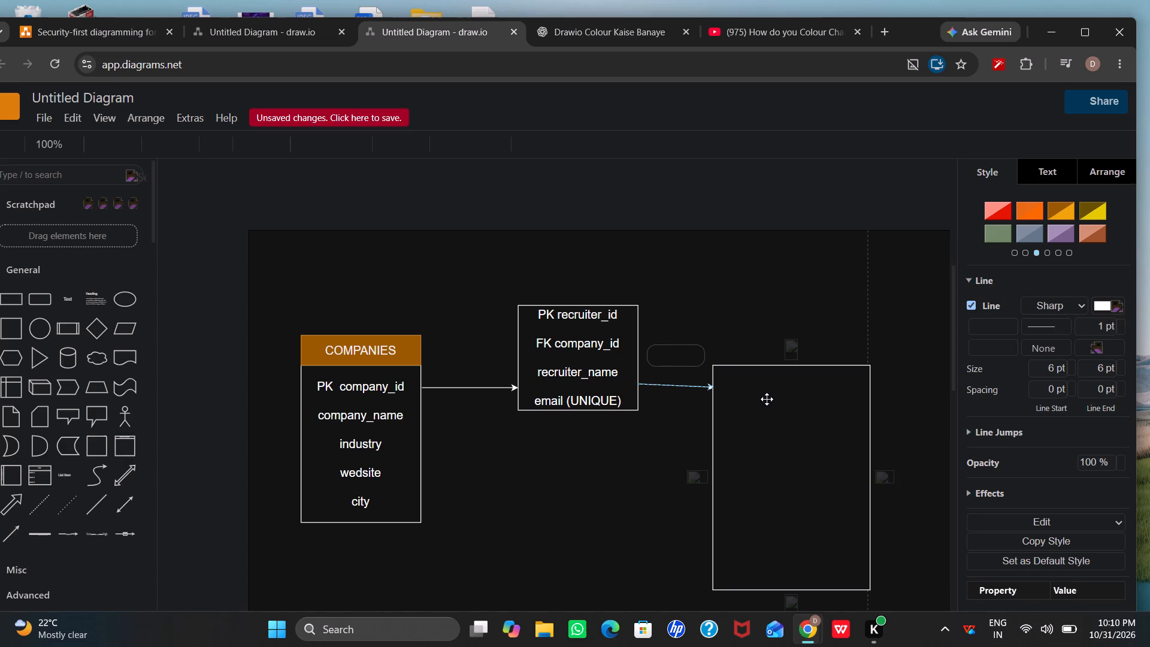
scroll(576, 467, down, 1)
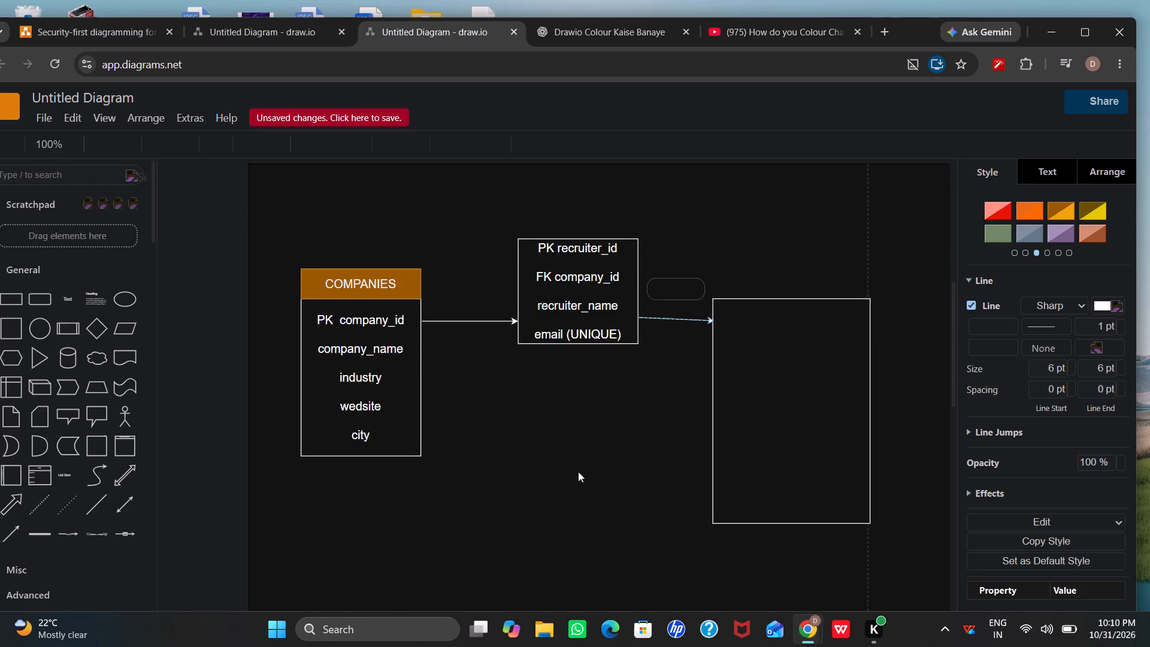
scroll(589, 490, down, 7)
scroll(592, 493, up, 5)
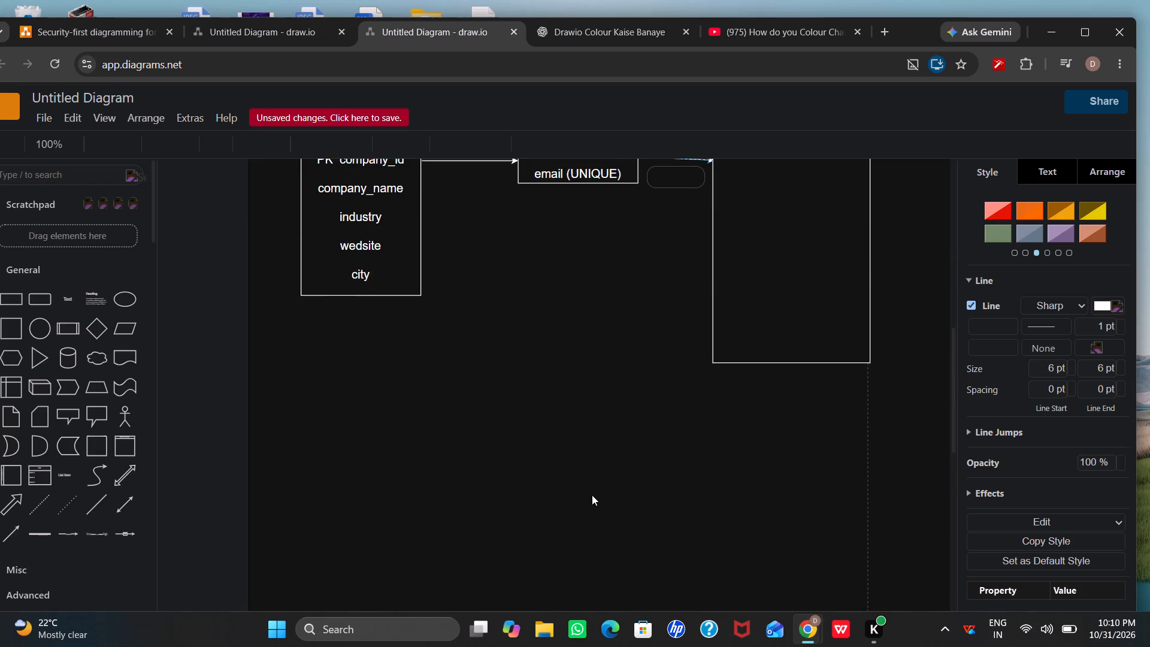
scroll(592, 495, up, 3)
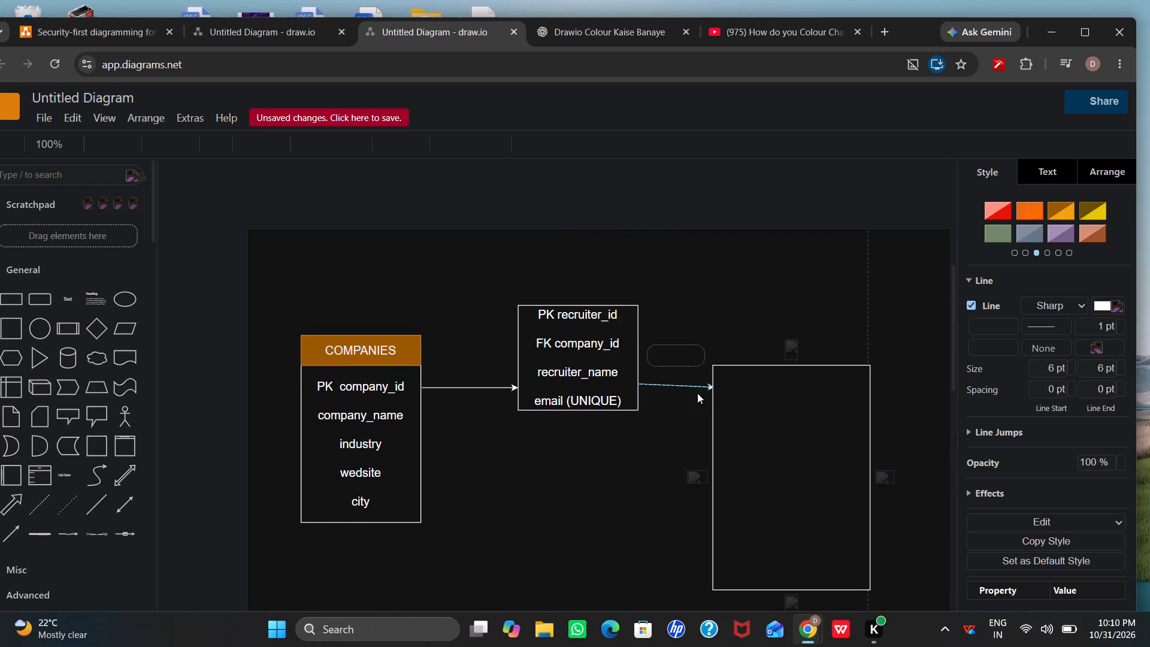
click(709, 388)
Label the arrow between the recruiter rectangle and the empty rectangle "manages".
click(778, 401)
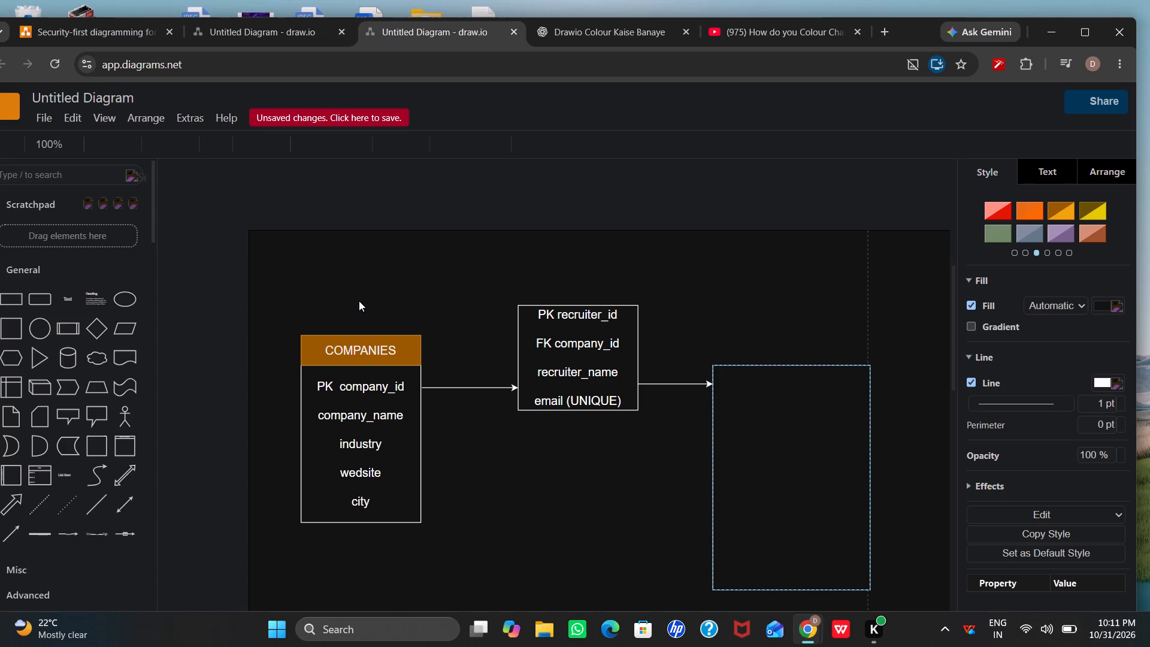
click(674, 385)
key(j)
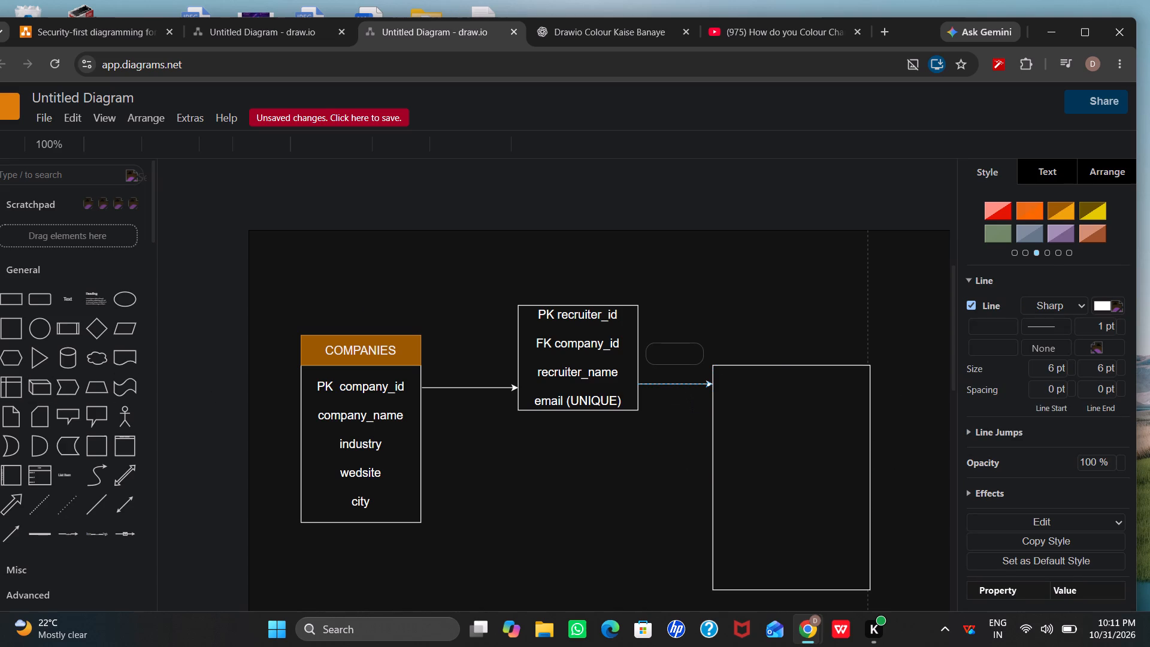
key(BackSpace)
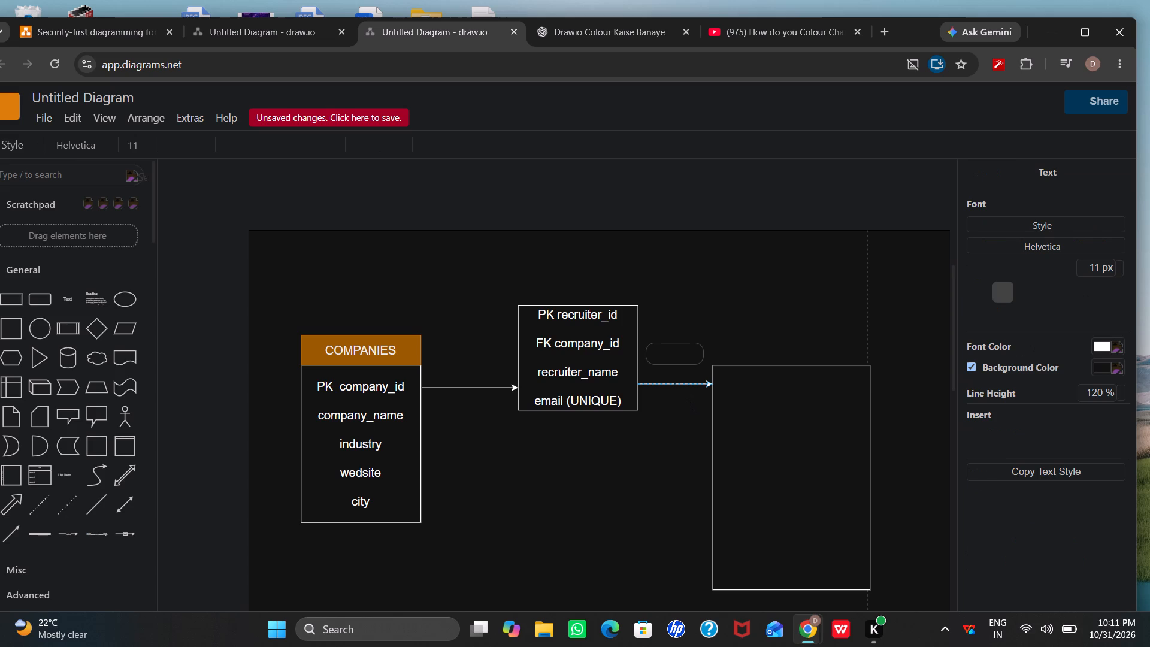
key(Return)
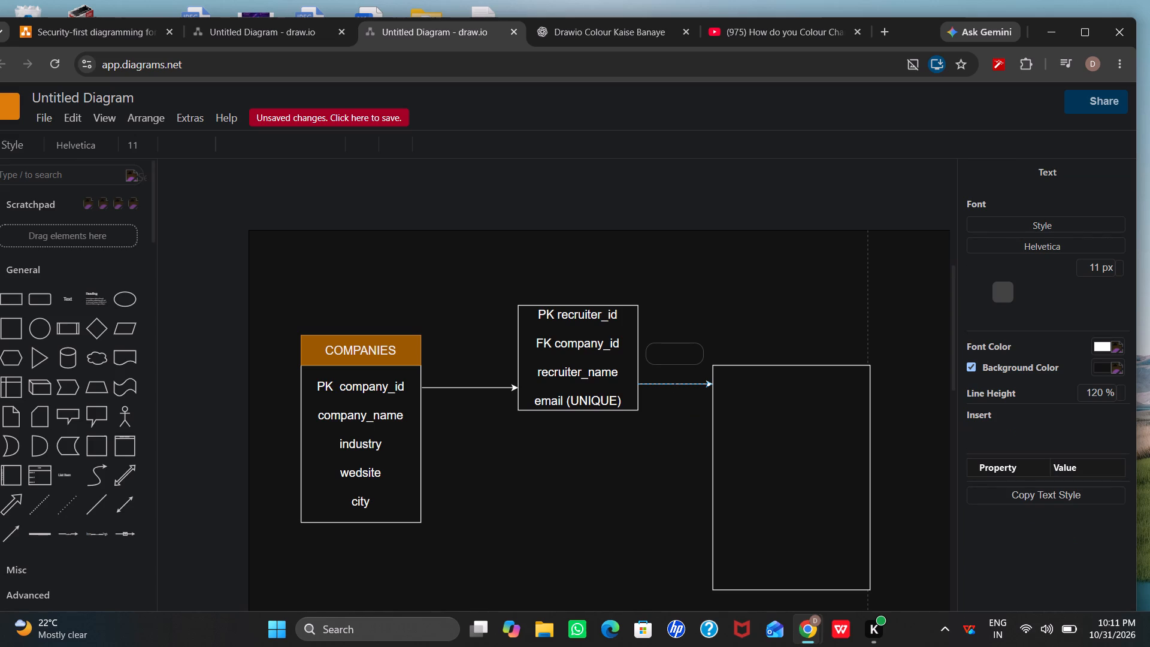
text(man)
text(ages)
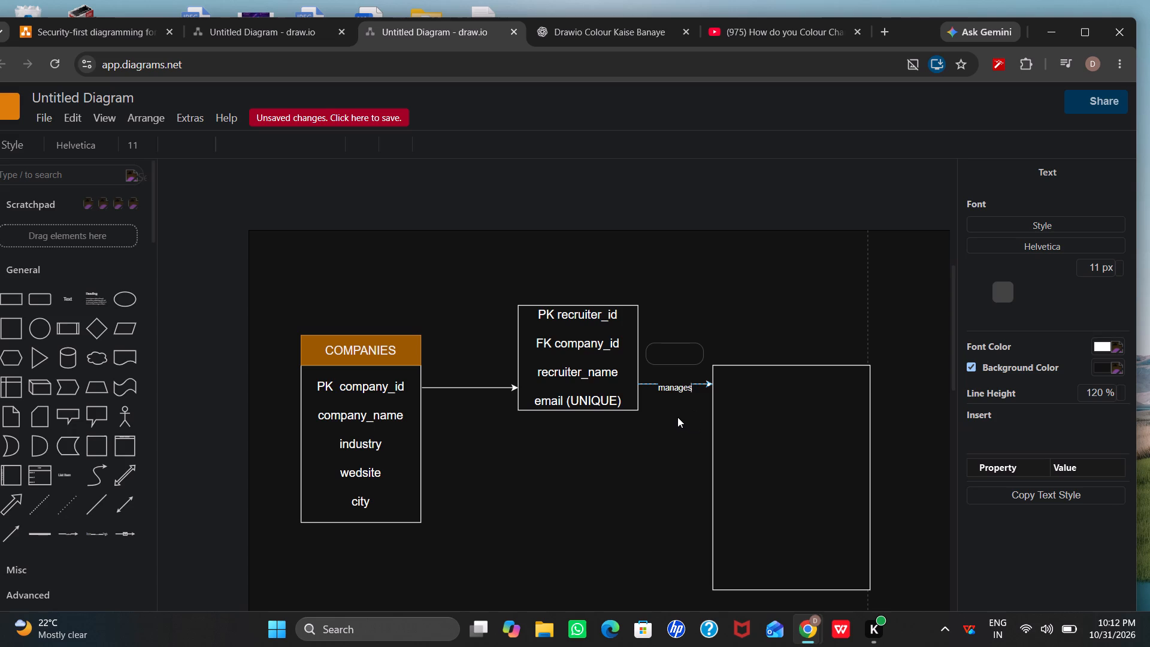
click(677, 416)
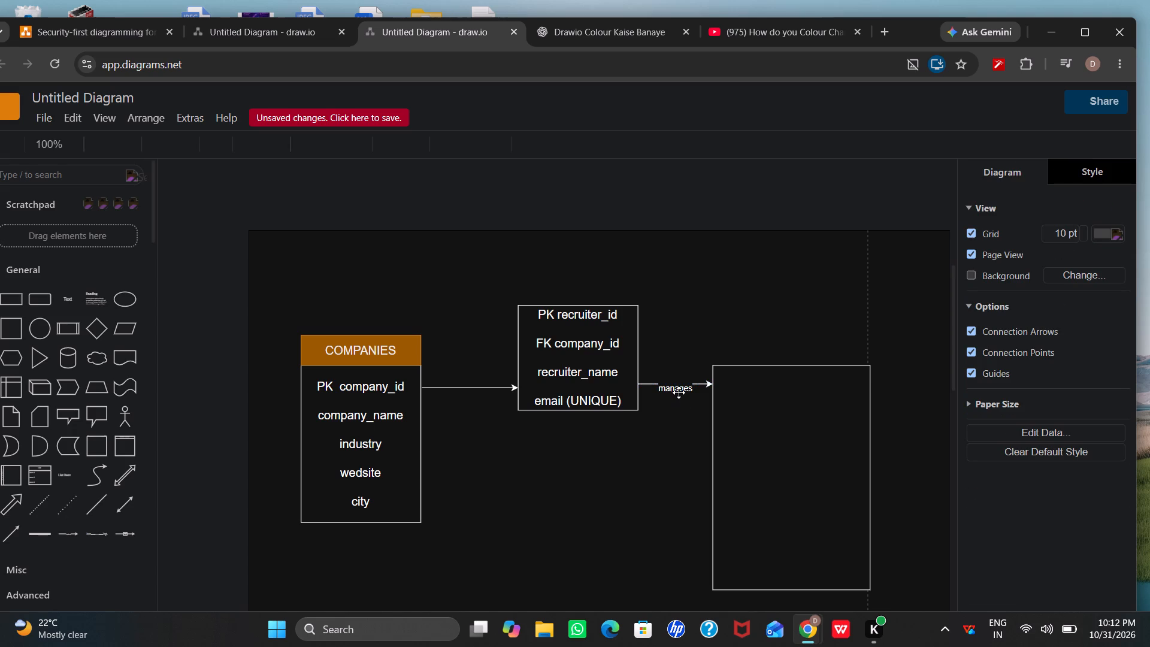
Move the "manages" label off the arrow so it sits just below the line.
drag(679, 392, 677, 401)
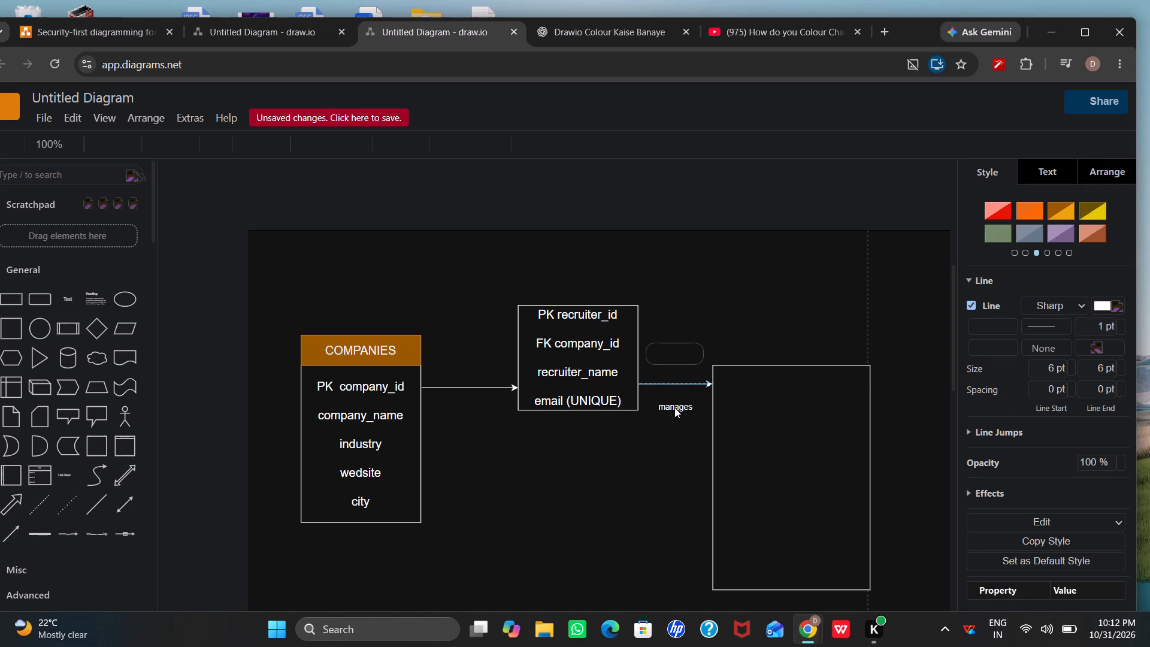
drag(674, 407, 673, 395)
Remove the "manages" label from the arrow between the recruiter rectangle and the empty rectangle, keeping the arrow itself.
click(674, 399)
key(BackSpace)
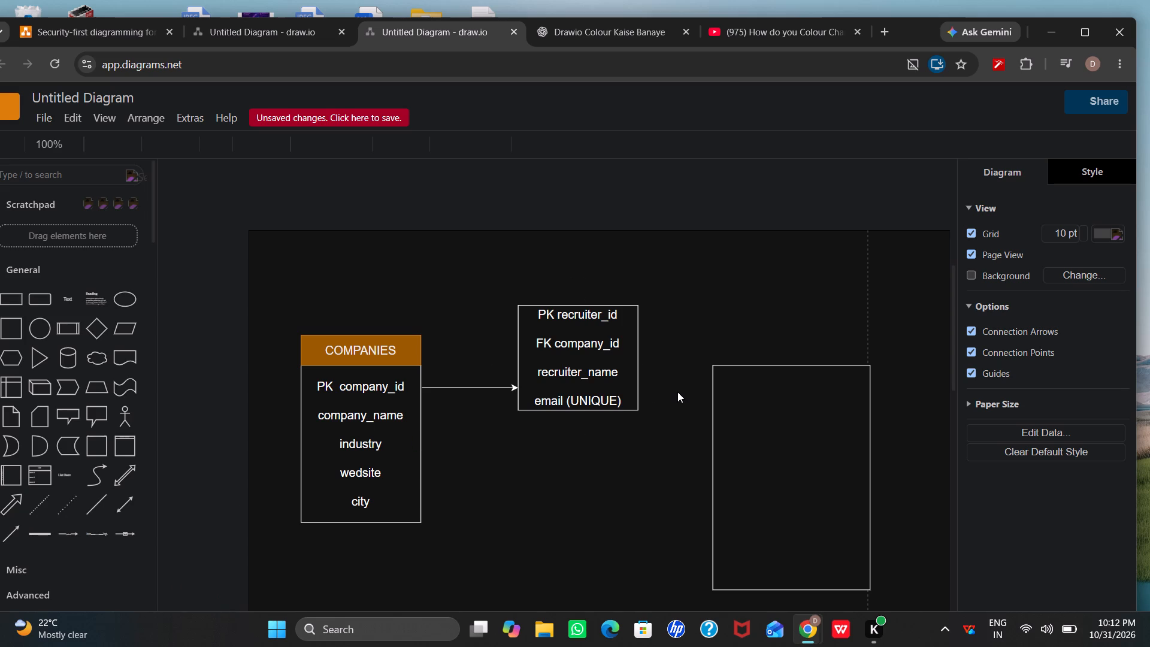
key(ctrl+z)
key(ctrl+z)
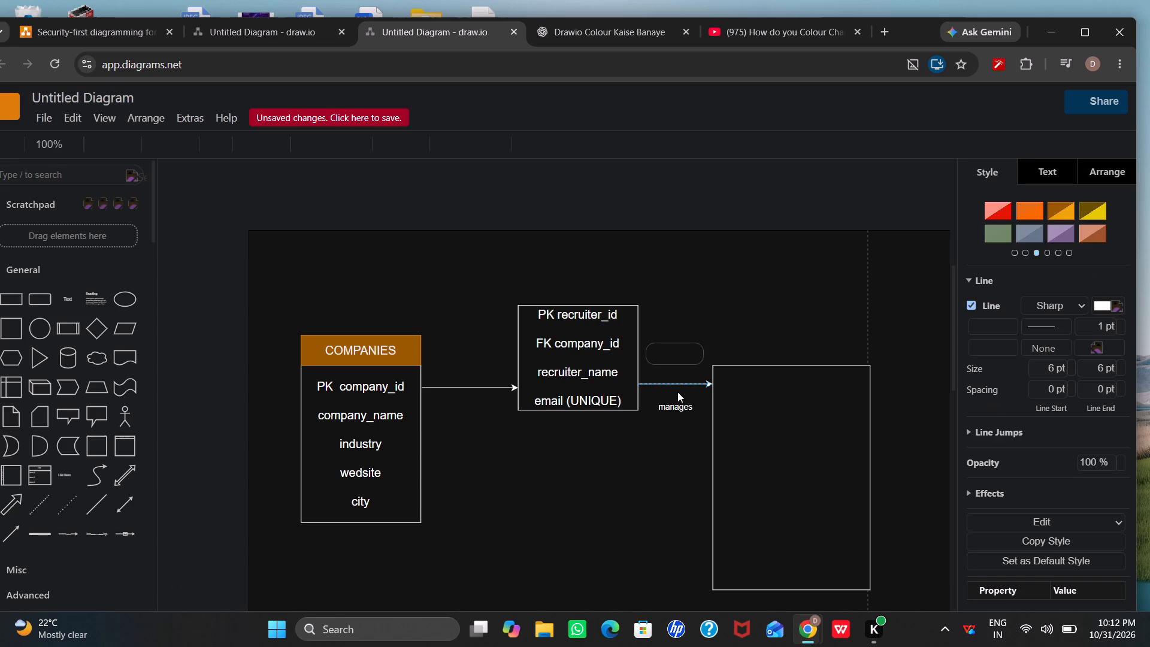
key(ctrl+z)
key(ctrl+z)
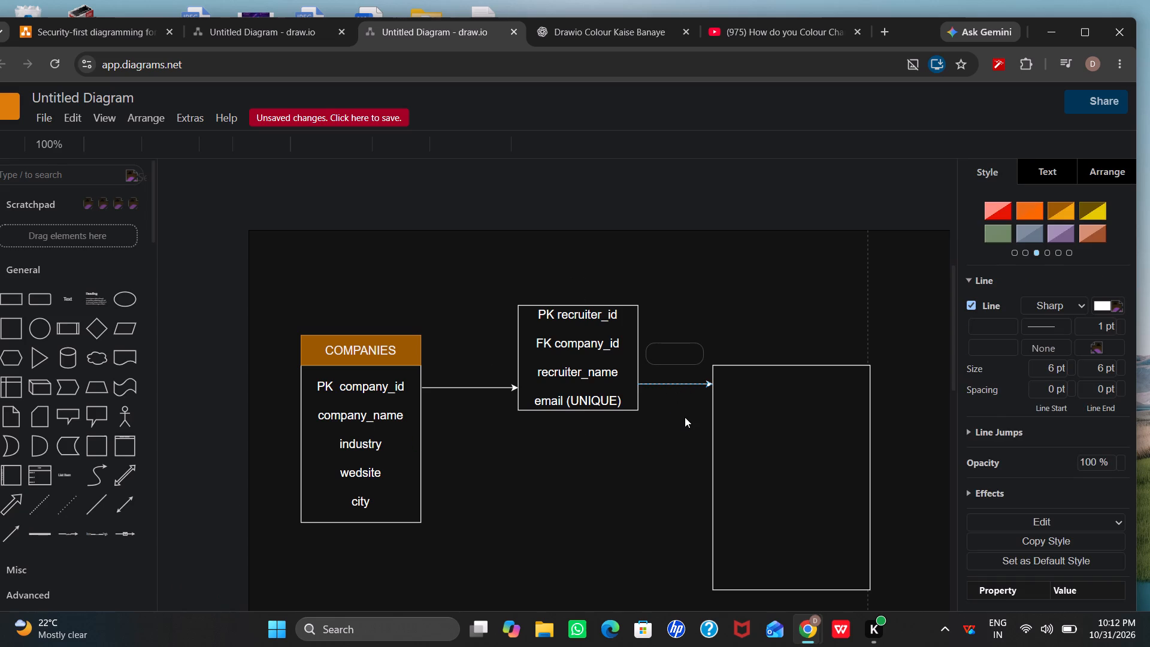
click(685, 418)
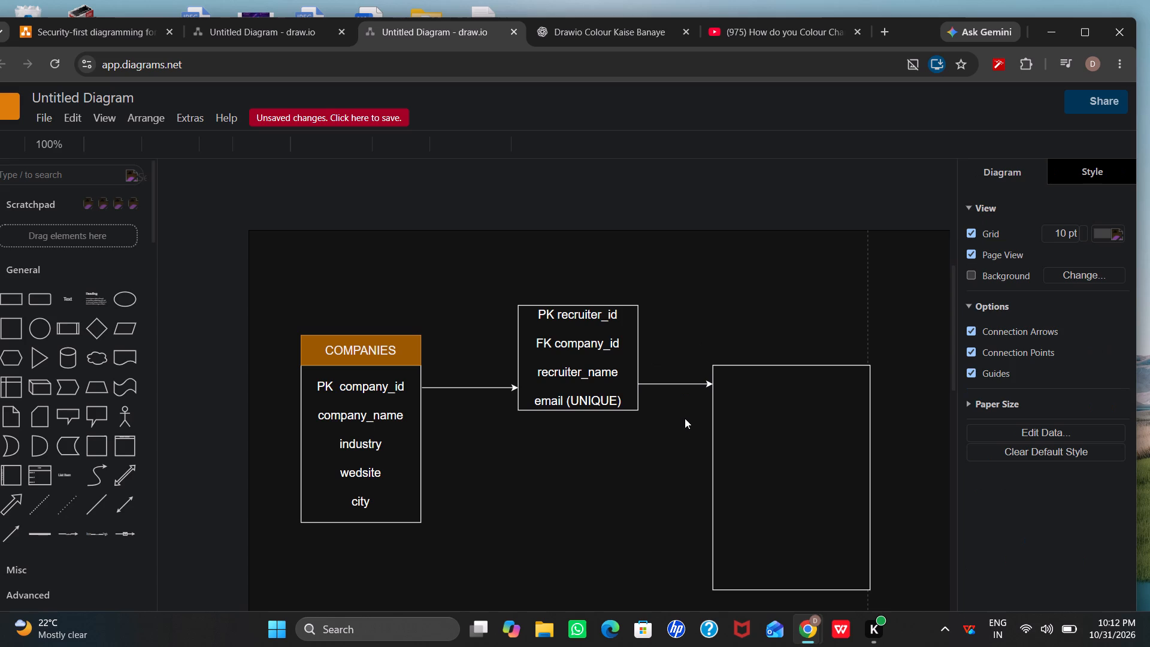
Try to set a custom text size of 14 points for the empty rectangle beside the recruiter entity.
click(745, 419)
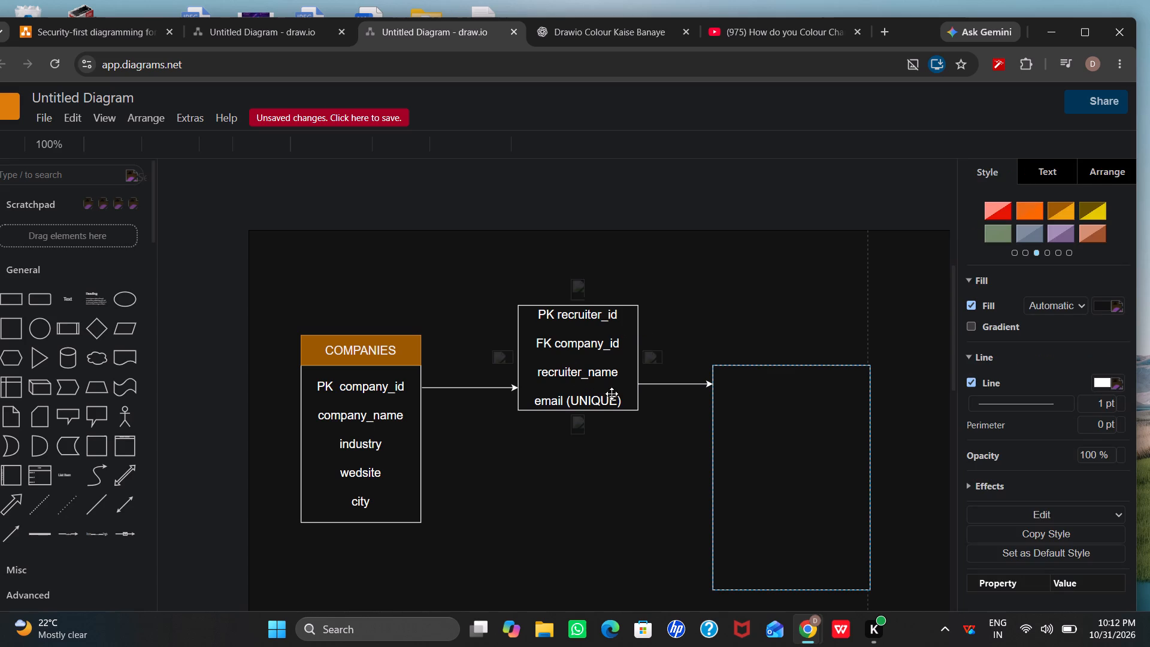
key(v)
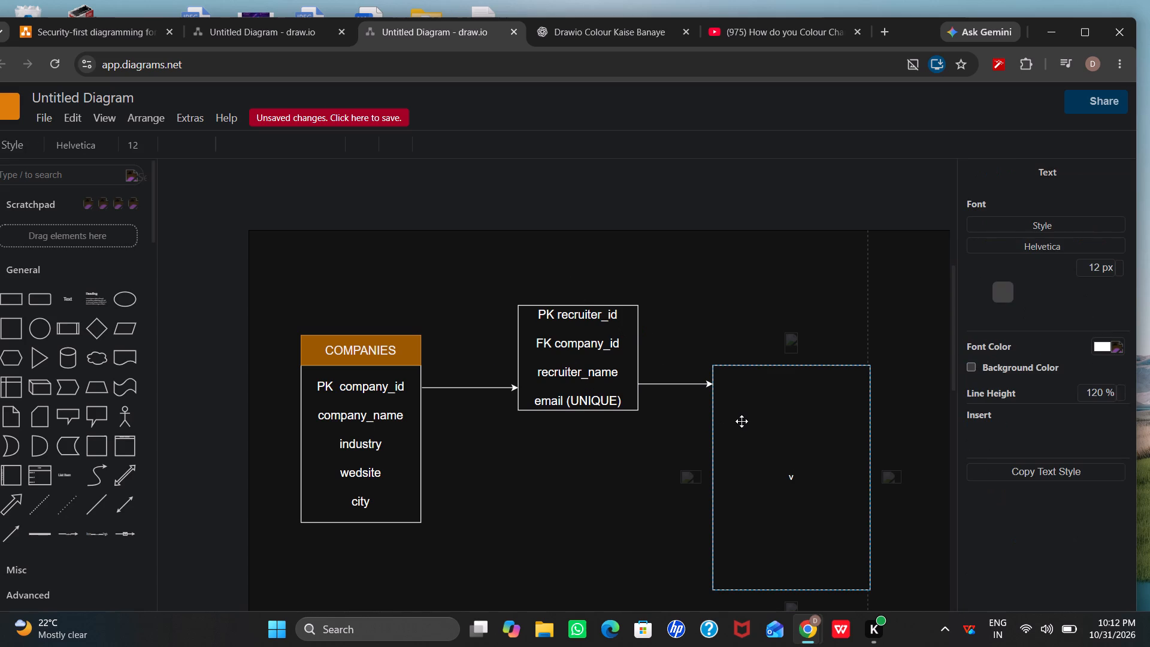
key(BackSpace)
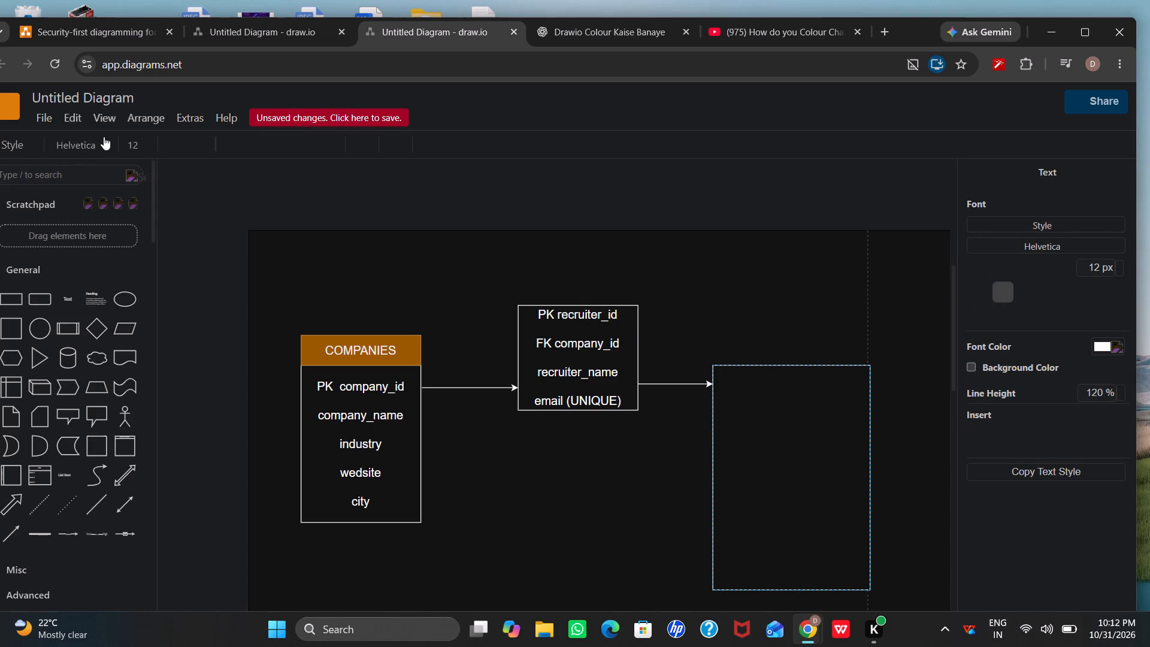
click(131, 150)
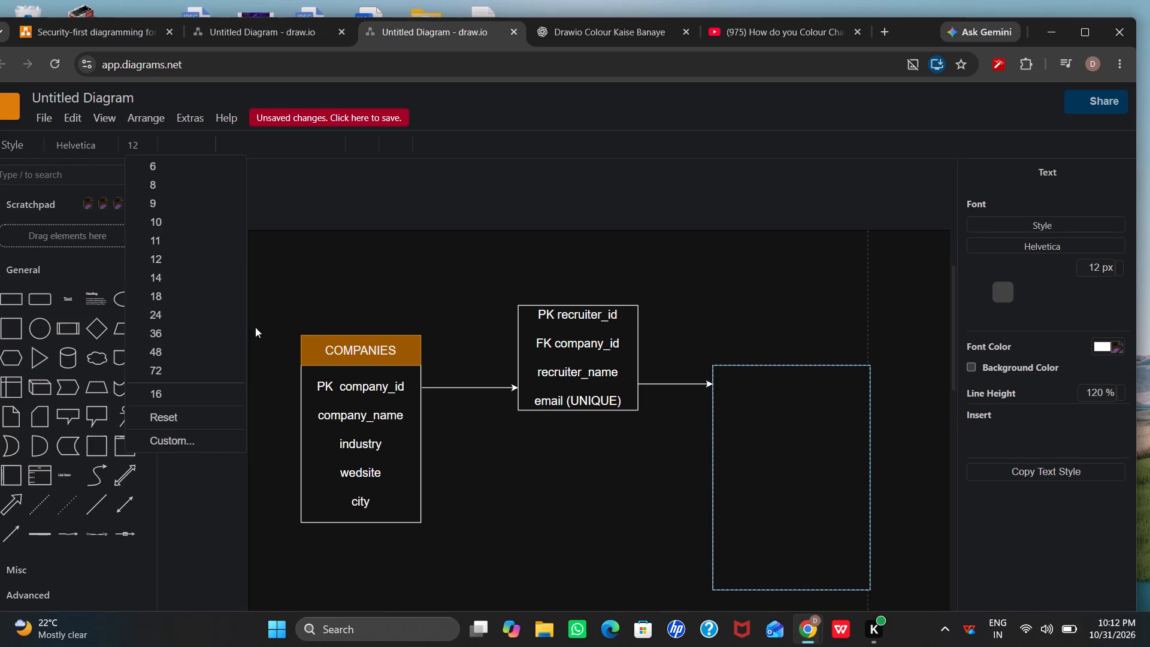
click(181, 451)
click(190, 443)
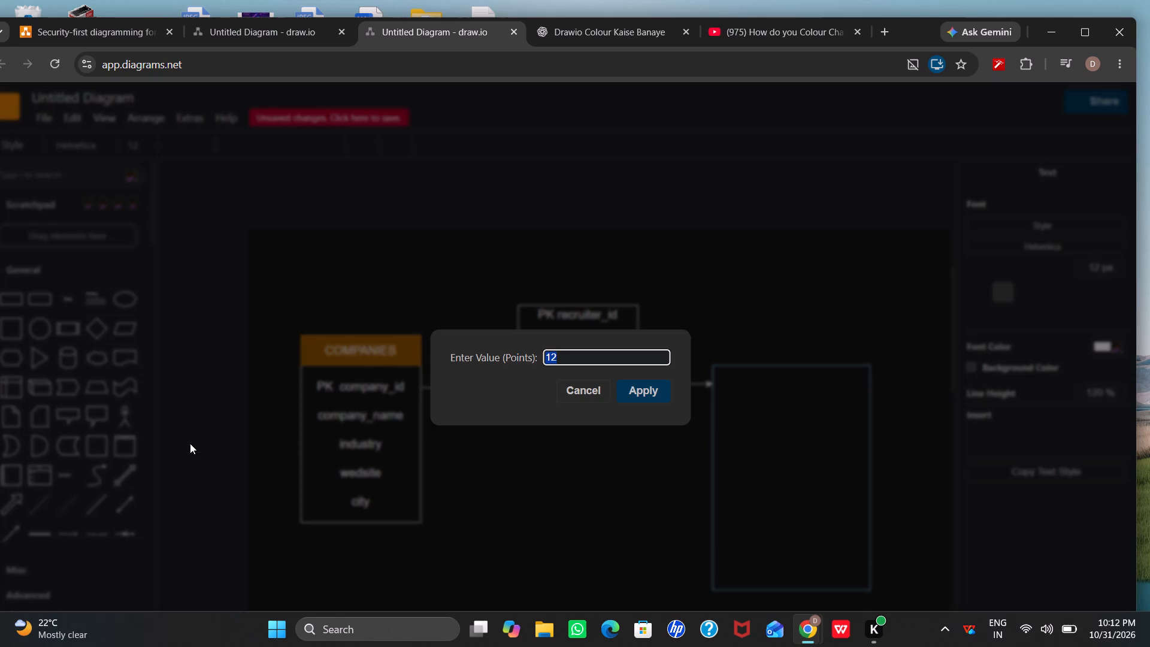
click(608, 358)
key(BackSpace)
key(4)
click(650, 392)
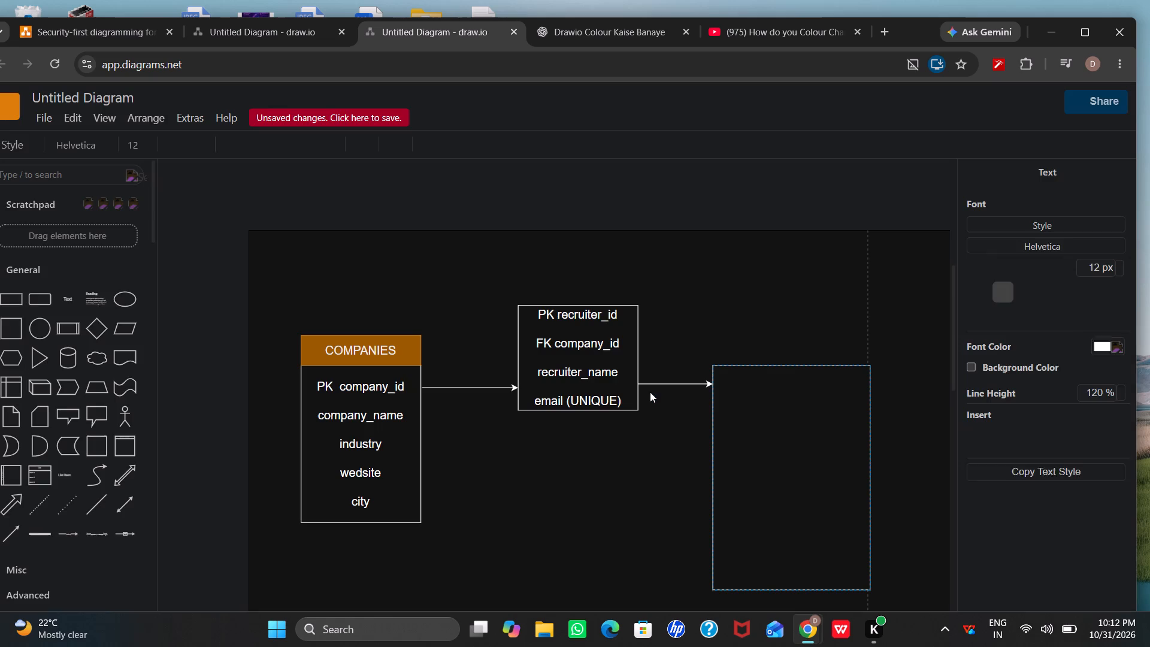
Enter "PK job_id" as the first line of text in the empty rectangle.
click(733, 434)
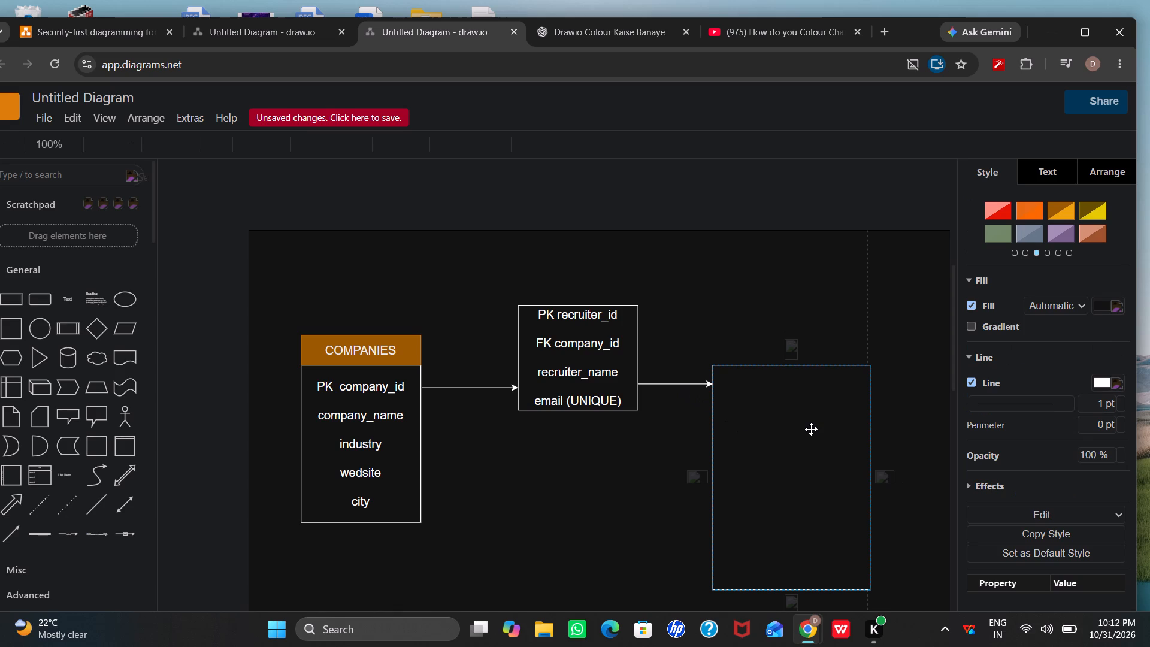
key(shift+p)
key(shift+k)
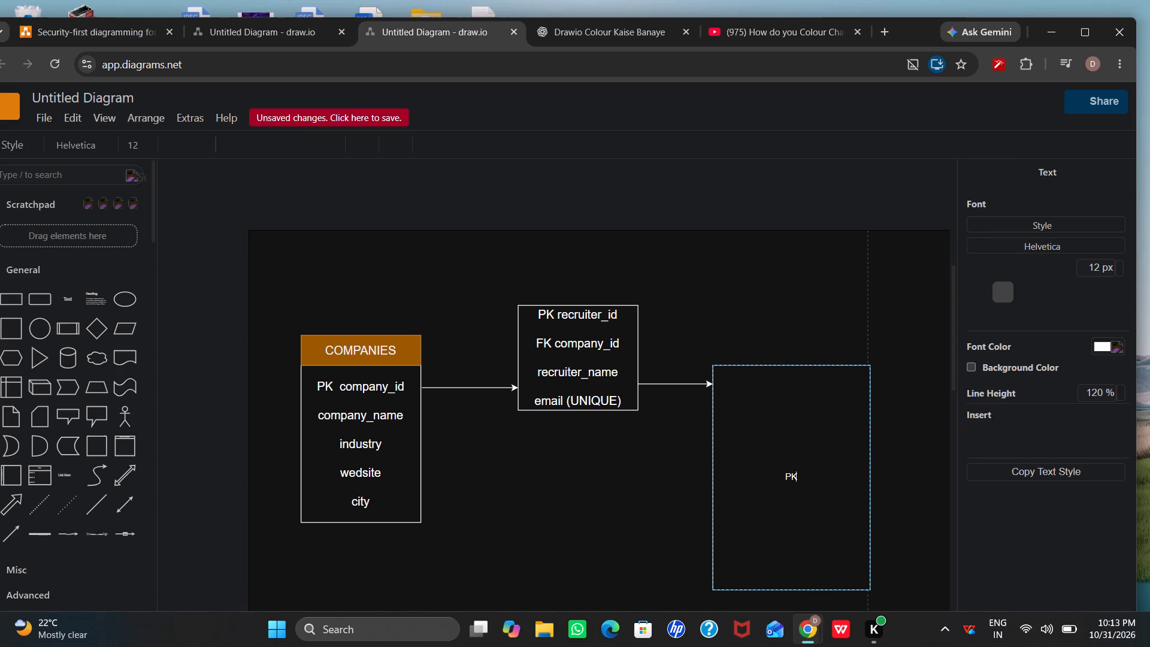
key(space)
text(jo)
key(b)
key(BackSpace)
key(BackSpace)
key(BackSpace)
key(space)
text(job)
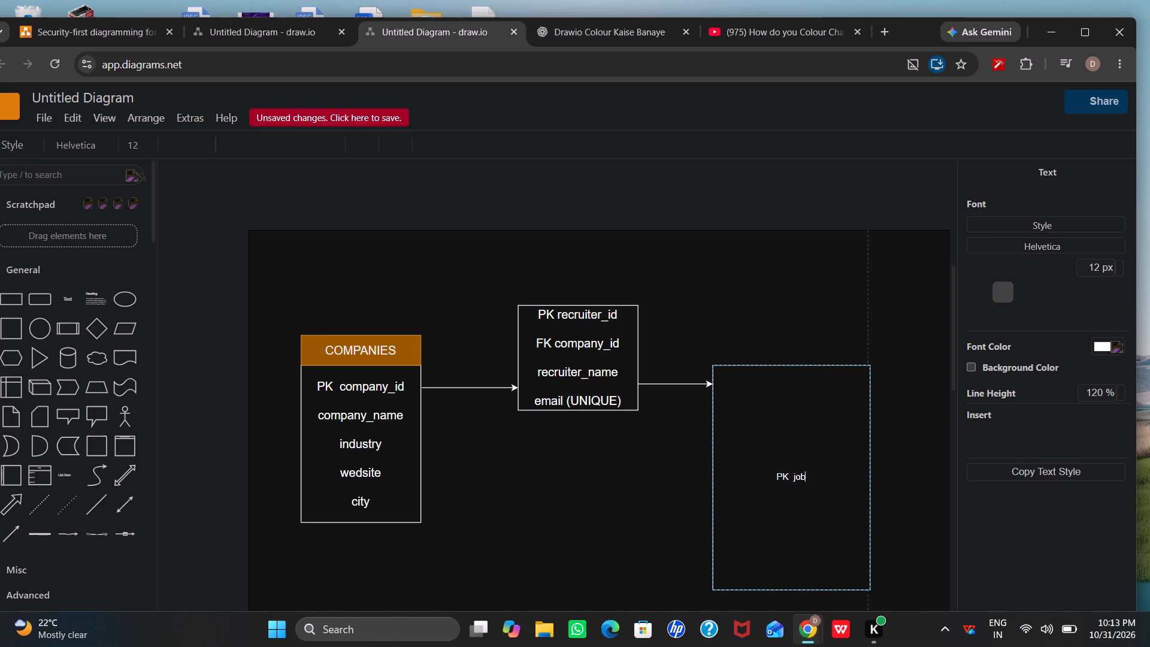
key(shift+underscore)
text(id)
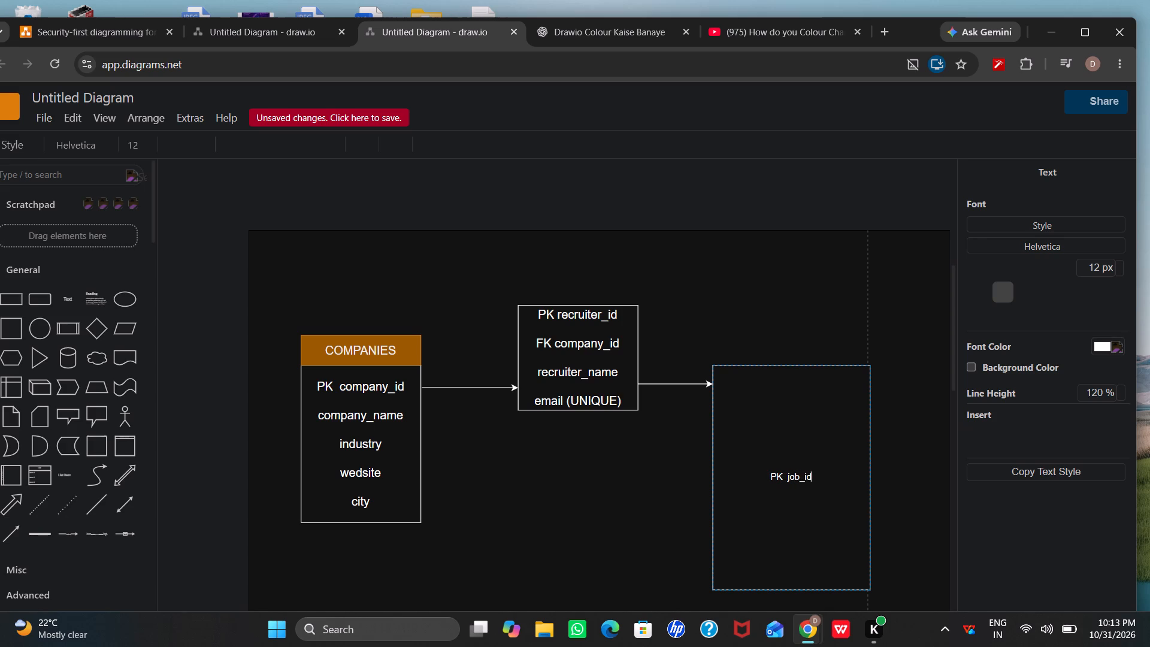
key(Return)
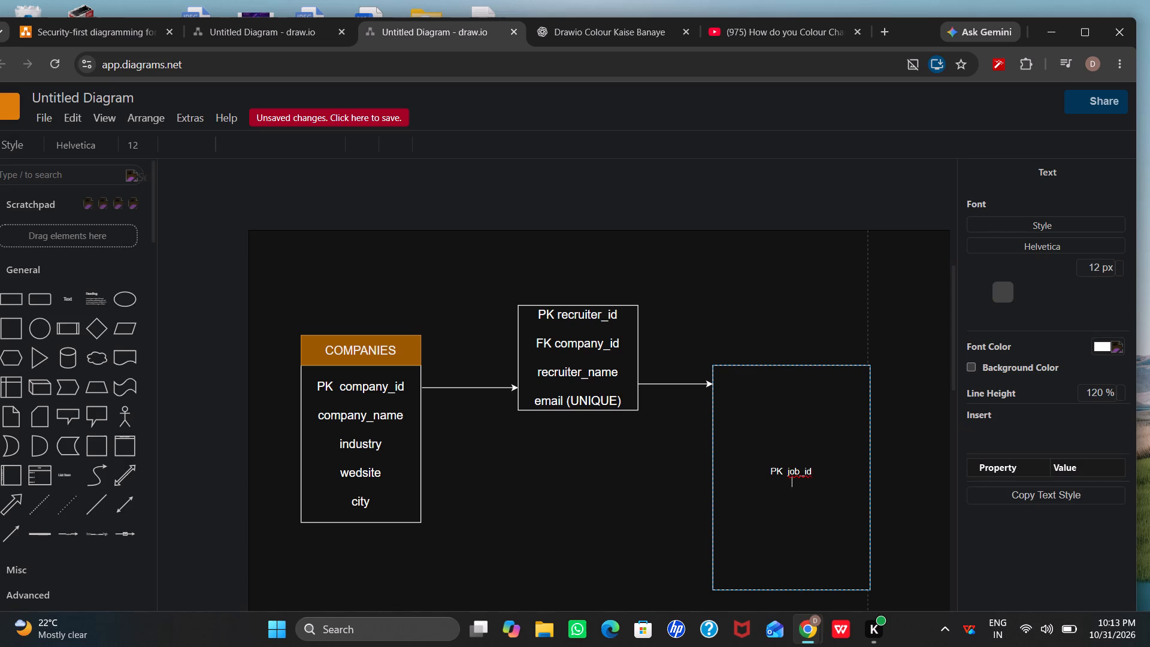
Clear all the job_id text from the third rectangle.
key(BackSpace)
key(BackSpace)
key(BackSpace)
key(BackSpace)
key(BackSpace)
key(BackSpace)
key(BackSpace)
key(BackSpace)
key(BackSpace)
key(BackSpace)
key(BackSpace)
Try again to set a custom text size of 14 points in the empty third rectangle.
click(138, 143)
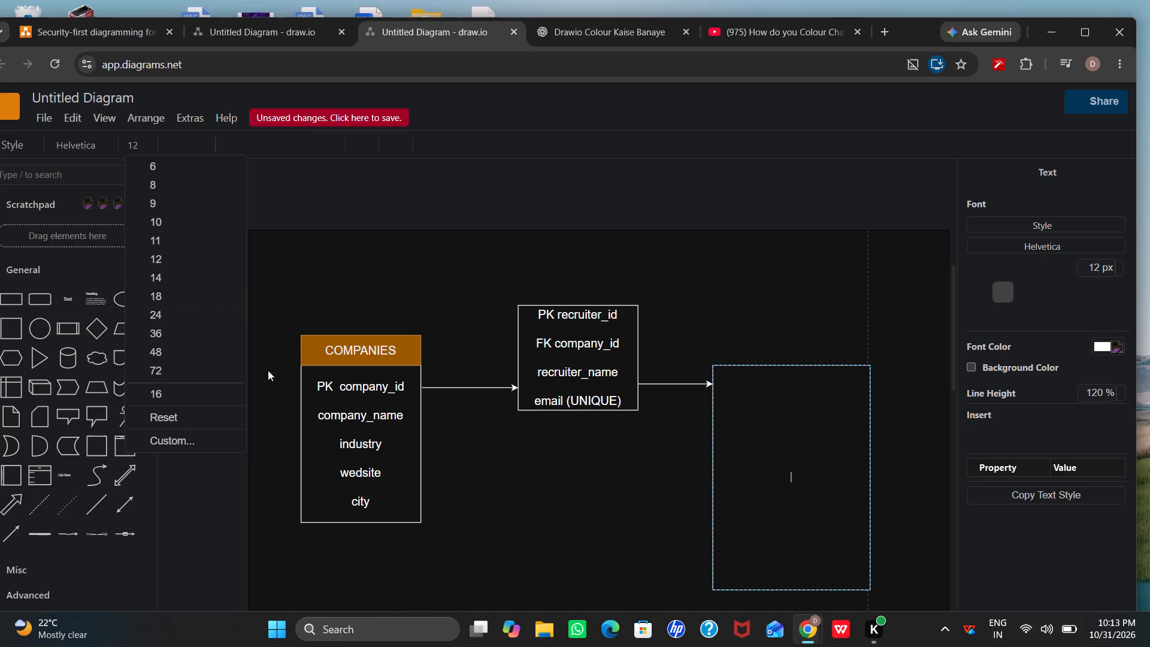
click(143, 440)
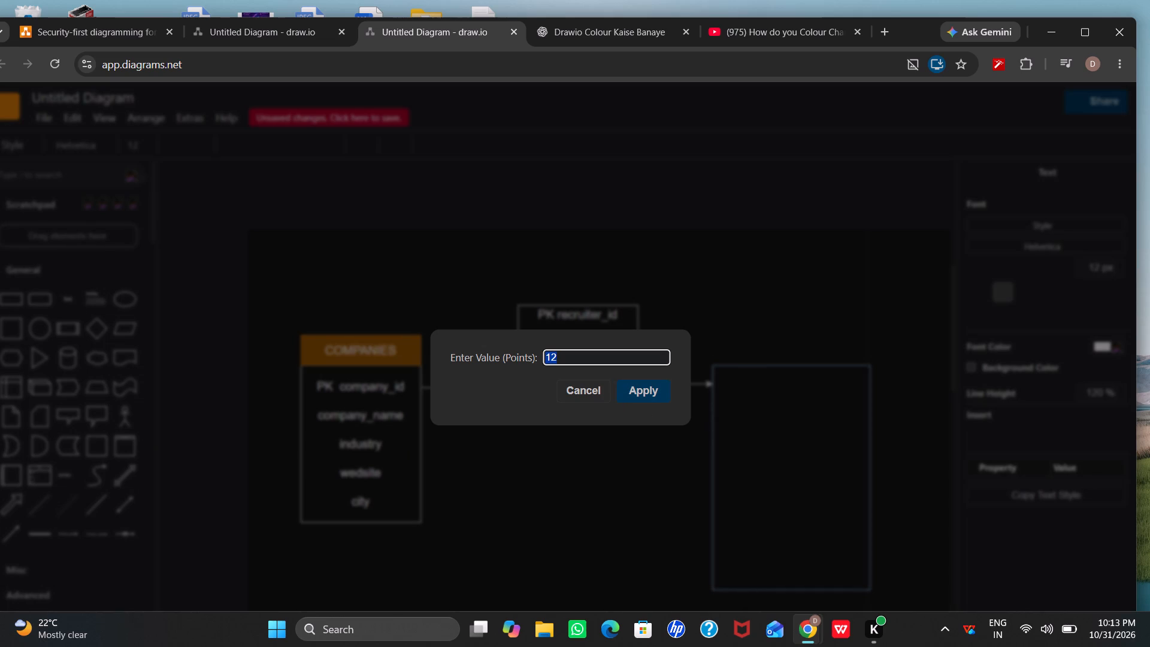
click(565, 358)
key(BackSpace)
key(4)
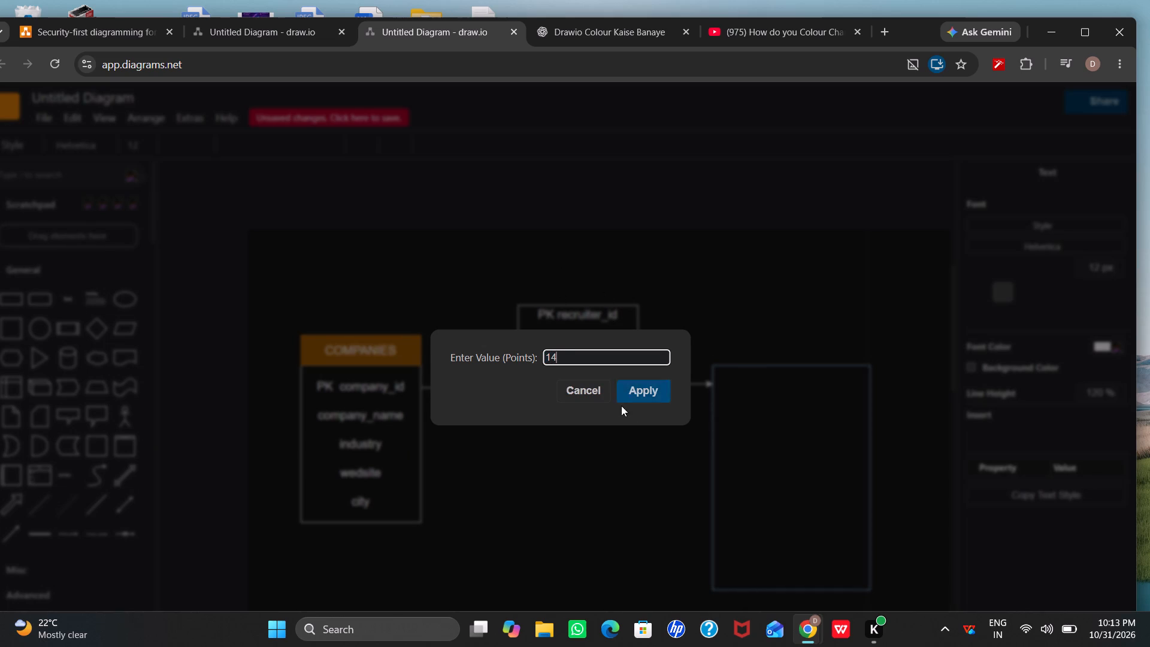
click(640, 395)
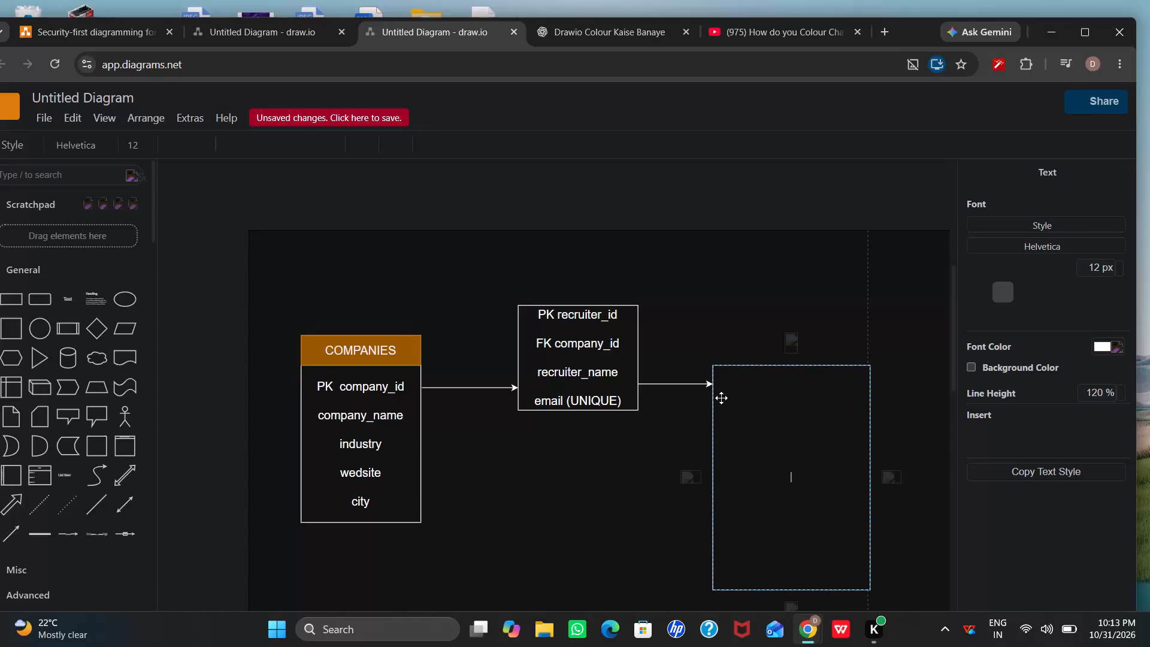
Set a custom text size of 14 points for the empty third rectangle's text.
click(137, 147)
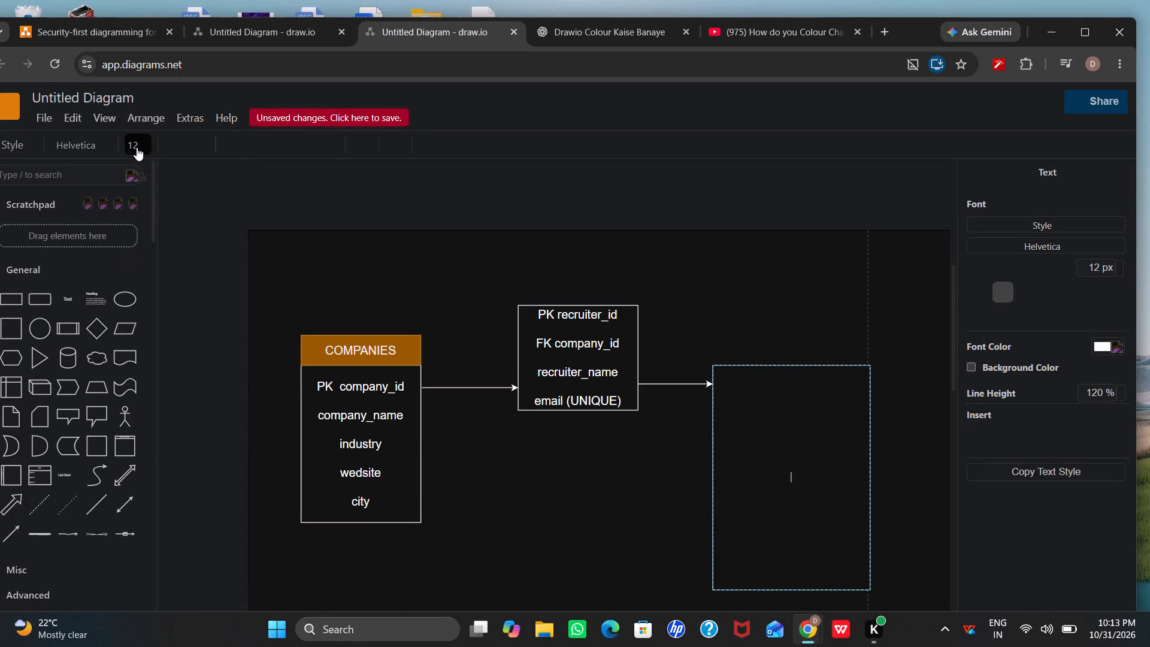
click(168, 415)
click(141, 144)
click(162, 393)
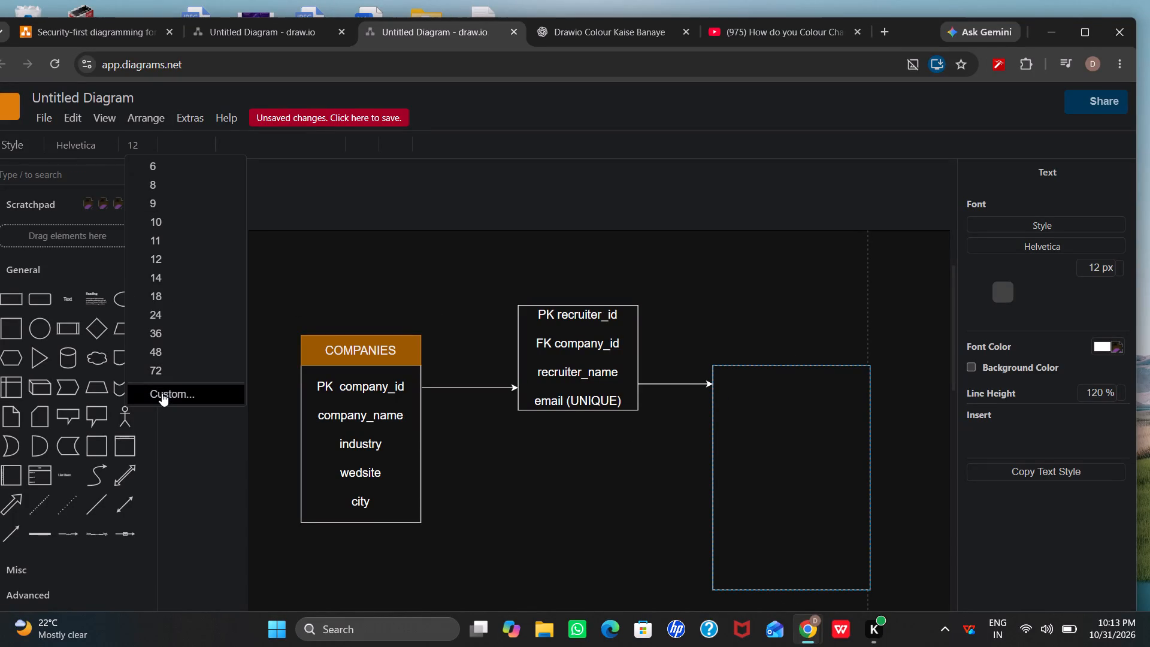
click(621, 359)
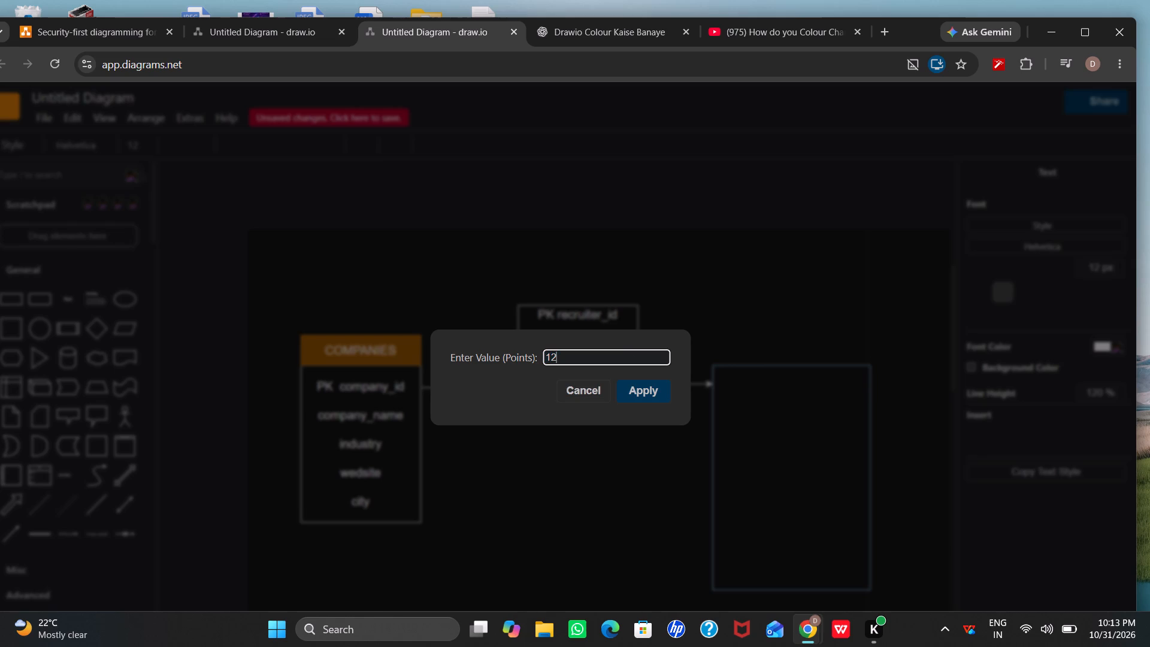
key(BackSpace)
key(4)
click(638, 393)
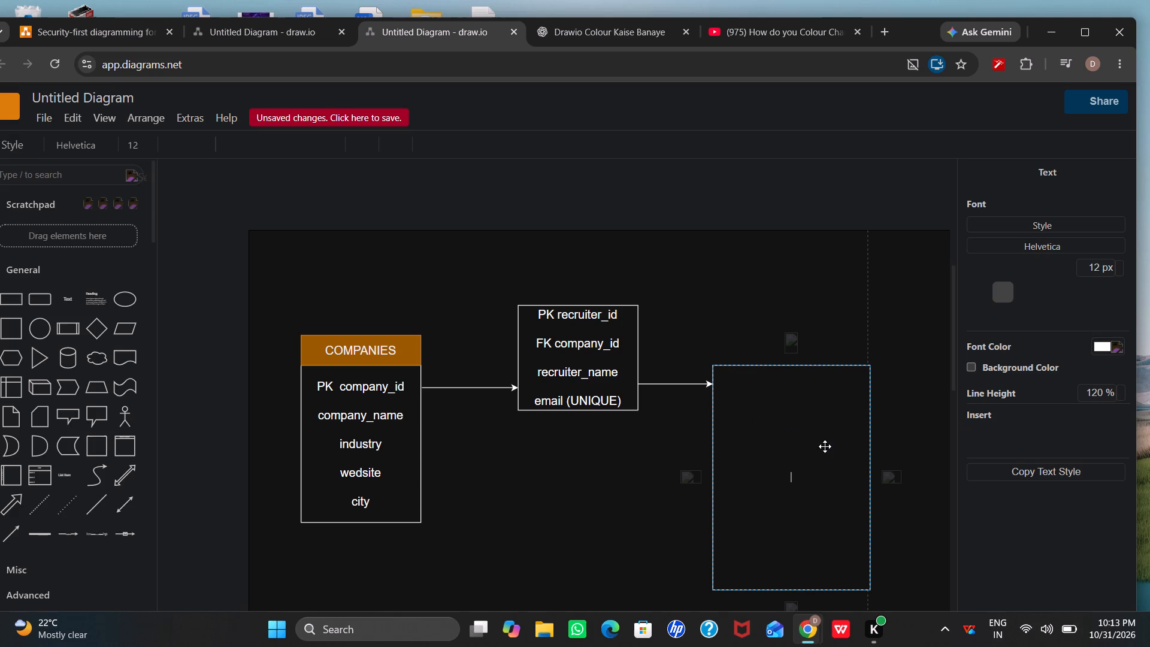
Enter "PK job_id" as the first attribute line in the empty third rectangle, followed by a blank line.
key(shift+p)
key(k)
key(BackSpace)
key(shift+k)
key(space)
key(space)
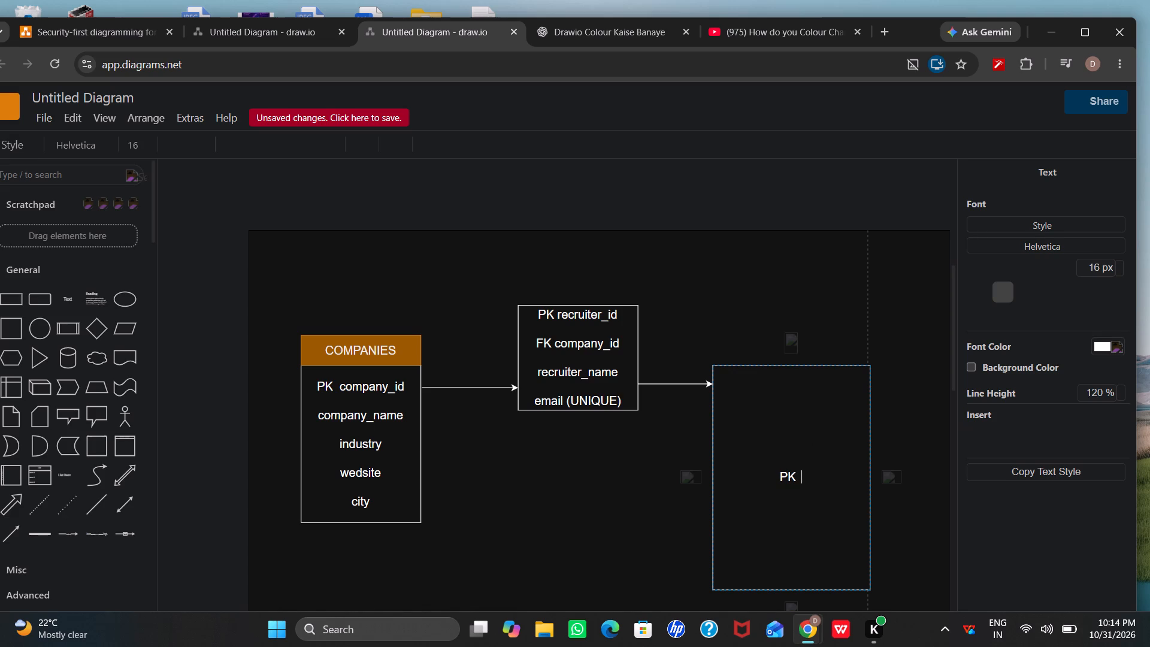
text(job)
text(_id)
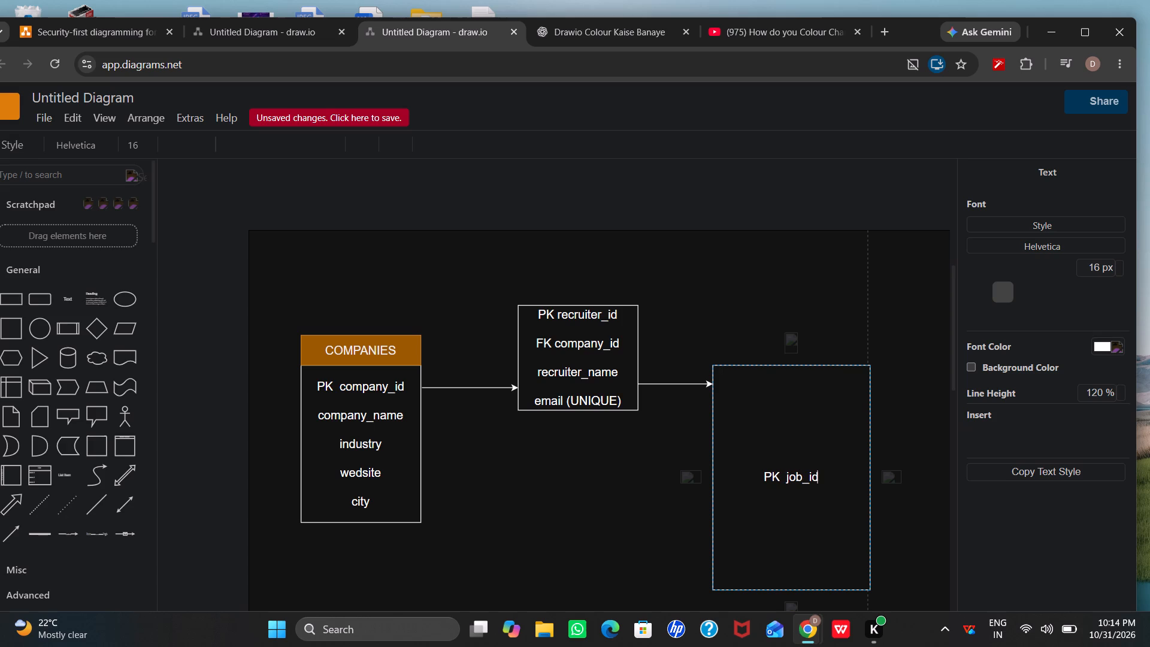
key(Return)
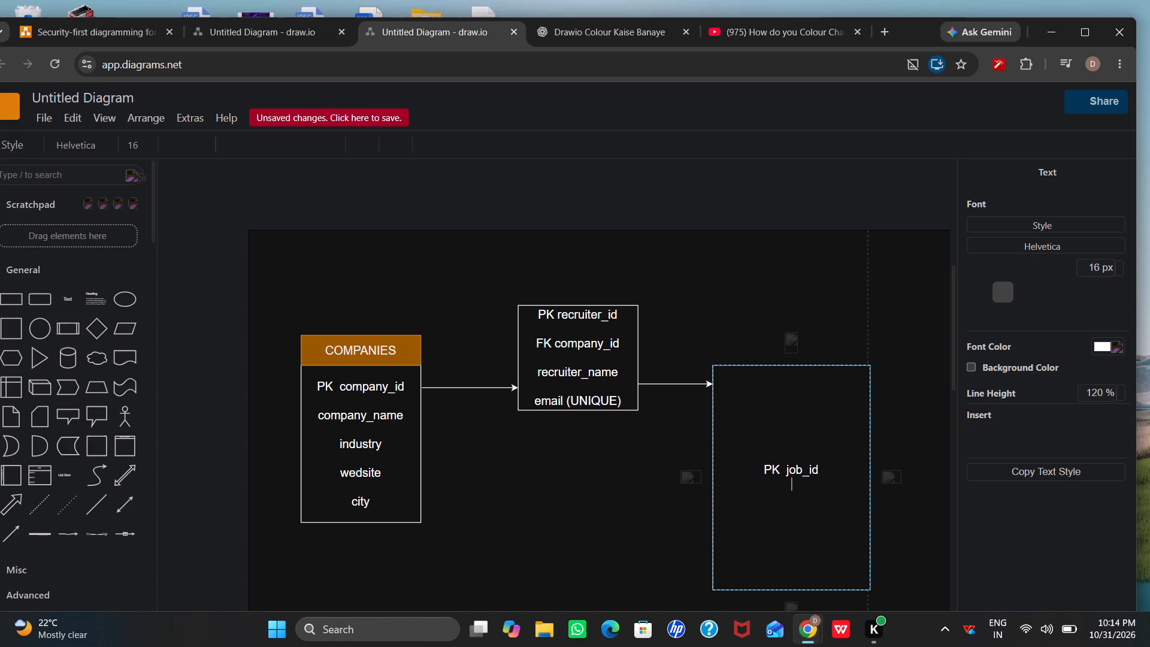
key(Return)
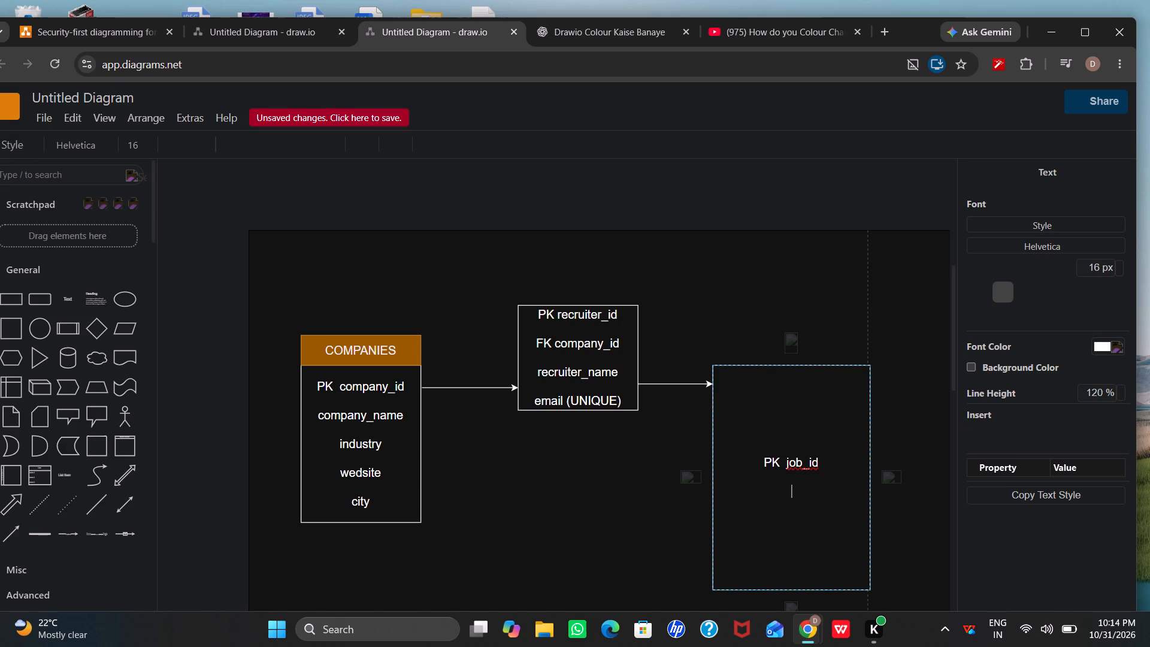
Add "FK company_id" as the second attribute of the third rectangle, followed by a blank line.
text(FK)
key(space)
key(space)
text(co)
key(m)
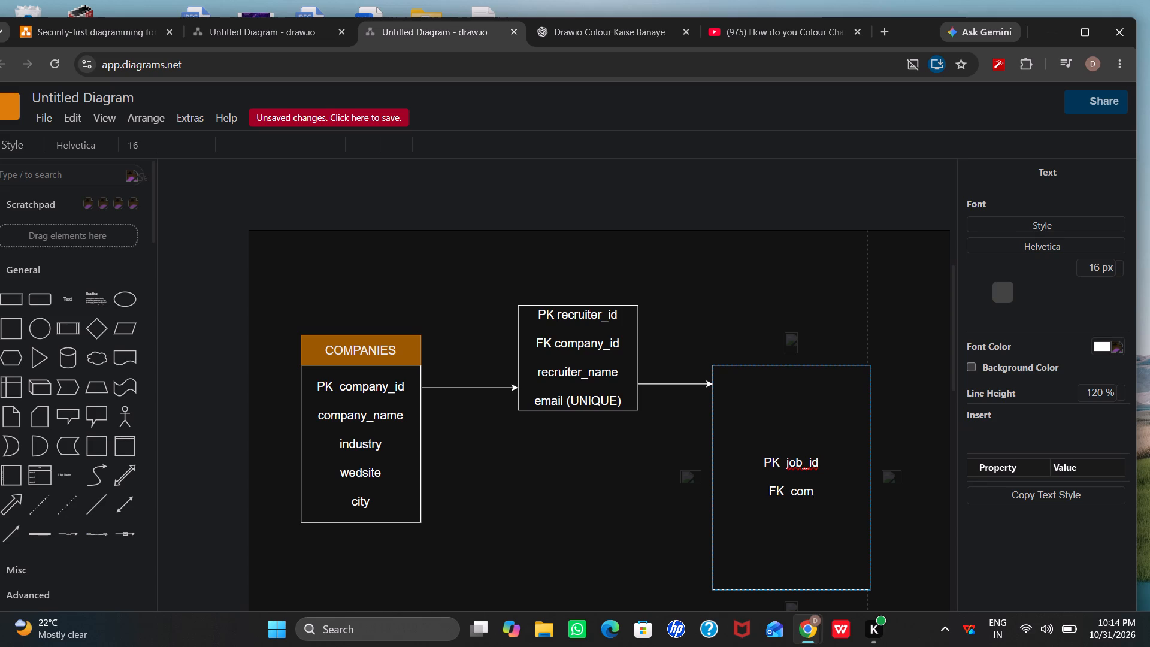
text(pany)
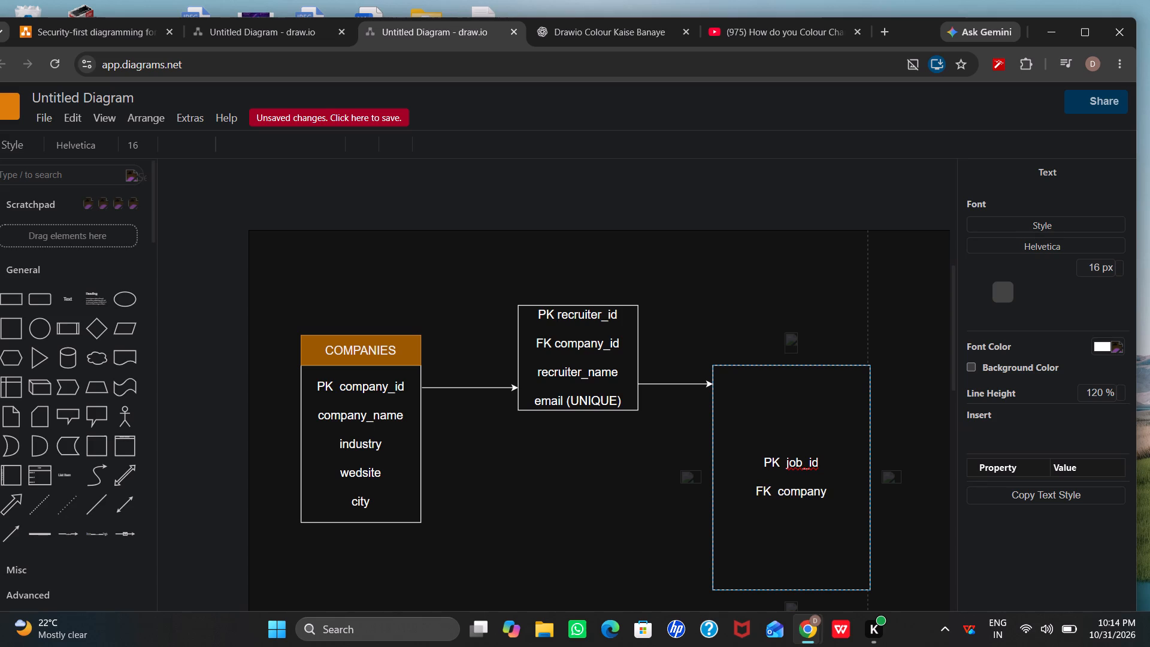
text(_id)
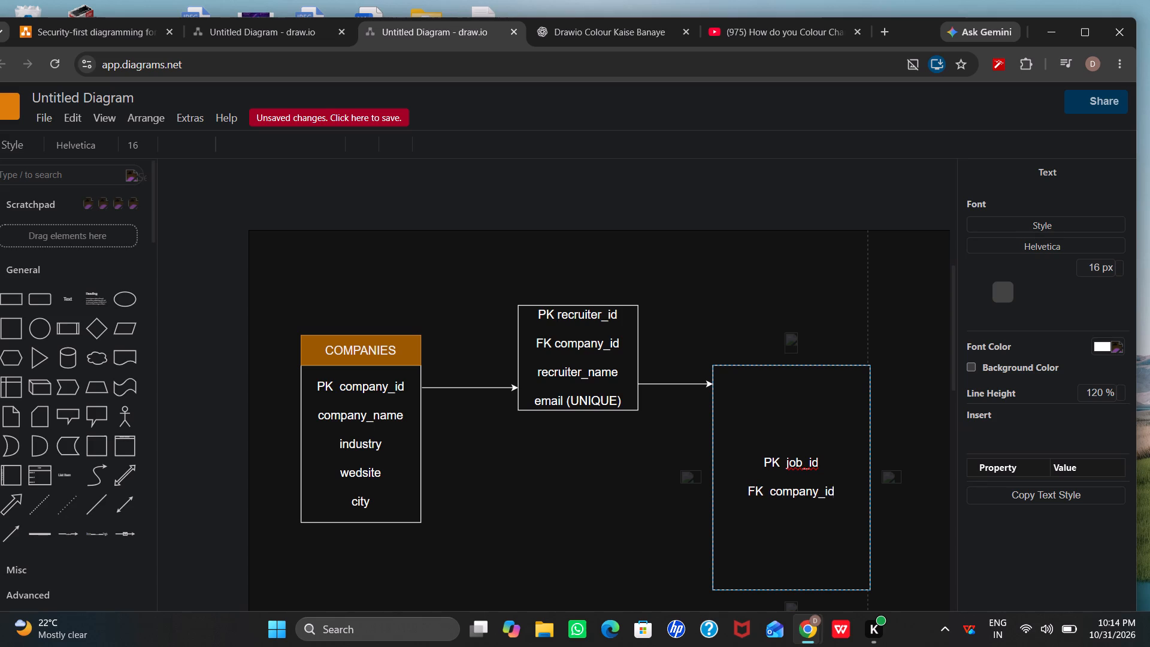
key(Return)
key(Return)
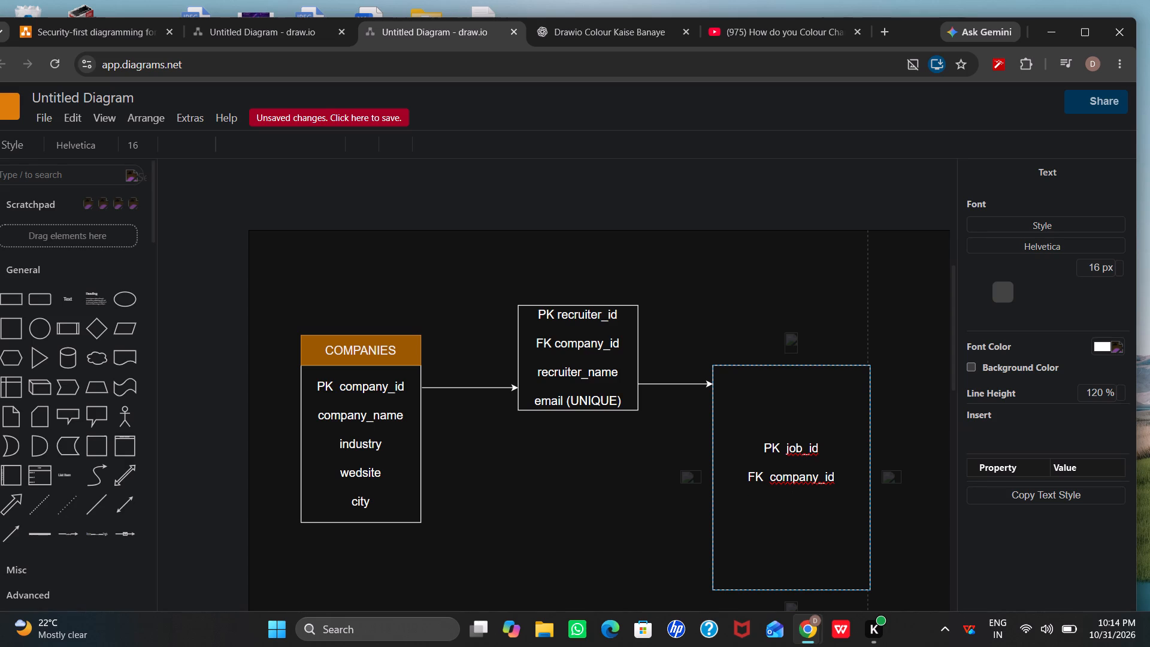
Add "FK recruiter_id(optional)" as the third attribute below company_id in the third rectangle, followed by a blank line.
key(f)
key(BackSpace)
text(FK)
key(space)
text(re)
key(c)
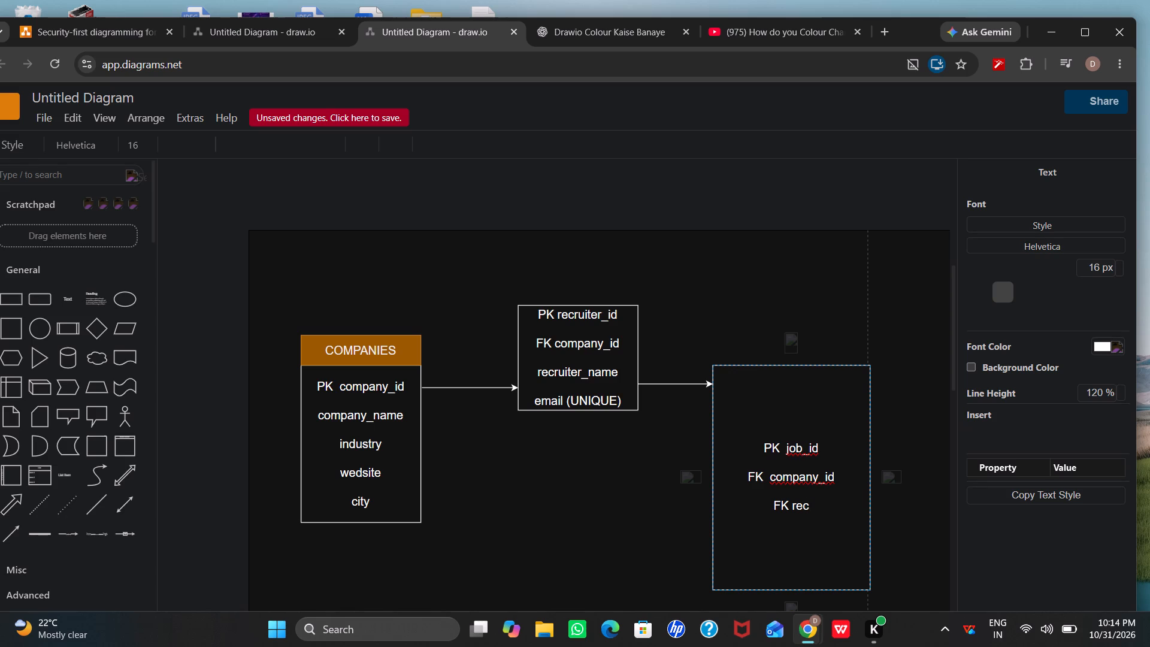
text(ru)
text(iter)
key(shift+underscore)
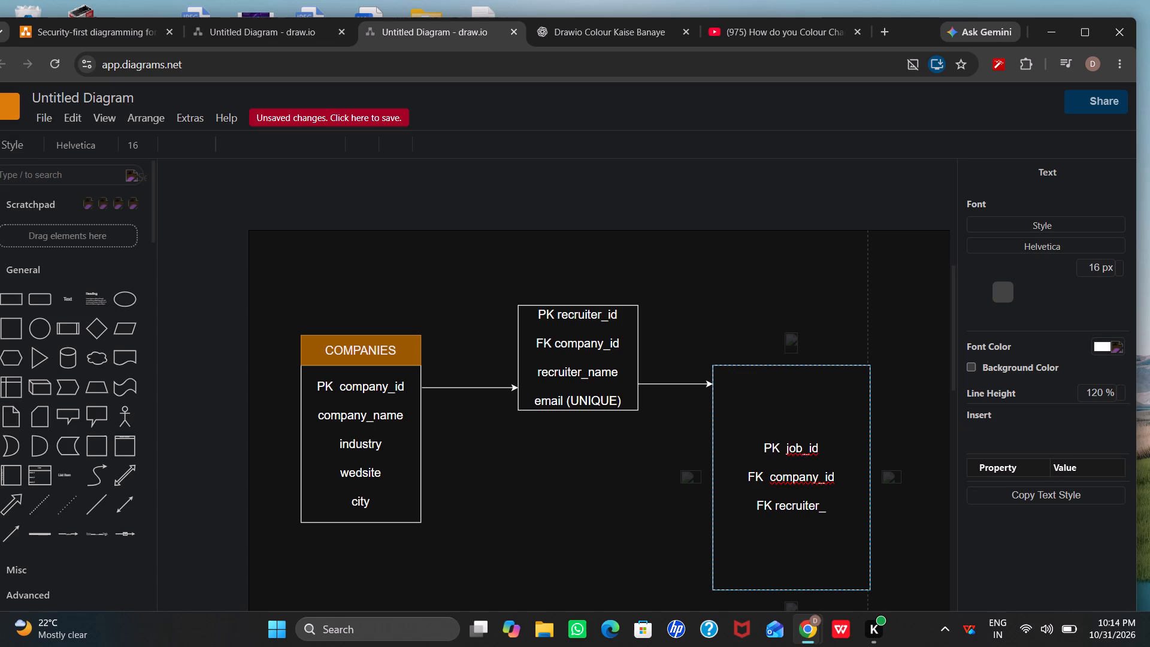
text(id)
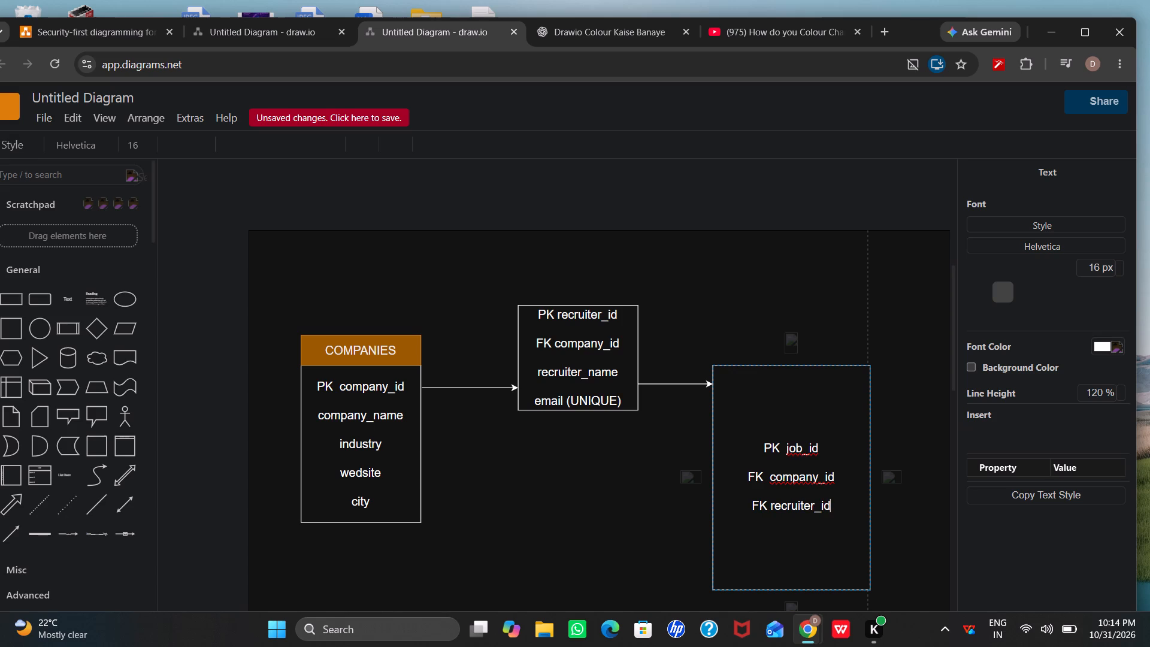
key(shift+parenleft)
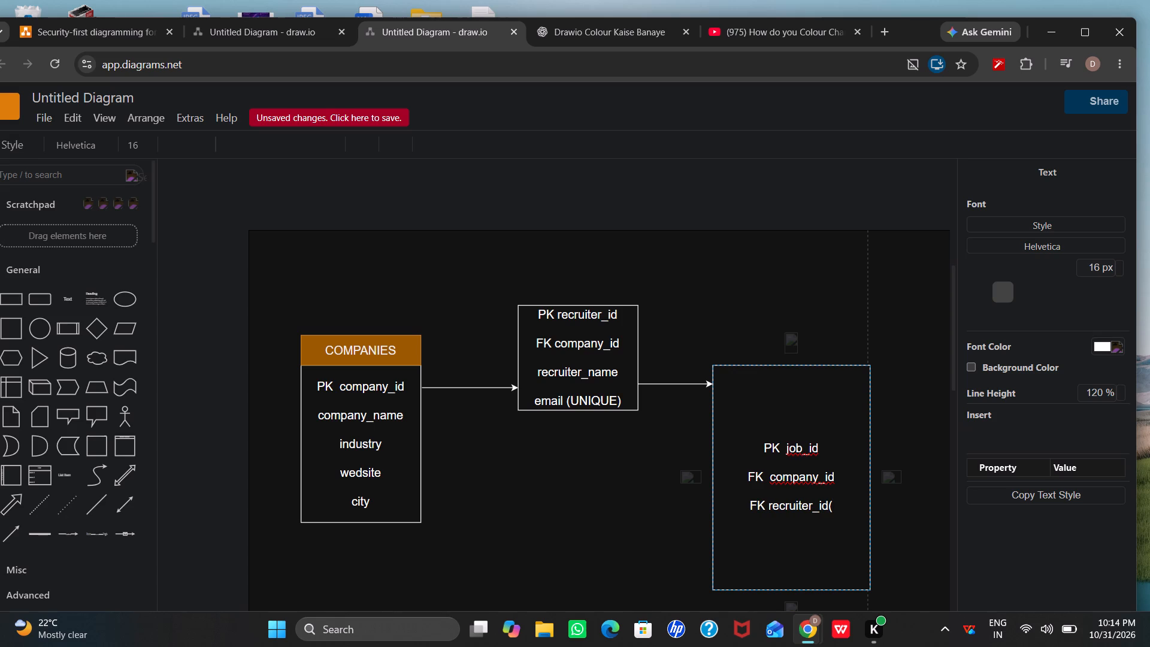
text(op)
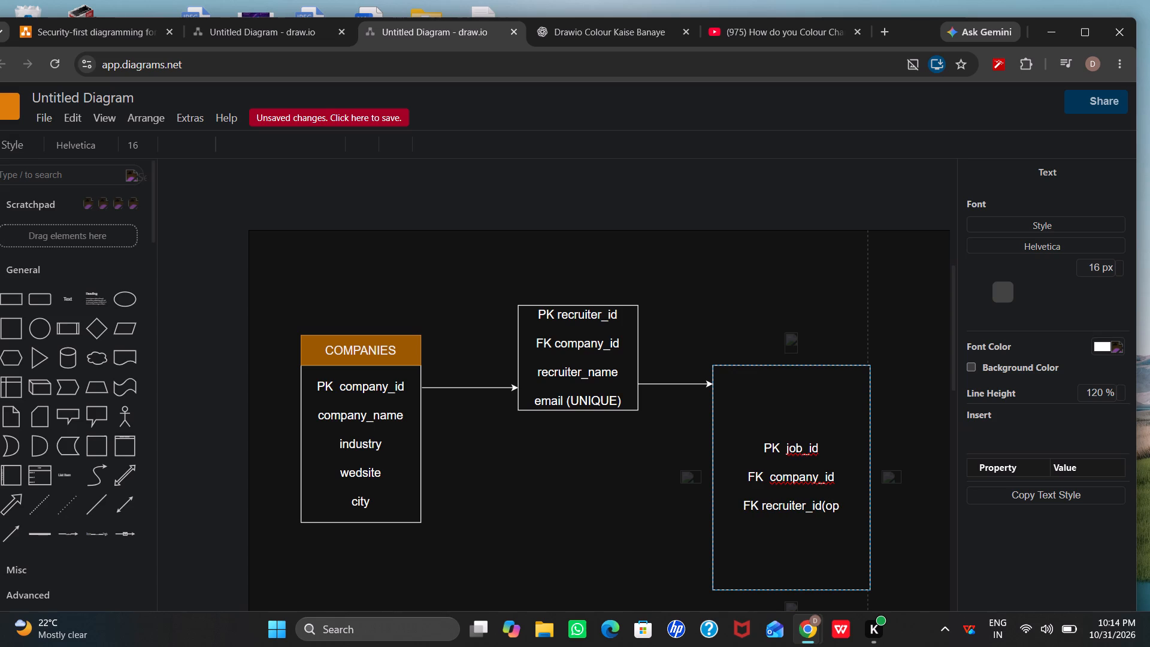
text(ti)
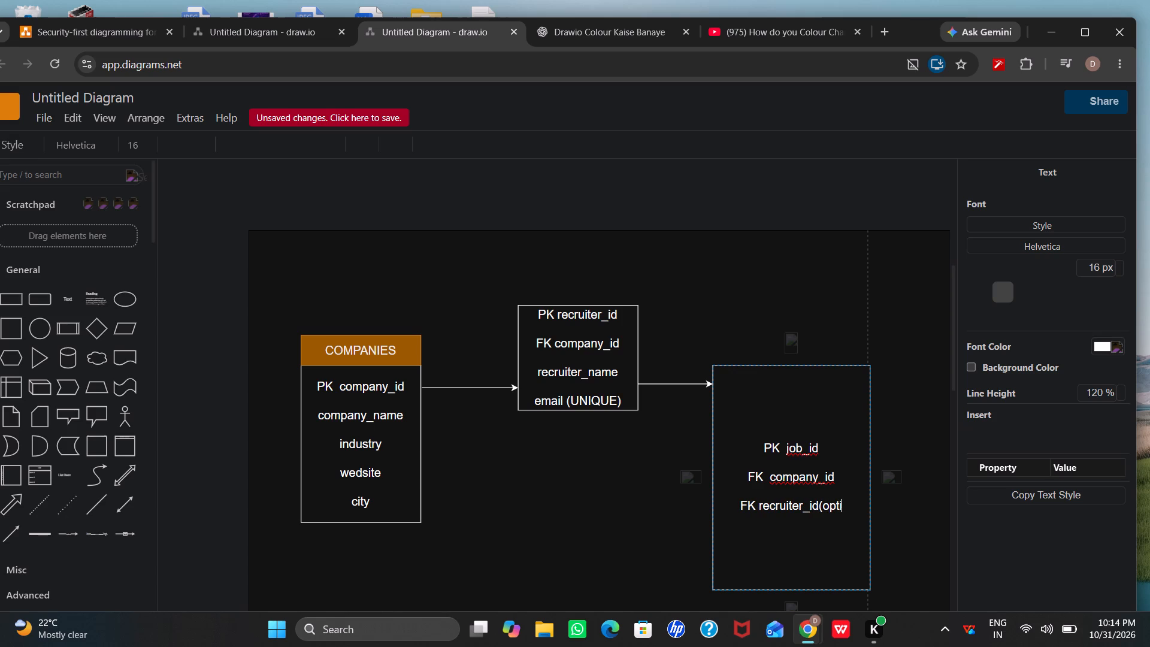
text(onal)
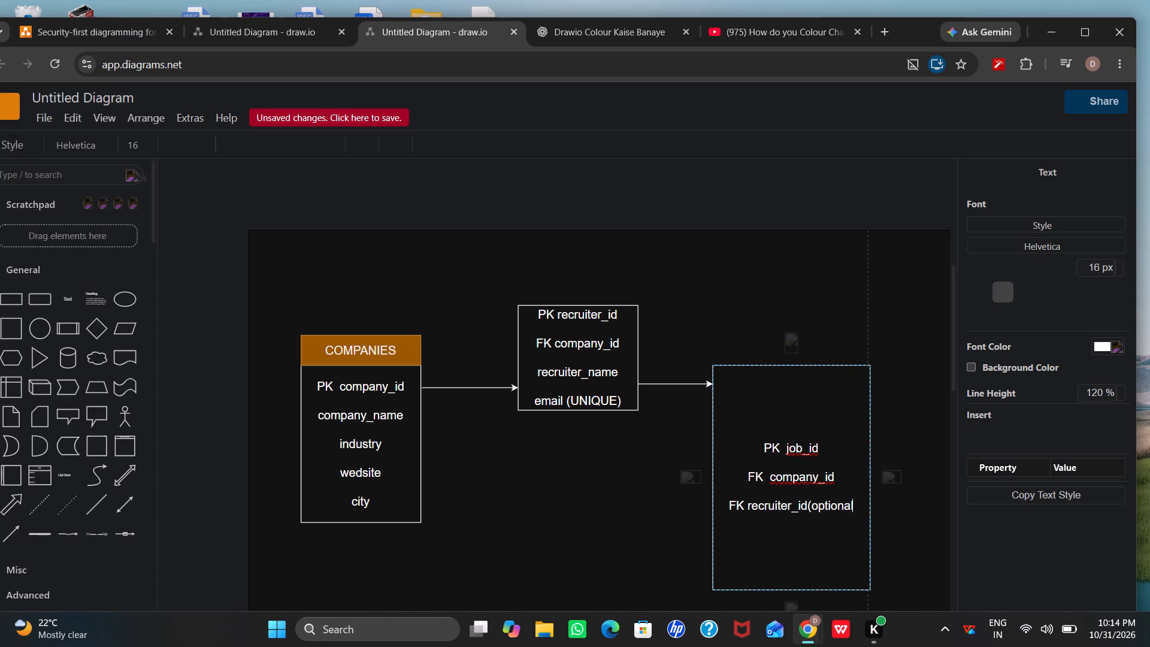
key(shift+parenright)
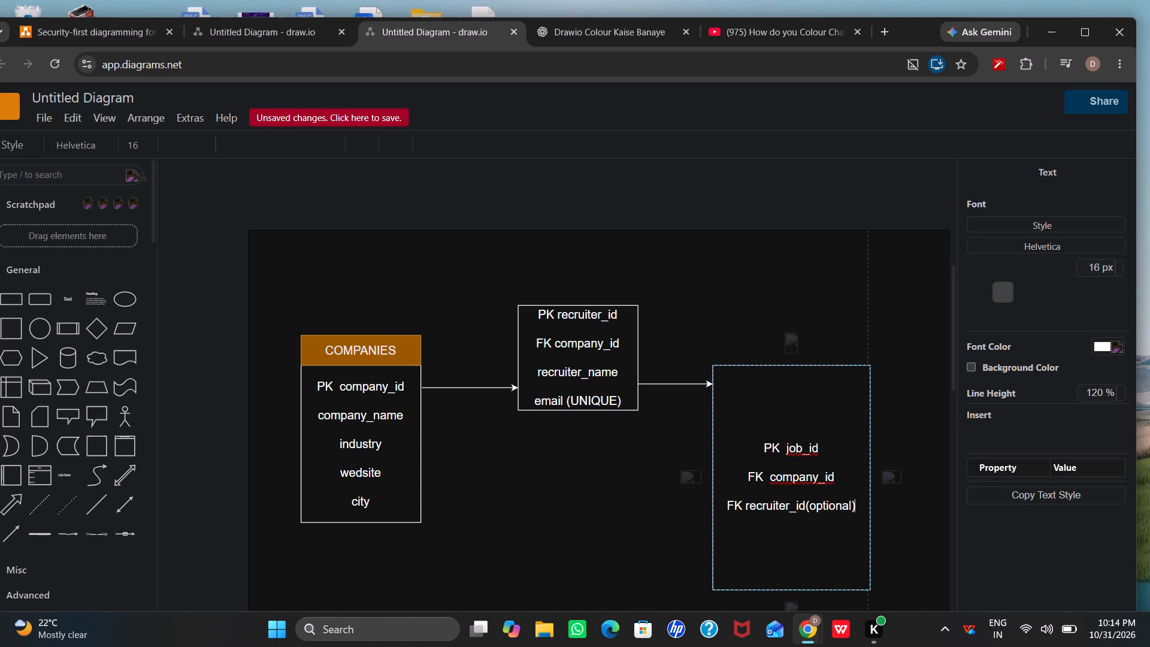
key(Return)
key(Return)
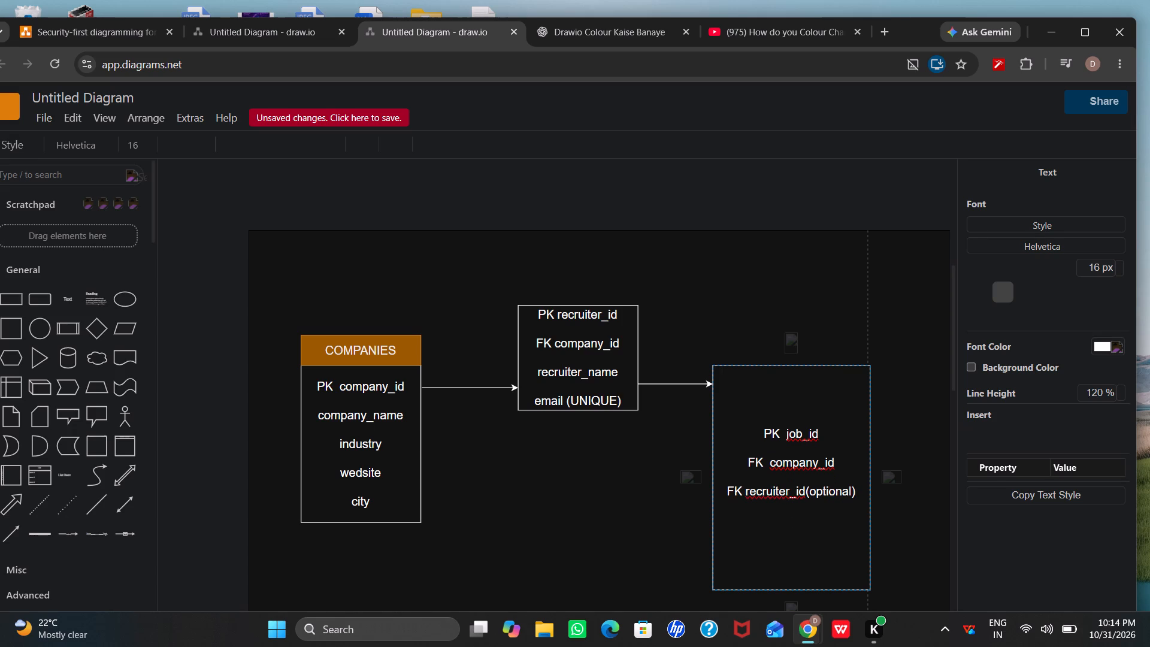
Add "job_title" as the fourth attribute below the recruiter_id line in the third rectangle, followed by a blank line.
text(job)
key(shift+underscore)
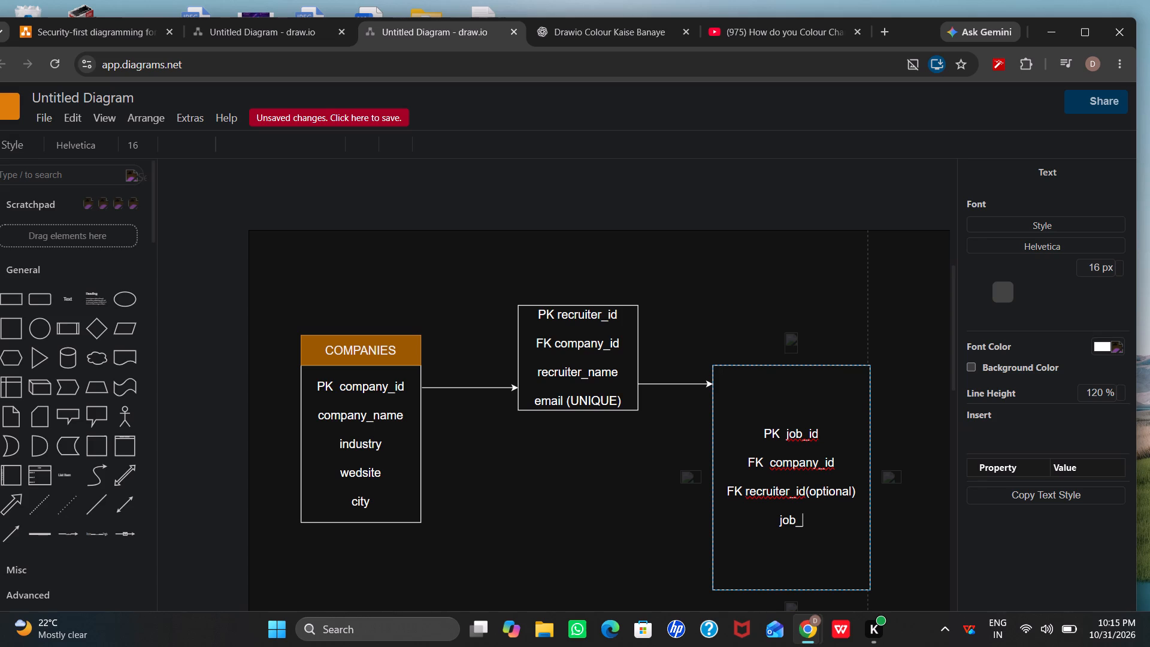
text(ti)
text(ttle)
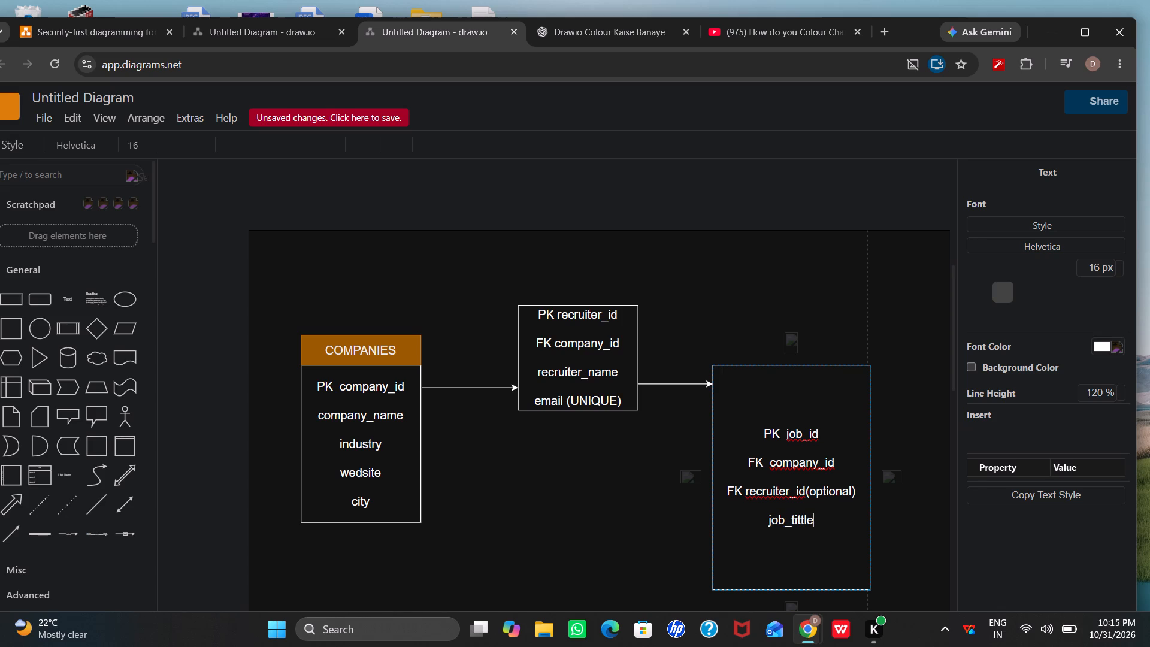
key(BackSpace)
key(BackSpace)
key(BackSpace)
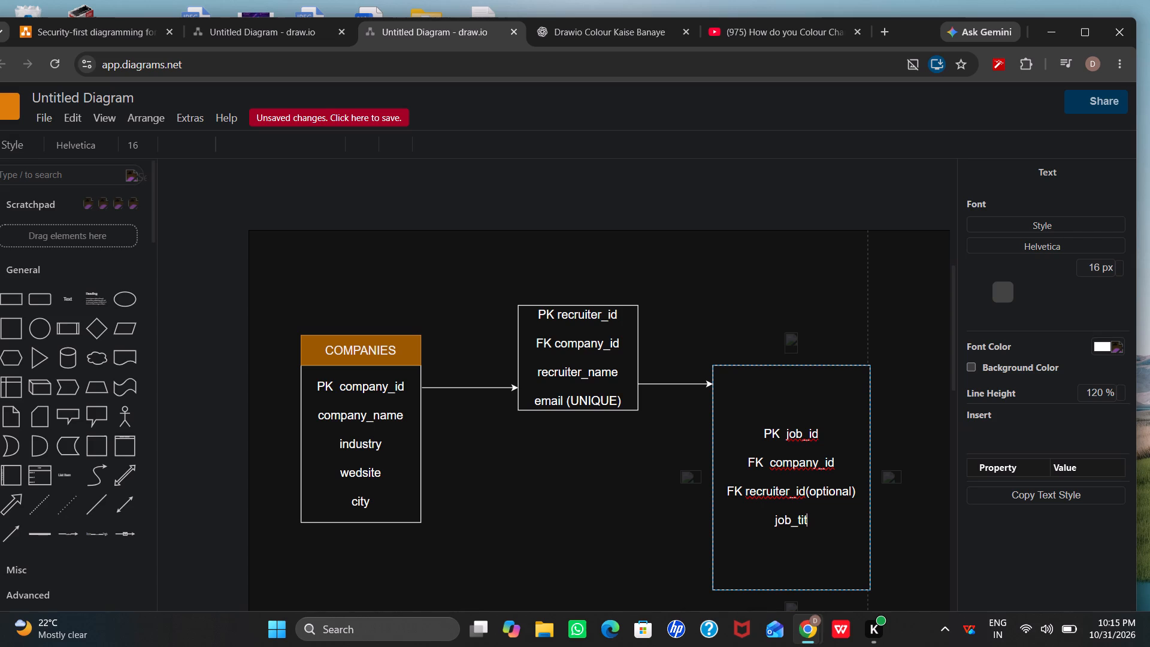
text(le)
key(Return)
key(Return)
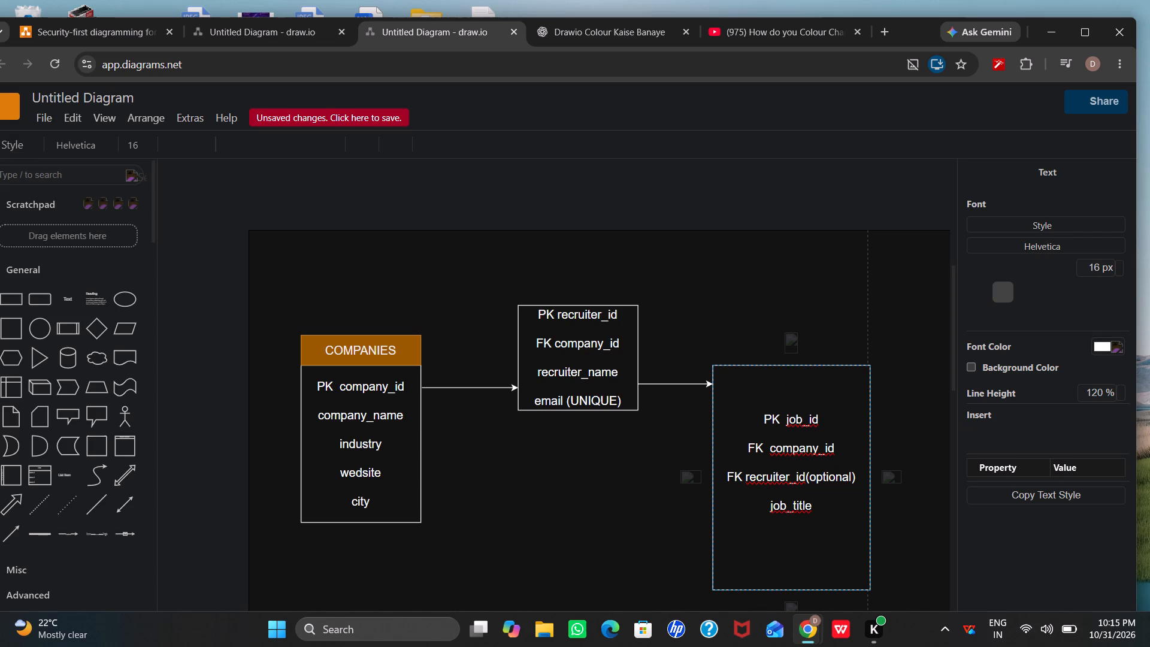
Add "job_description" as the fifth attribute below job_title in the third rectangle, followed by a blank line.
text(job)
key(shift+underscore)
text(de)
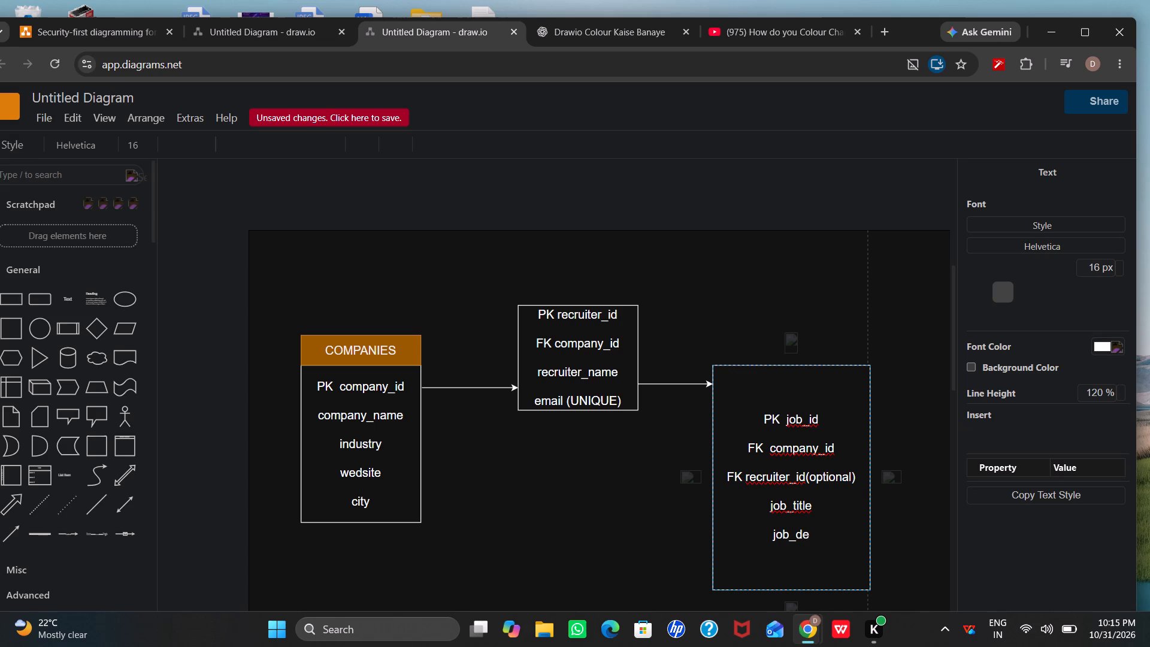
key(s)
text(cri)
text(ption)
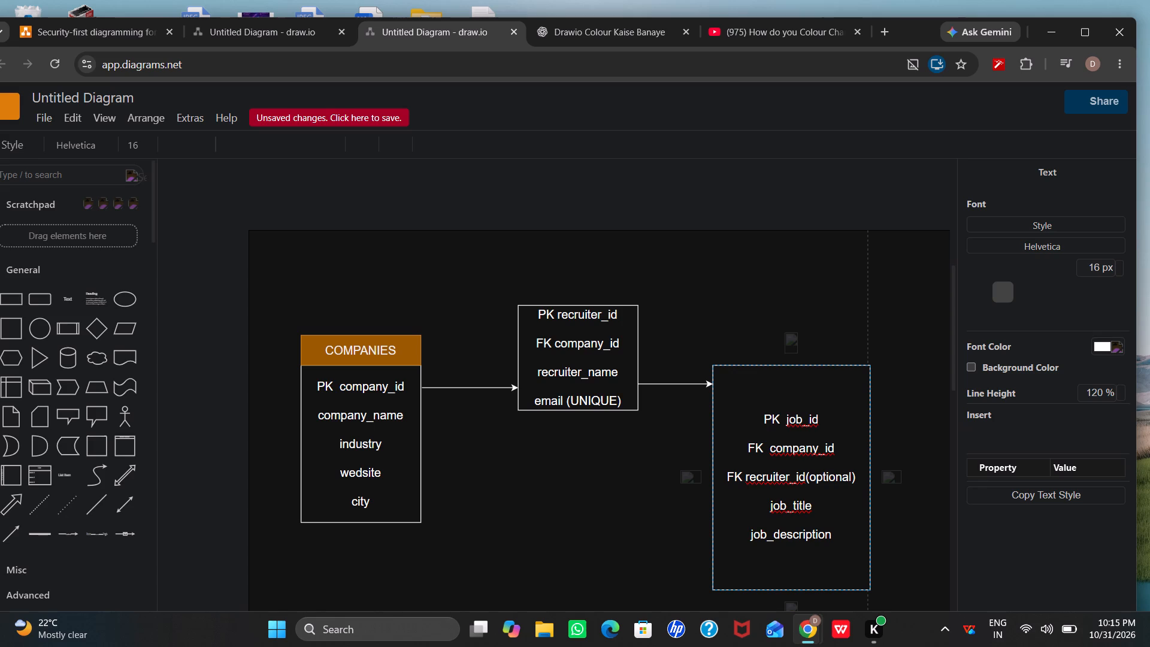
key(Return)
key(Return)
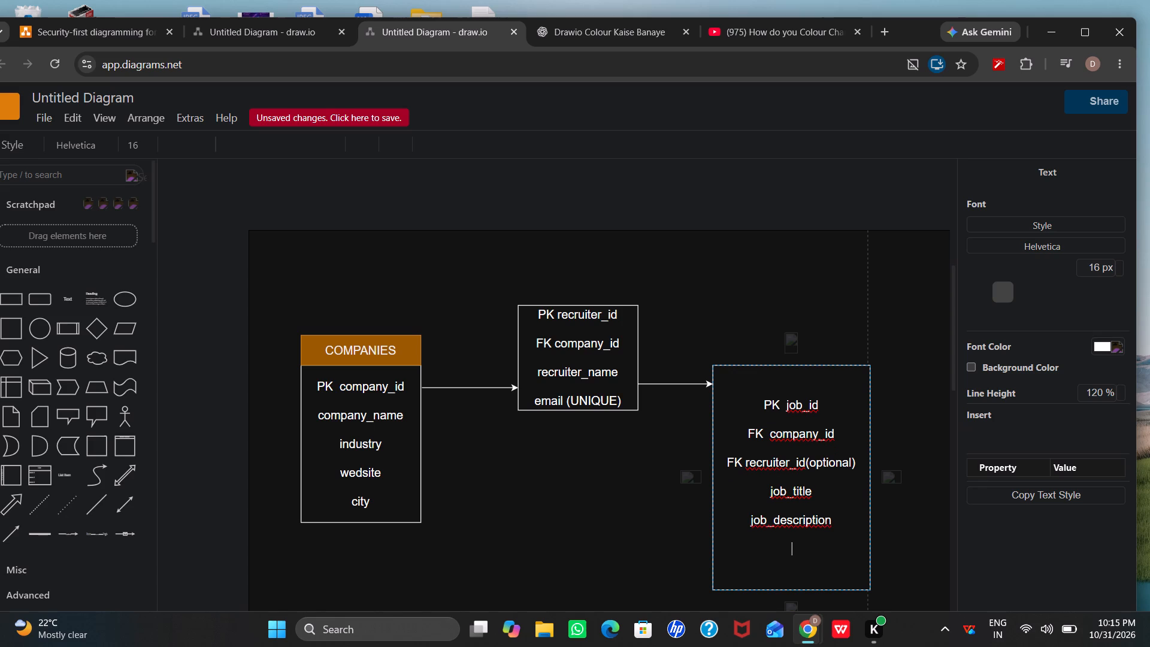
Add "location, job_type" as a line below job_description in the third rectangle, followed by a blank line.
text(lo)
text(cation)
text(,)
key(space)
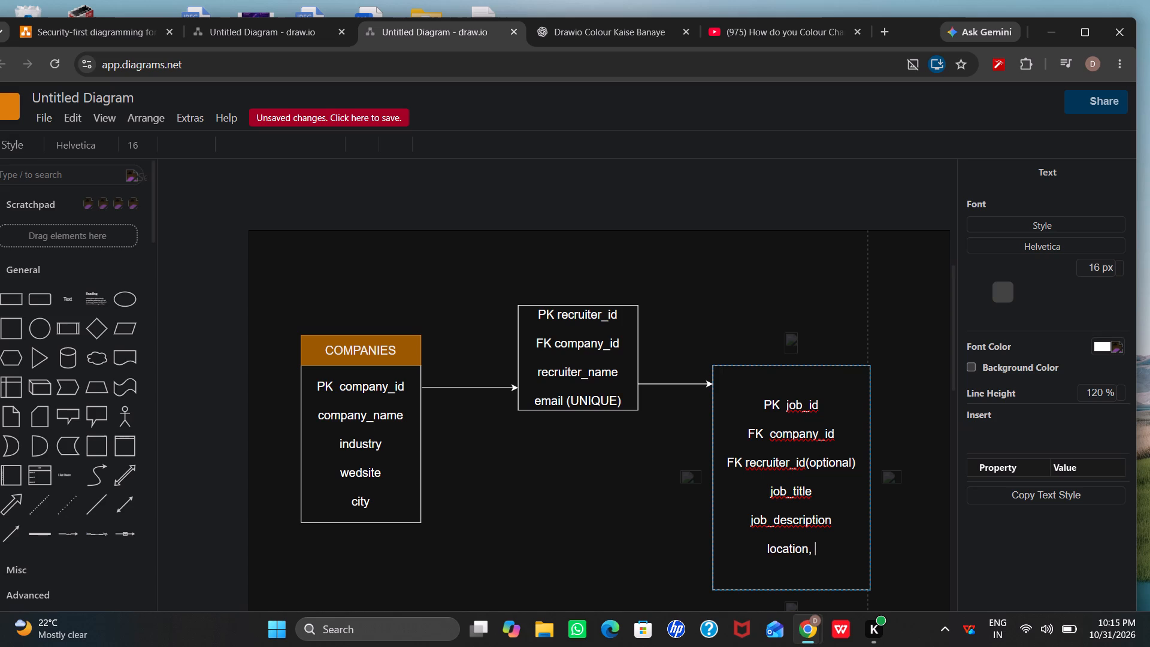
text(job)
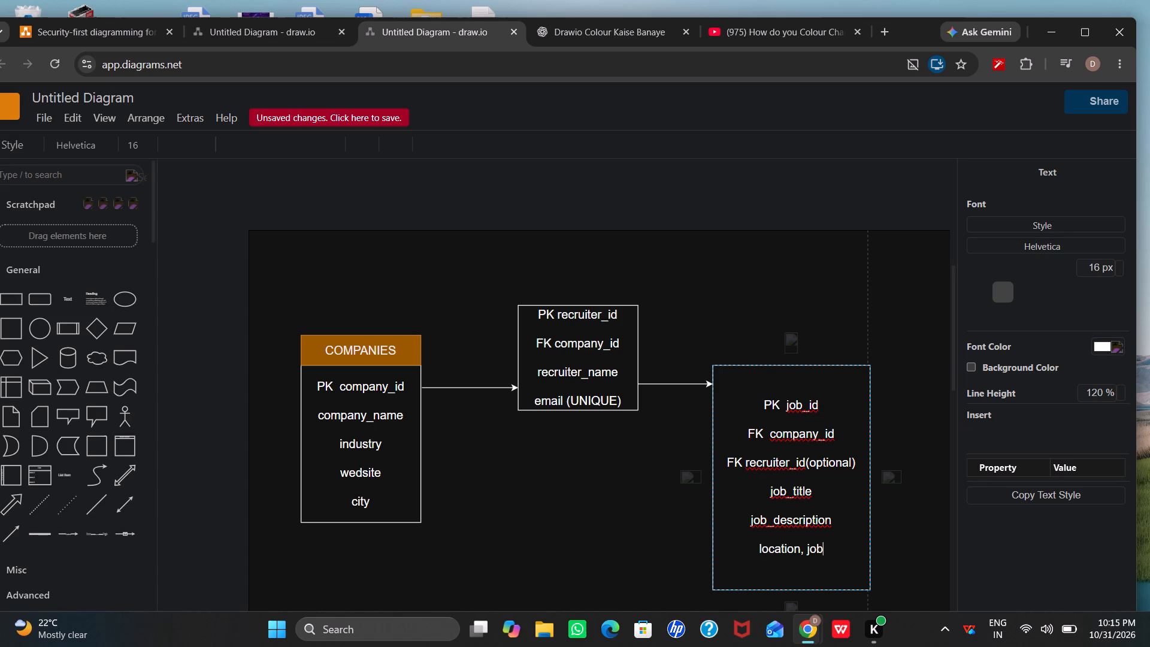
text(_type)
key(Return)
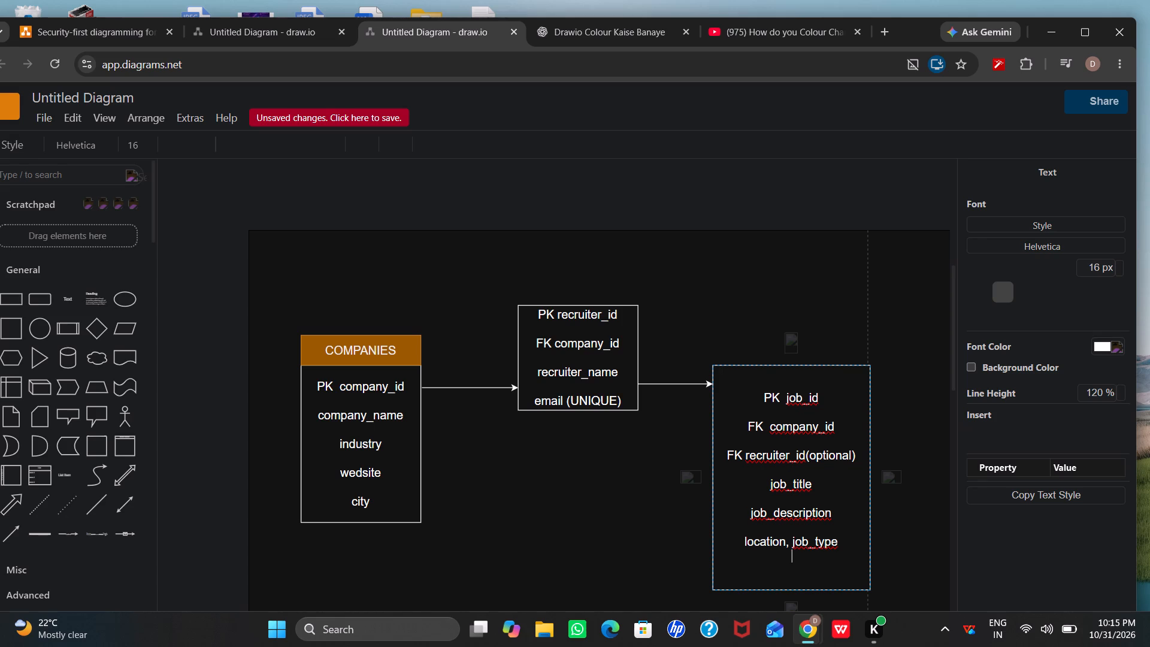
key(Return)
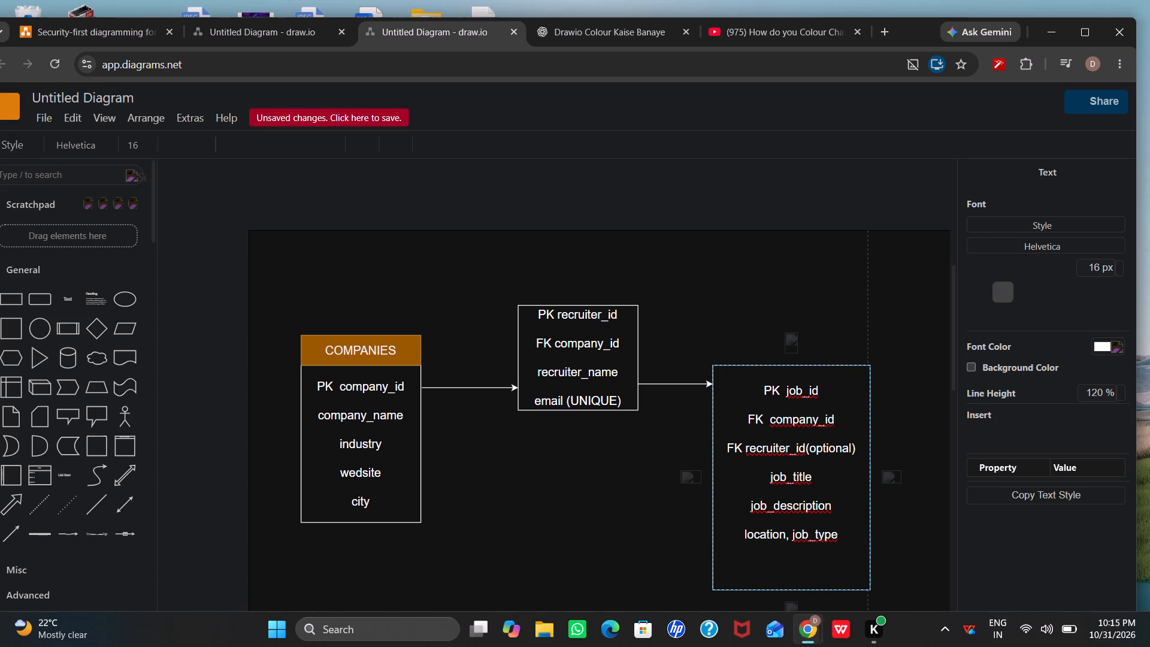
Add "salary_min, salary_max" below the location line in the third rectangle, followed by a blank line.
text(salary)
text(_min)
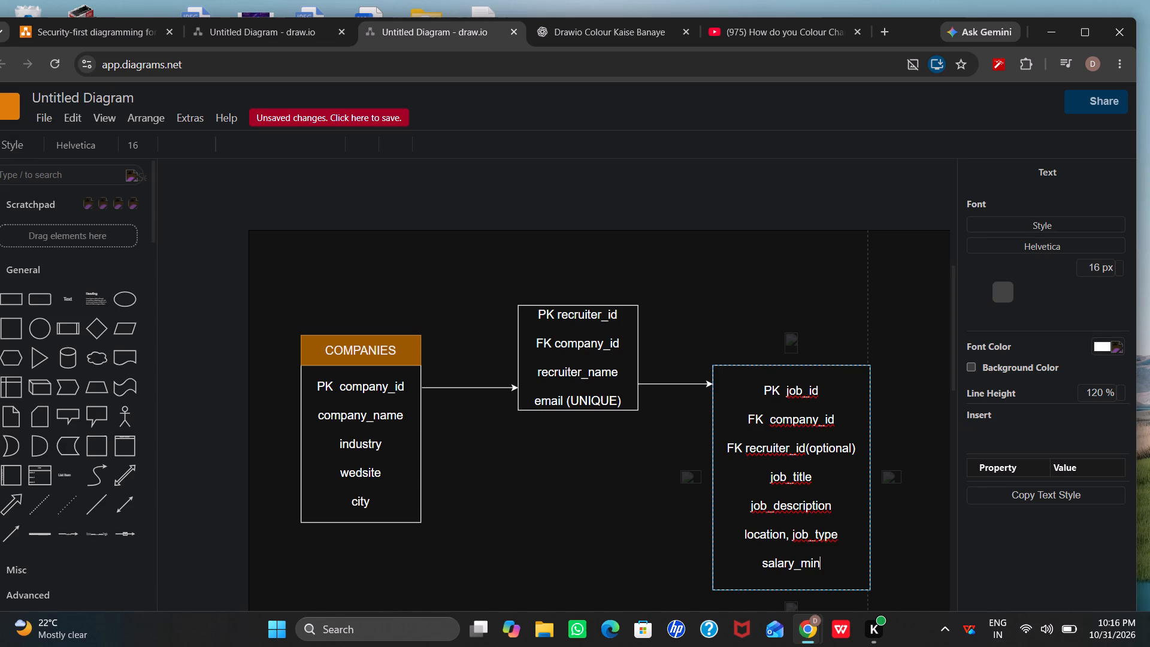
key(comma)
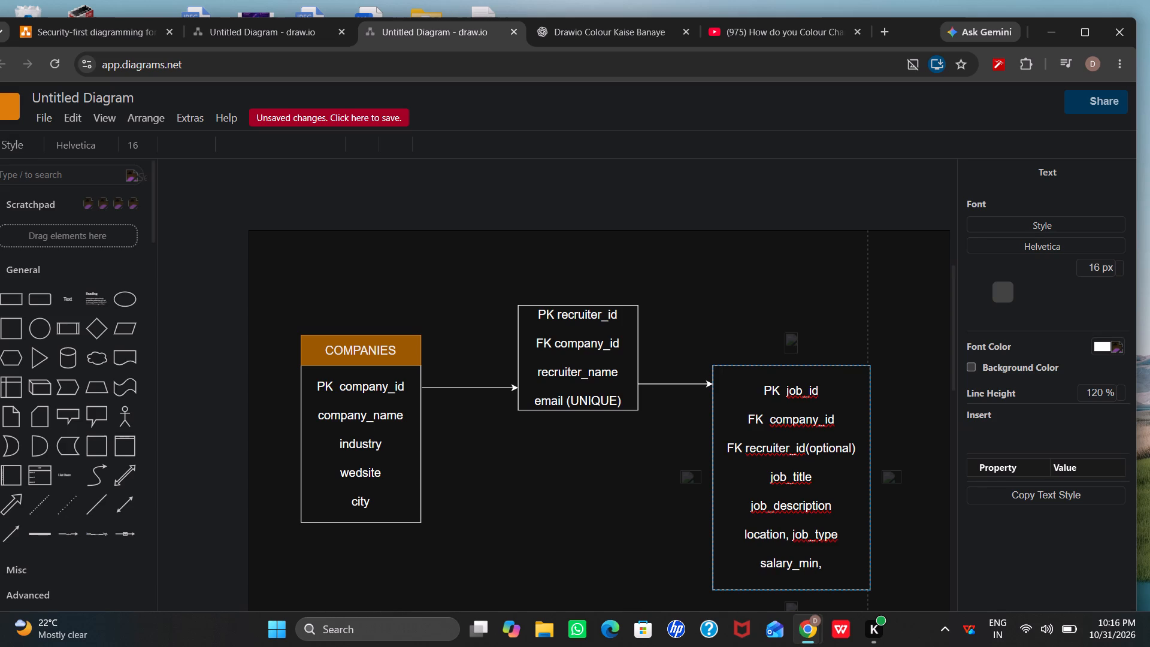
key(space)
text(sala)
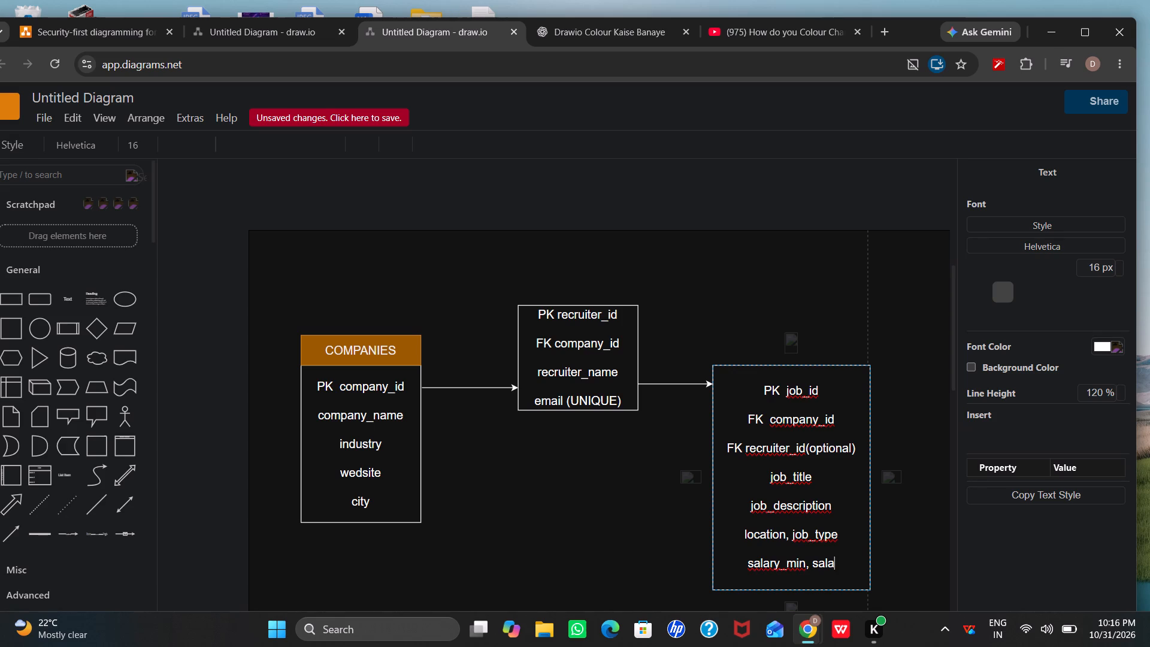
text(ry)
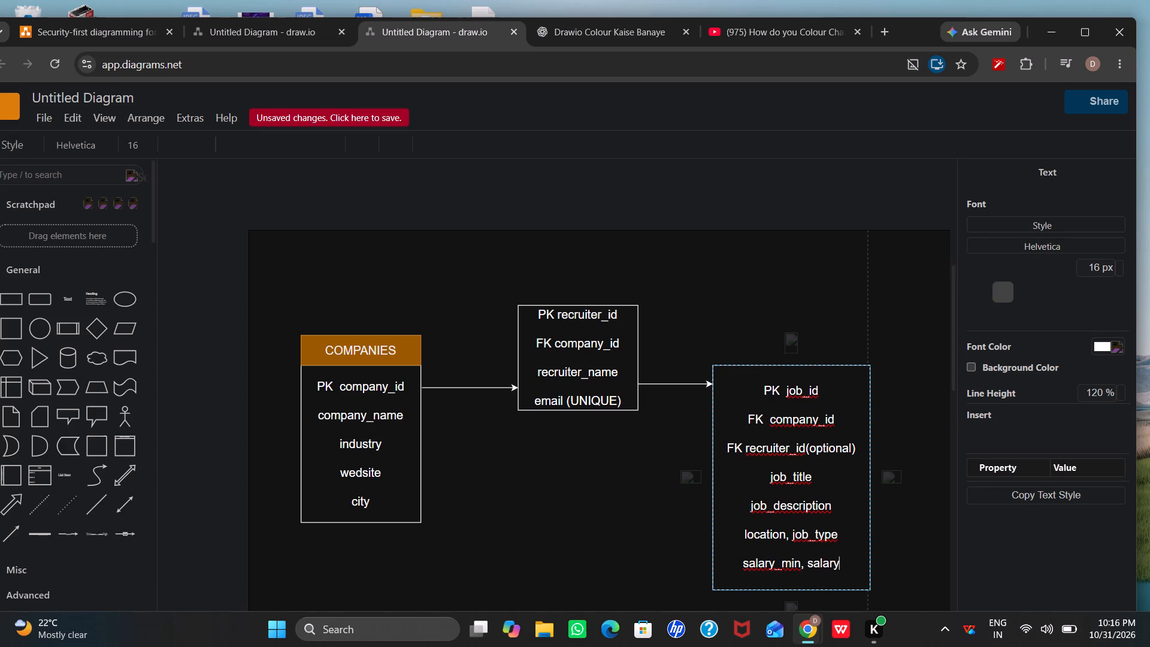
key(shift+underscore)
text(ma)
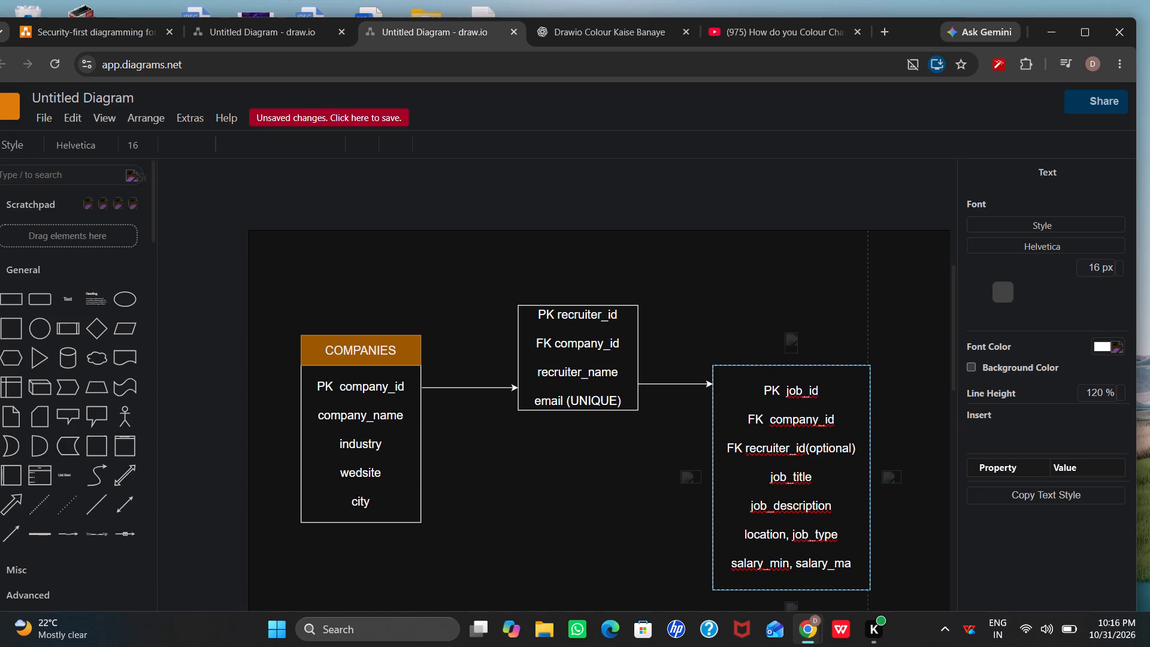
key(x)
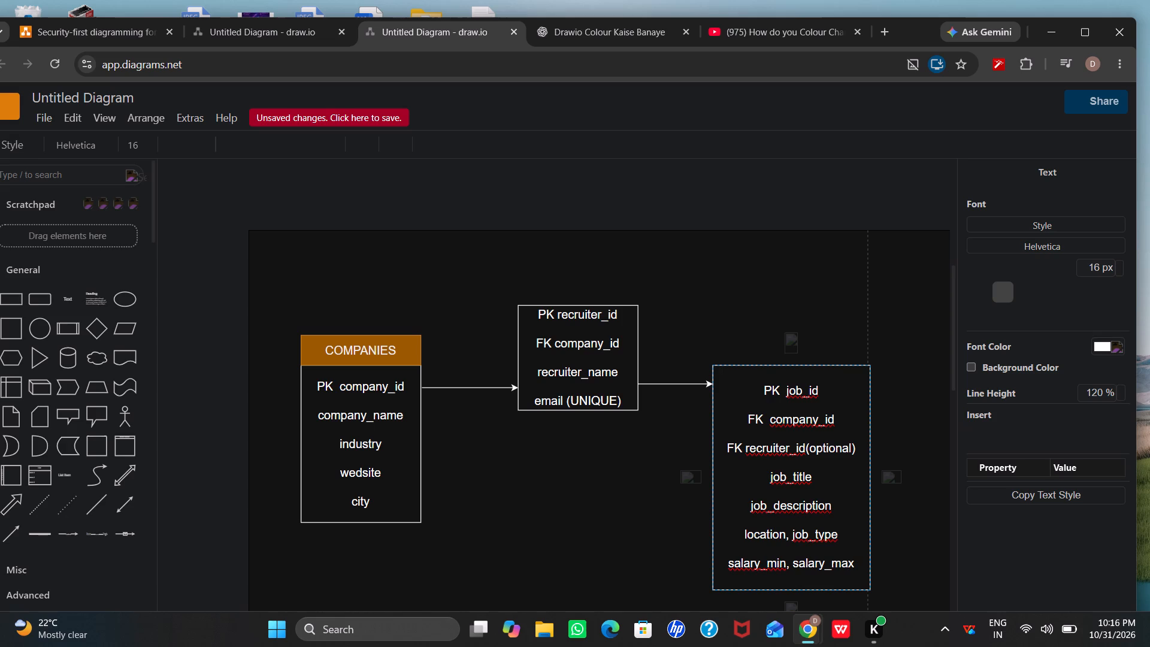
key(Return)
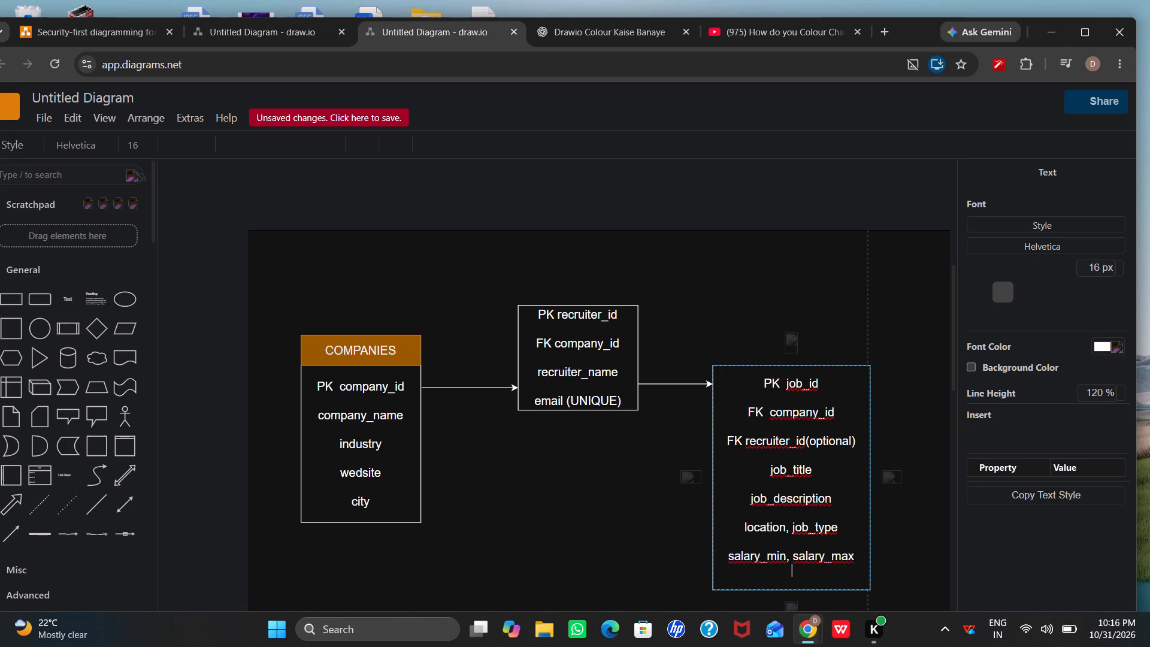
key(Return)
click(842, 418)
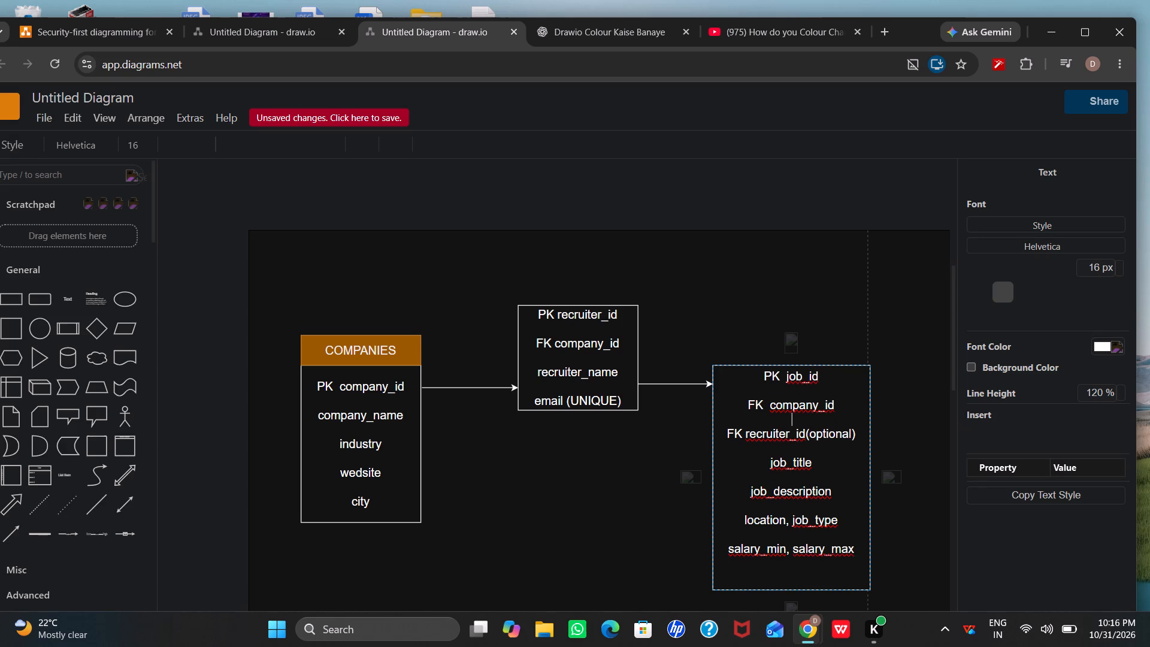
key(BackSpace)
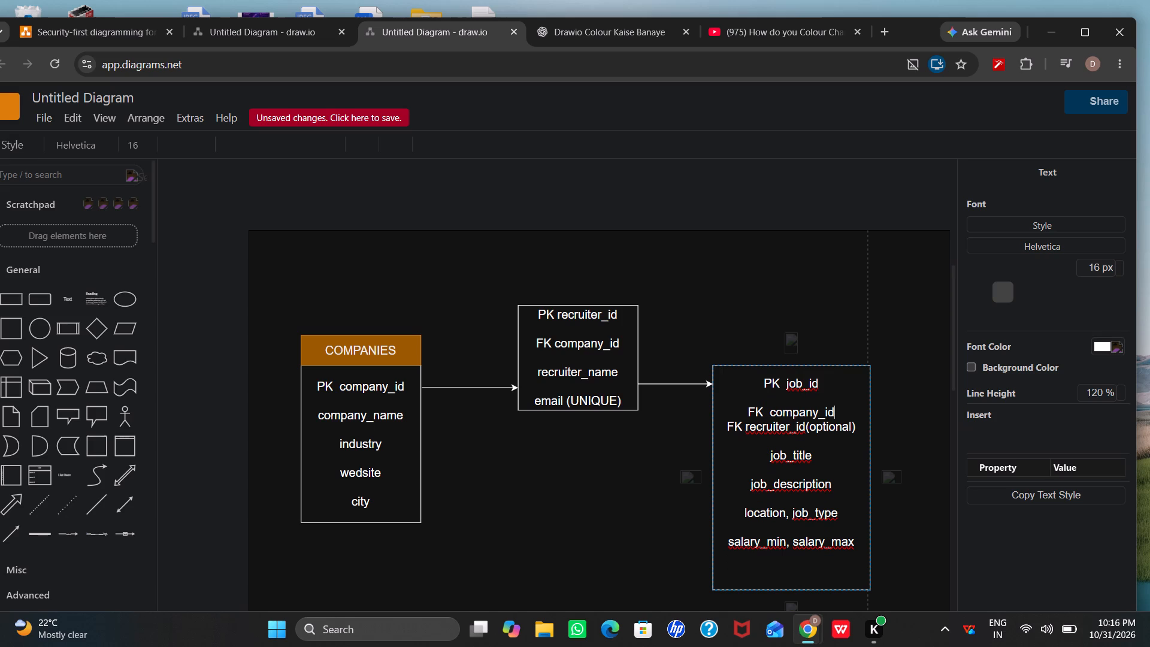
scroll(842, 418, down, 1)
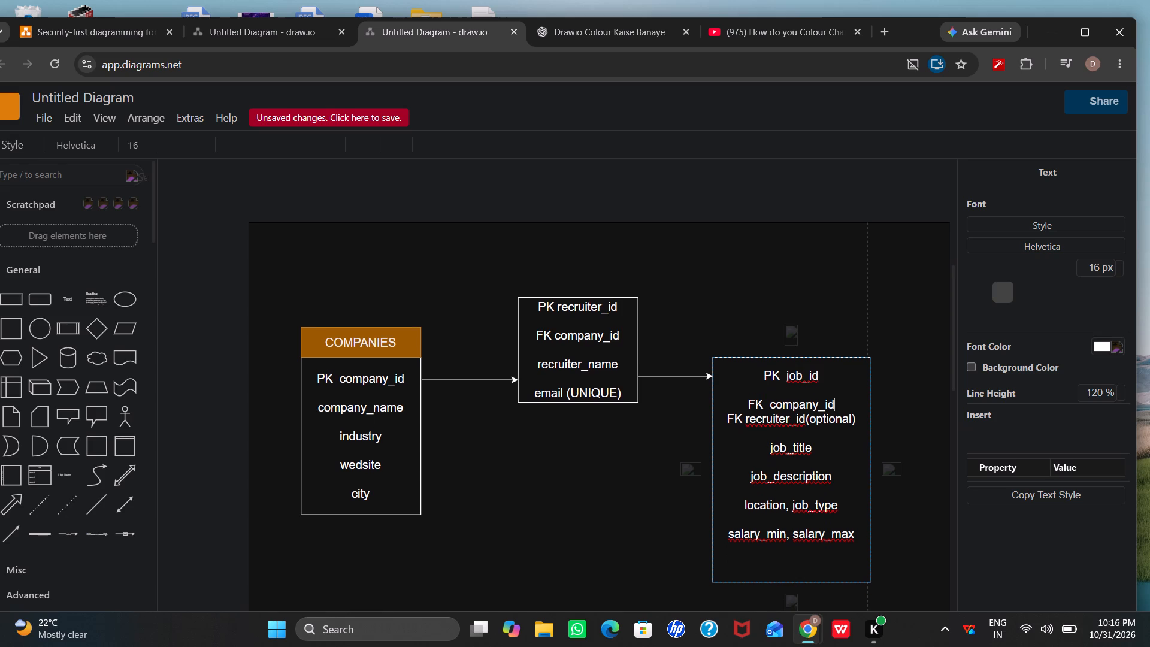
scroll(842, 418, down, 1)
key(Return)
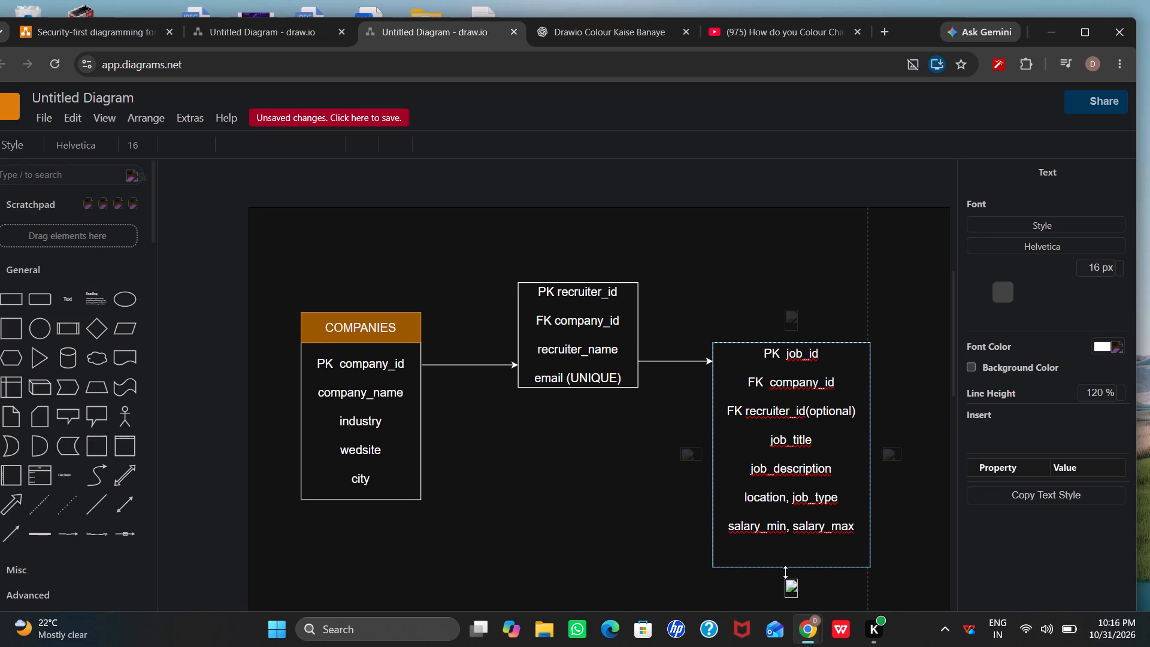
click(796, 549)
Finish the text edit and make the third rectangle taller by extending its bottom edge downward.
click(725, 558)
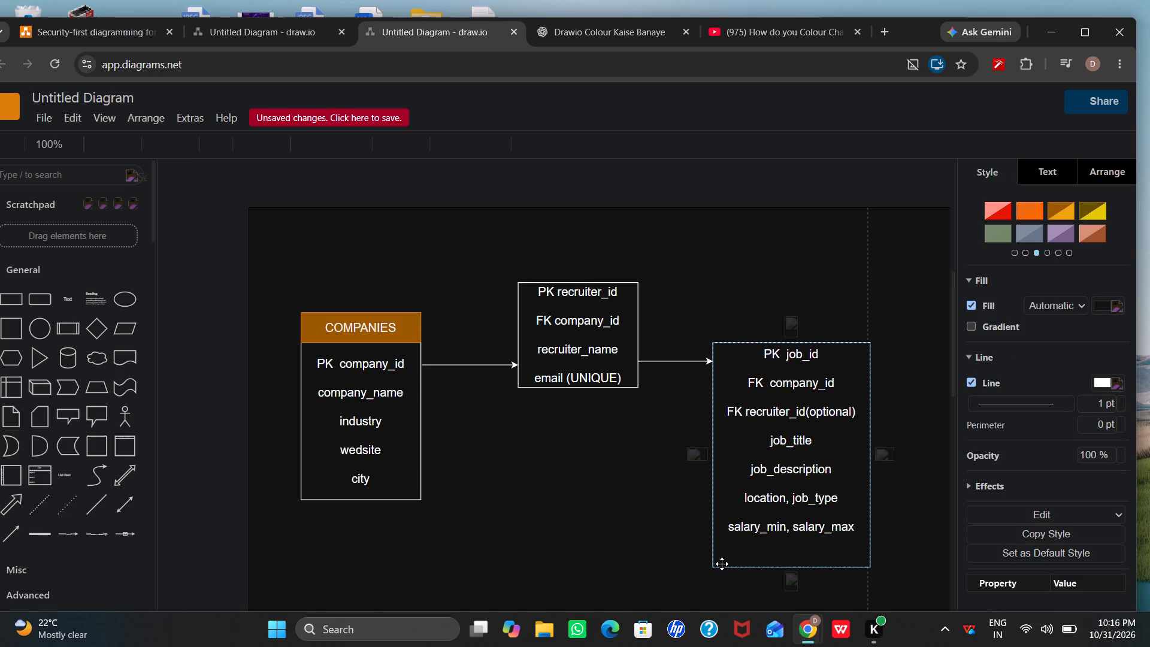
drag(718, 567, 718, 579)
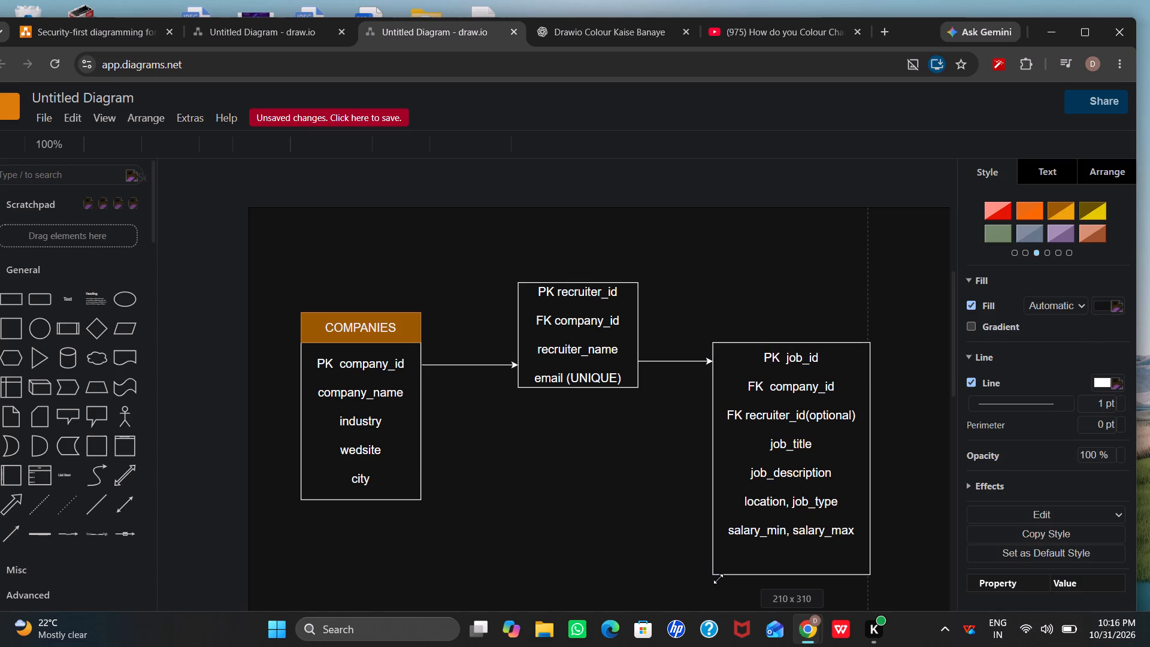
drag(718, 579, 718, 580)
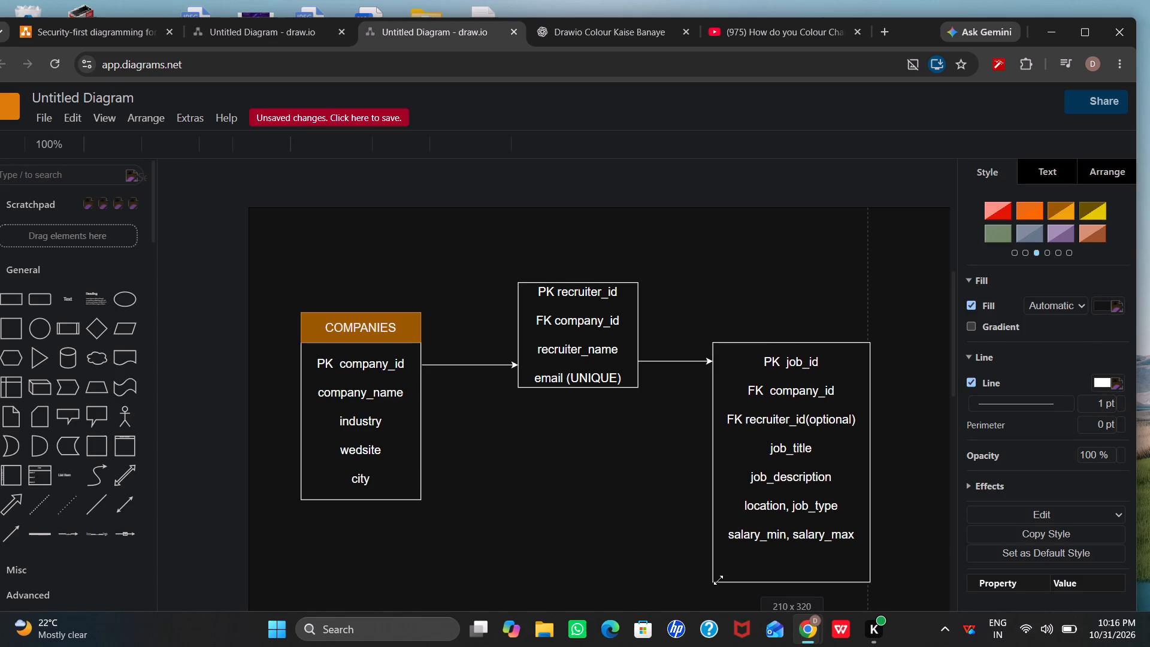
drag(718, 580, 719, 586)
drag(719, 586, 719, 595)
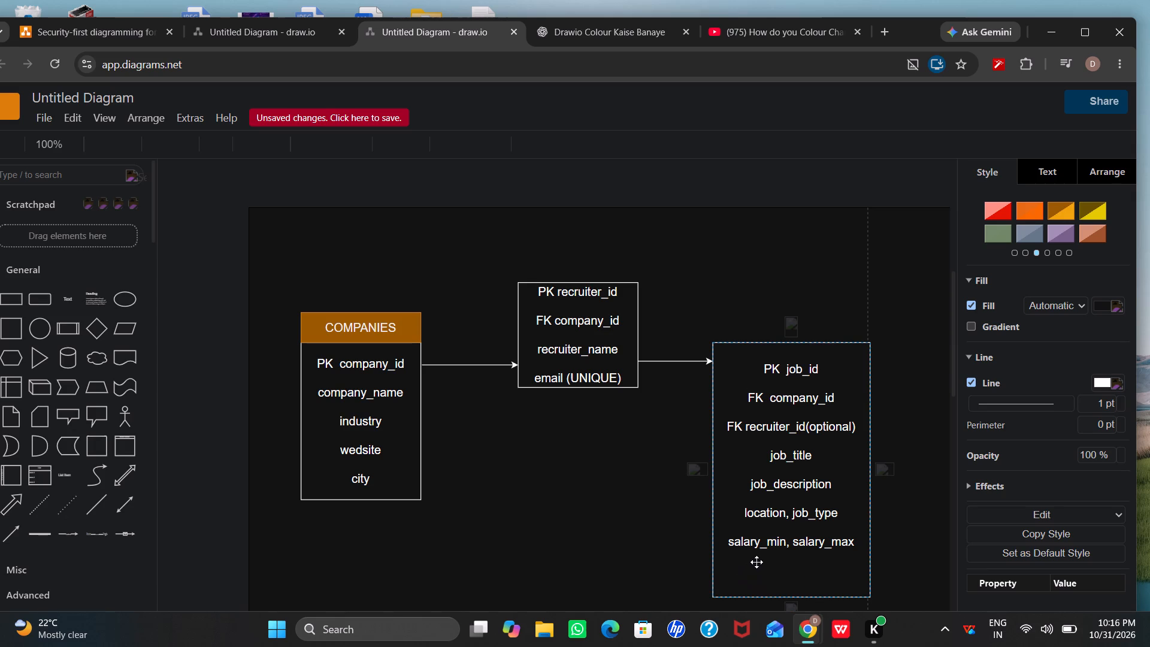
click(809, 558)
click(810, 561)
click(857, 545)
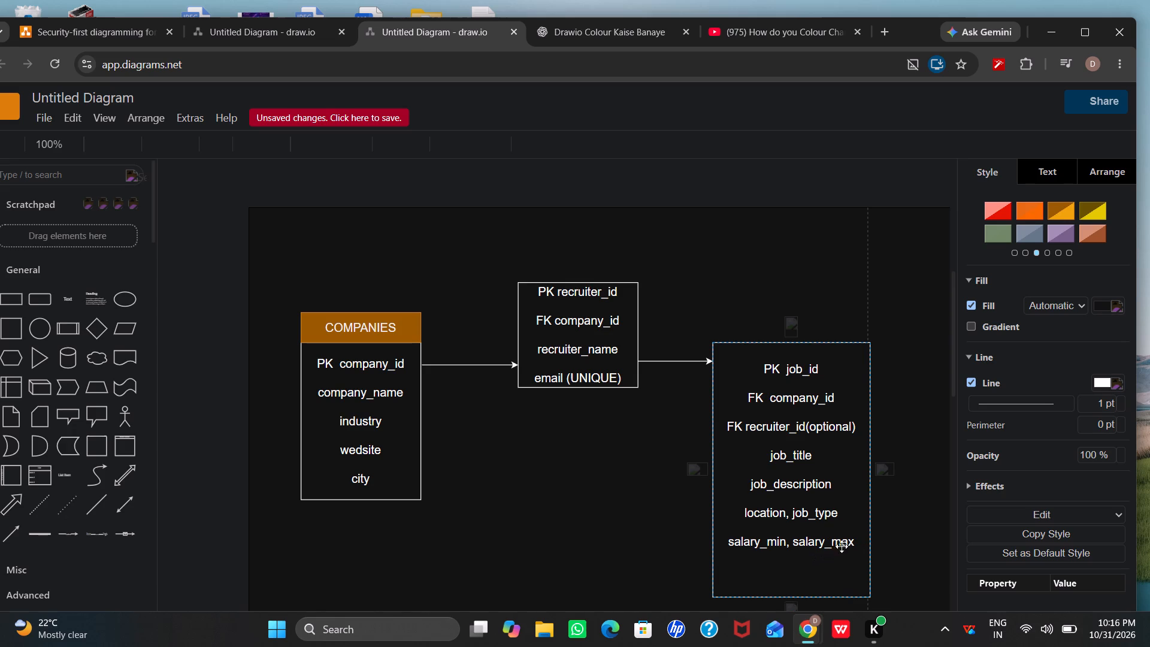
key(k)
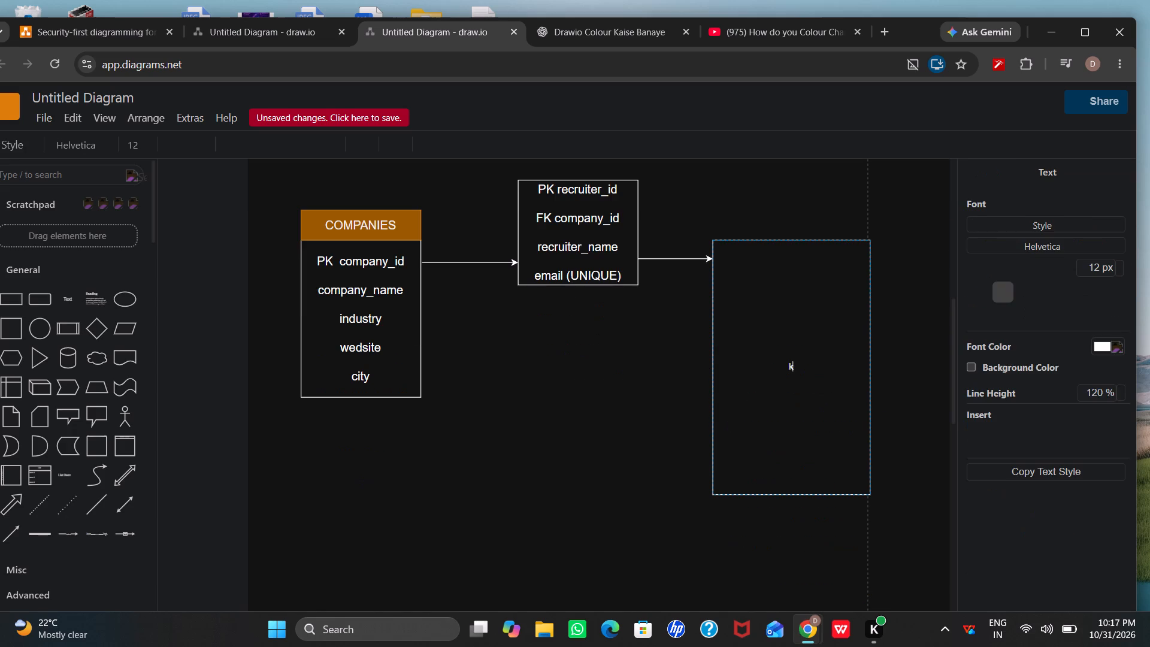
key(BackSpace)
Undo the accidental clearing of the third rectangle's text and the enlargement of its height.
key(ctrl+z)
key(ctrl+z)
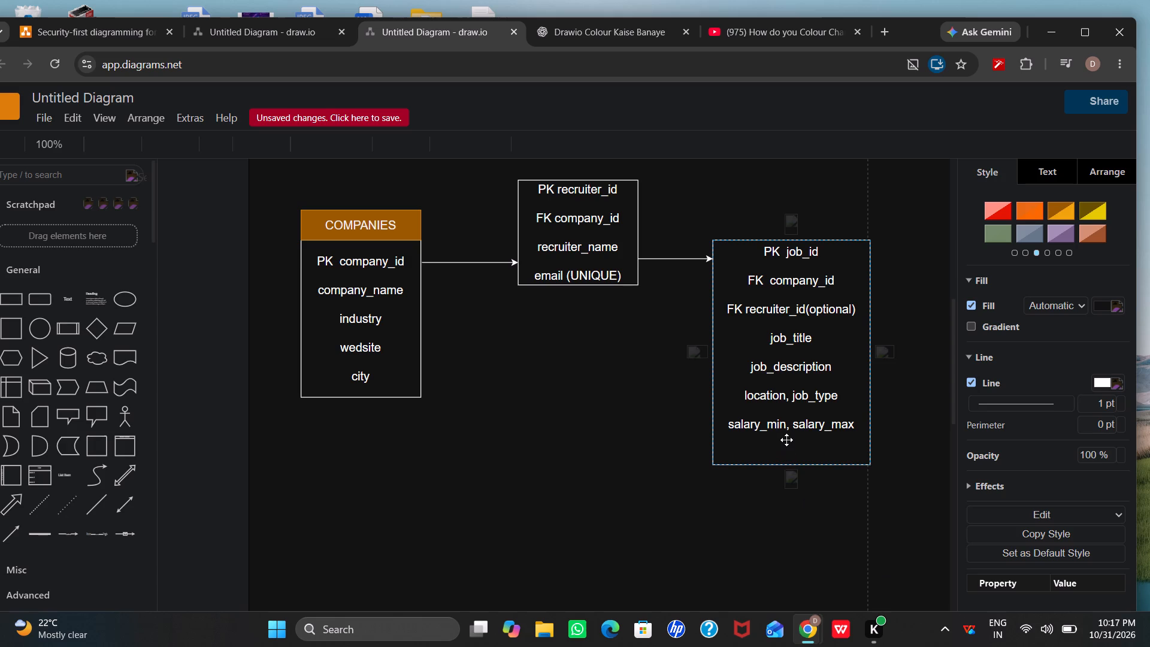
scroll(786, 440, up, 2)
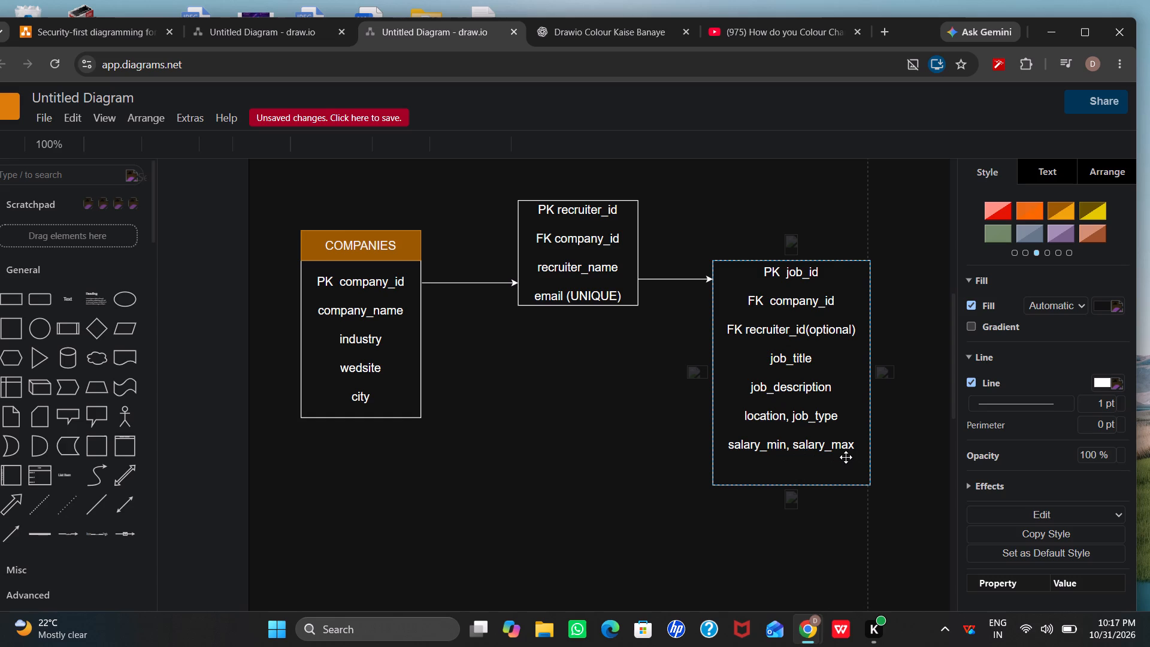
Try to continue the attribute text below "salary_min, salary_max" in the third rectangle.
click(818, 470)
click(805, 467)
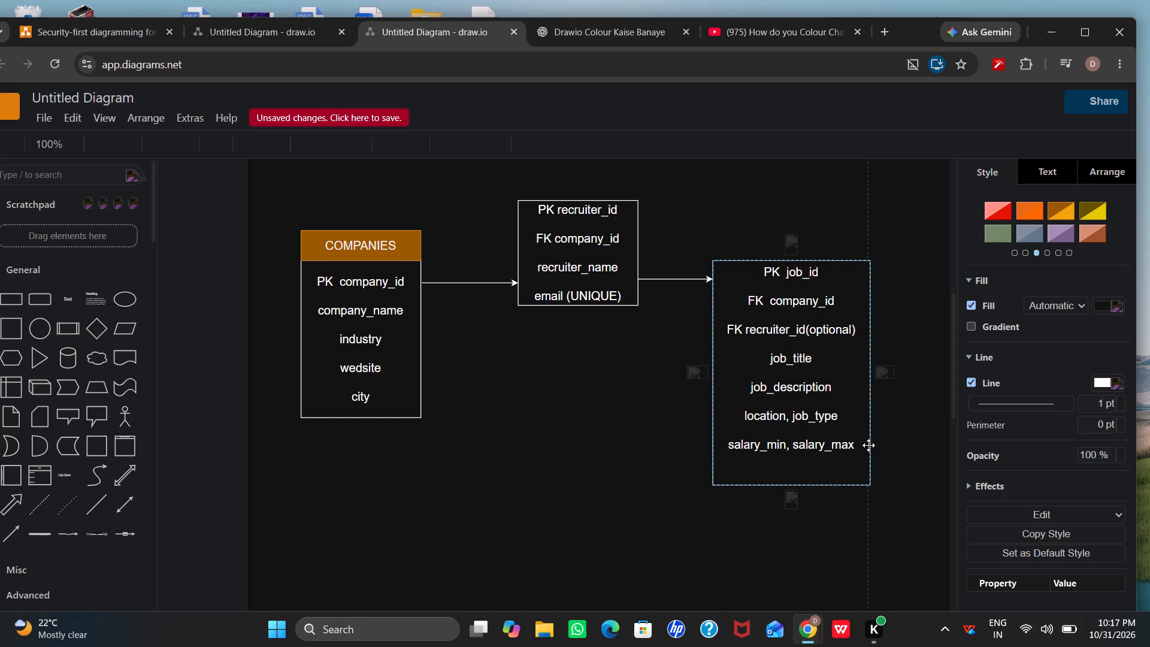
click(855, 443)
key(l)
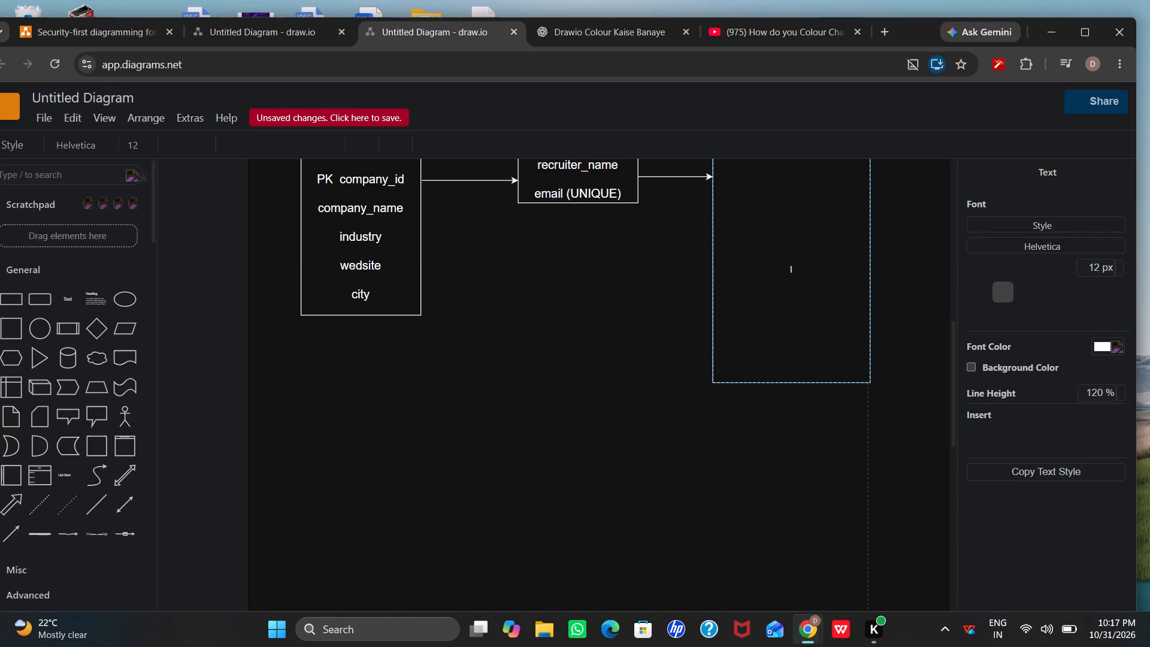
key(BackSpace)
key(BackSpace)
Undo the third rectangle's text clearing and its earlier resizing and moving, back to the small empty box beside the recruiter entity.
key(ctrl+z)
key(ctrl+z)
key(ctrl+z)
key(ctrl+z)
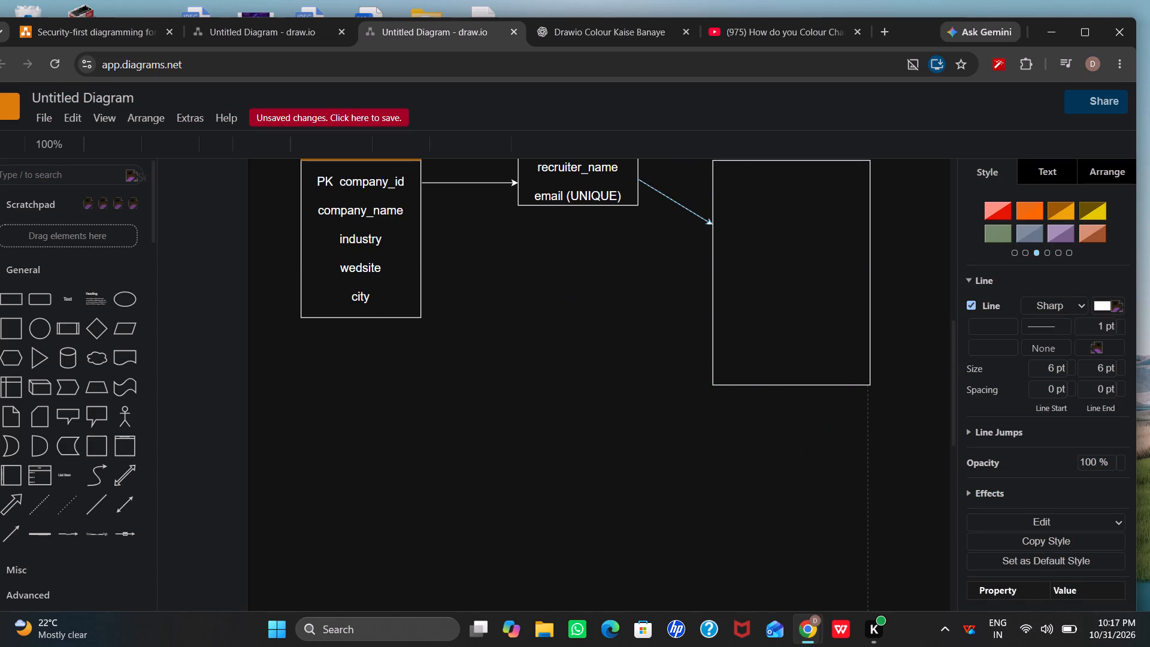
key(ctrl+z)
key(ctrl+z)
key(ctrl+z)
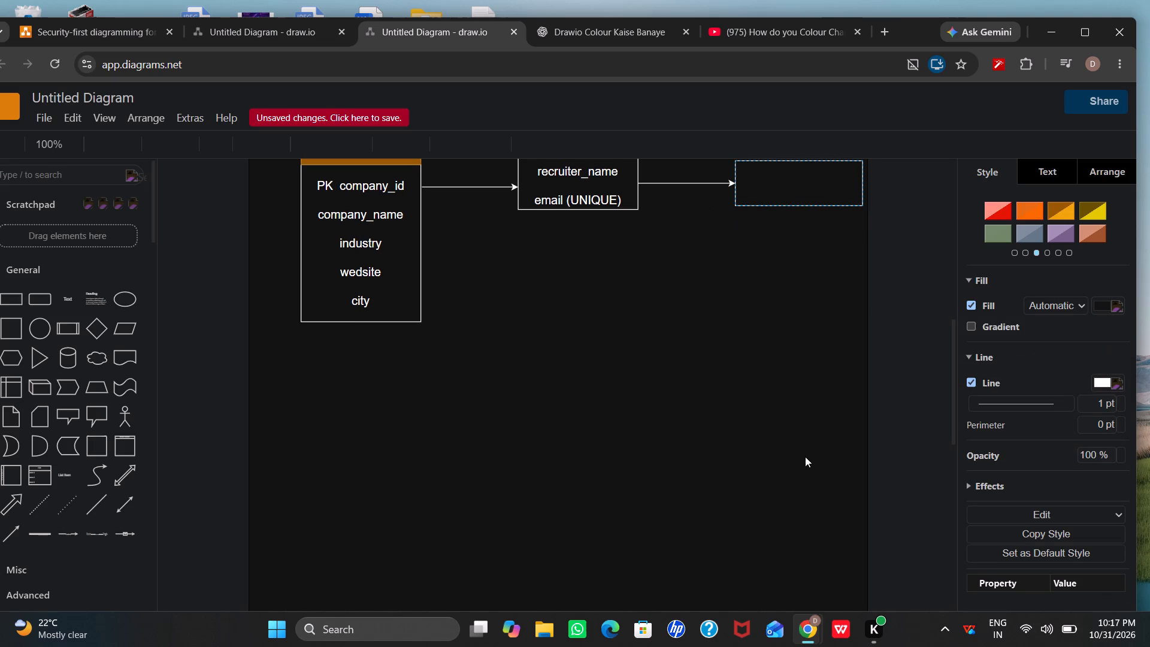
key(ctrl+z)
key(ctrl+z)
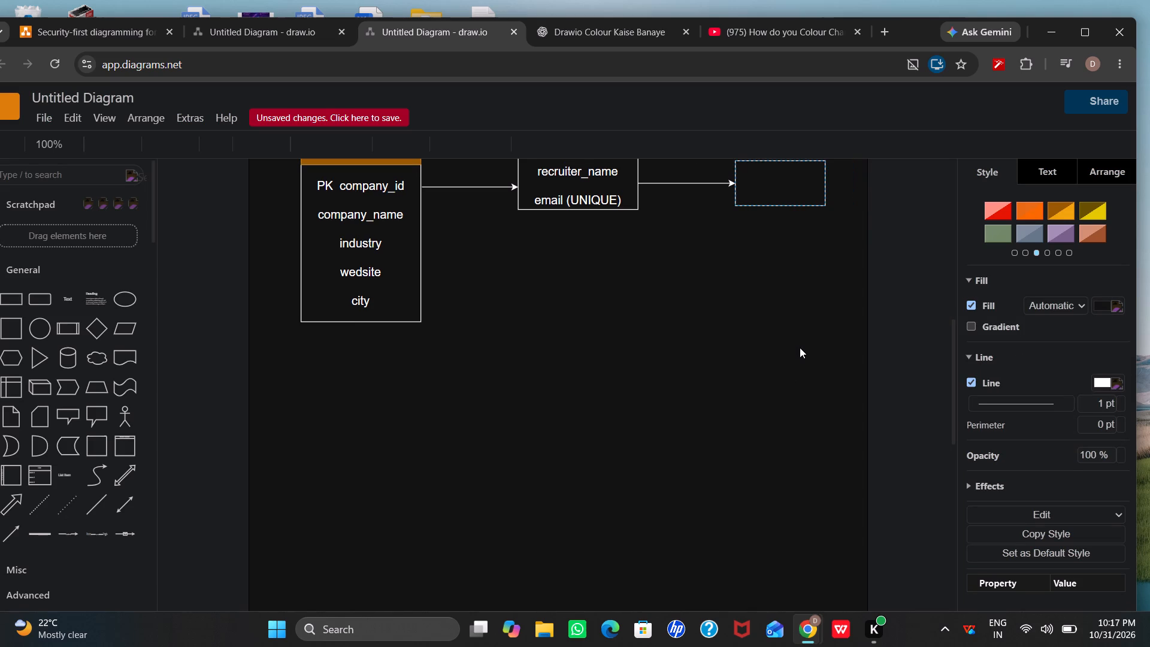
key(ctrl+z)
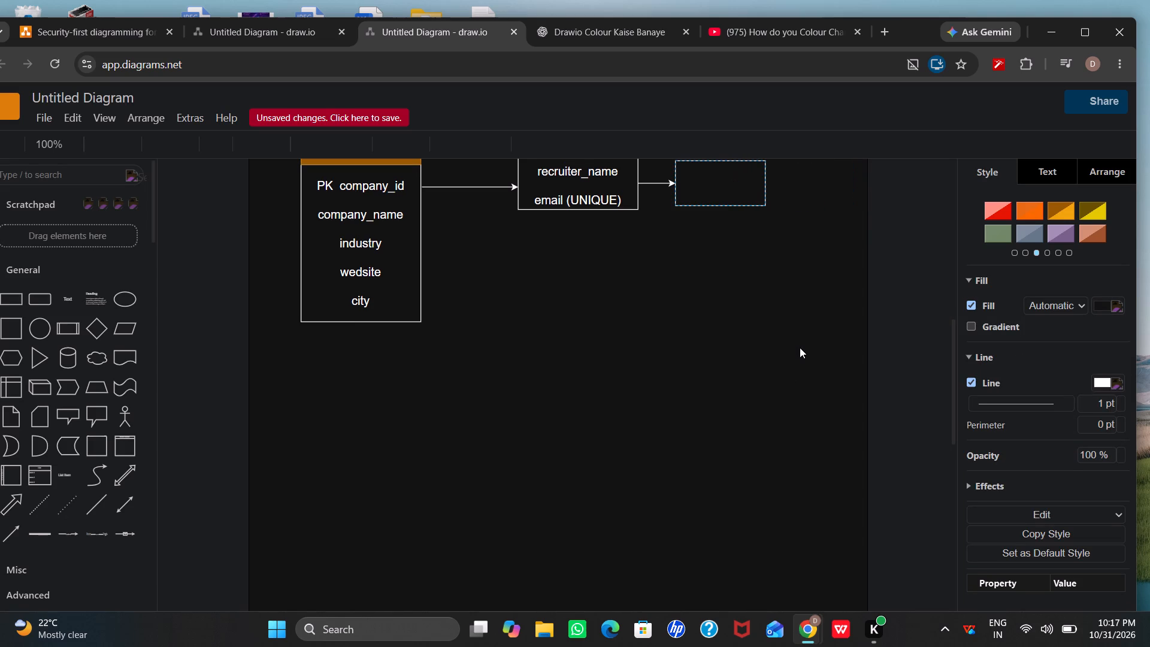
Move the small empty third rectangle slightly farther right of the recruiter entity, keeping it level with its connector.
scroll(762, 334, up, 1)
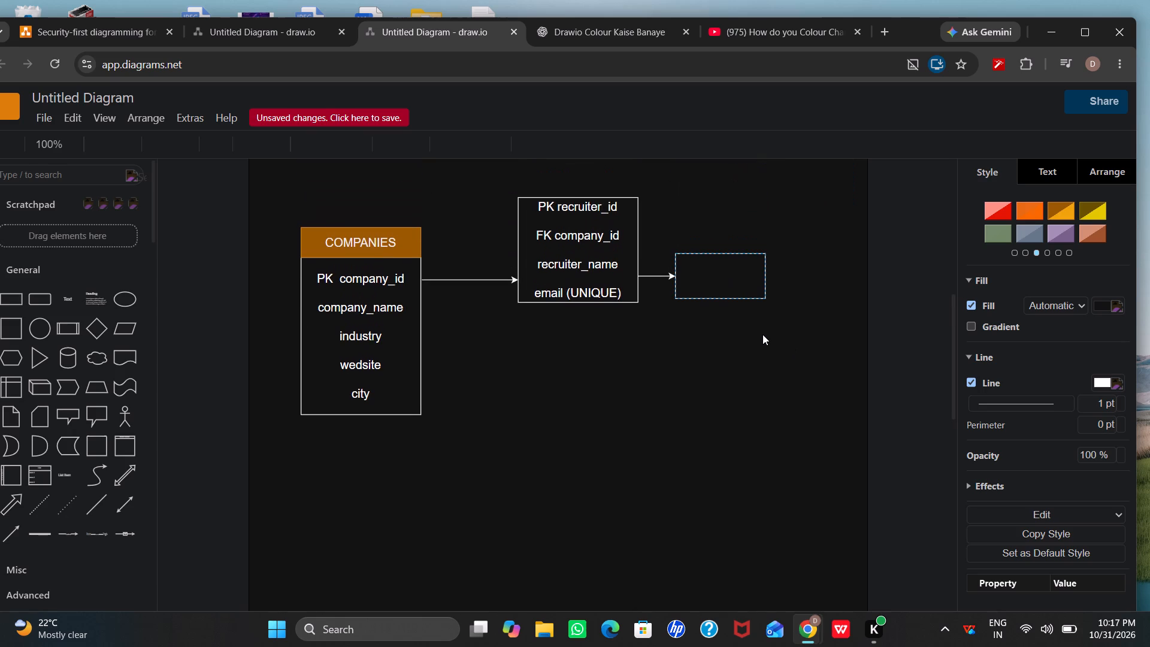
drag(729, 290, 783, 295)
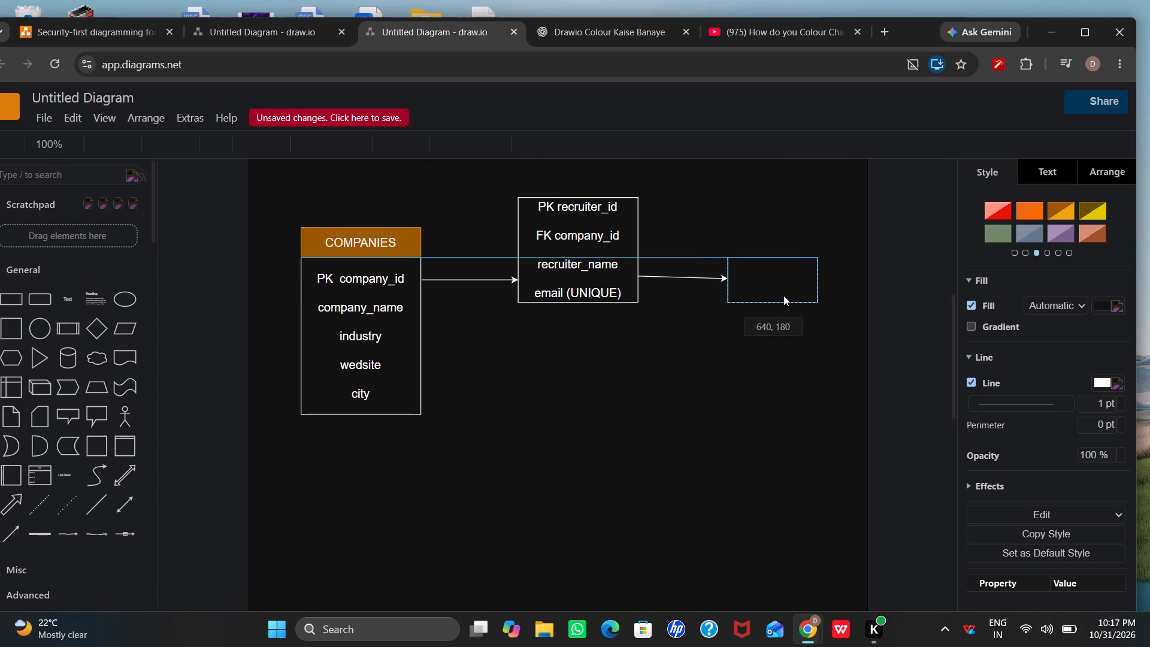
drag(783, 295, 737, 285)
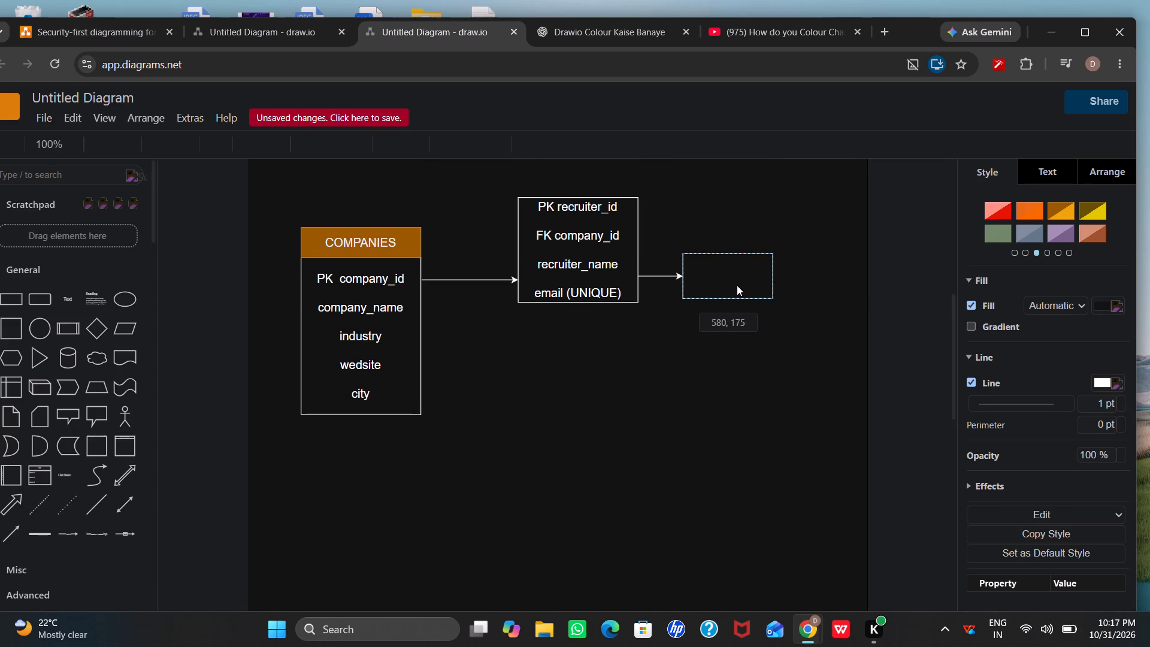
drag(737, 285, 755, 287)
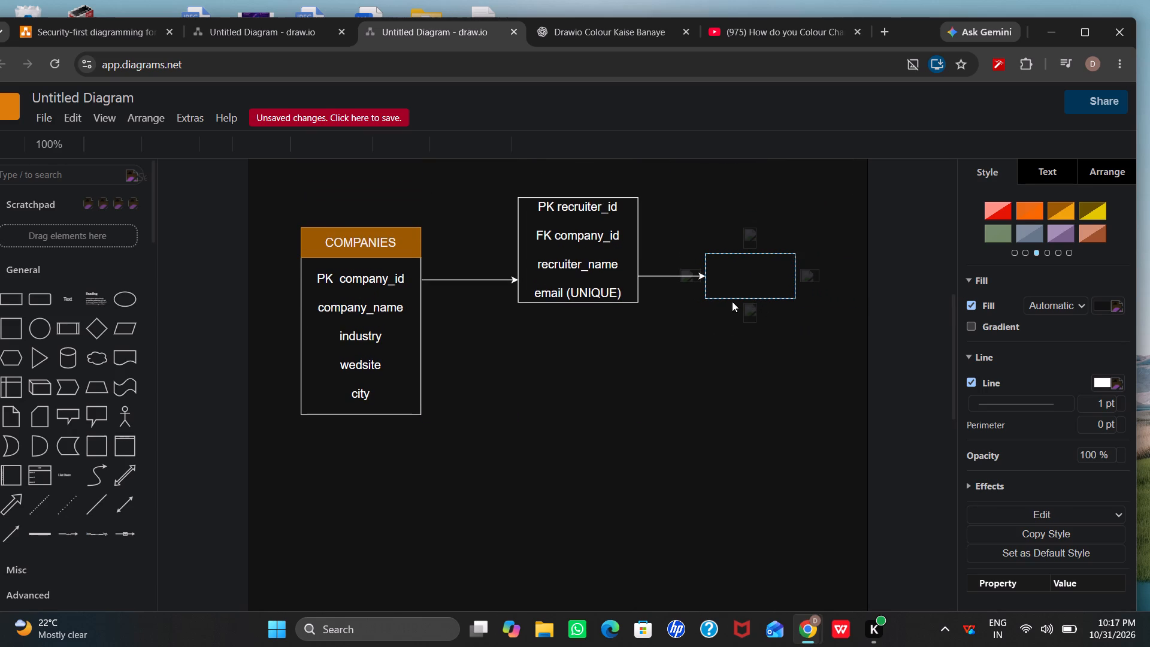
Enlarge the empty third rectangle to about 230 wide, with its top level with the COMPANIES header and its bottom below the COMPANIES box.
drag(708, 297, 712, 536)
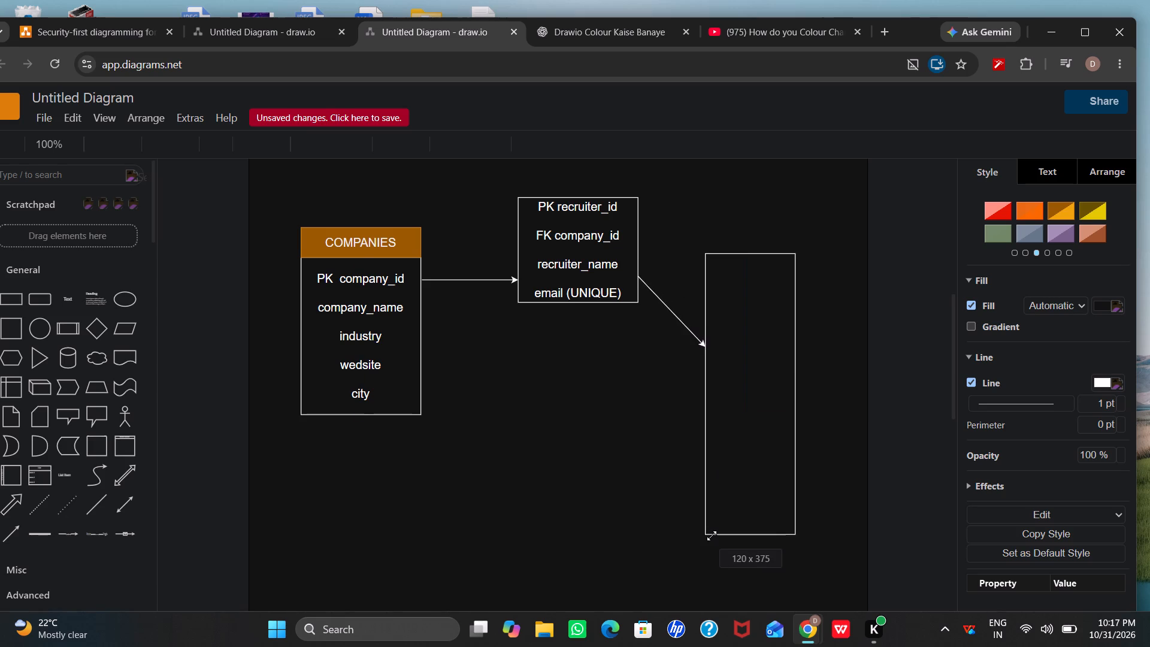
drag(712, 536, 712, 536)
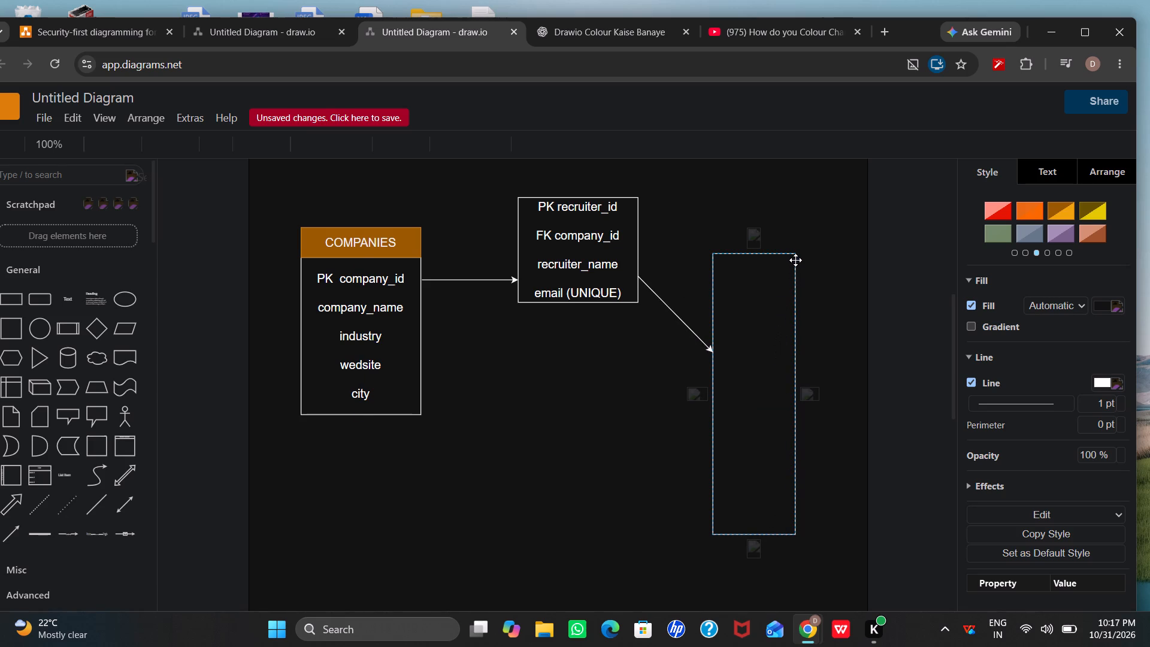
drag(795, 257, 807, 251)
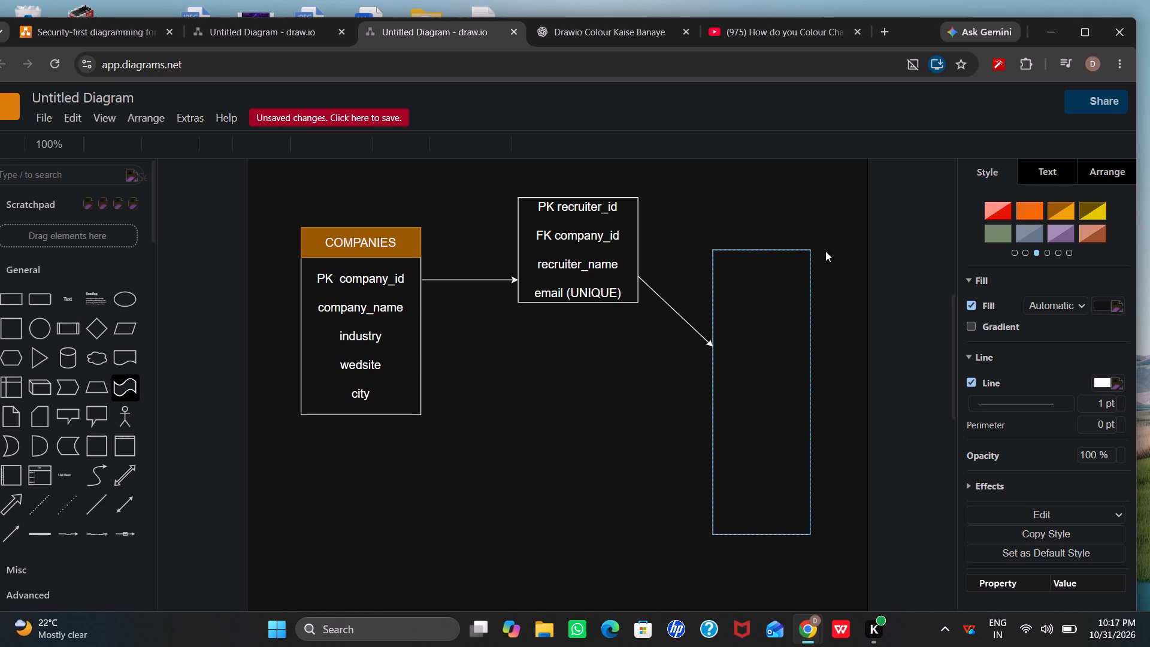
drag(810, 255, 865, 230)
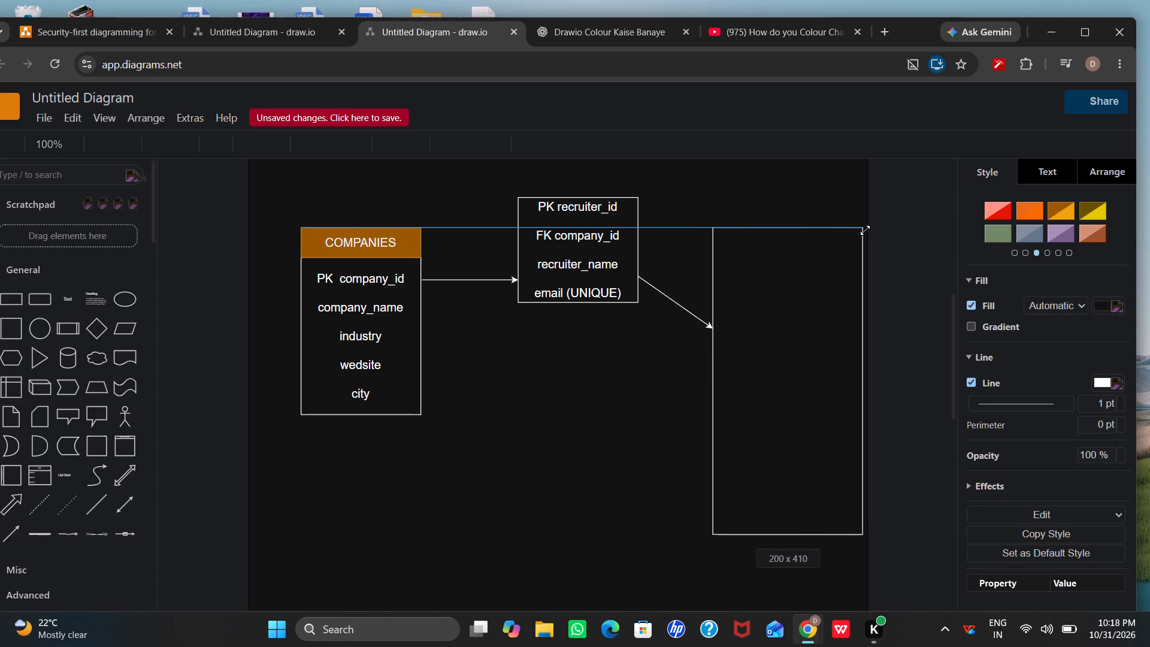
drag(865, 230, 869, 229)
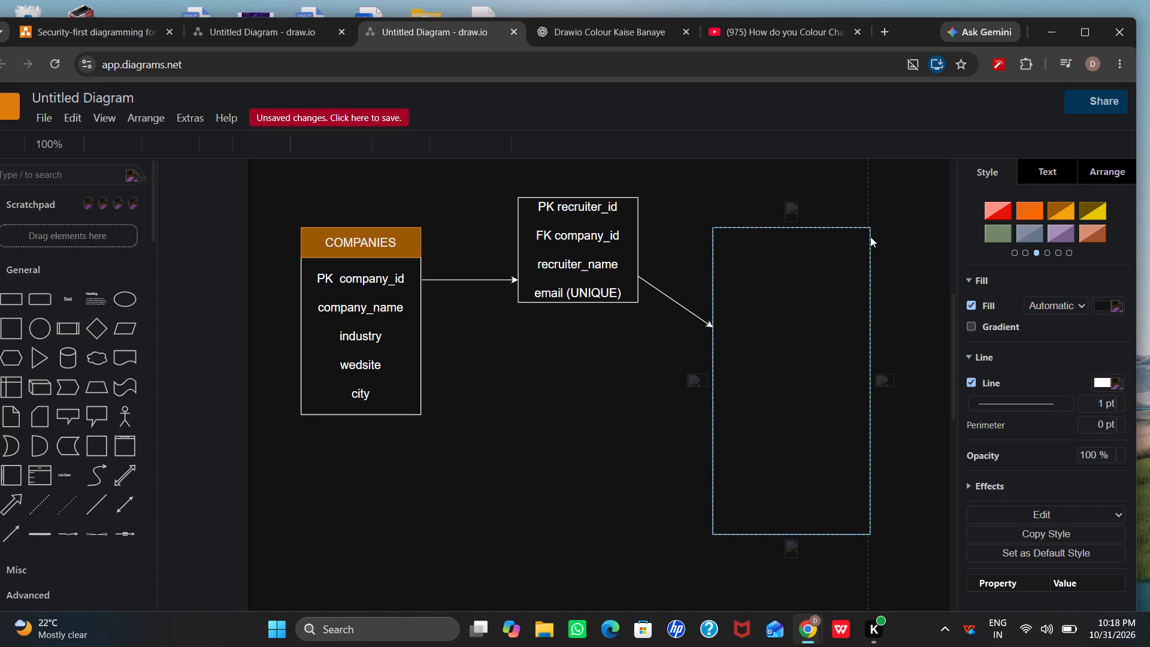
drag(872, 232, 877, 228)
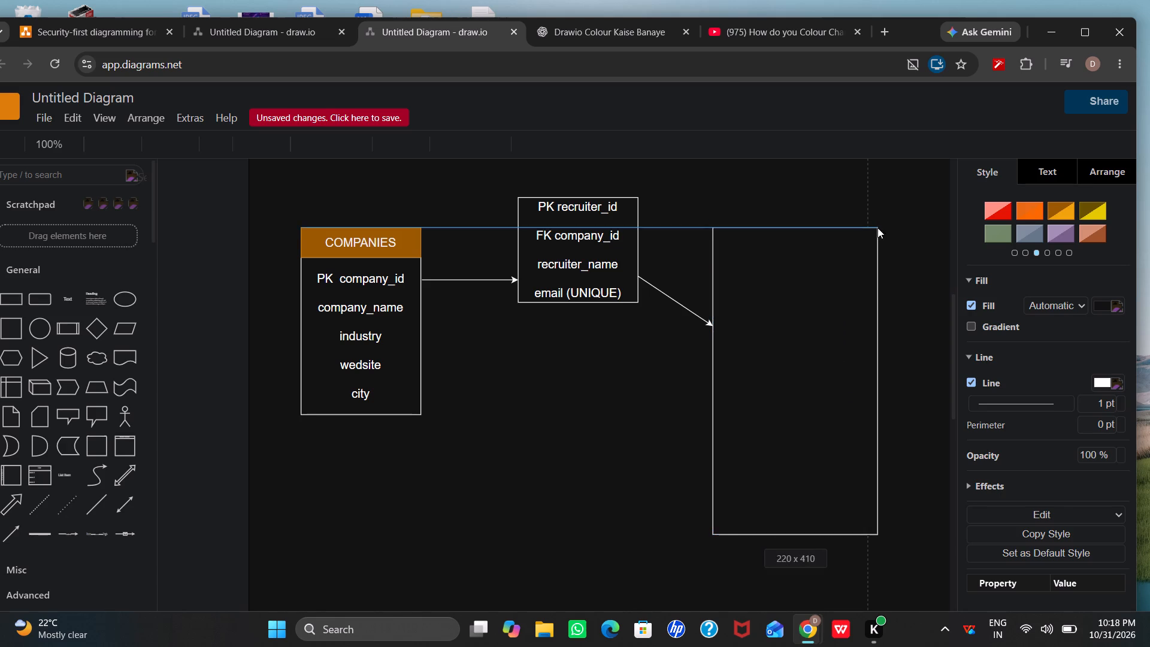
drag(877, 228, 885, 222)
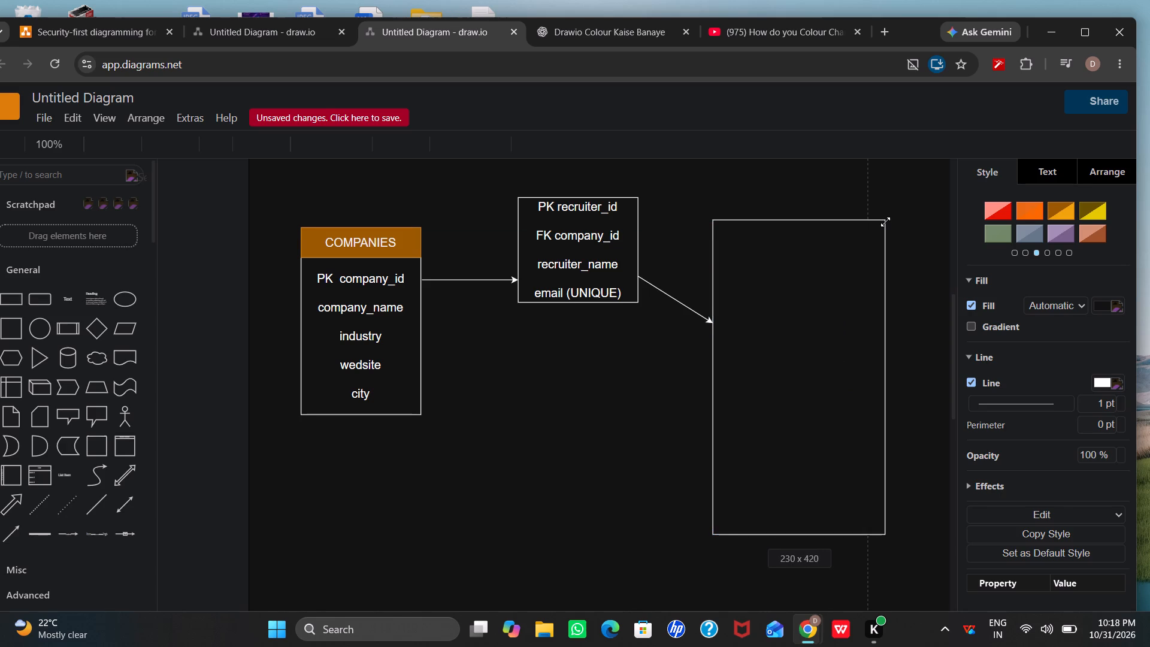
drag(885, 222, 889, 231)
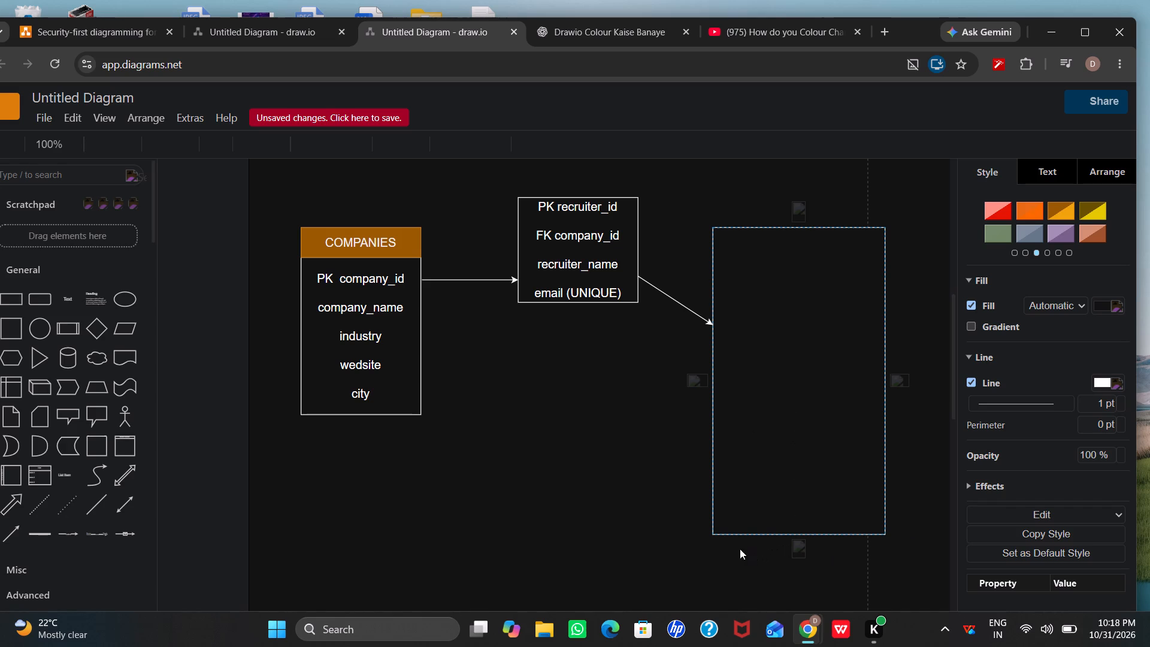
drag(716, 534, 716, 519)
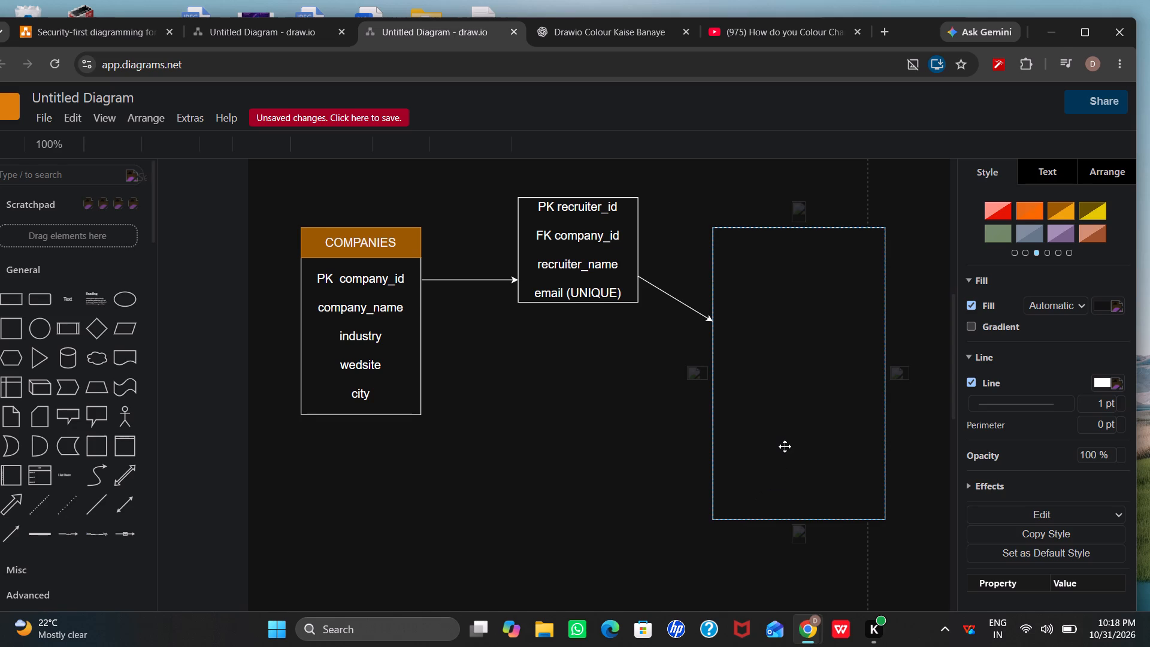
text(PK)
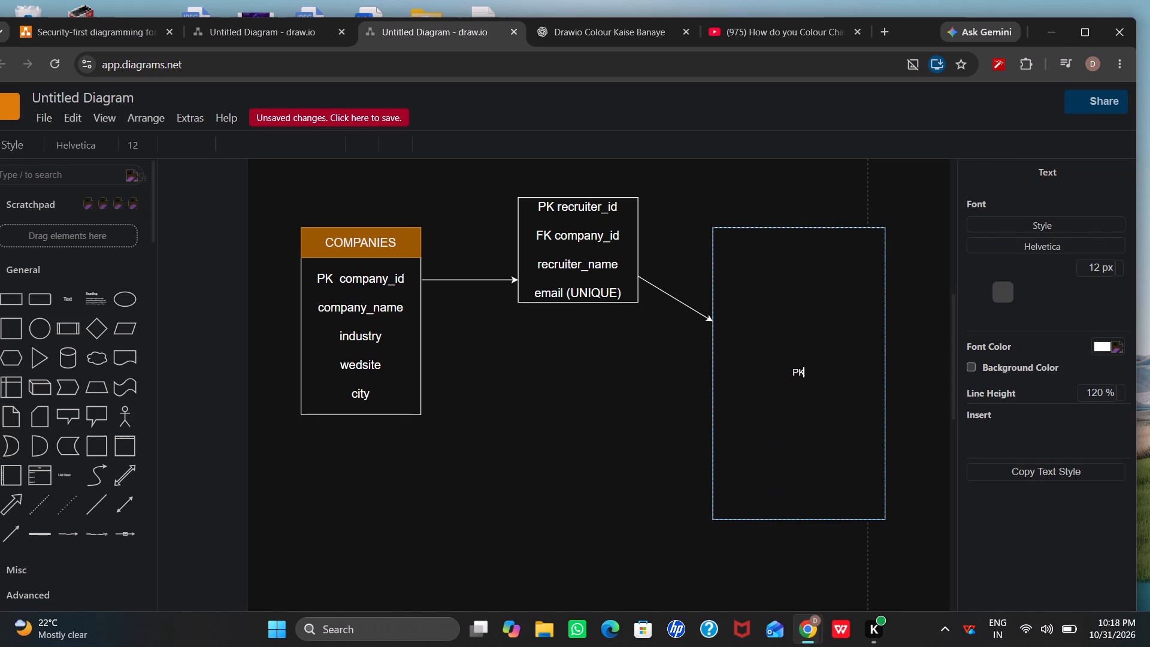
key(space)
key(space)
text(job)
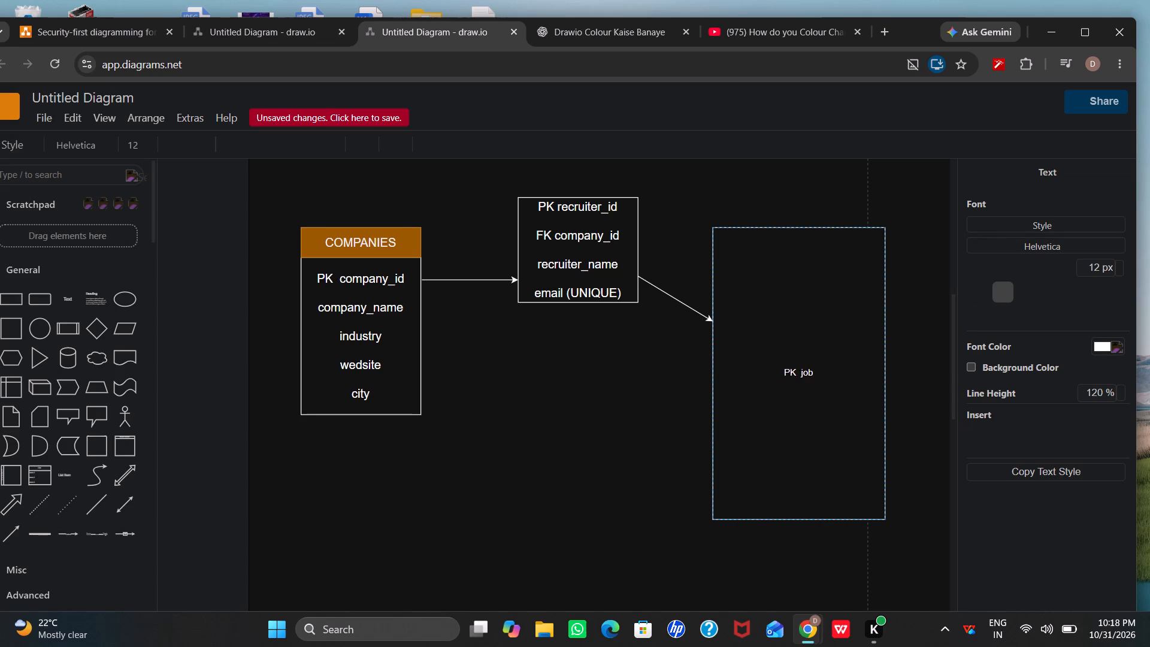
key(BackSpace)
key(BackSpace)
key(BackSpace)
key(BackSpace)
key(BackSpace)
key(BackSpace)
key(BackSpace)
Set a custom font size of 14 points for the third rectangle's text.
click(129, 146)
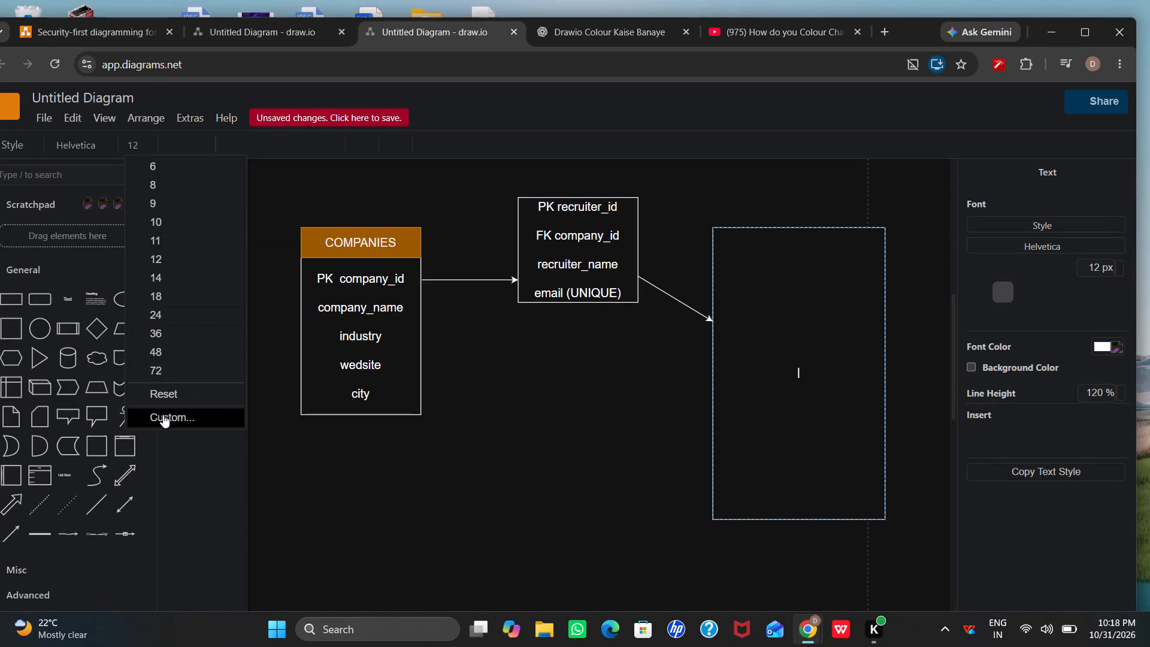
click(162, 395)
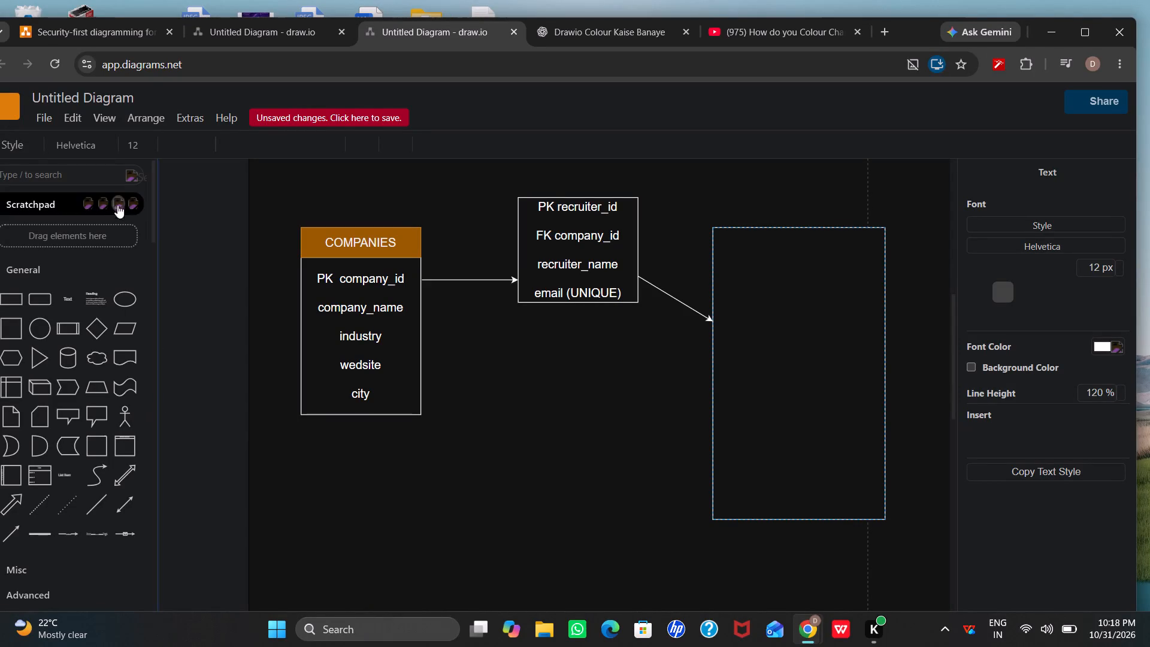
click(138, 149)
click(173, 398)
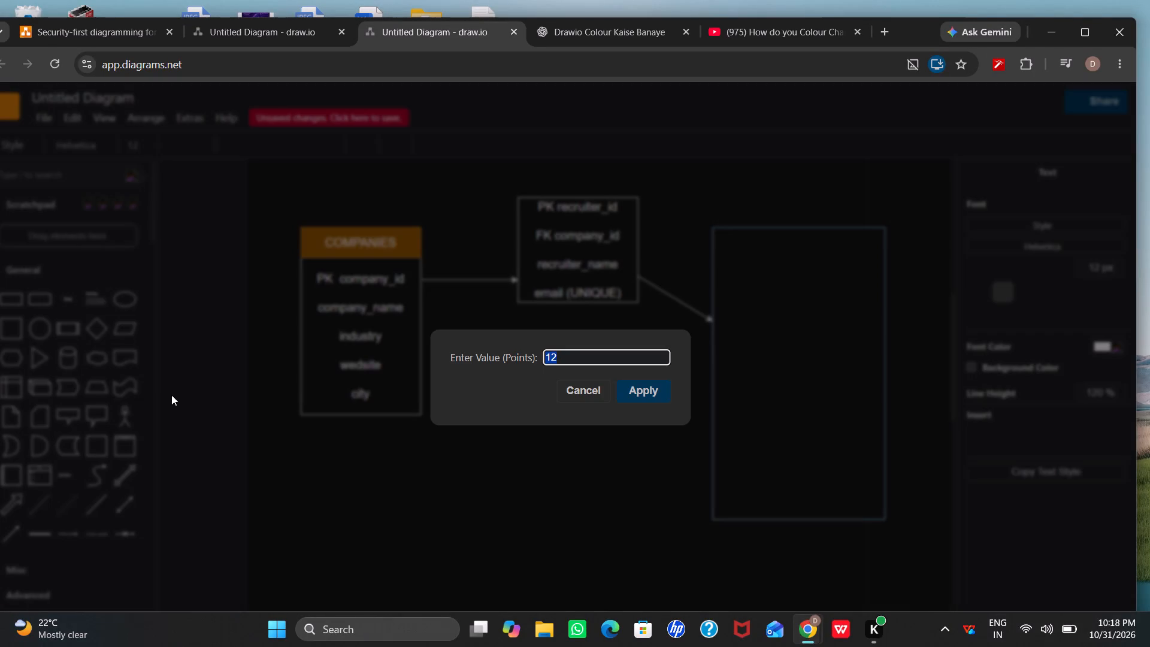
click(571, 357)
key(BackSpace)
key(4)
click(646, 394)
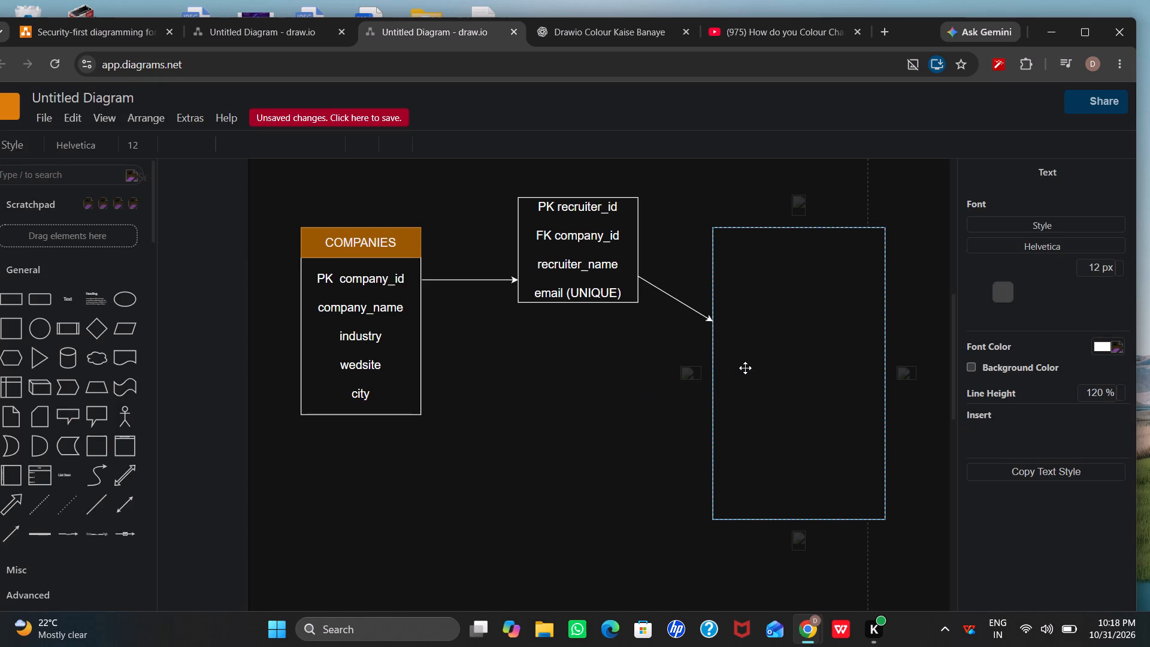
Enter "PK job_id", with two spaces after PK, as the first attribute in the empty third rectangle.
key(p)
key(BackSpace)
text(PK)
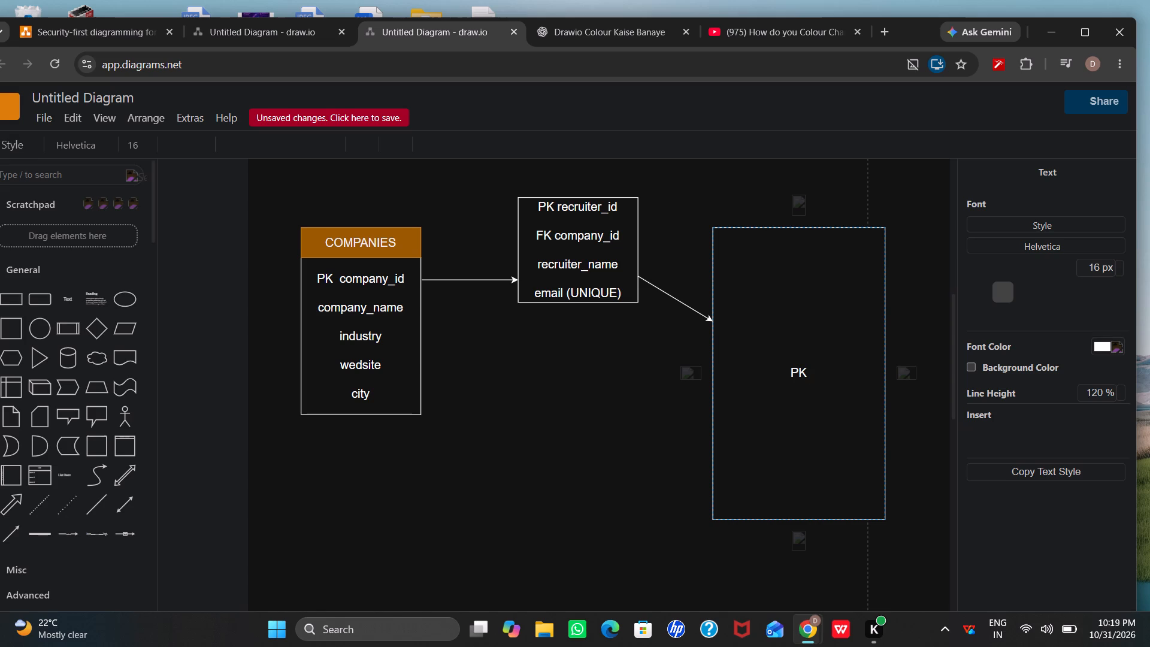
key(space)
text(jo)
key(BackSpace)
key(BackSpace)
key(space)
text(job)
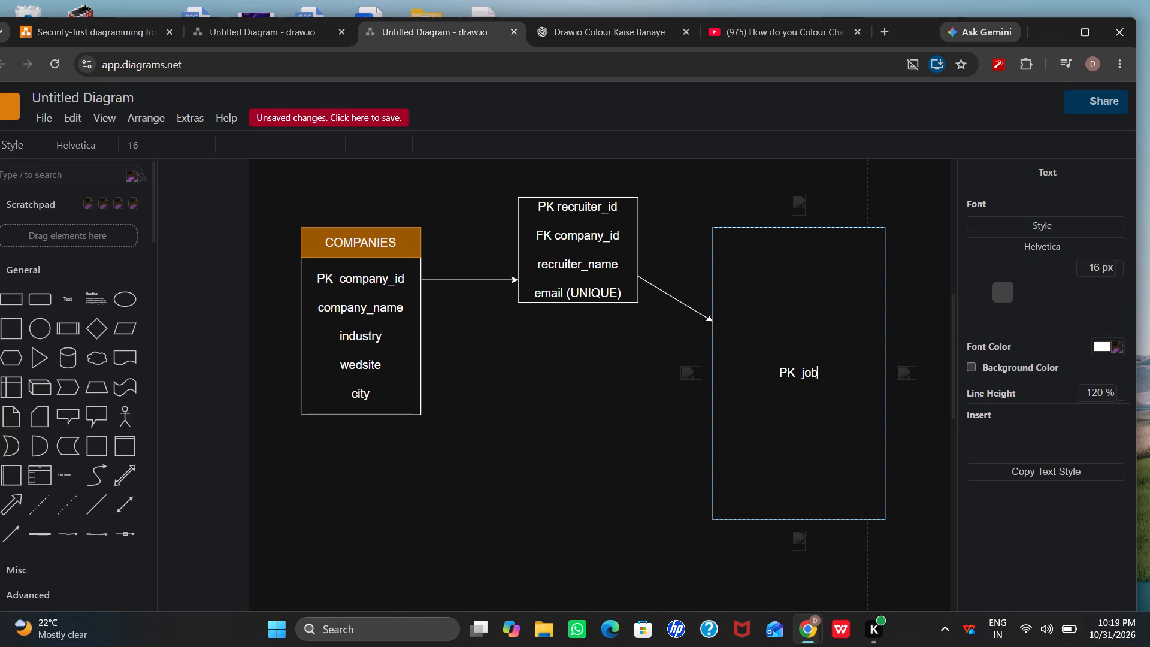
text(_id)
Add the attribute "FK company_id" below job_id in the third rectangle, leaving a blank line between them.
key(Return)
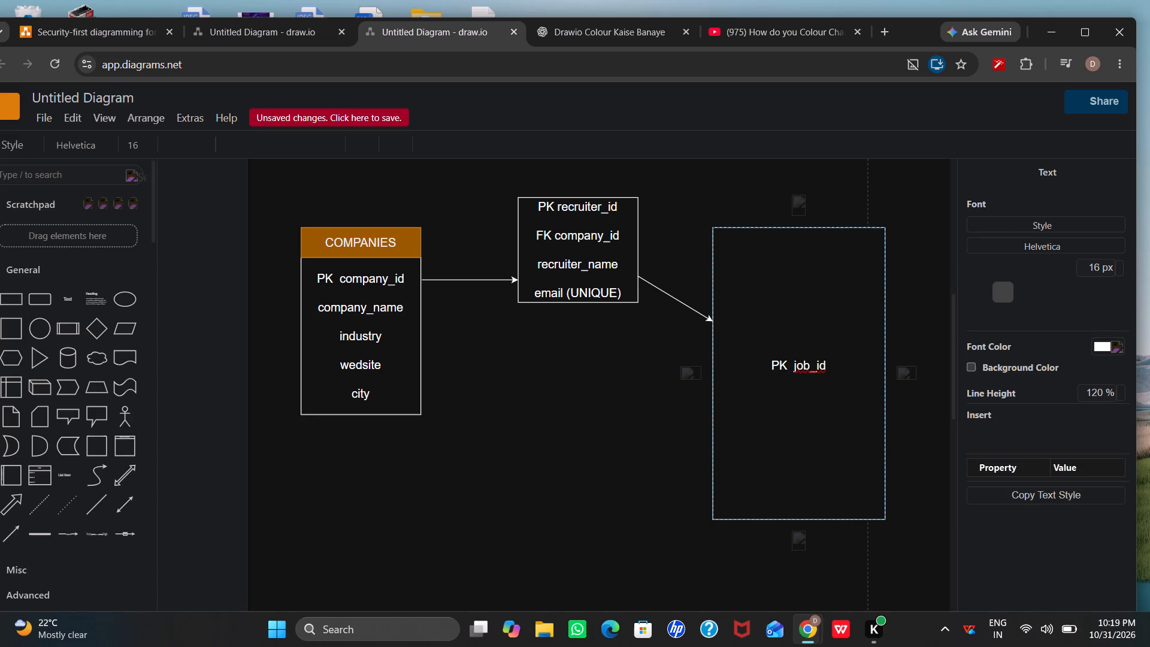
key(Return)
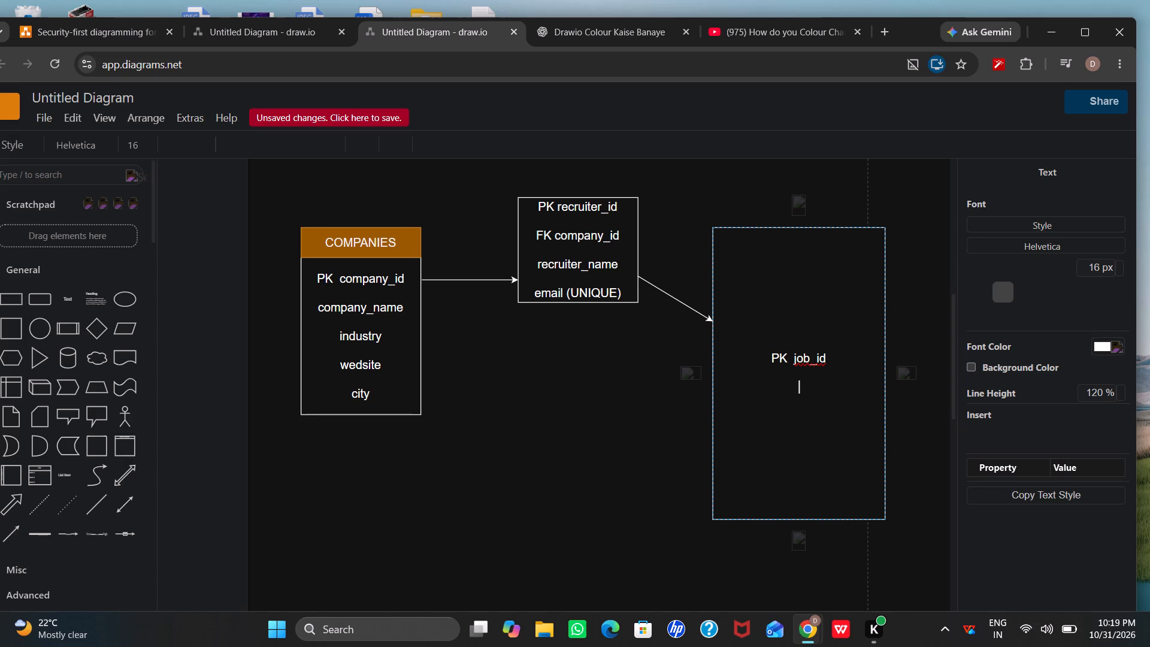
text(FK)
key(space)
text(comp)
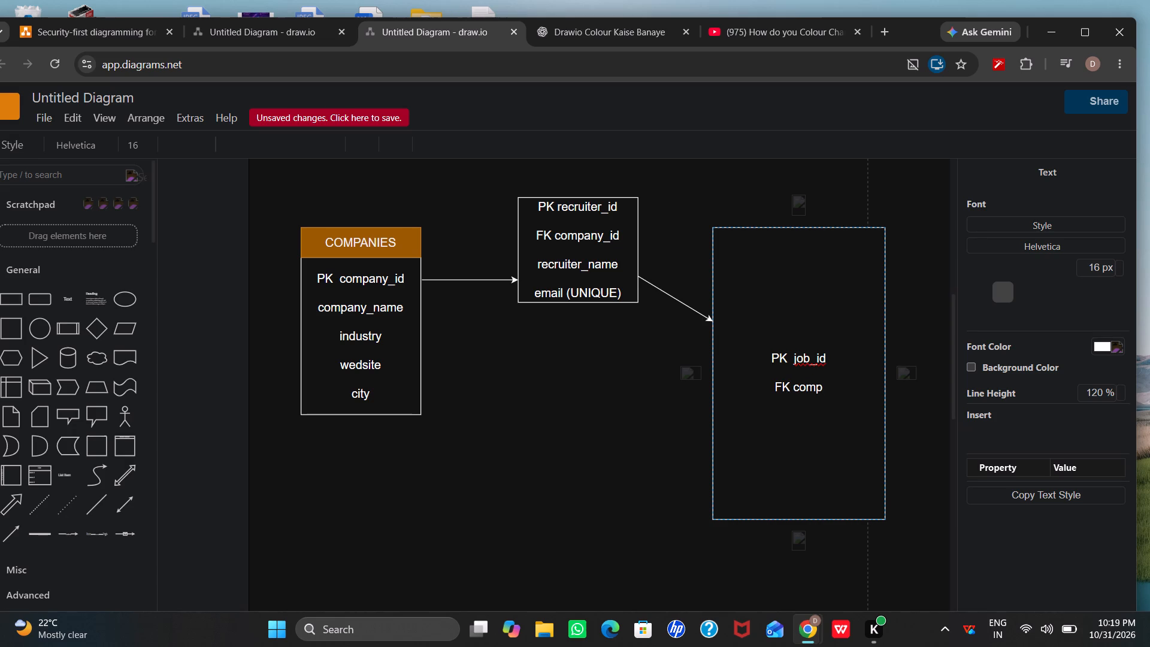
text(any)
text(_id)
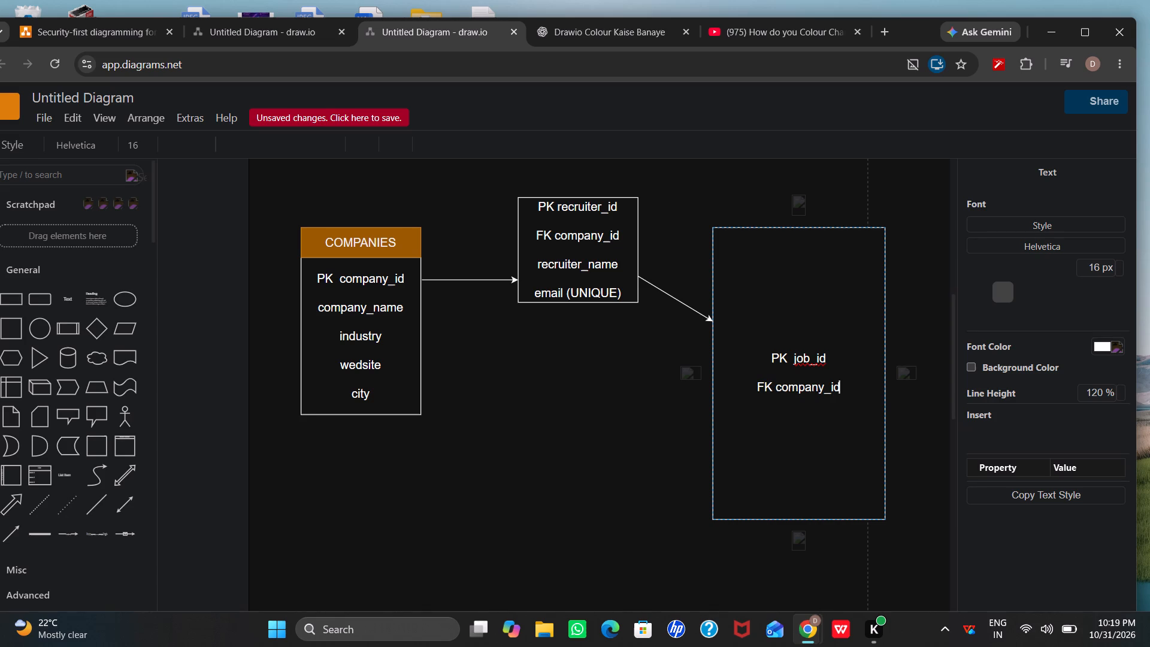
Add the attribute "FK recruiter_id(optional)" below company_id in the job entity, separated by a blank line.
key(Return)
key(Return)
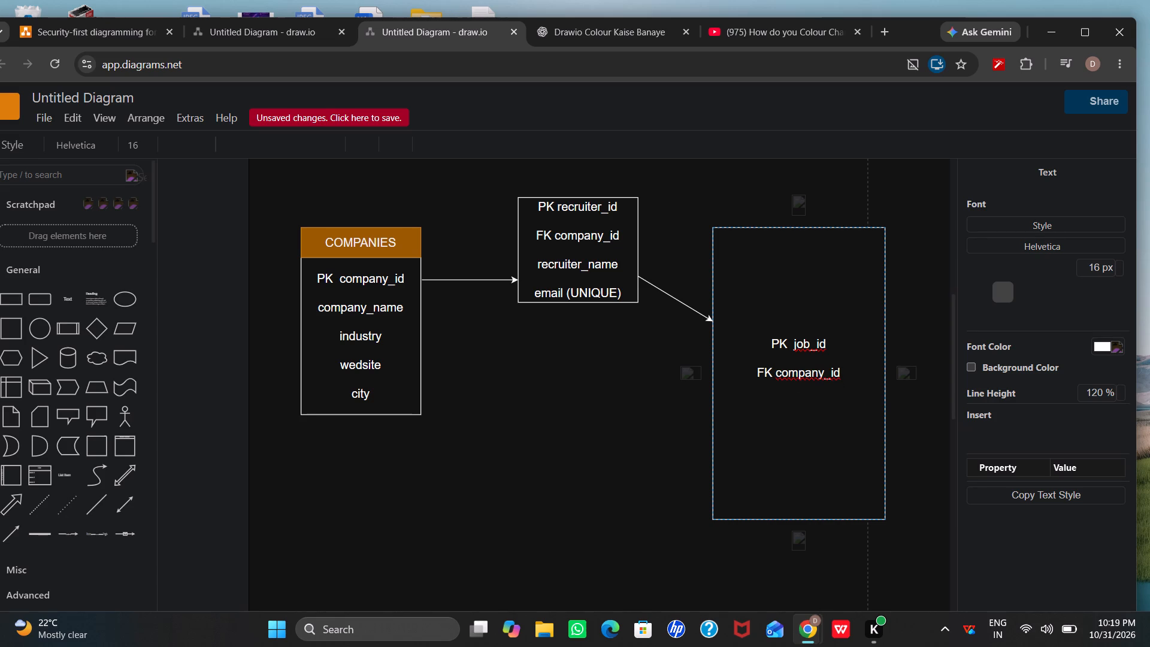
text(FK)
key(space)
text(re)
key(c)
text(ru)
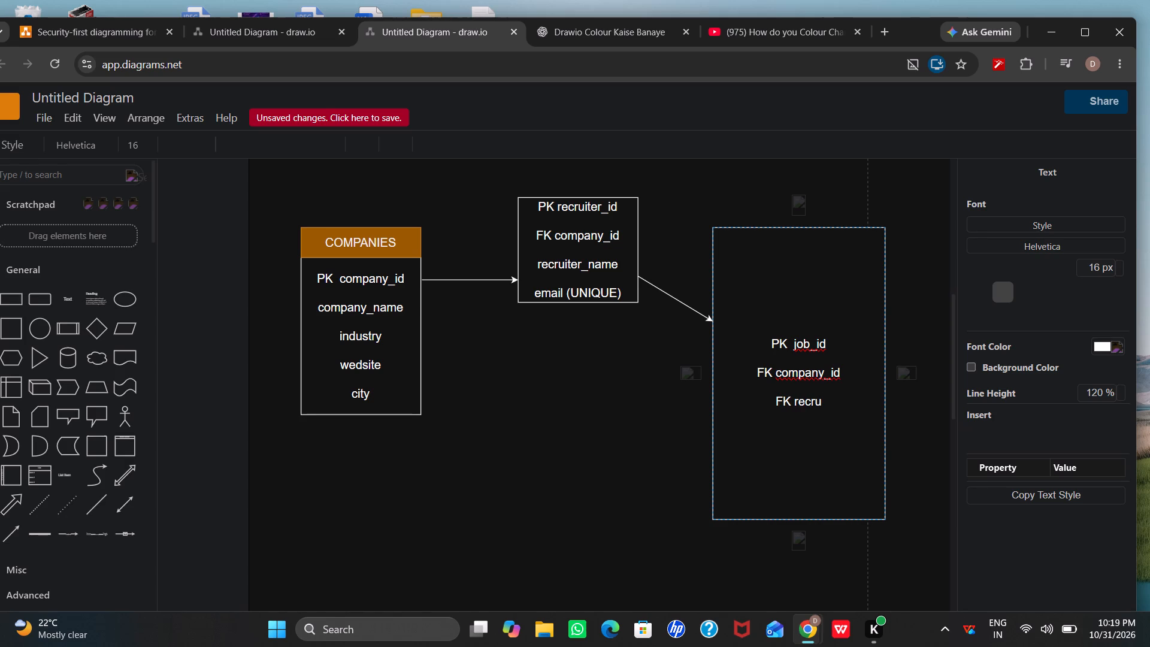
text(iter)
text(_id)
key(shift+parenleft)
key(o)
text(pti)
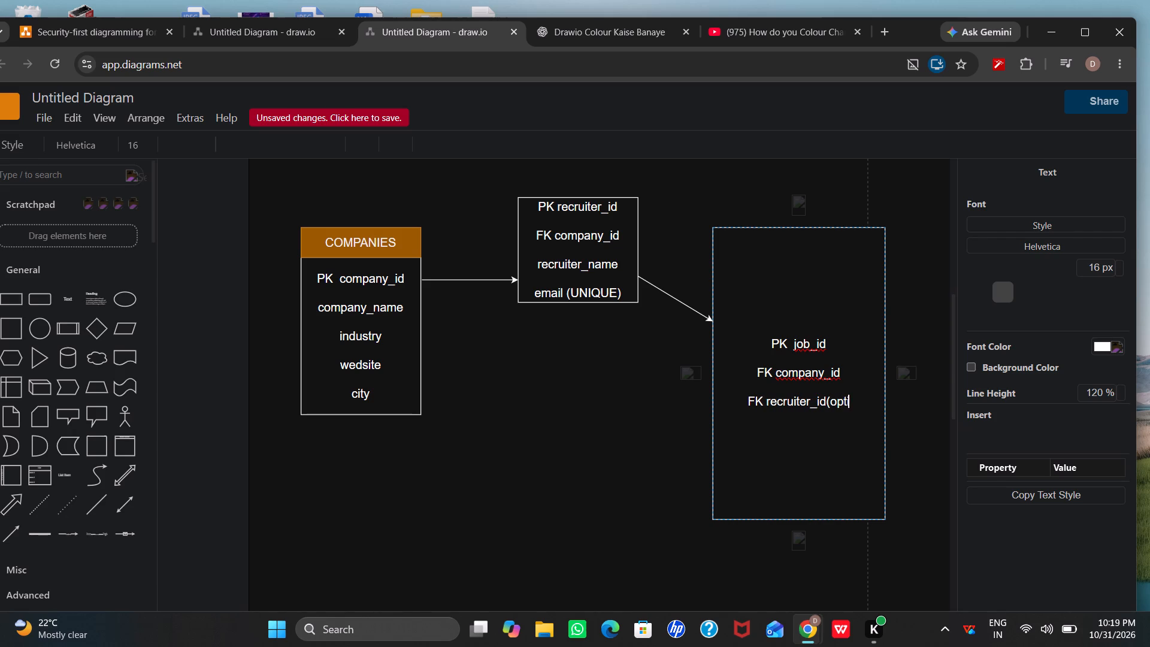
text(onal)
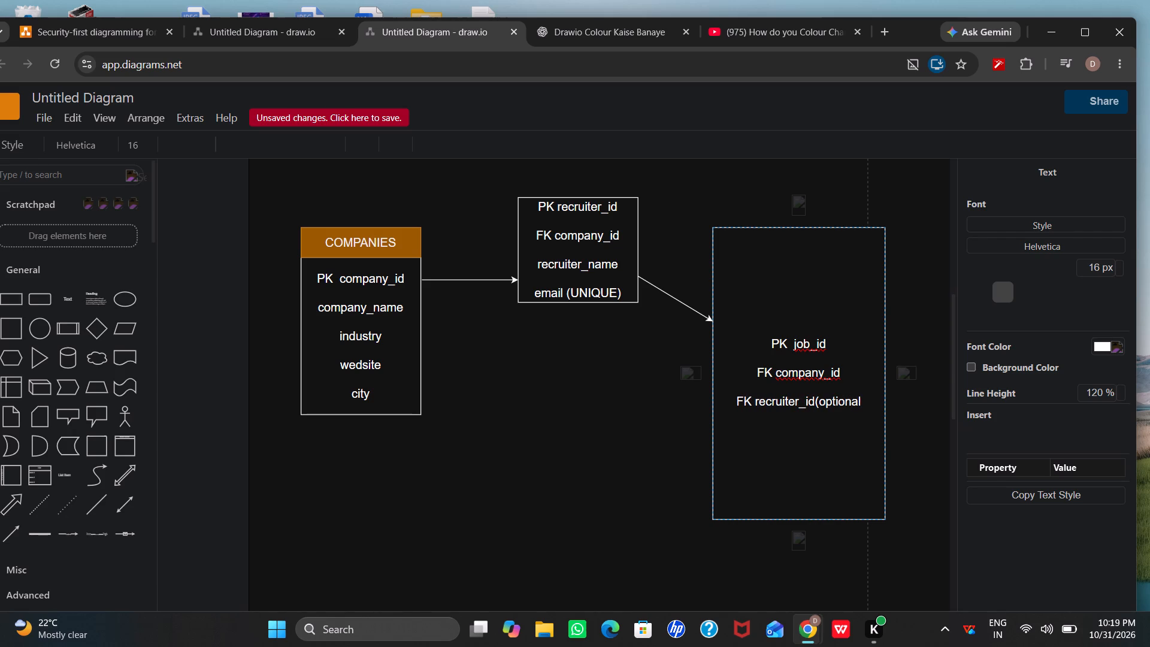
key(shift+parenright)
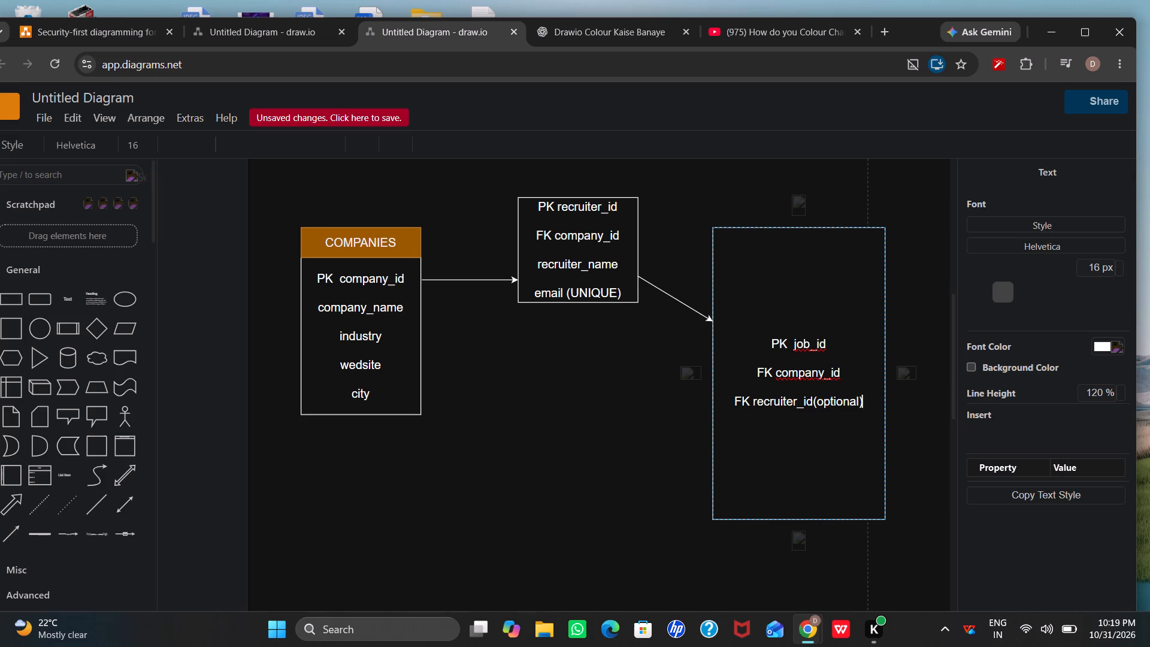
Add the attribute "job_title" below the recruiter_id line in the job entity, separated by a blank line.
key(Return)
key(Return)
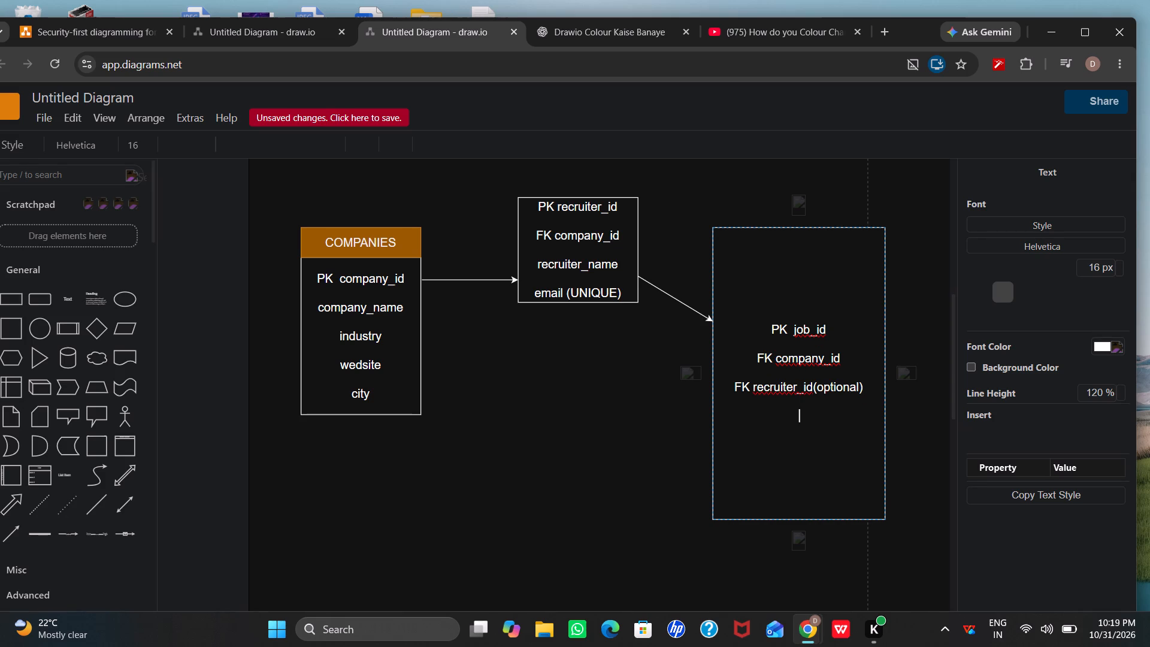
text(job)
key(shift+underscore)
text(ti)
key(t)
text(le)
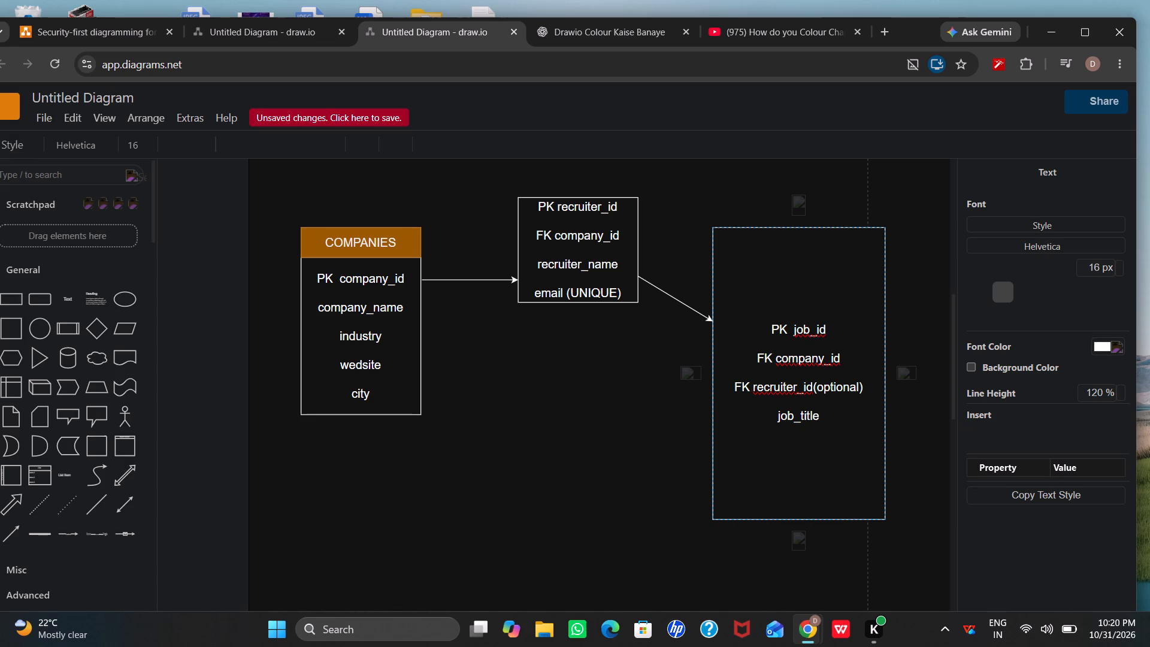
Add the attribute "job_description" below job_title in the job entity, separated by a blank line.
key(Return)
key(Return)
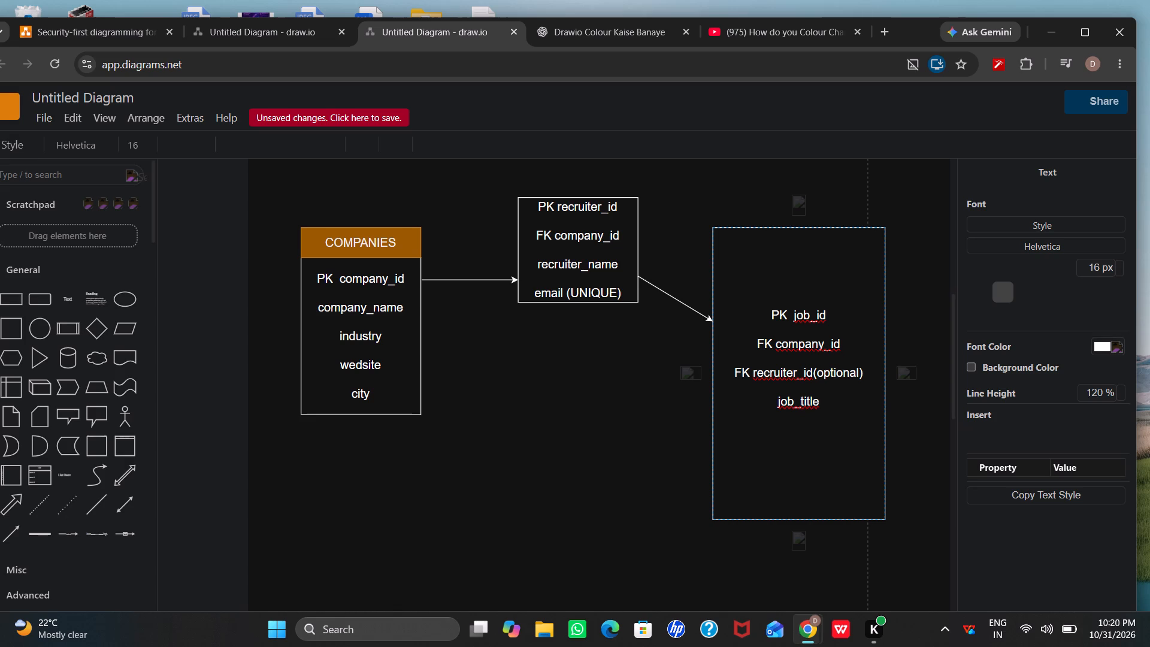
text(job)
key(shift+underscore)
text(de)
key(s)
text(cri)
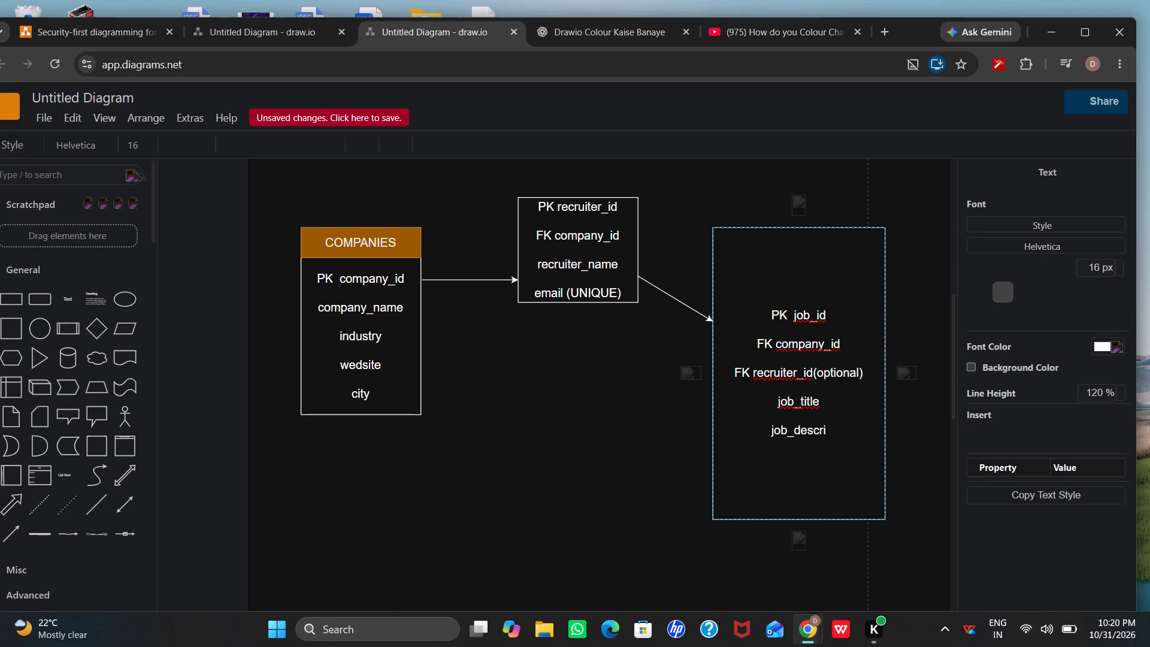
key(p)
text(tion)
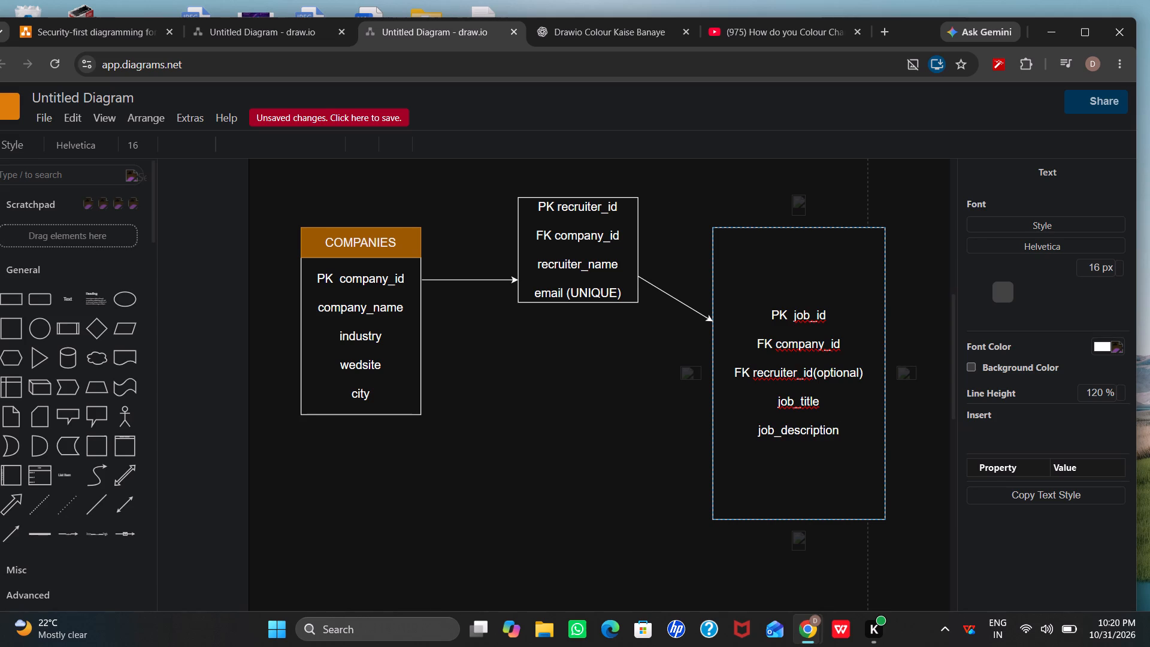
Add the combined line "location,job_type" below job_description in the job entity, separated by a blank line.
key(Return)
key(Return)
text(location)
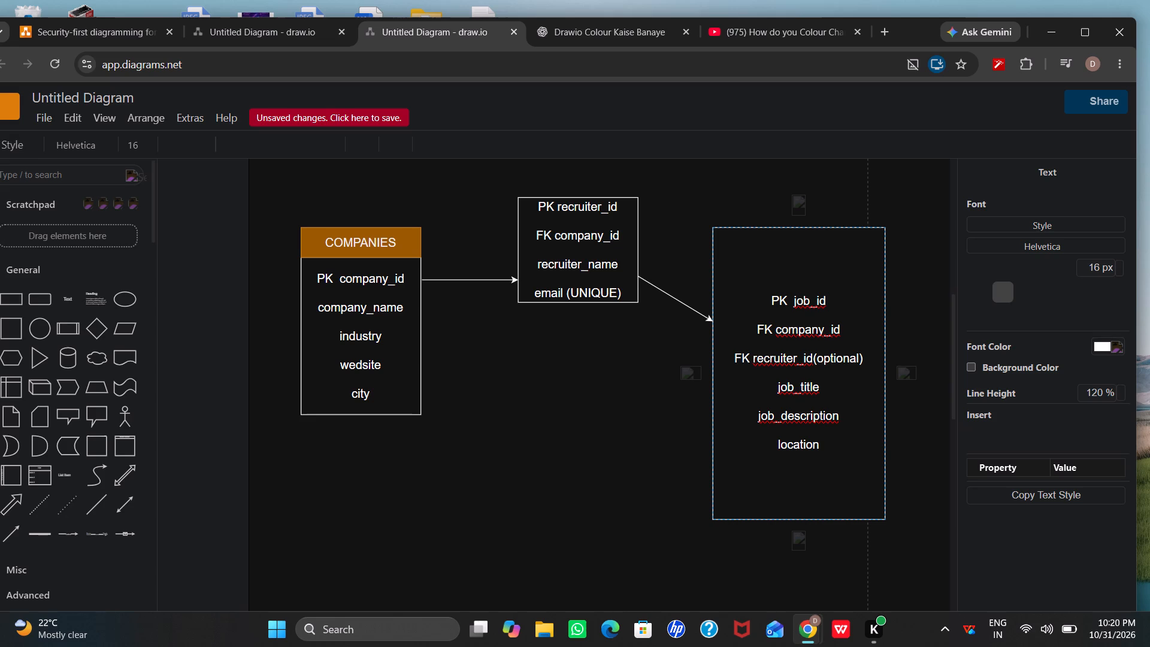
key(comma)
text(job)
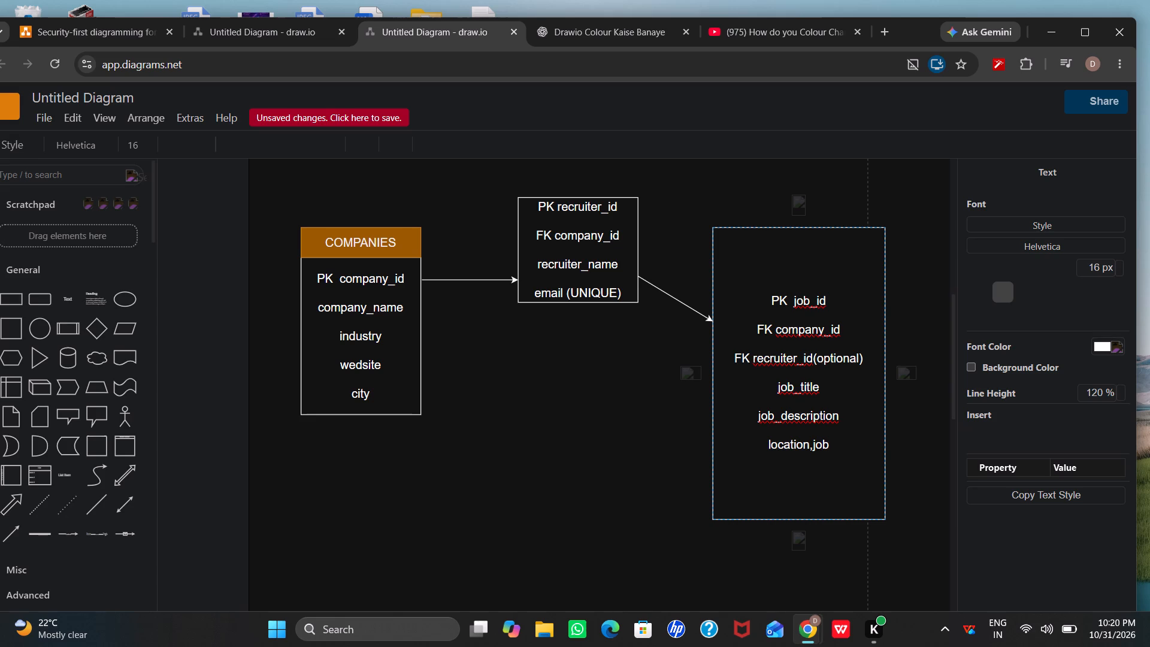
key(shift+underscore)
text(type)
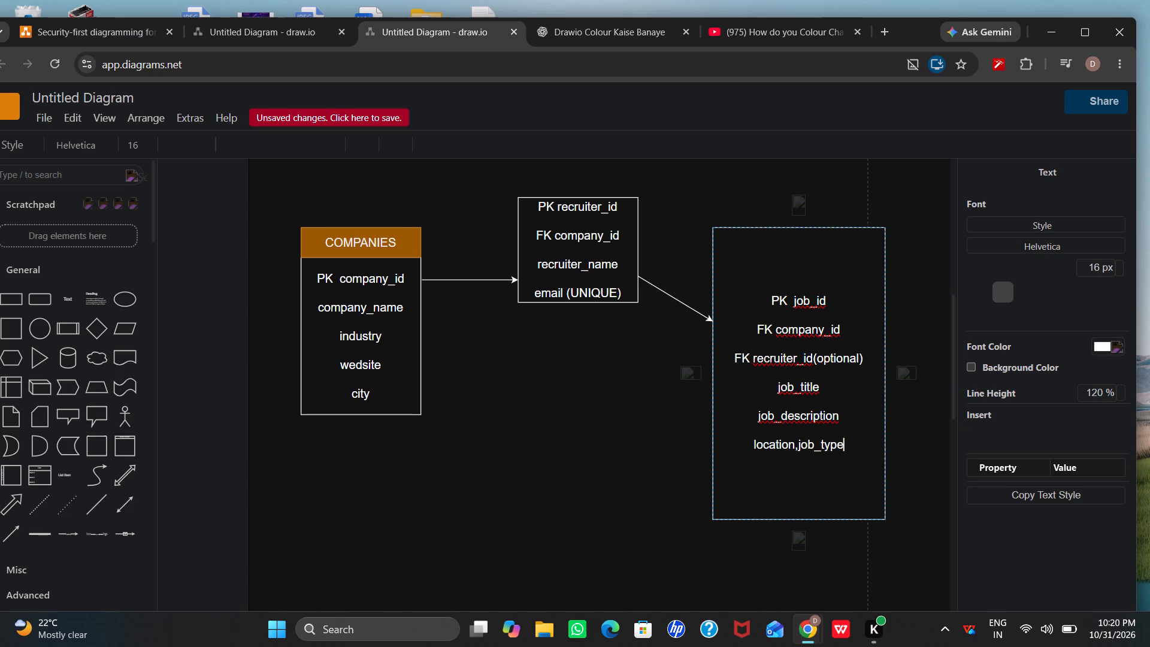
Add the attribute "salary" below the location,job_type line in the job entity, separated by a blank line.
key(Return)
key(Return)
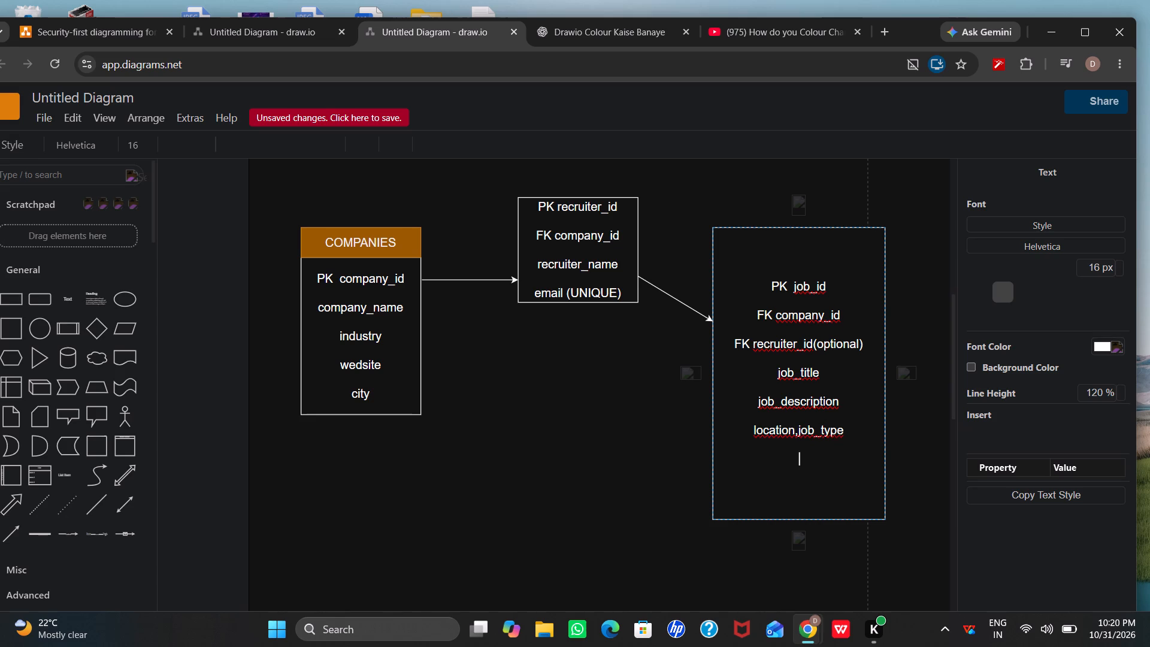
text(sa)
text(lary)
Extend the salary line in the job entity to read "salary_min, last_date".
text(_mu)
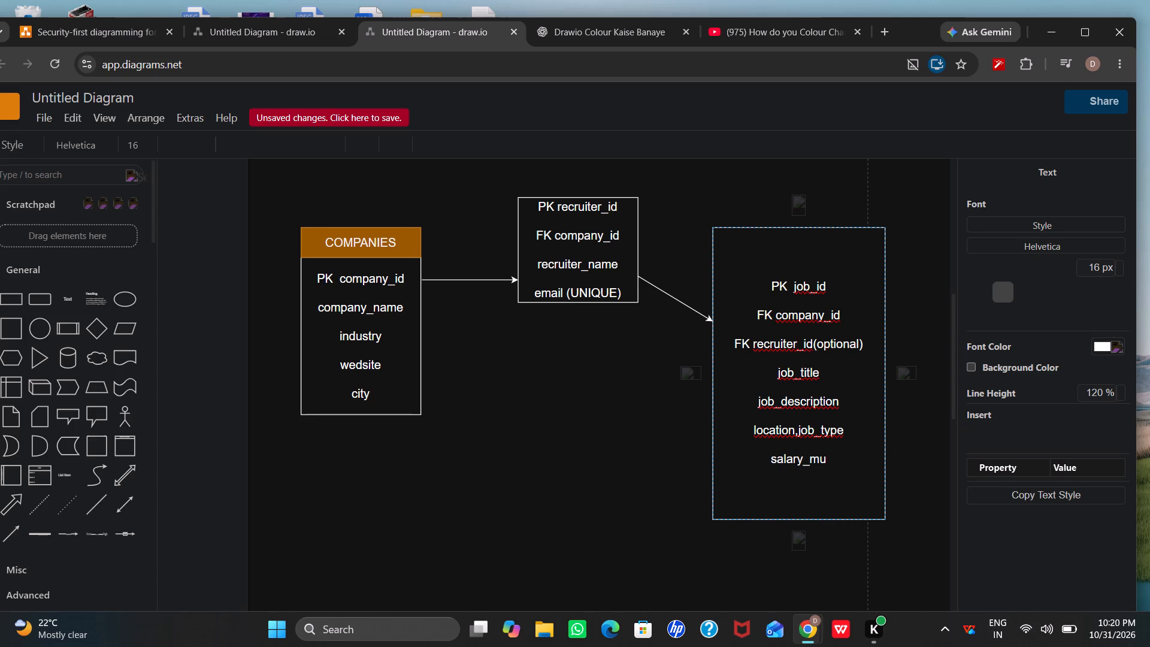
key(BackSpace)
text(in)
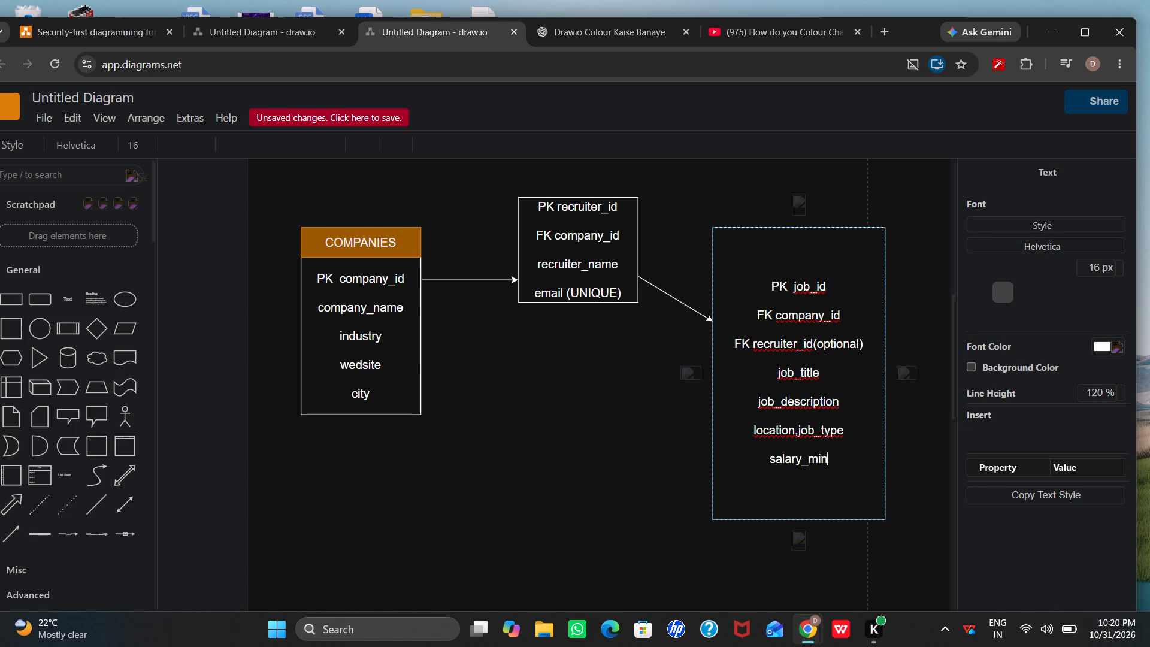
text(,)
key(space)
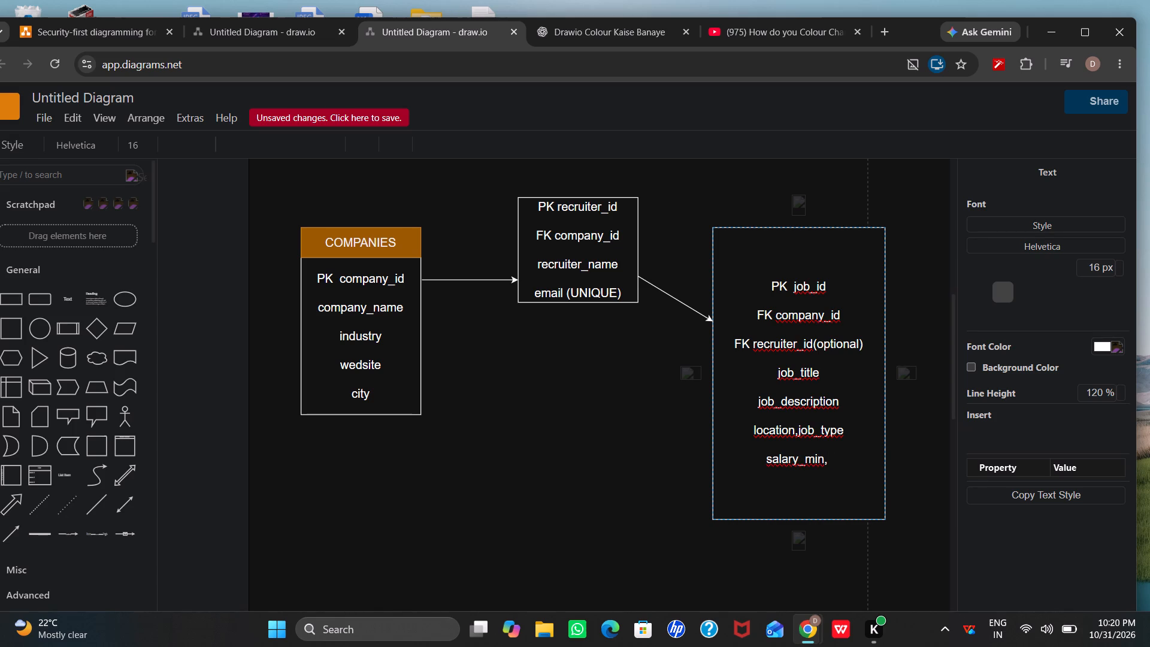
key(shift+l)
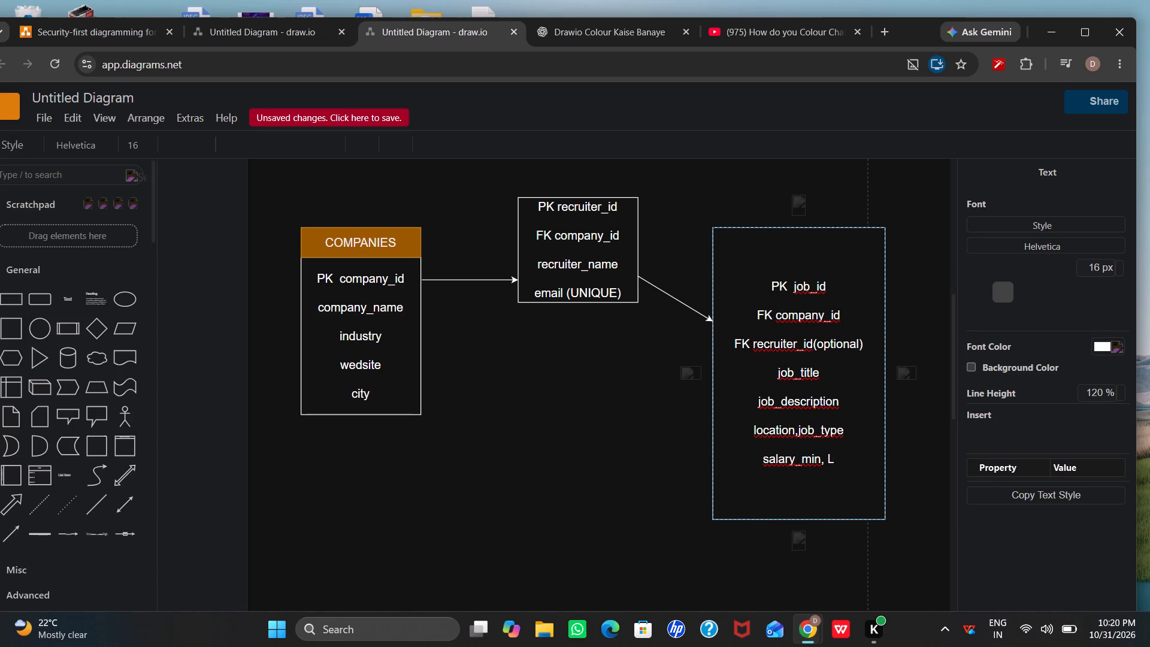
key(BackSpace)
text(last)
key(shift+underscore)
text(date)
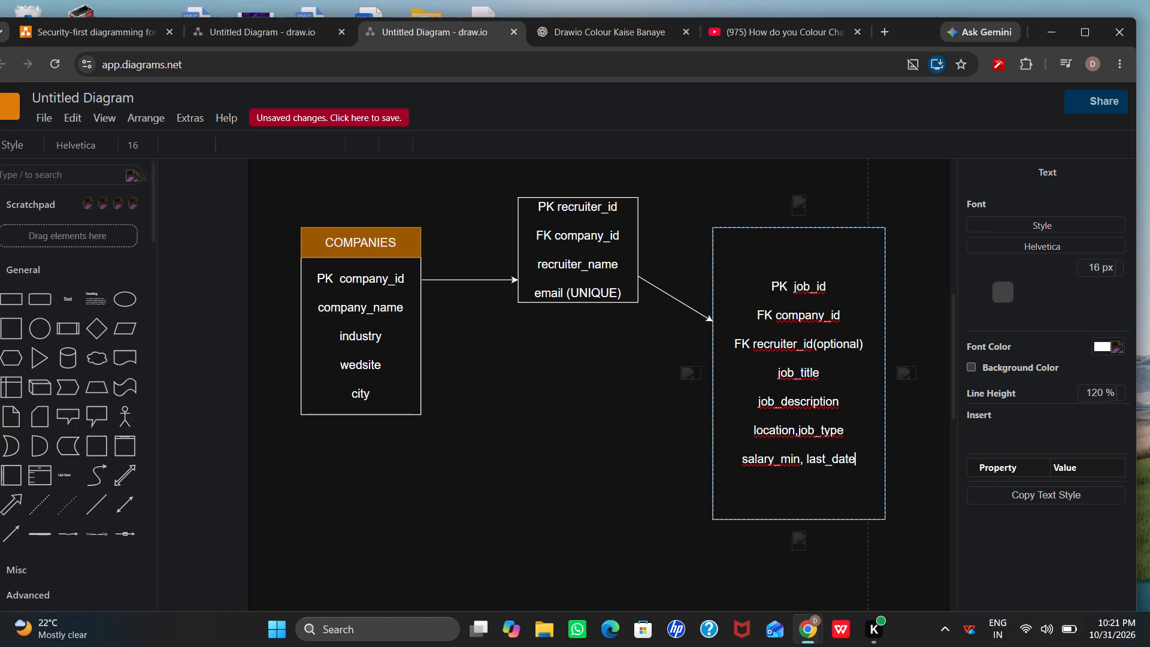
Add the line "posted_date, last_date" below the salary line in the job entity, separated by a blank line.
key(Return)
key(Return)
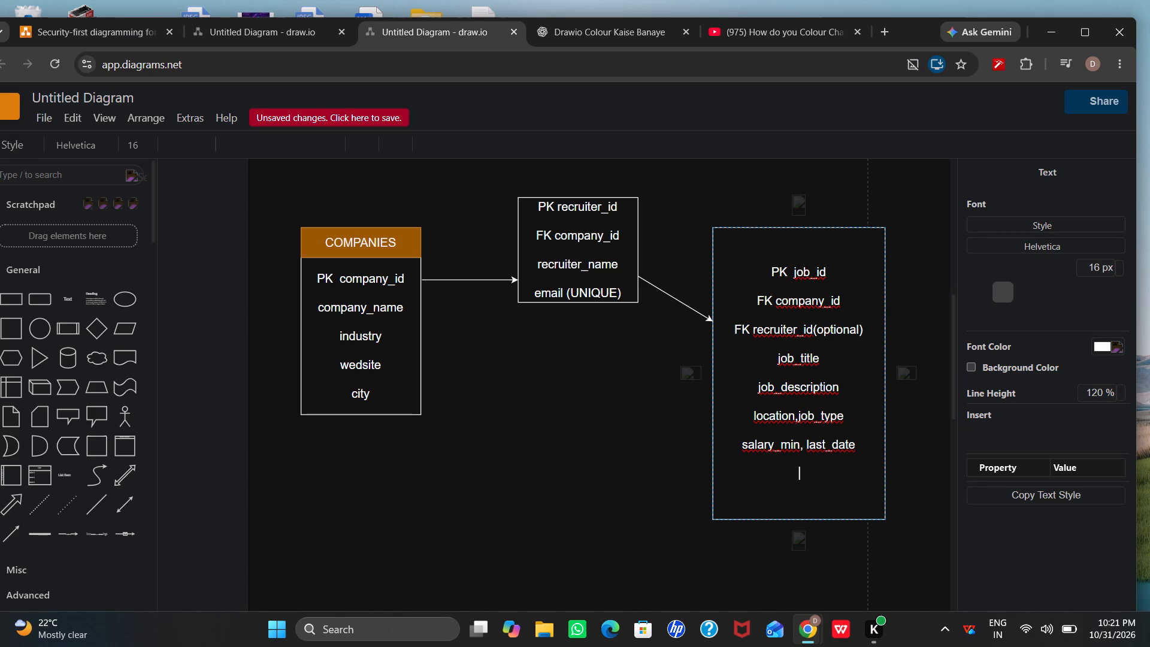
text(posted)
text(_da)
text(te)
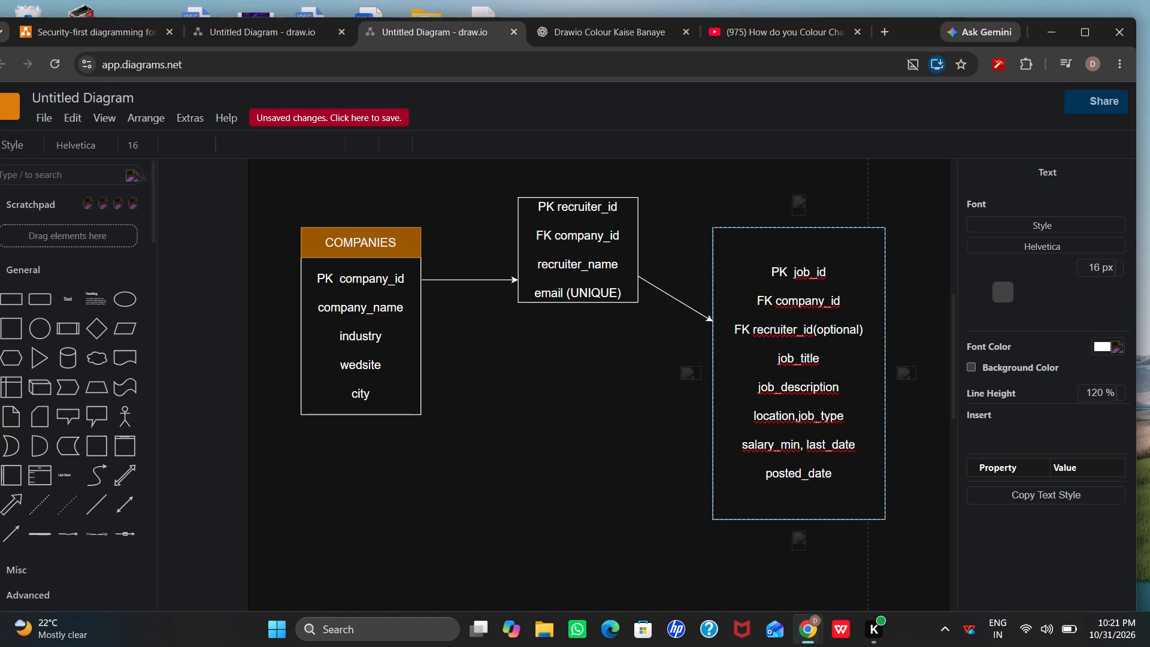
text(,)
key(space)
text(last)
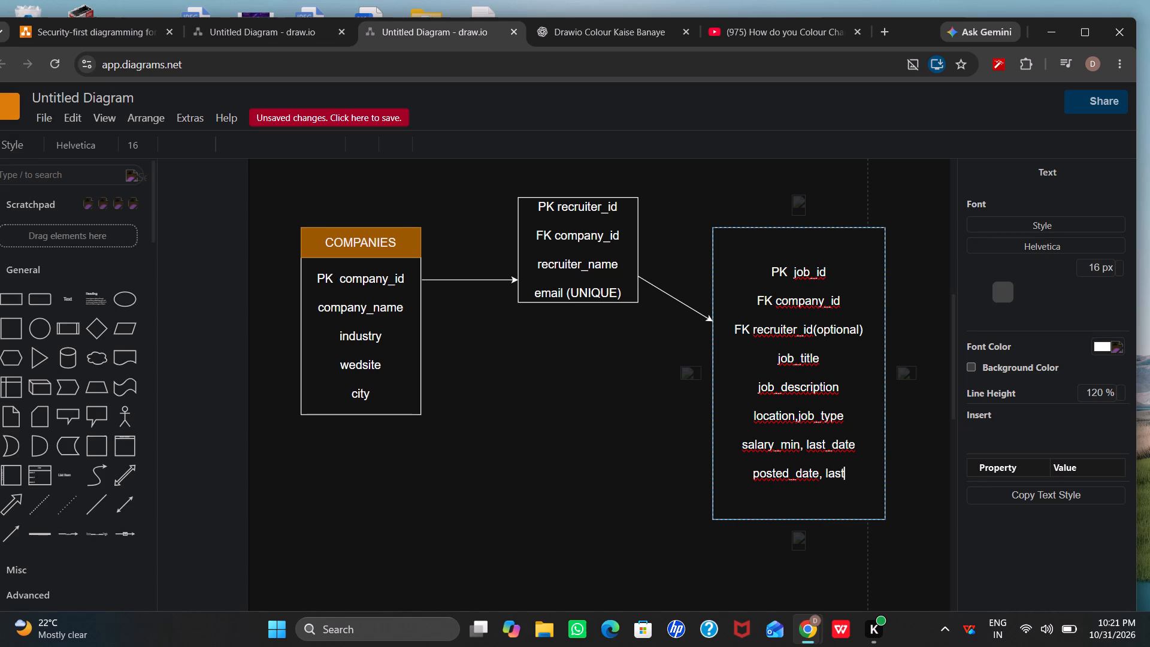
key(shift+underscore)
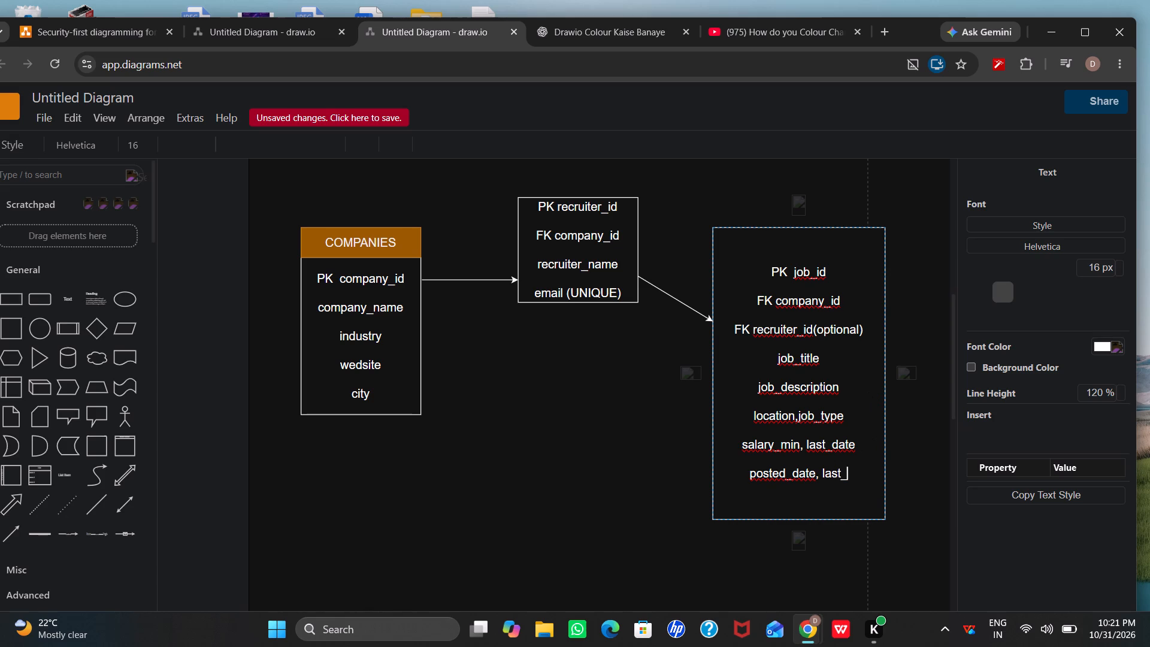
text(date)
Replace last_date with "salary_max" on the salary_min line of the job entity.
key(Up)
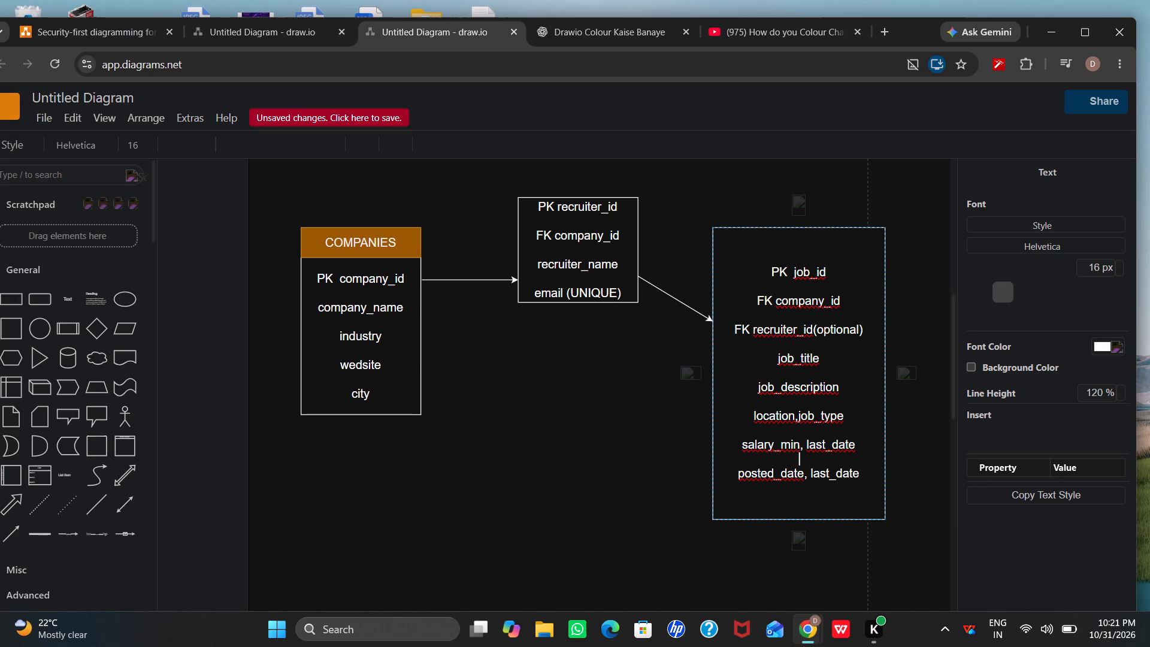
key(Up)
key(BackSpace)
key(BackSpace)
key(BackSpace)
key(BackSpace)
key(BackSpace)
key(BackSpace)
key(BackSpace)
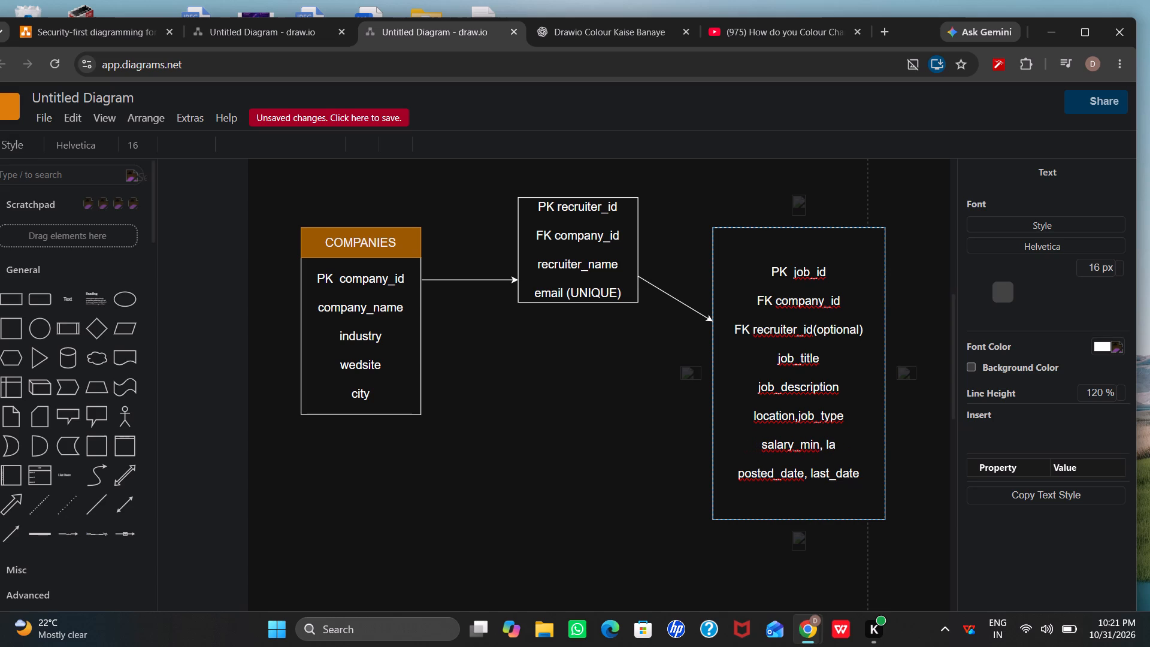
key(BackSpace)
key(BackSpace)
text(sala)
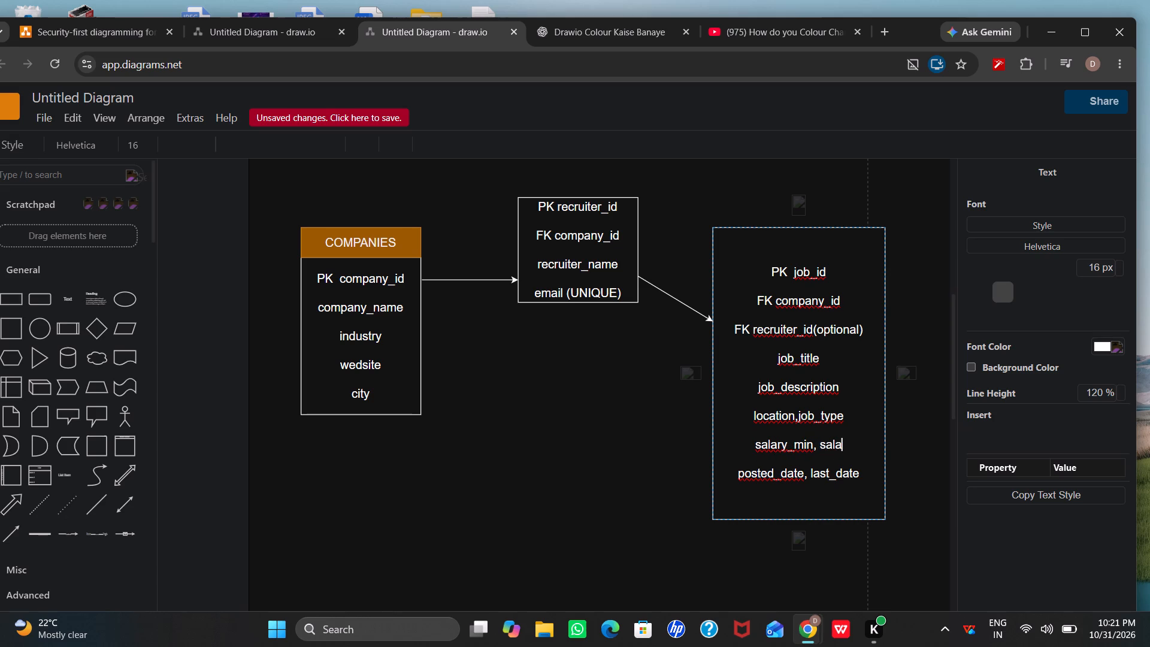
text(ry)
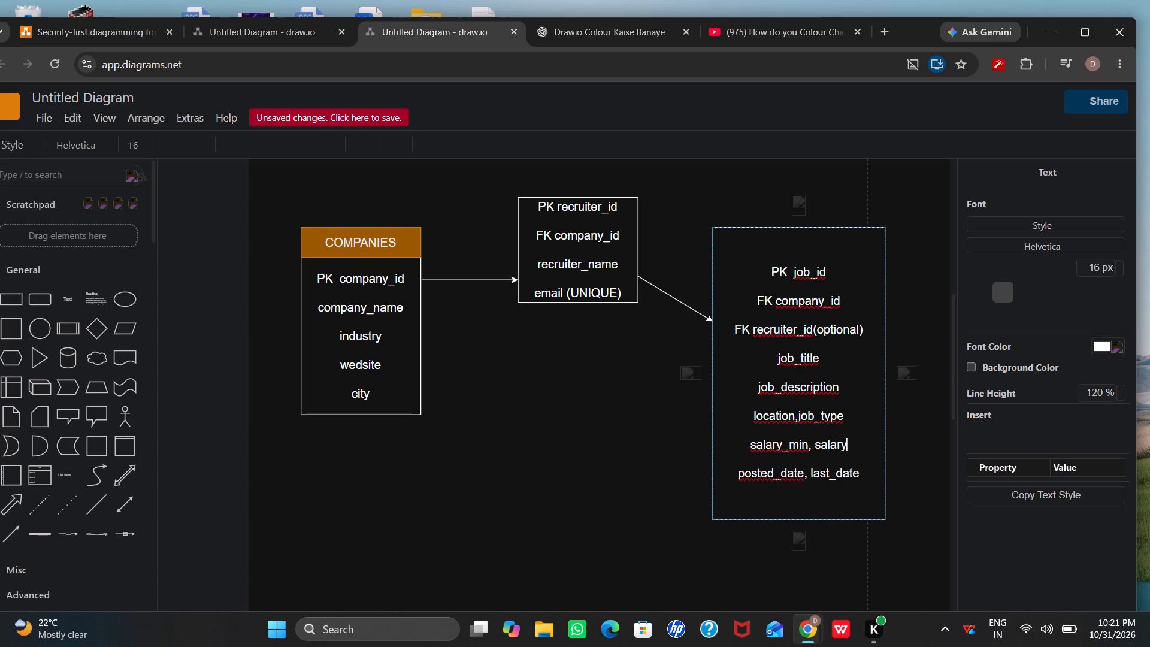
text(_max)
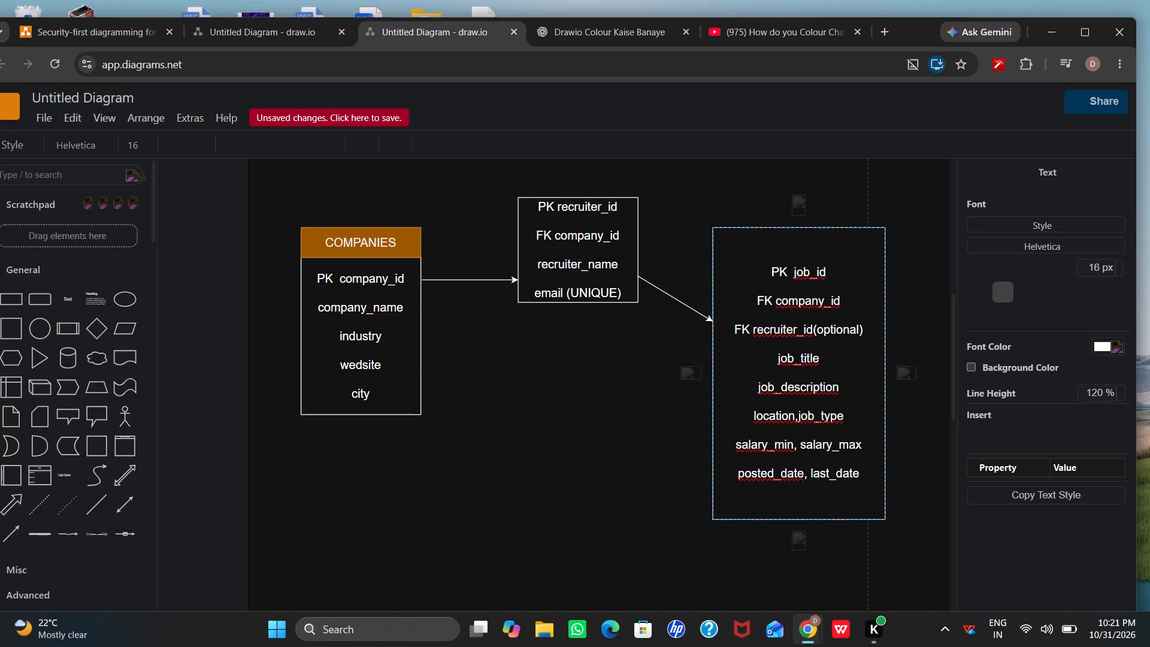
Add the attribute "job_status" below the posted_date line in the job entity, separated by a blank line.
key(Down)
key(Down)
key(Return)
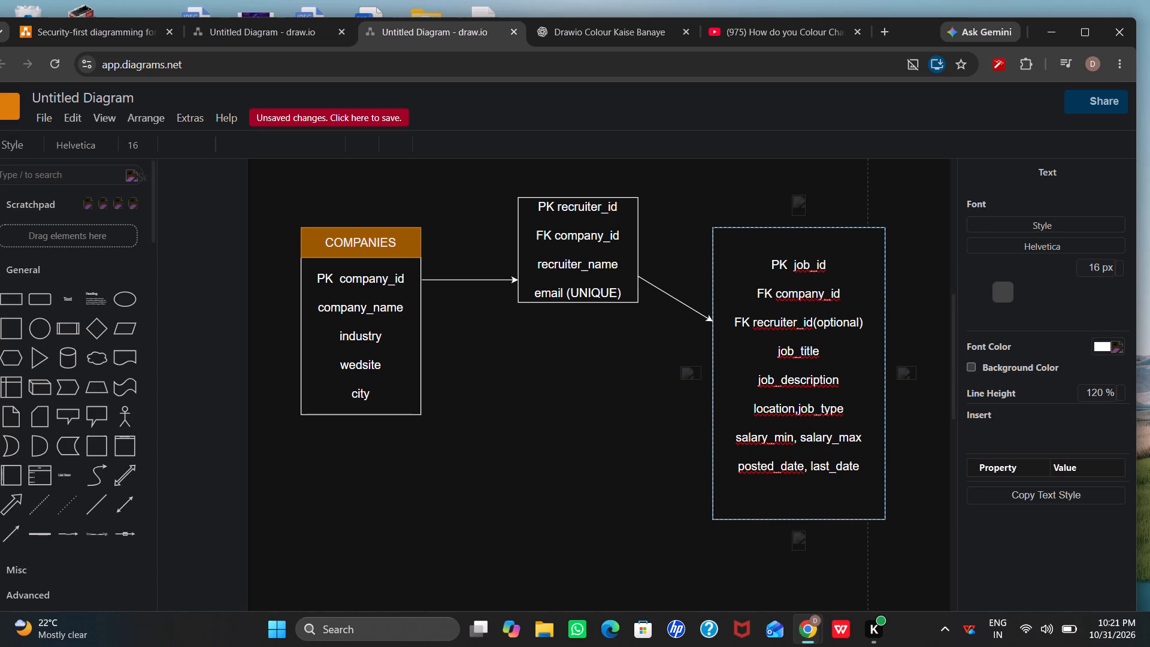
key(Return)
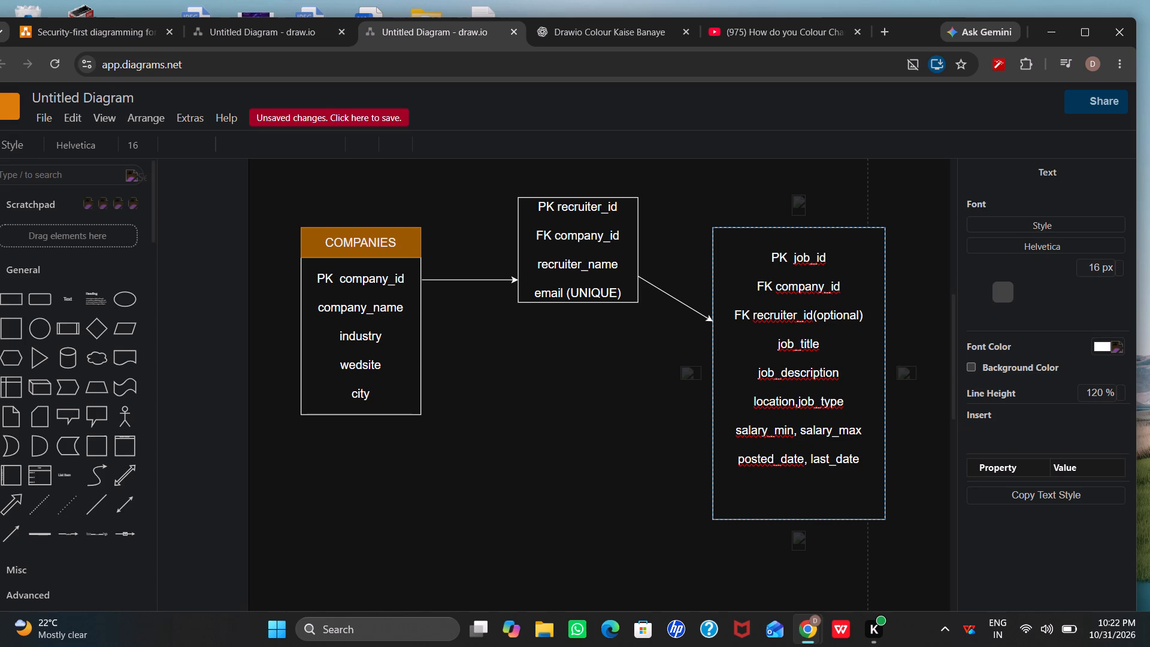
text(jo)
key(b)
key(shift+underscore)
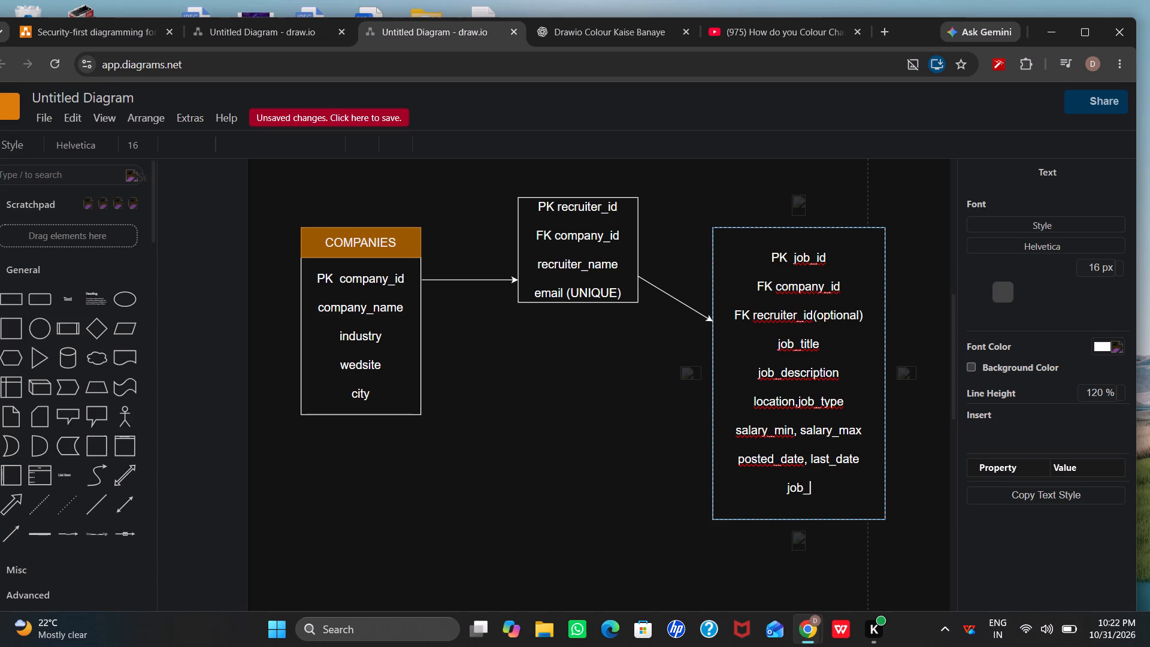
text(st)
key(a)
text(tue)
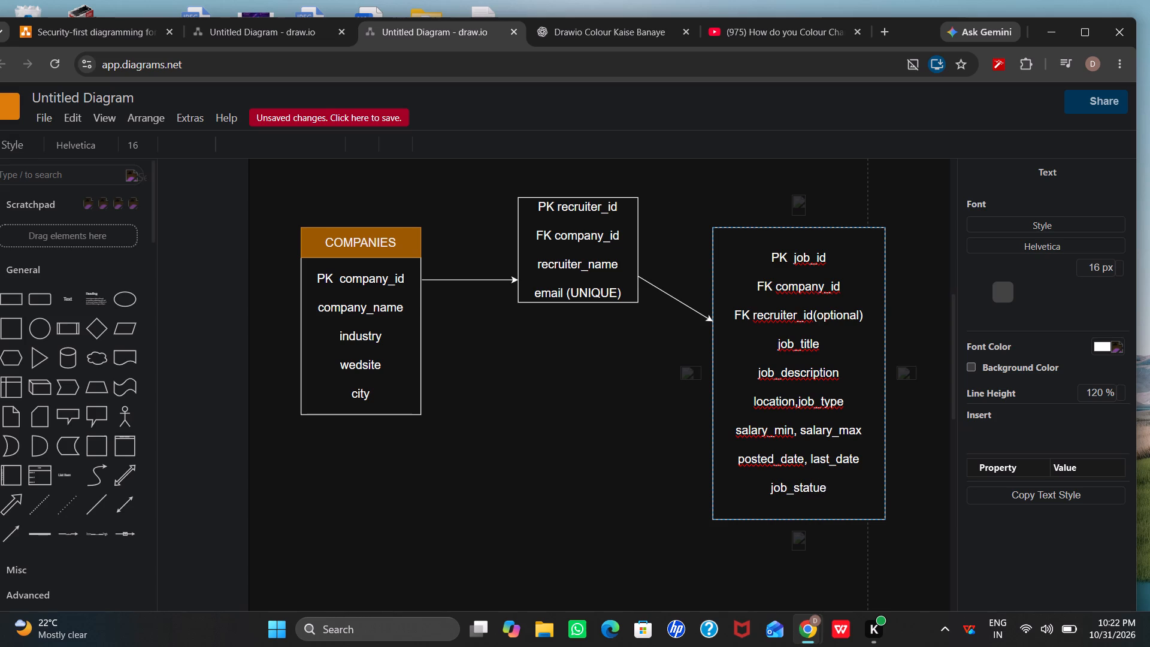
key(BackSpace)
key(s)
key(Return)
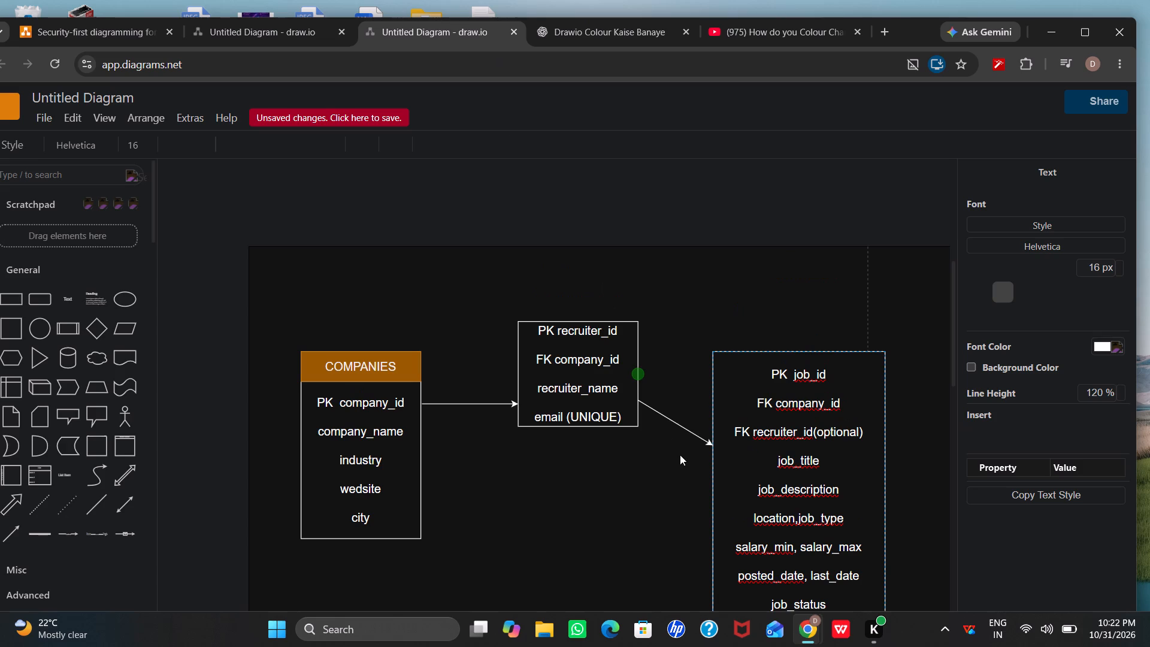
Move the recruiter-to-job arrow's head up the job box's left edge beside FK company_id, making the arrow nearly horizontal.
click(680, 424)
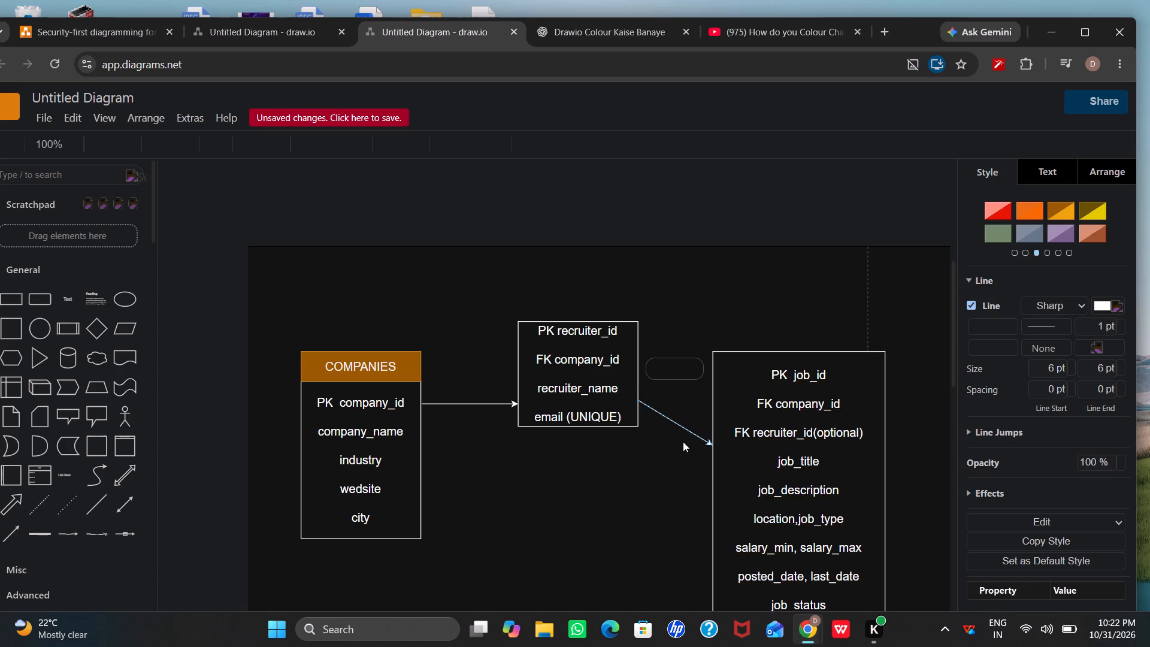
drag(709, 440, 709, 389)
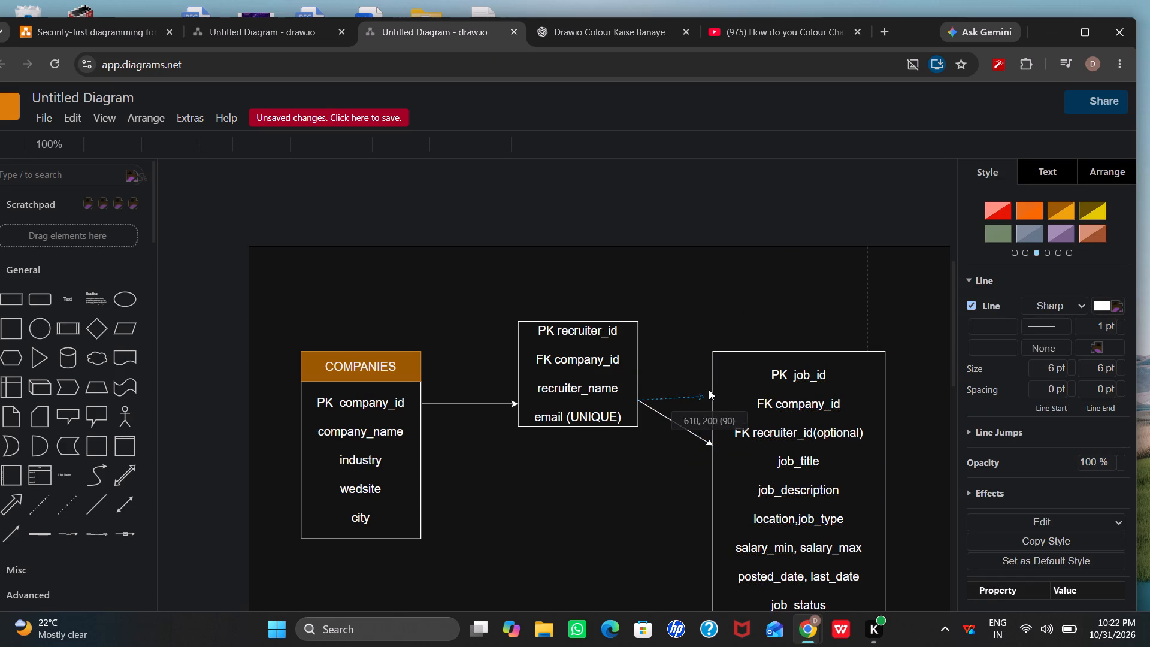
drag(709, 389, 715, 401)
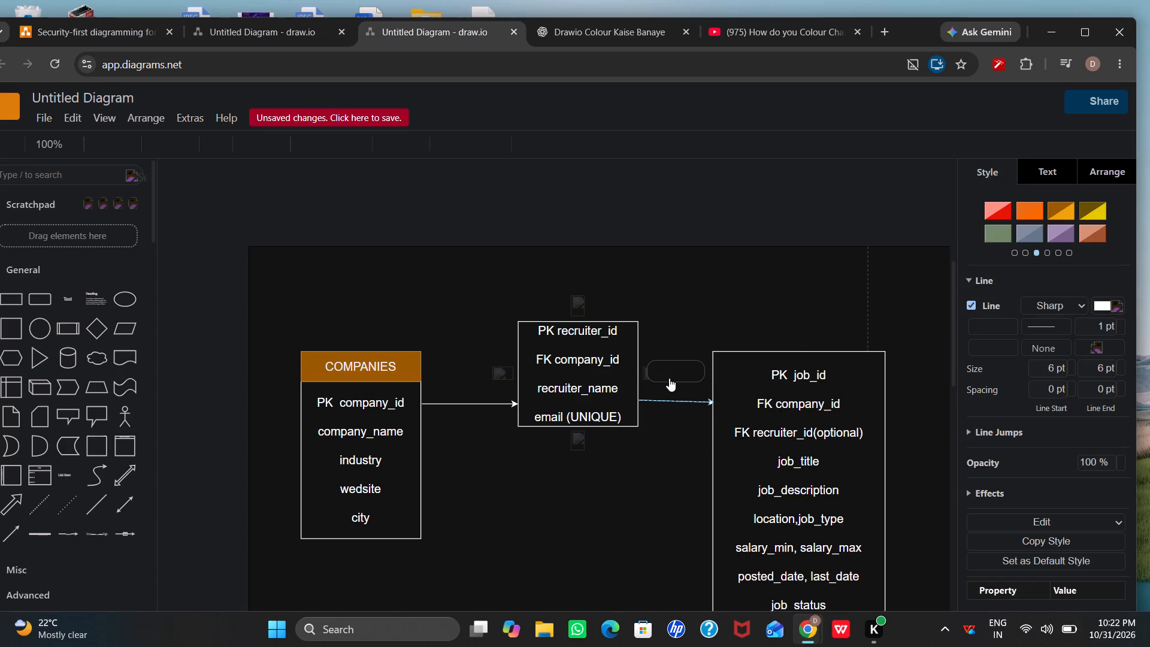
click(710, 401)
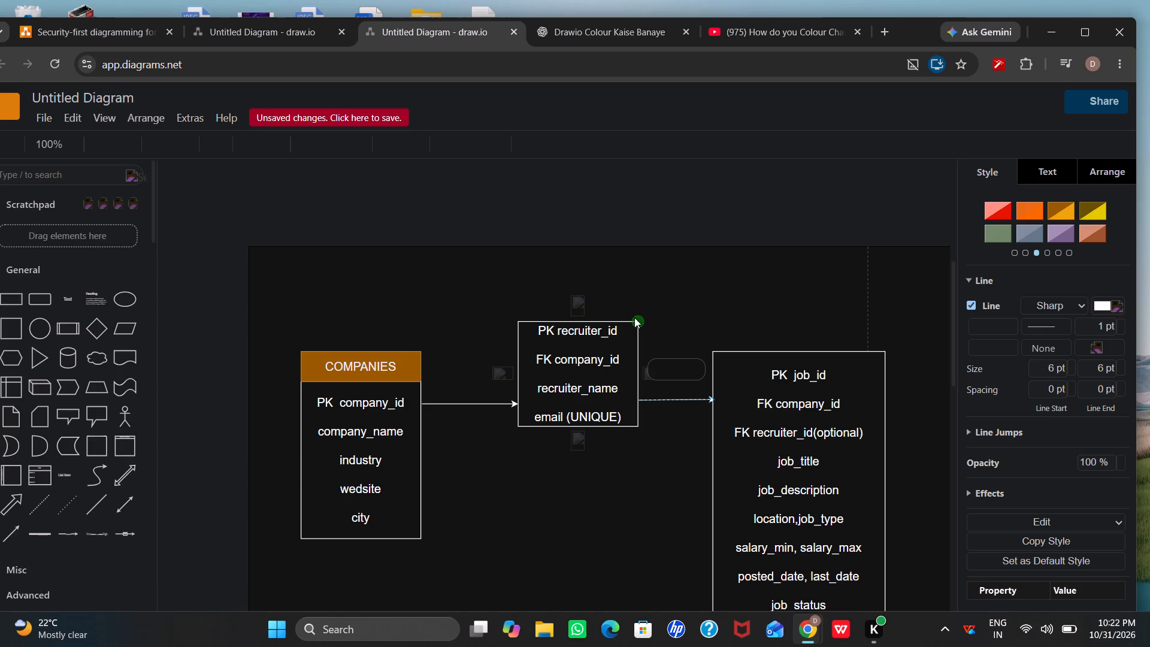
Add a straight arrow from the COMPANIES box's right edge, between wedsite and city, to the job box's left edge above location,job_type.
scroll(685, 344, down, 2)
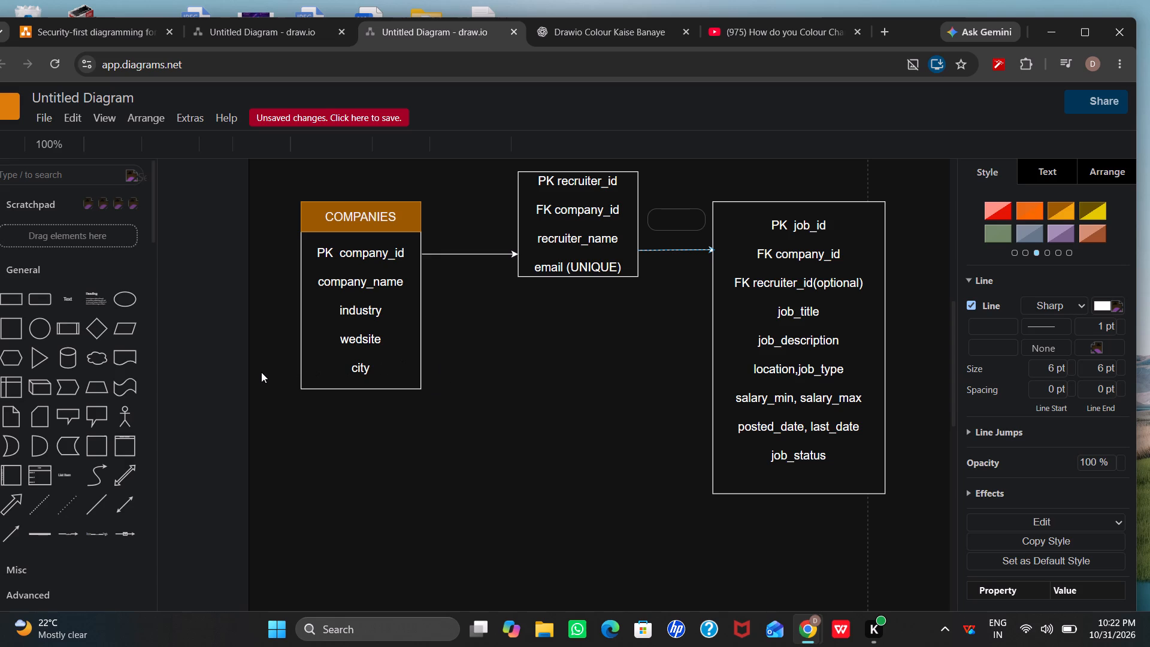
click(5, 528)
drag(532, 419, 424, 355)
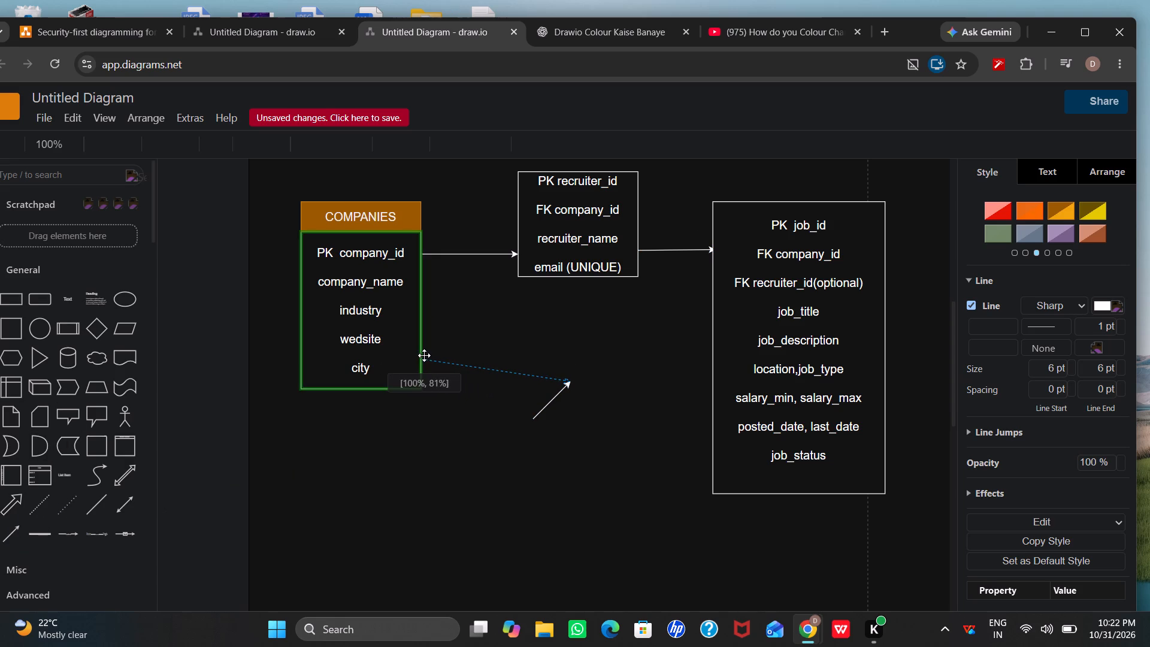
drag(424, 355, 420, 352)
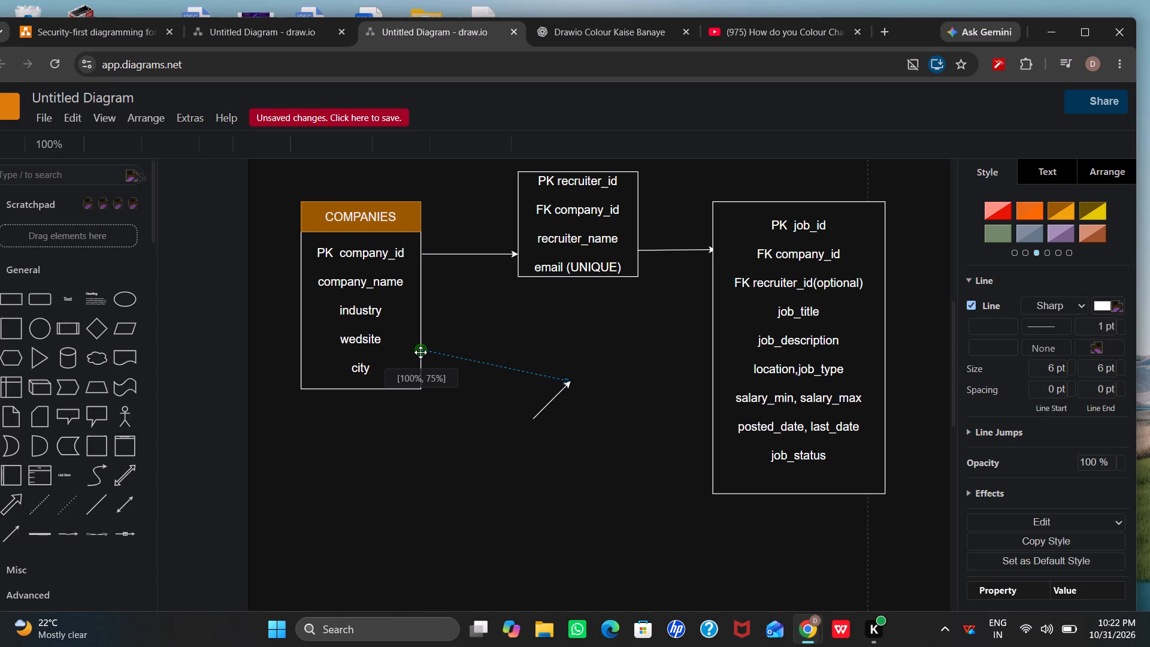
drag(420, 352, 419, 355)
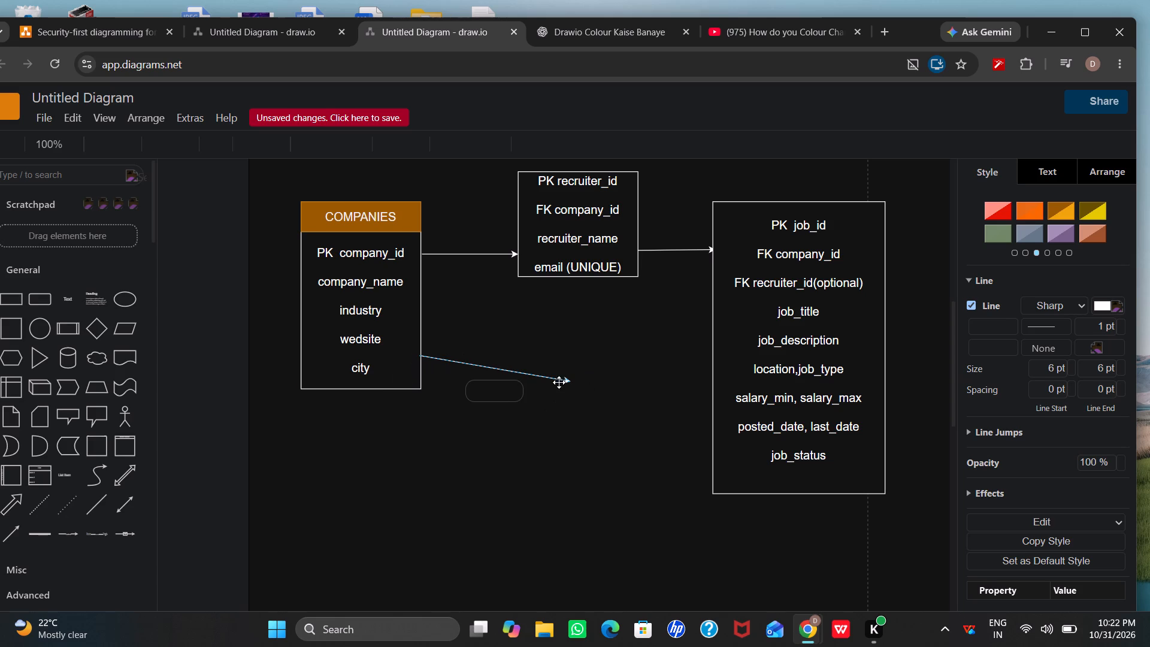
drag(566, 383, 678, 349)
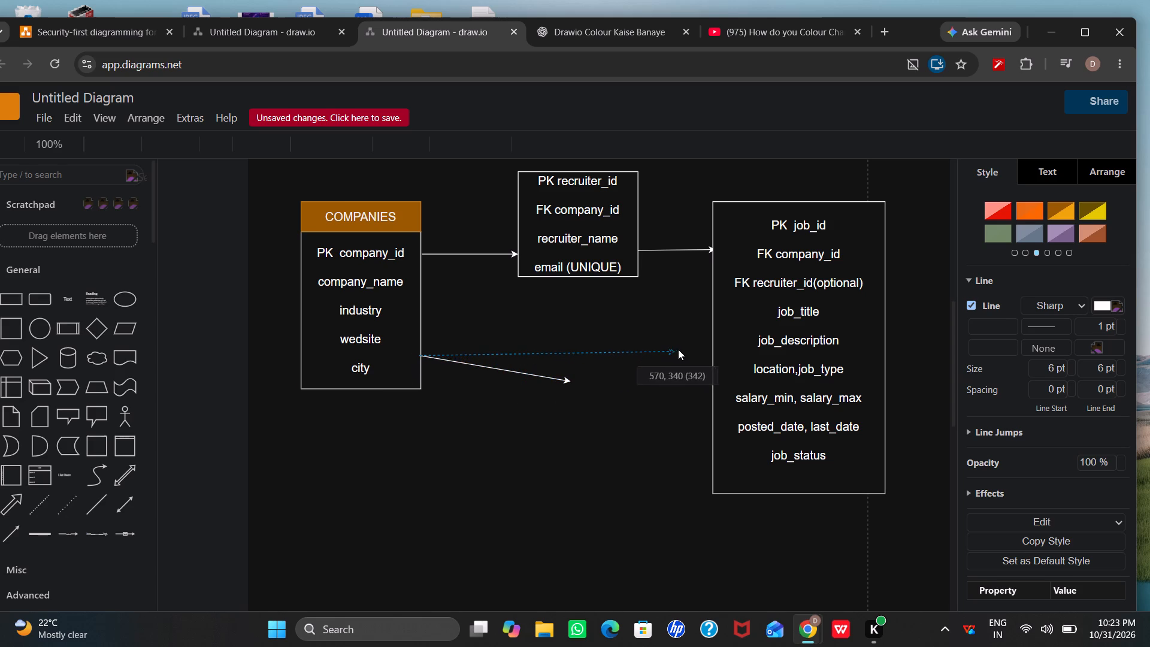
drag(678, 349, 711, 358)
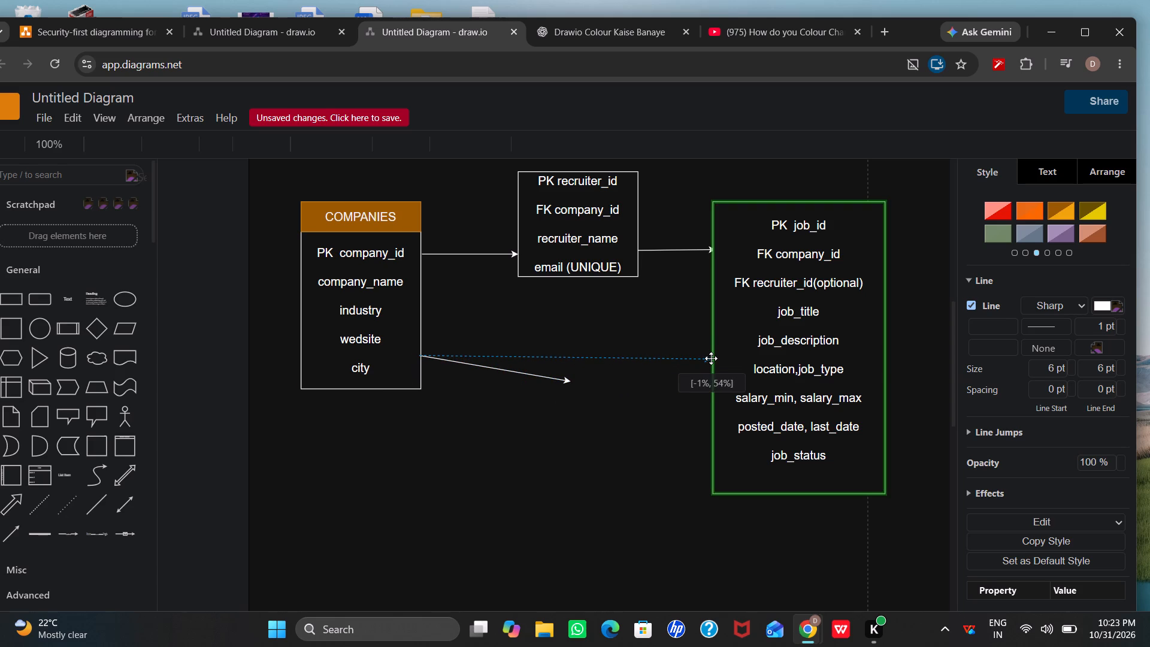
drag(711, 358, 712, 358)
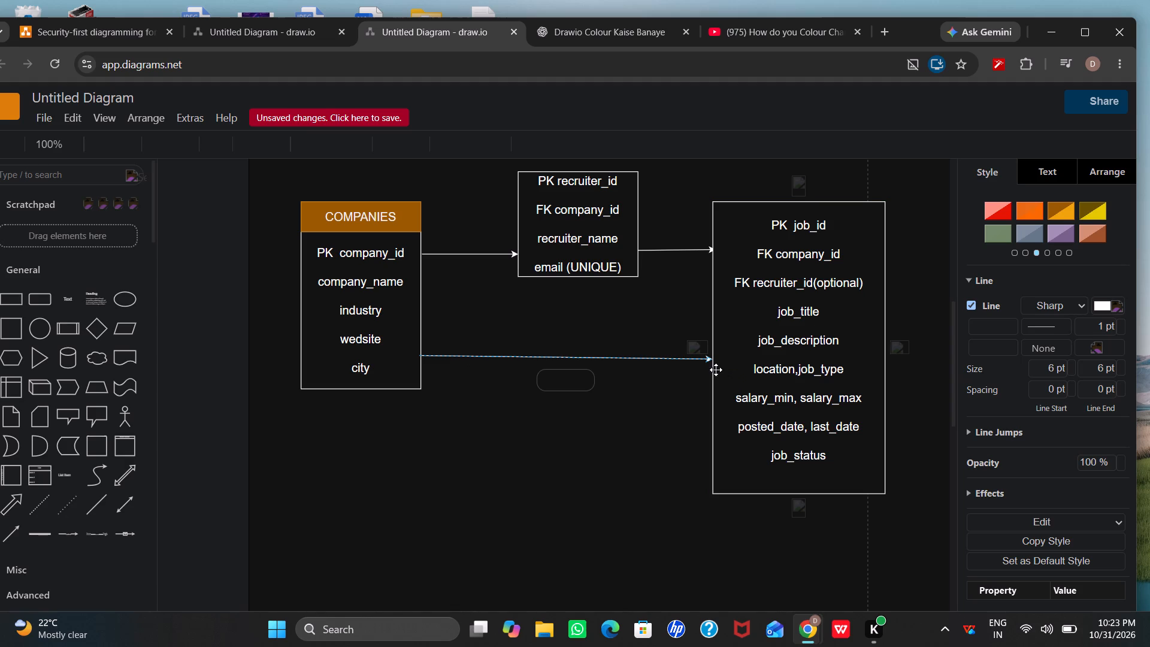
Adjust the head of the COMPANIES-to-job arrow on the job box's left edge so the arrow runs horizontally.
click(709, 358)
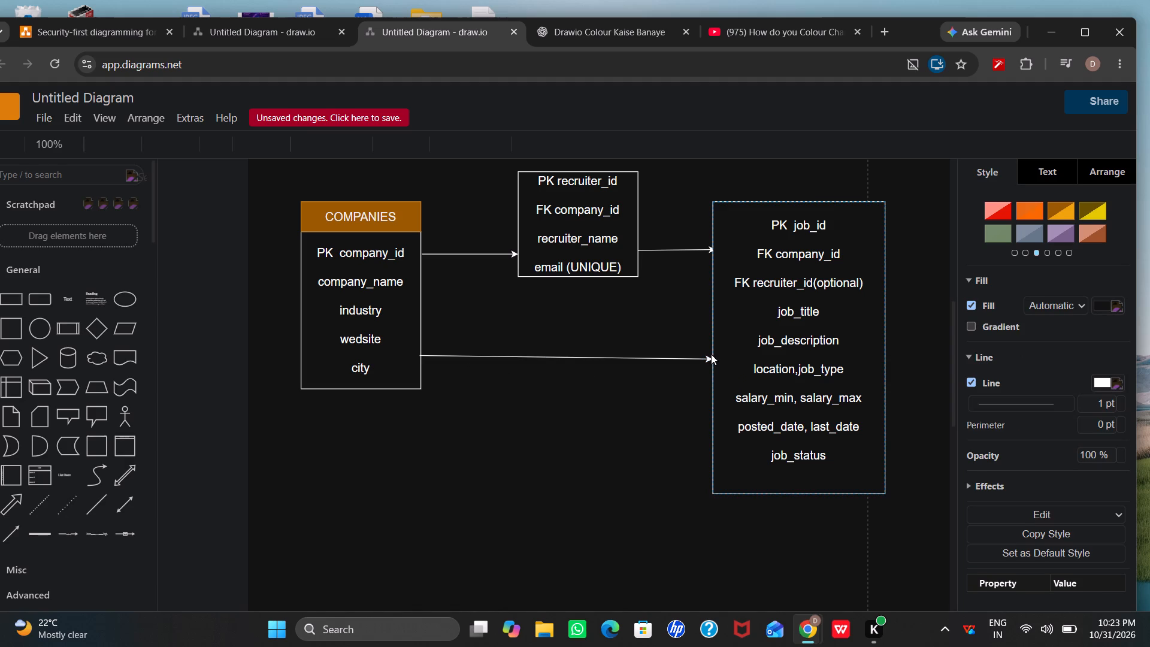
click(728, 352)
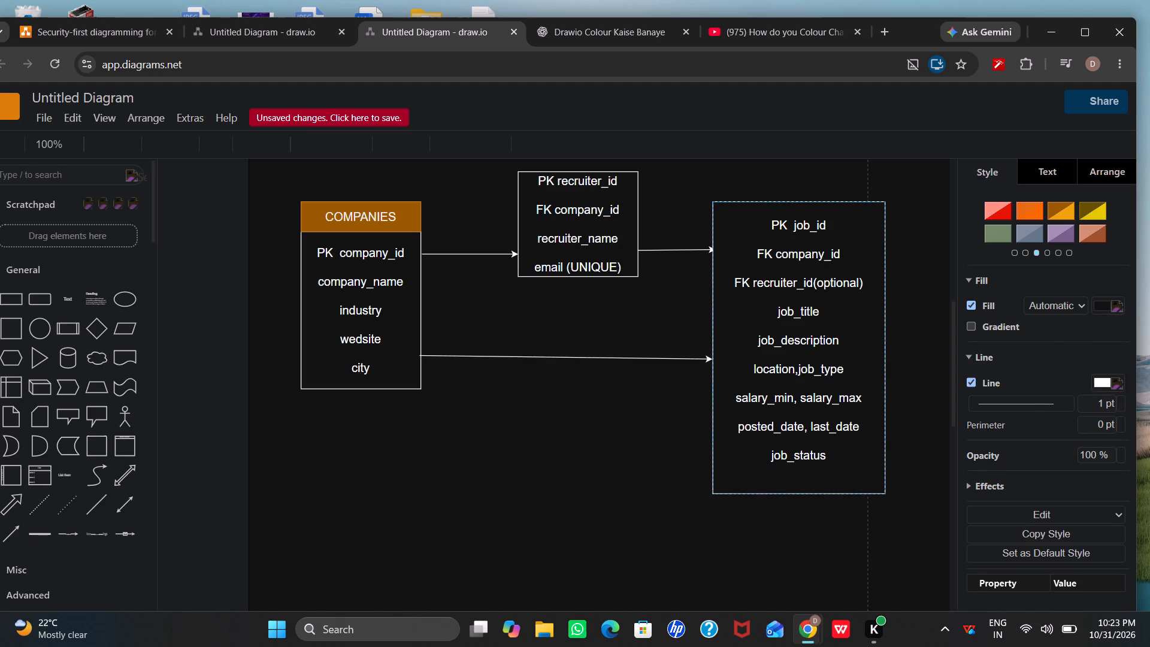
click(669, 361)
click(709, 359)
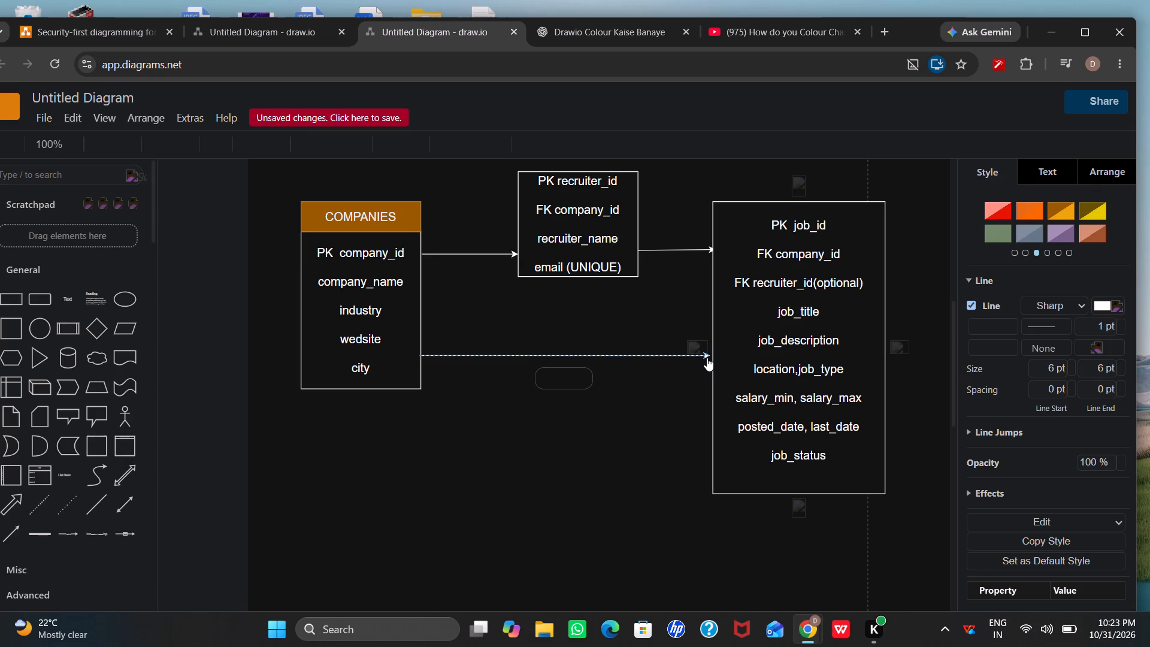
click(707, 358)
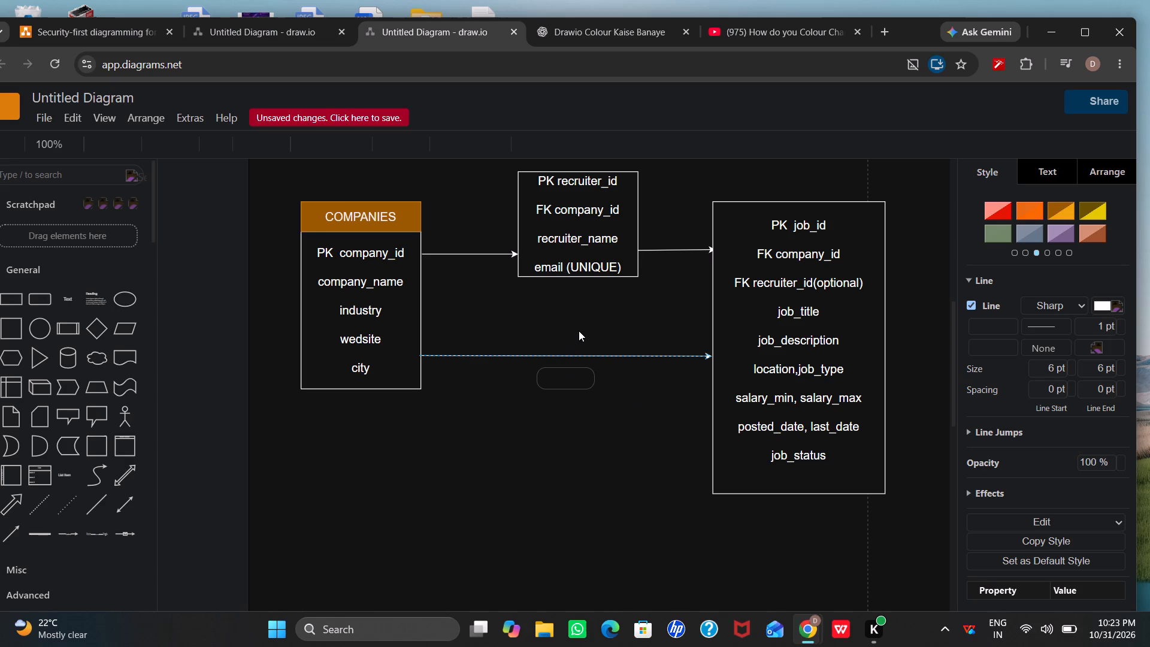
Label the COMPANIES-to-job arrow "1 : M" with "posts" on the line beneath, preceded by two blank lines.
key(1)
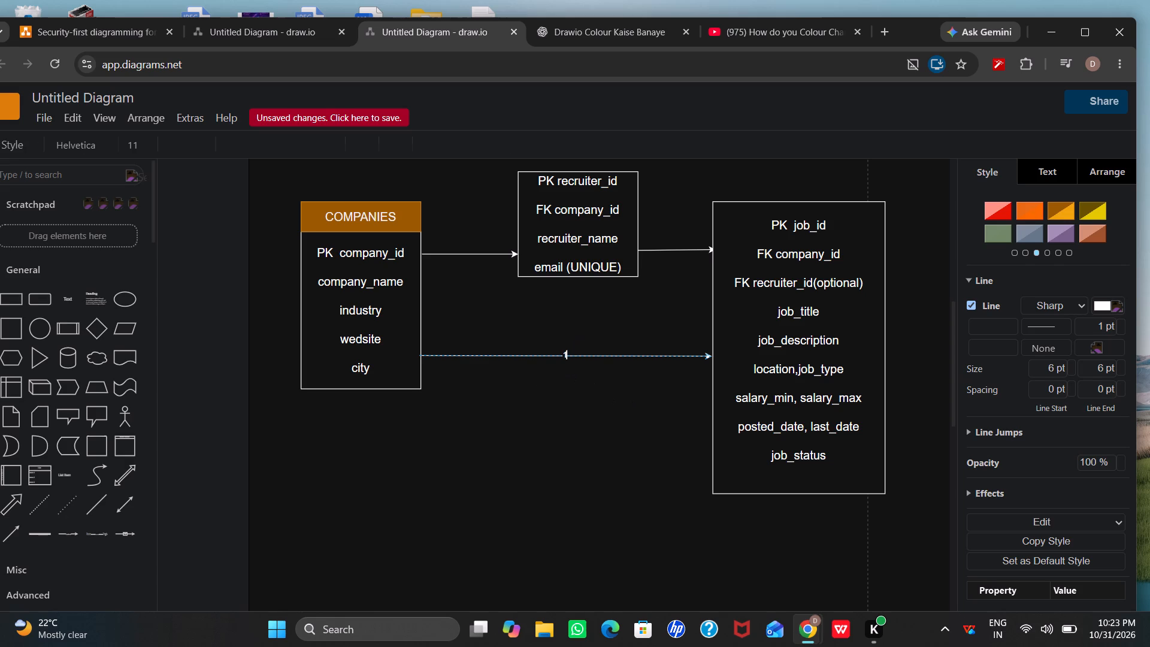
key(BackSpace)
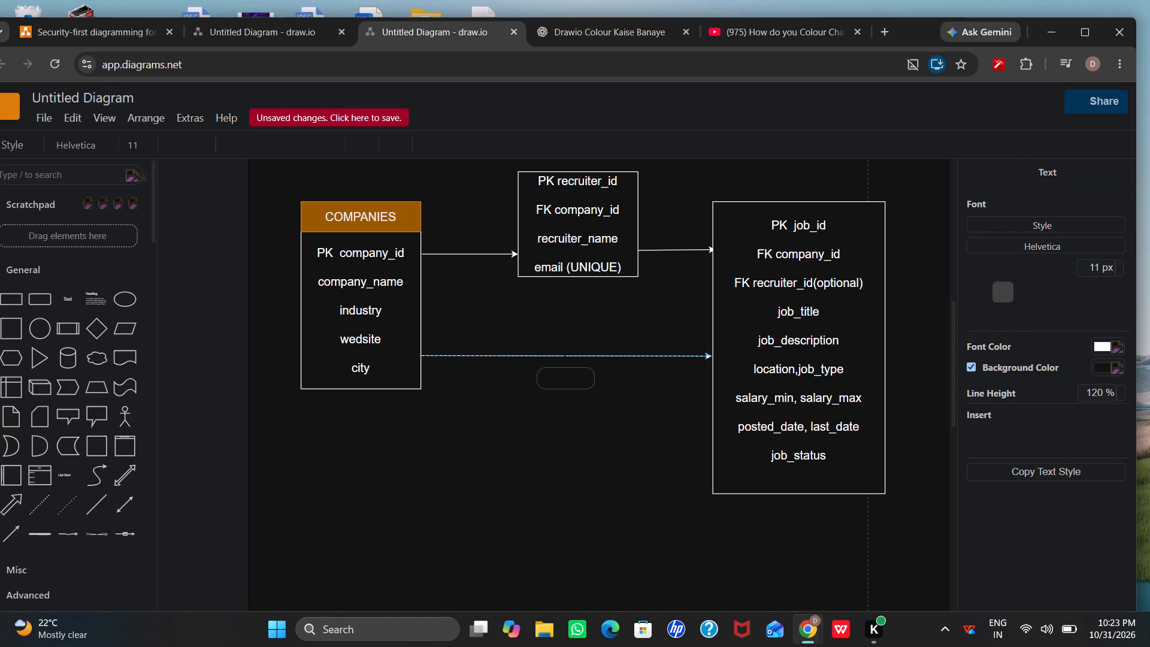
key(Return)
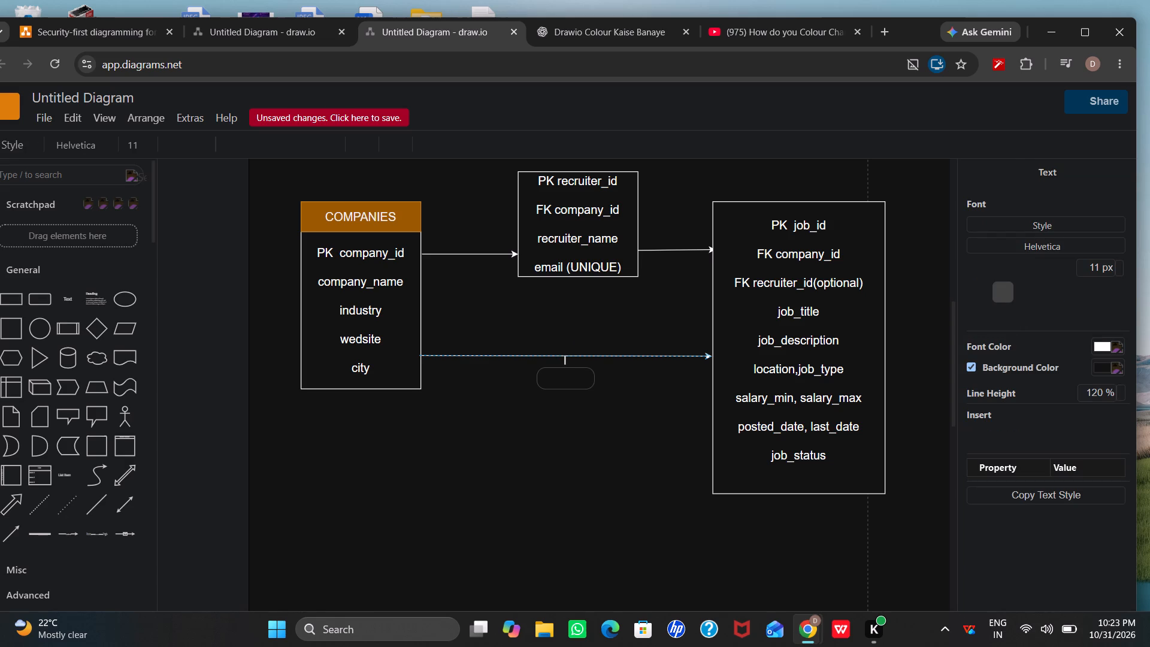
key(Return)
text(1 :)
key(space)
key(shift+m)
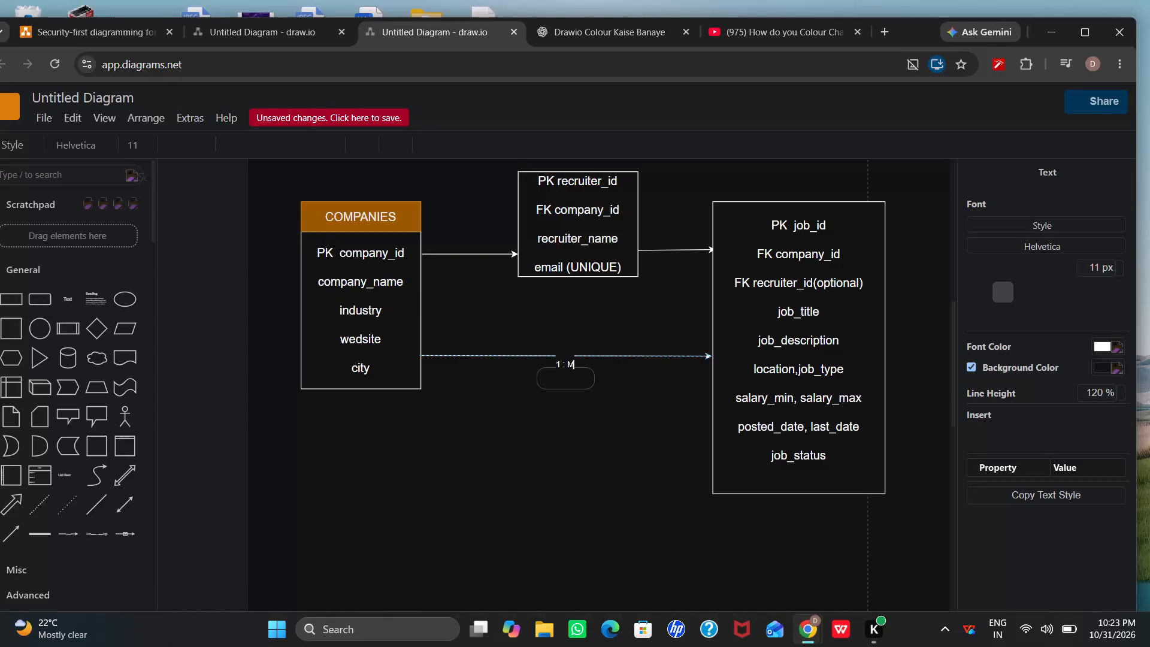
key(Return)
text(post)
key(s)
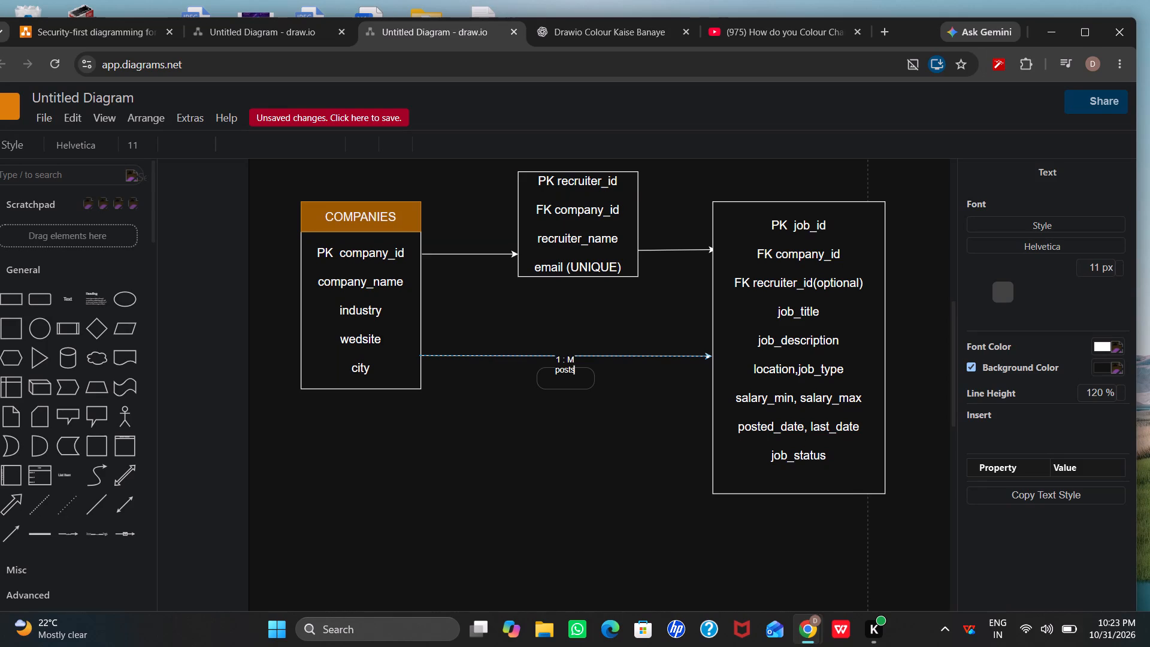
key(Return)
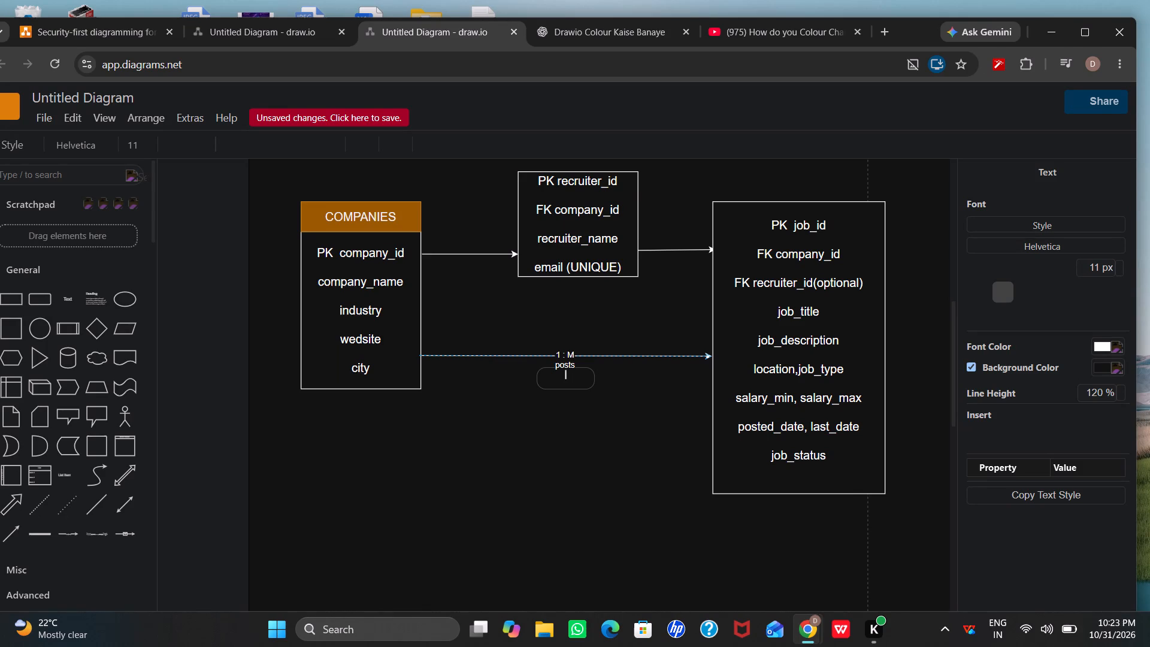
key(BackSpace)
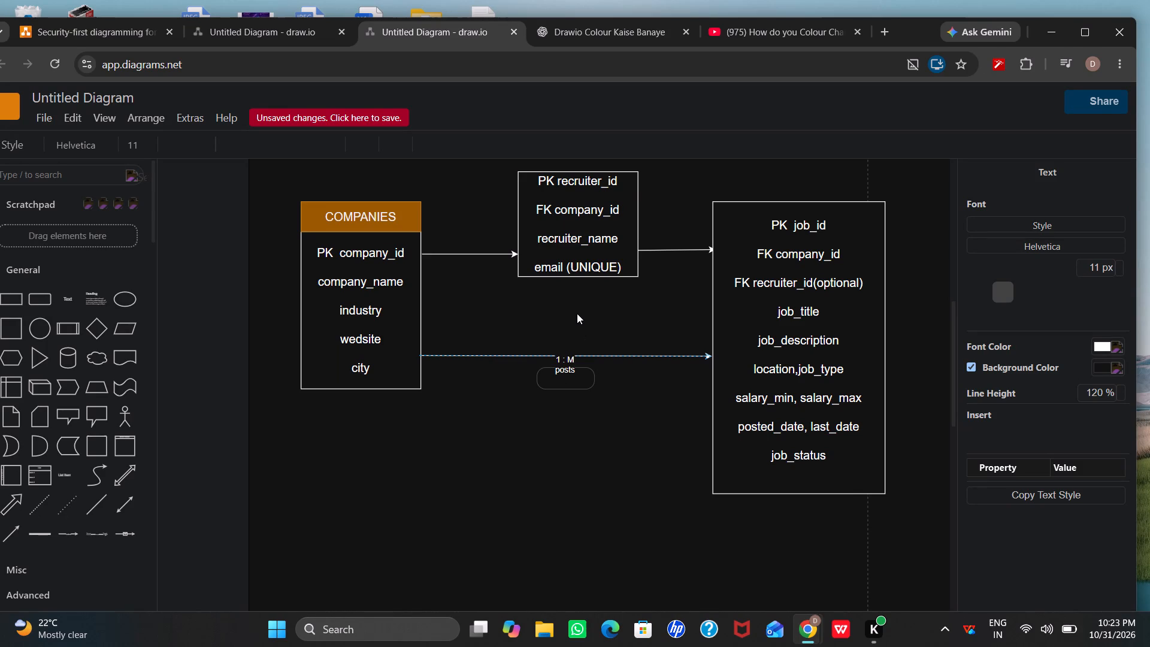
click(465, 255)
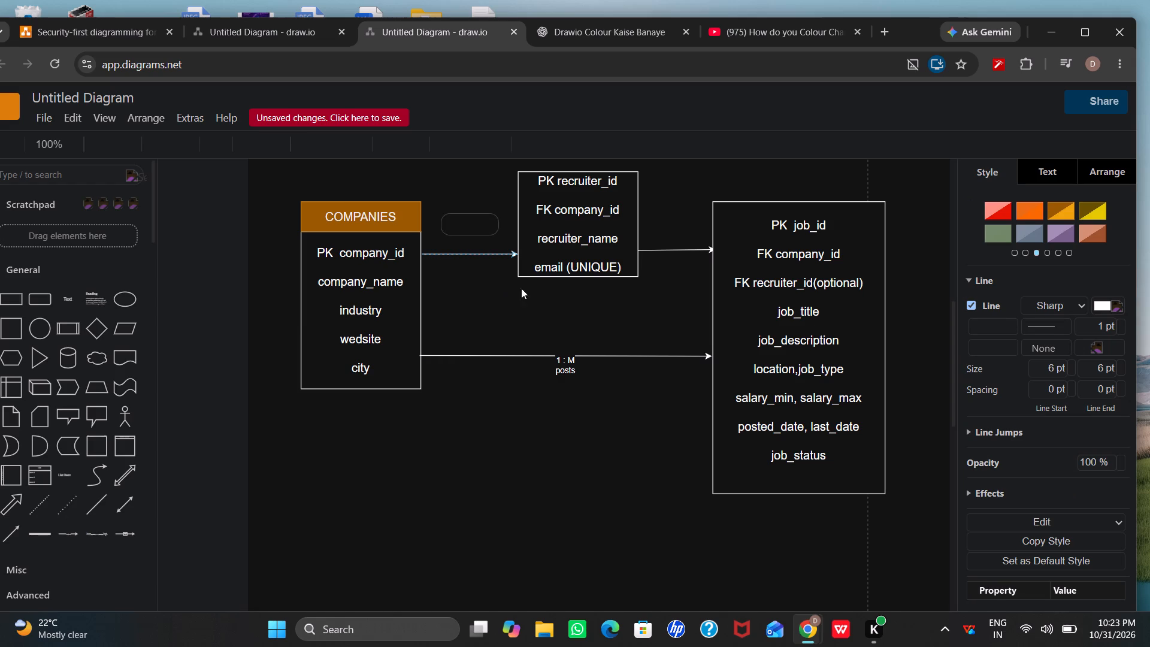
Reposition the "1 : M posts" label near the COMPANIES-to-job arrow's midpoint, with "1 : M" just above the line and "posts" on it.
click(566, 364)
drag(568, 373, 570, 368)
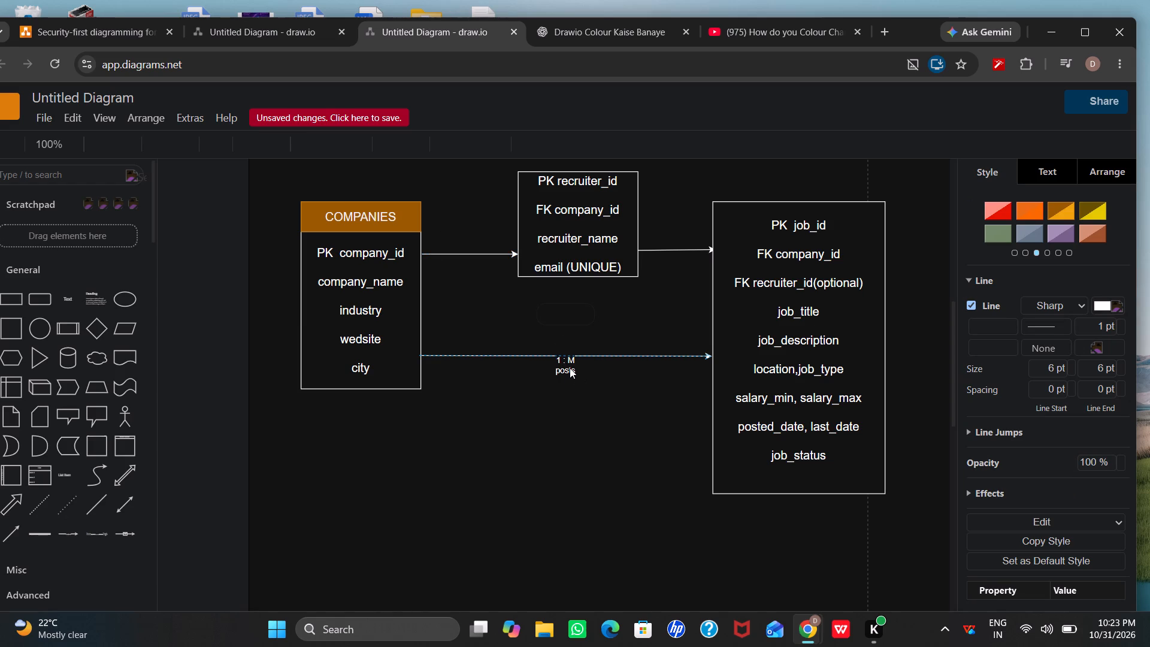
drag(570, 368, 571, 379)
drag(571, 389, 556, 368)
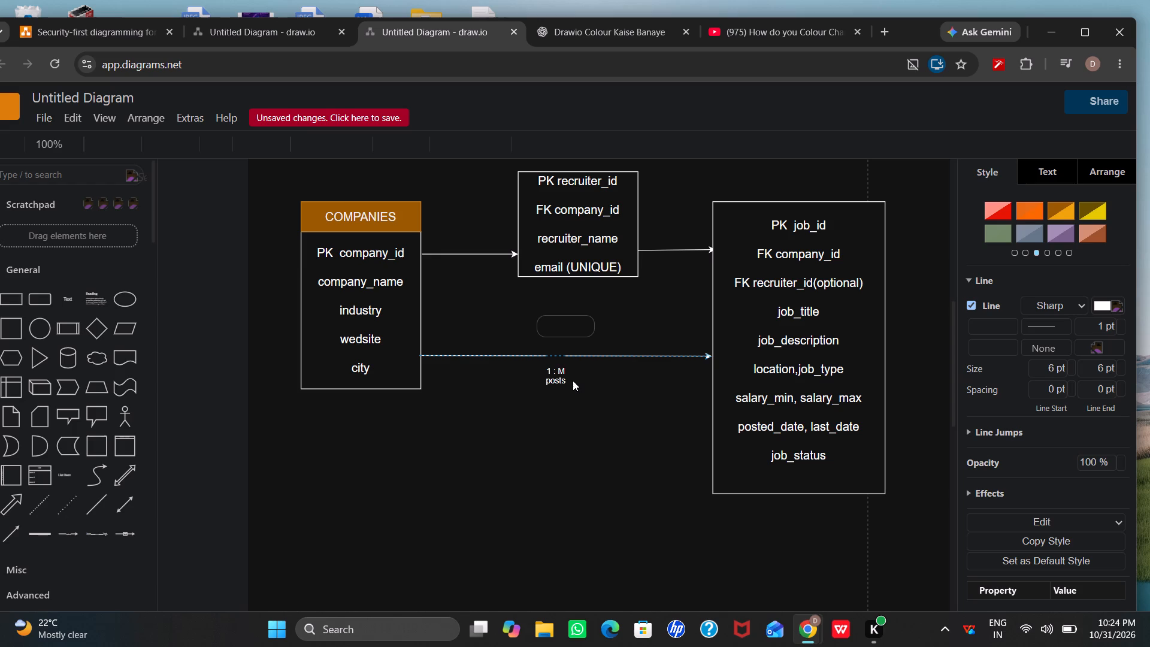
click(471, 253)
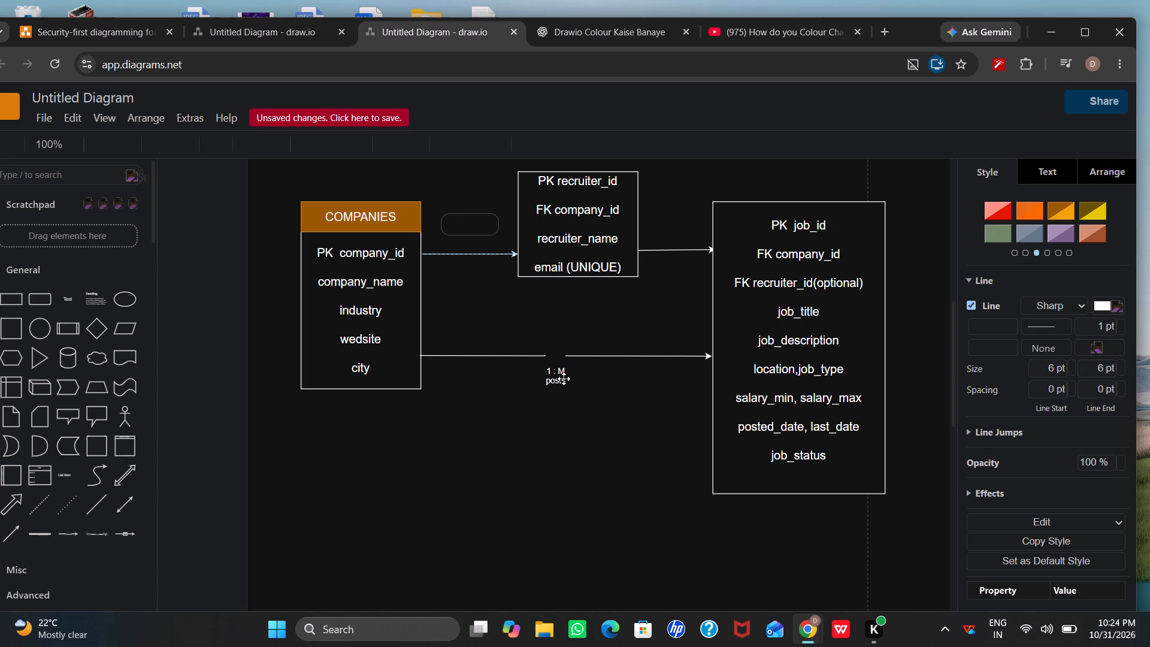
drag(558, 379, 556, 332)
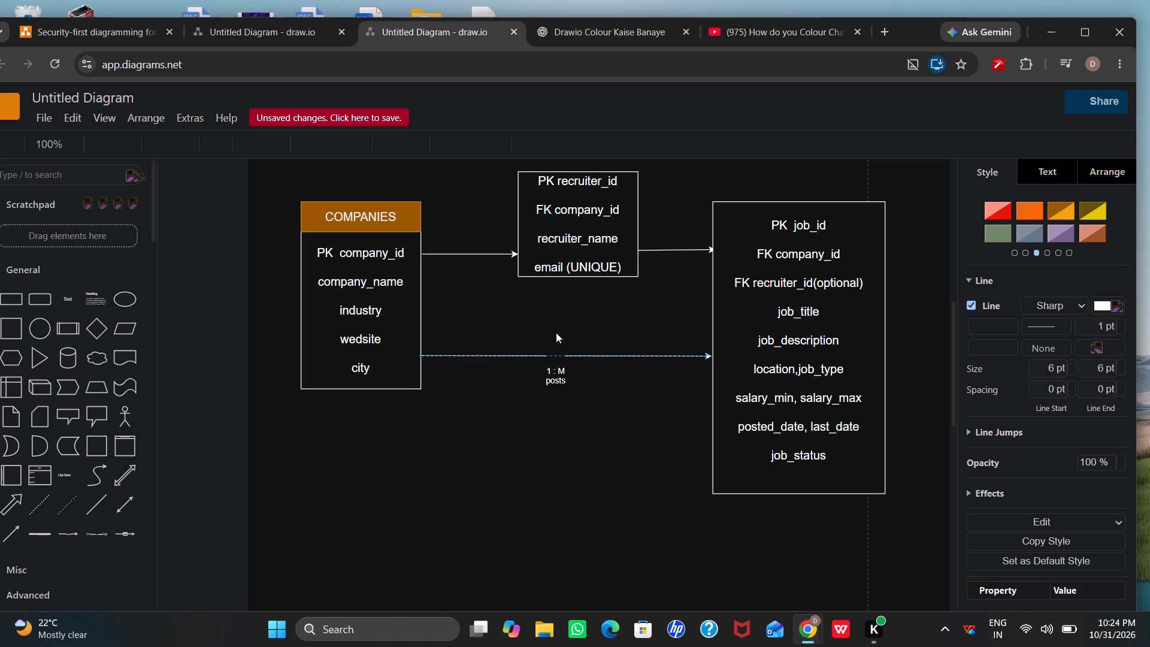
drag(556, 332, 558, 362)
drag(556, 377, 558, 367)
drag(558, 367, 559, 362)
drag(555, 375, 571, 394)
drag(576, 410, 559, 380)
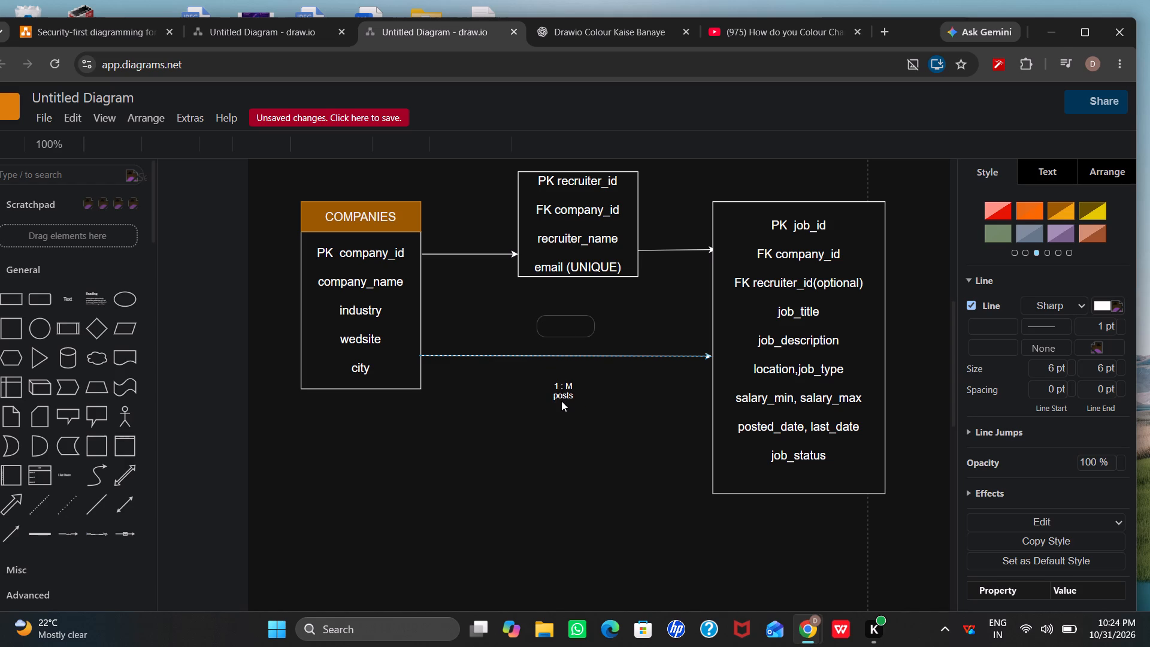
drag(564, 401, 551, 334)
click(561, 395)
drag(561, 395, 552, 341)
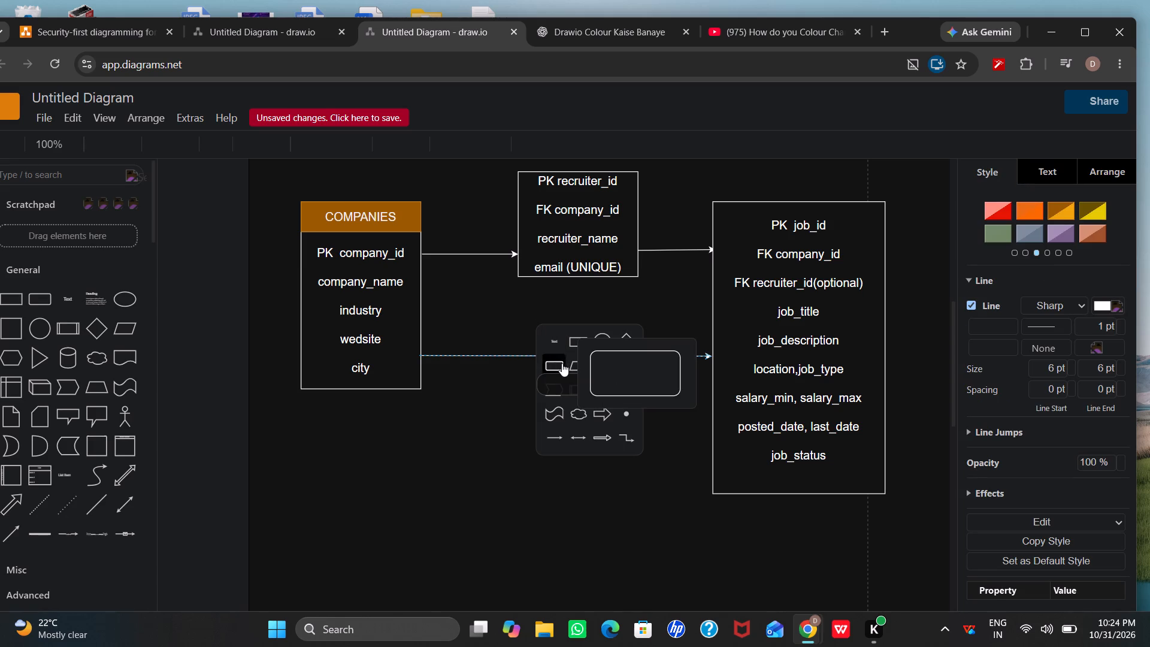
click(495, 338)
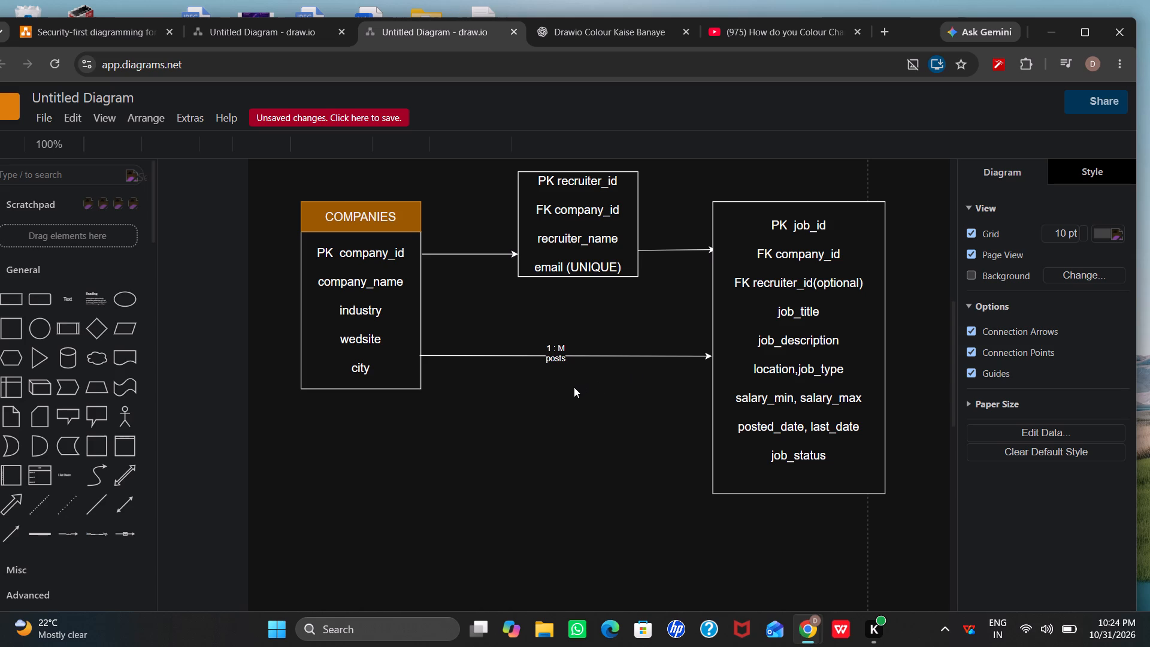
Label the arrow from COMPANIES to the recruiter box "1:M" with "has" on the line beneath.
click(462, 255)
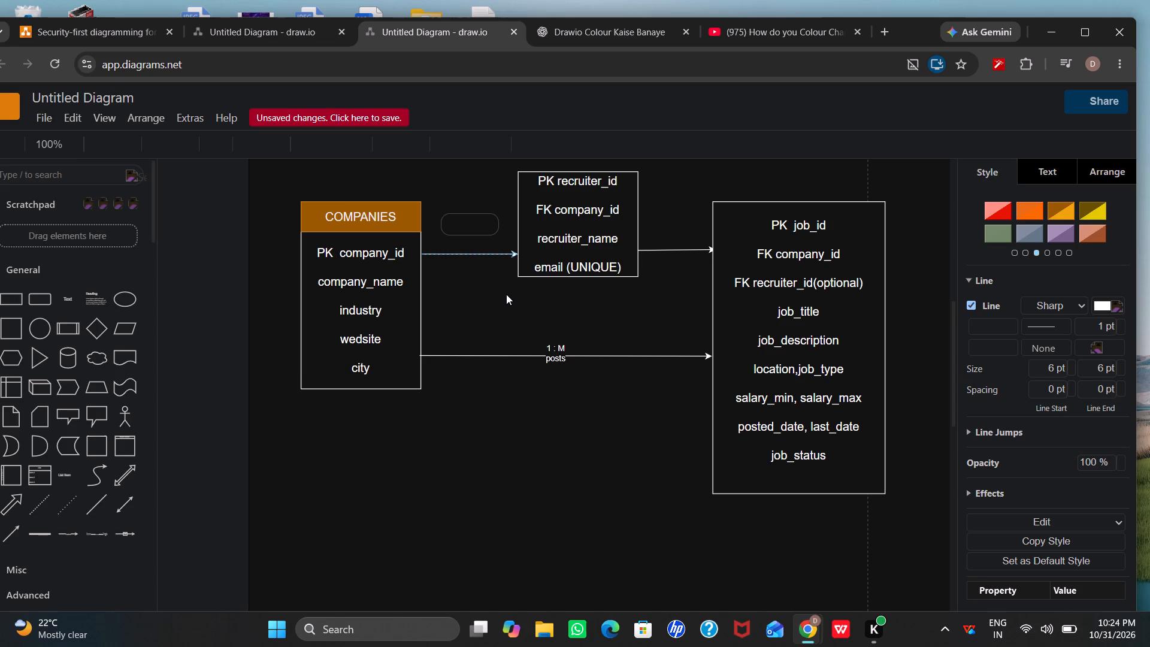
key(1)
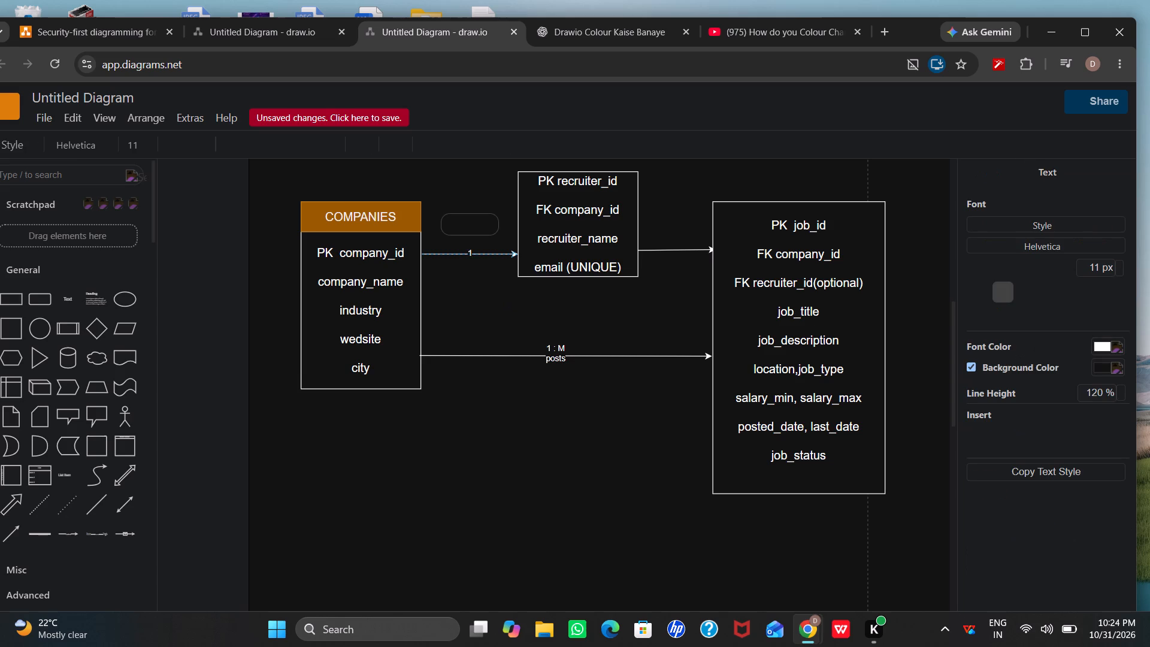
key(shift+colon)
key(shift+m)
key(Return)
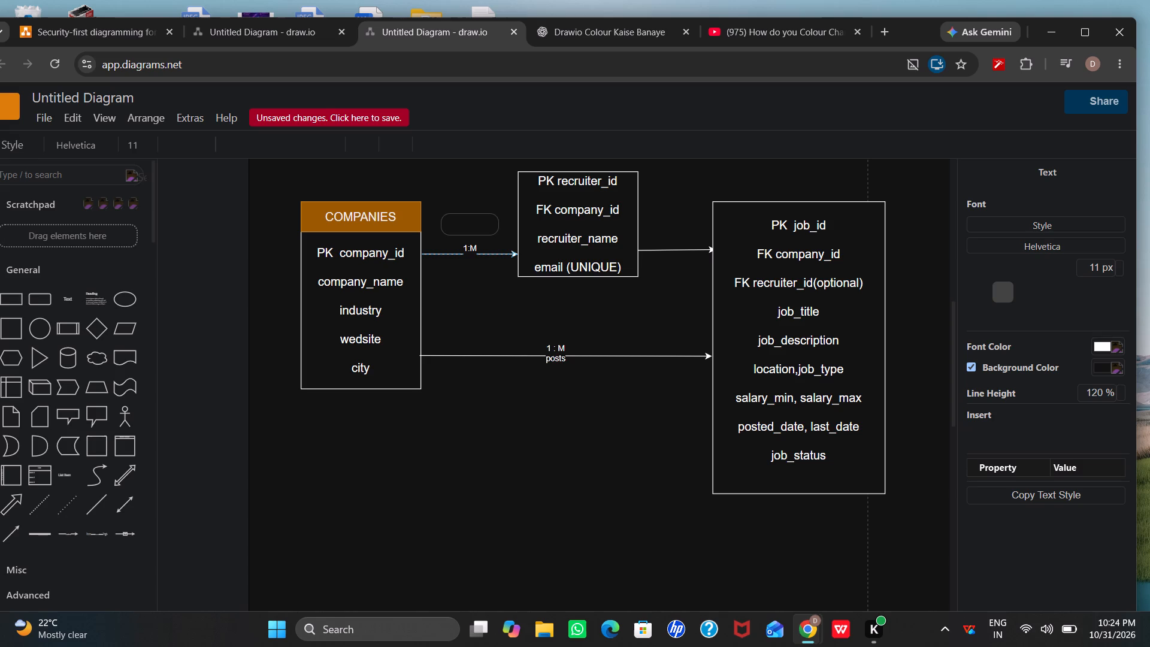
text(has)
Label the arrow from the recruiter box to the job box "1 : M" with "manages" on the line beneath.
click(671, 251)
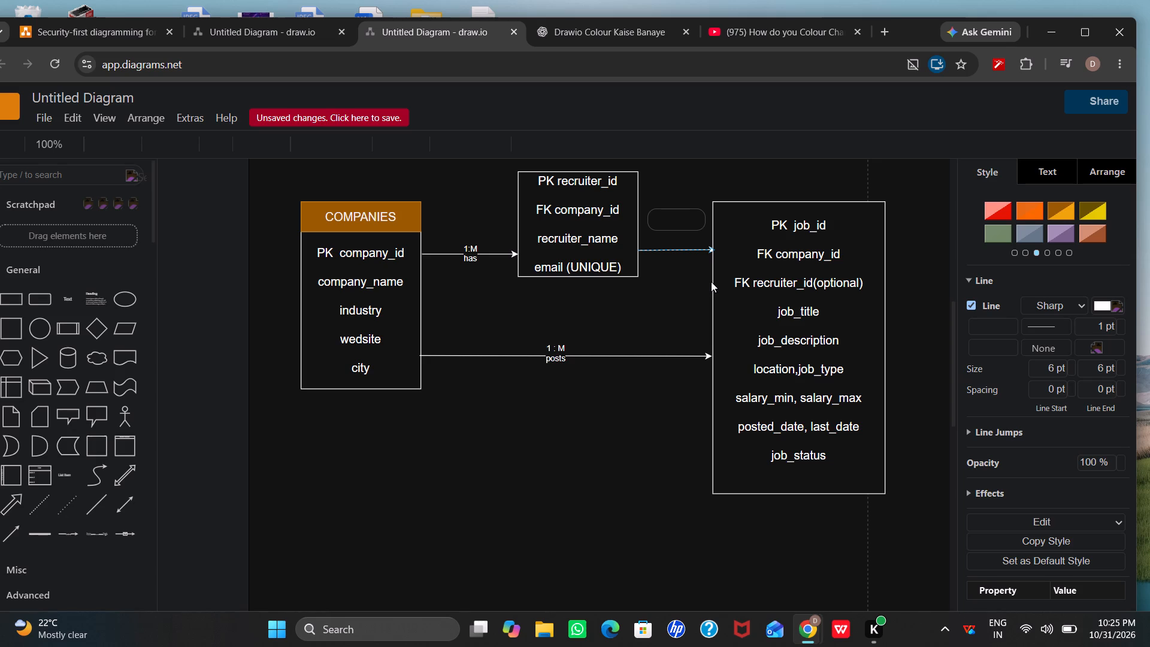
key(1)
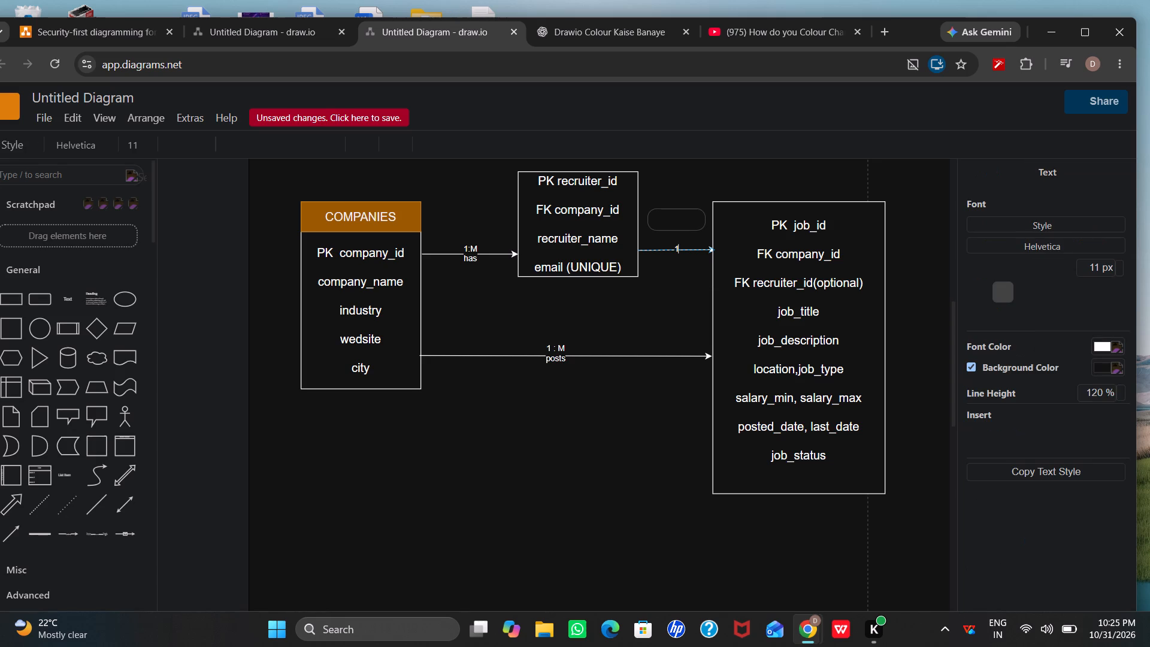
text(:)
key(space)
key(BackSpace)
key(BackSpace)
key(BackSpace)
text(1 :)
key(space)
key(shift+m)
key(Return)
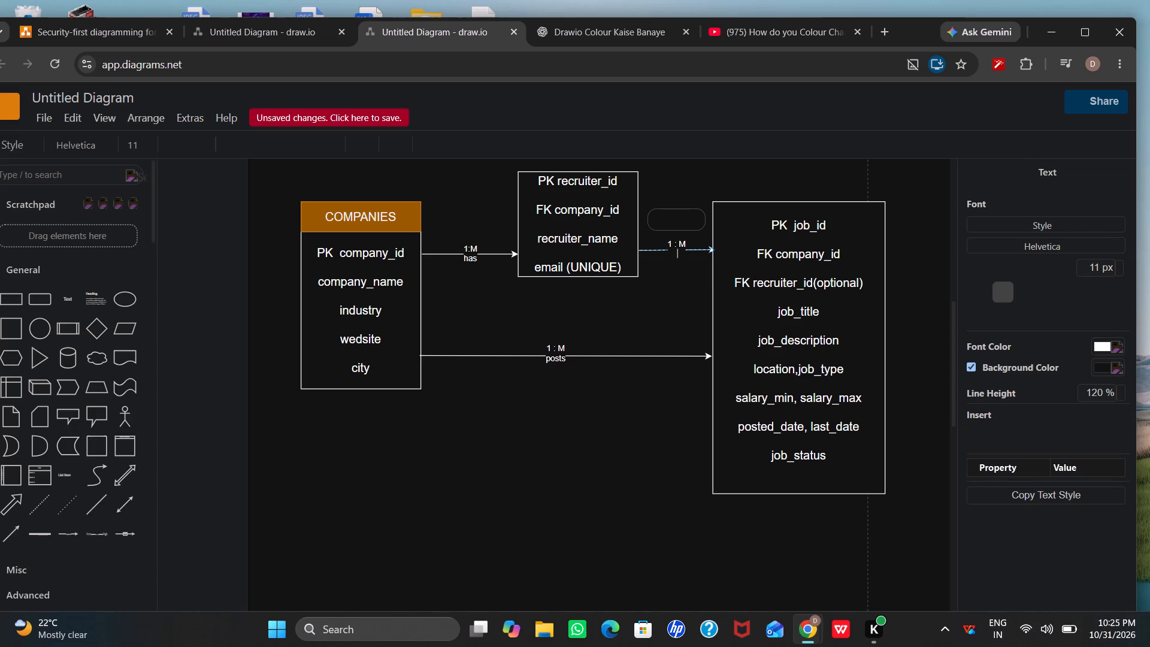
text(manages)
Add a rectangle directly on top of the recruiter box as a header, matching its width and about as tall as the COMPANIES header.
scroll(678, 322, up, 1)
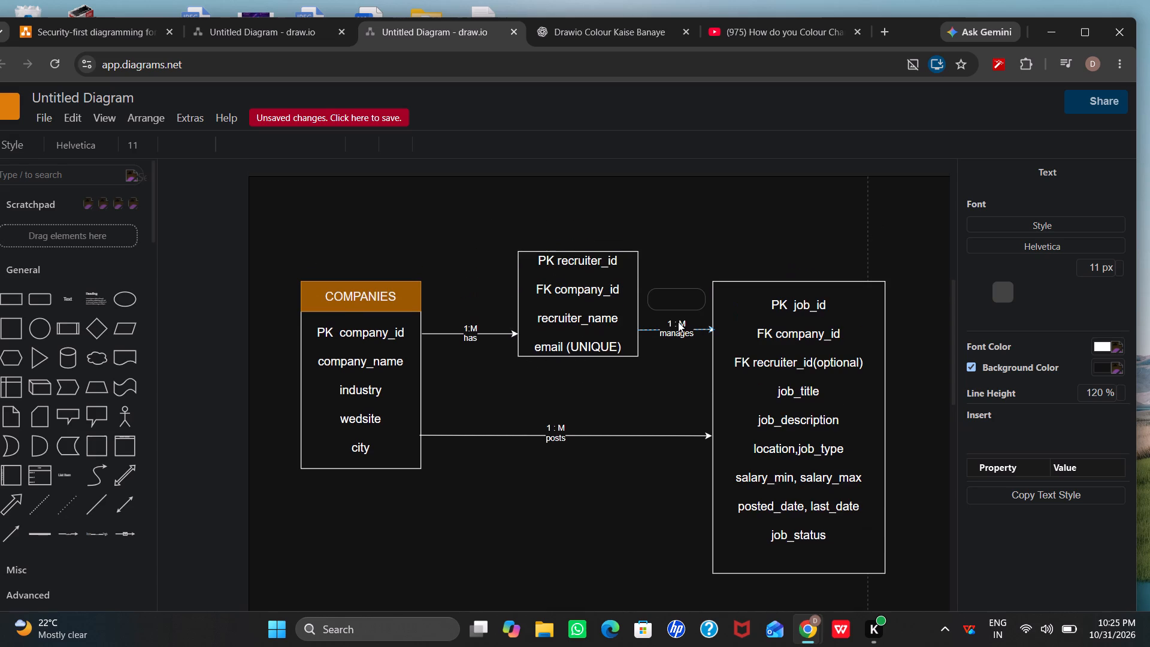
click(5, 295)
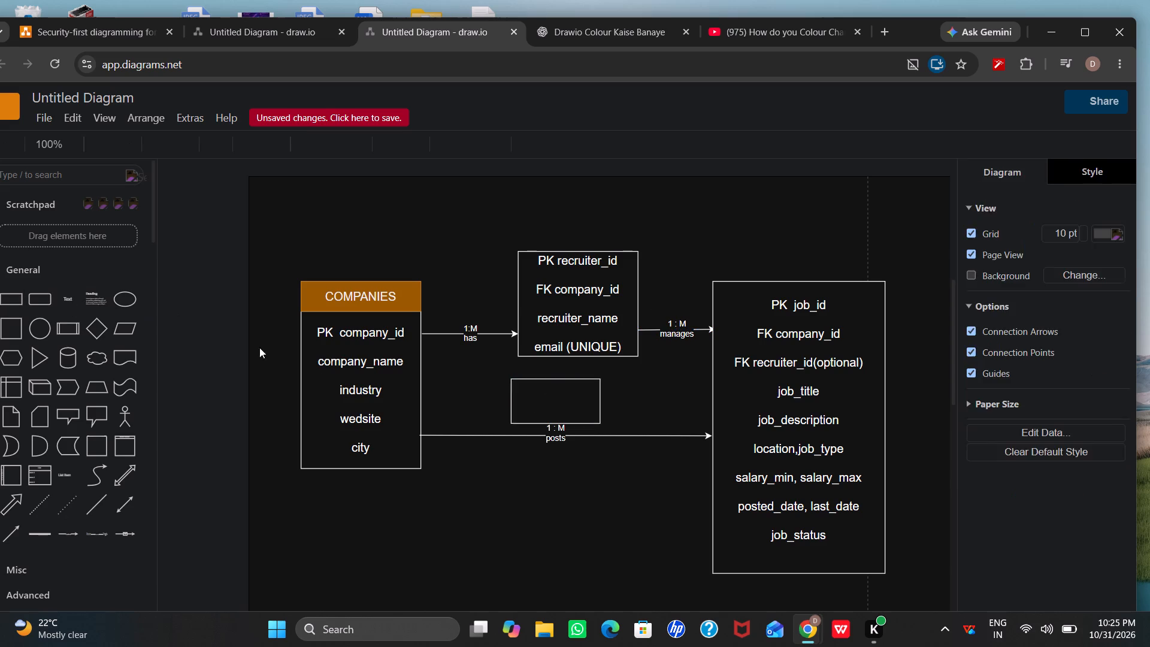
drag(546, 400, 545, 205)
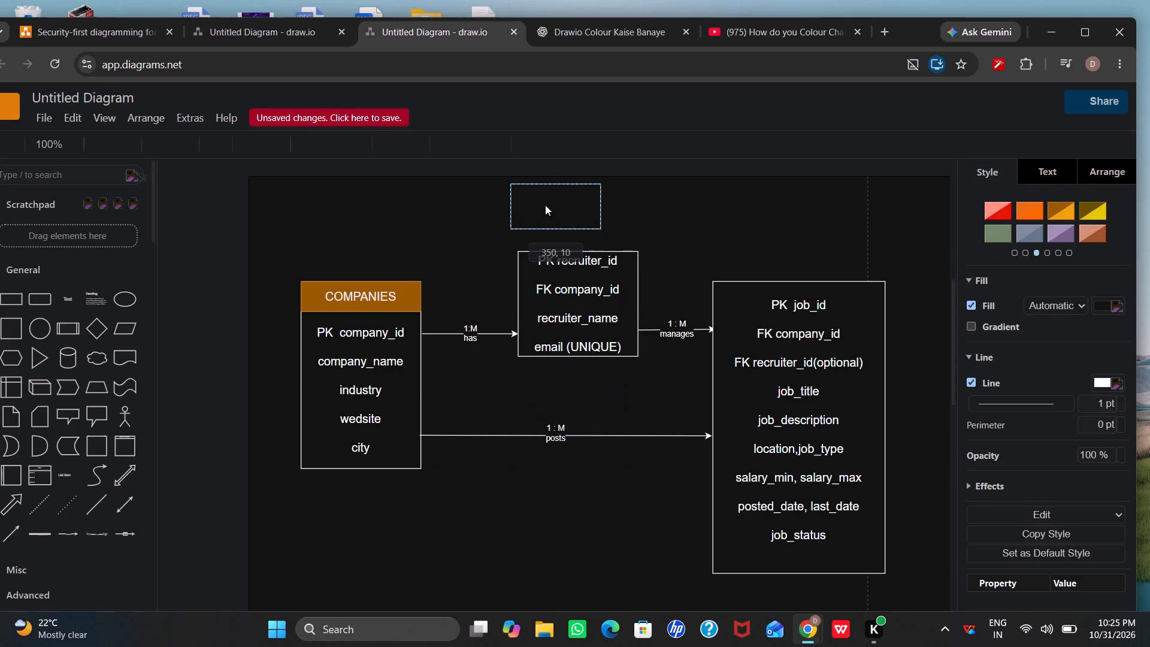
drag(545, 205, 552, 230)
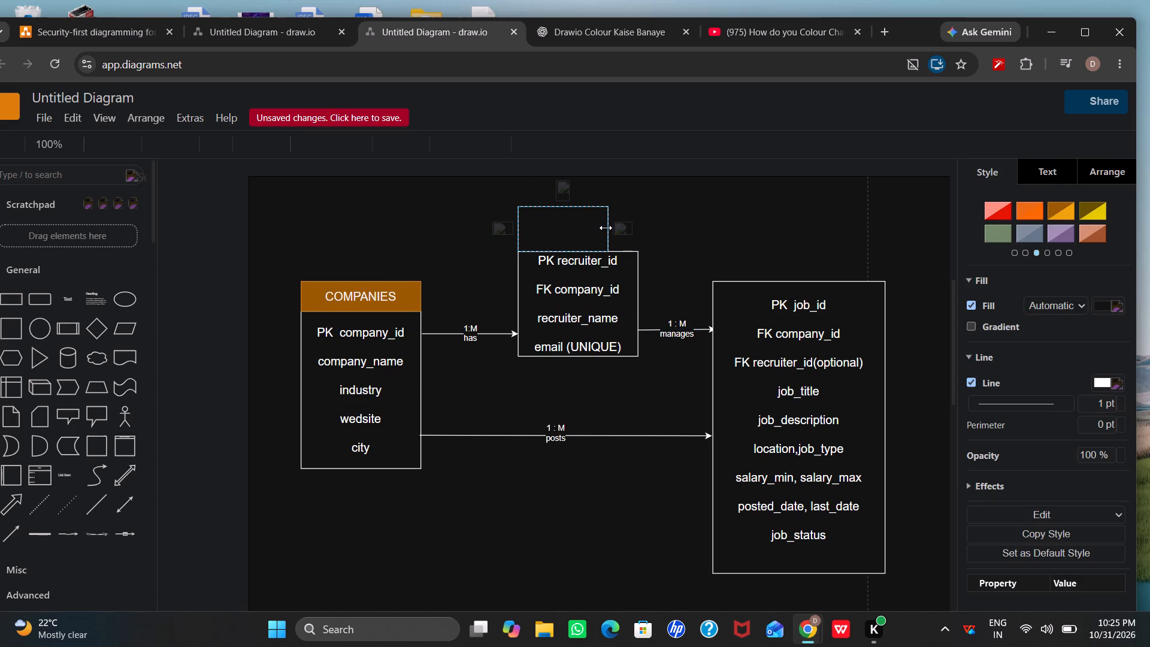
drag(606, 228, 635, 227)
drag(635, 204, 638, 218)
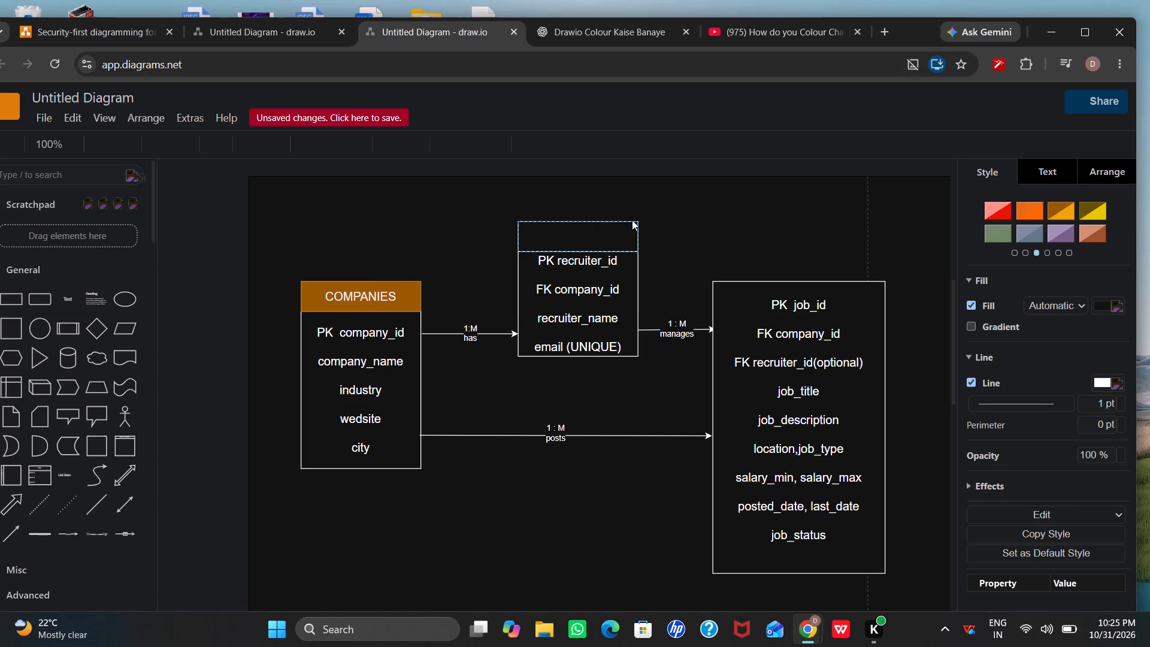
Apply the bright orange preset style to the new header rectangle above the recruiter box.
click(1031, 207)
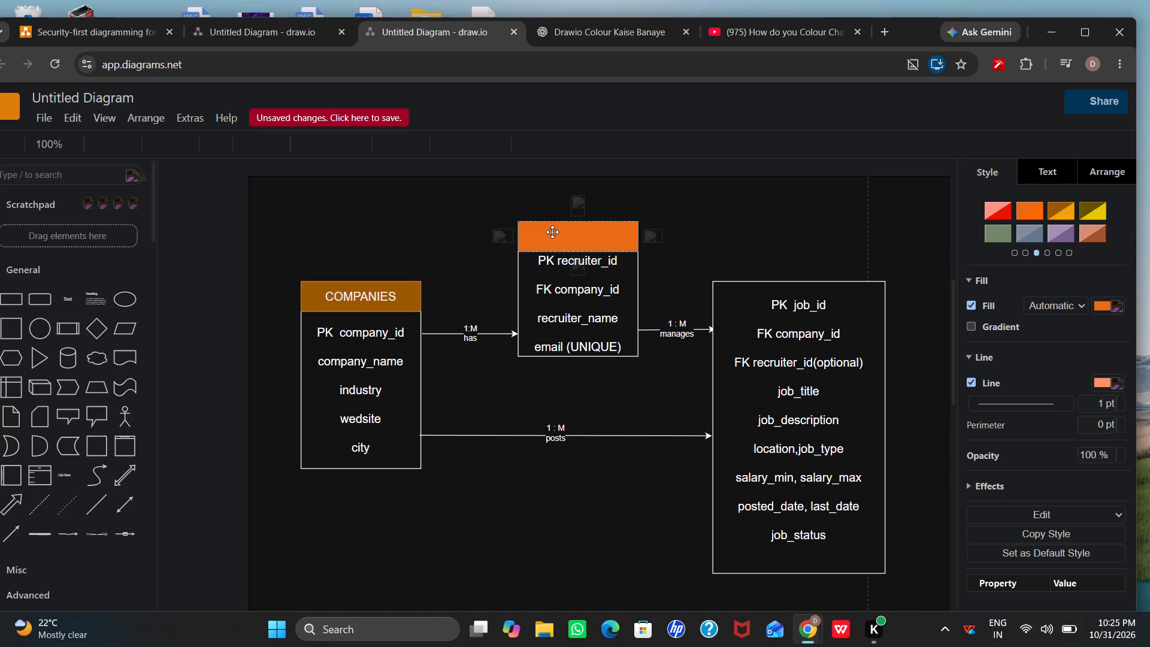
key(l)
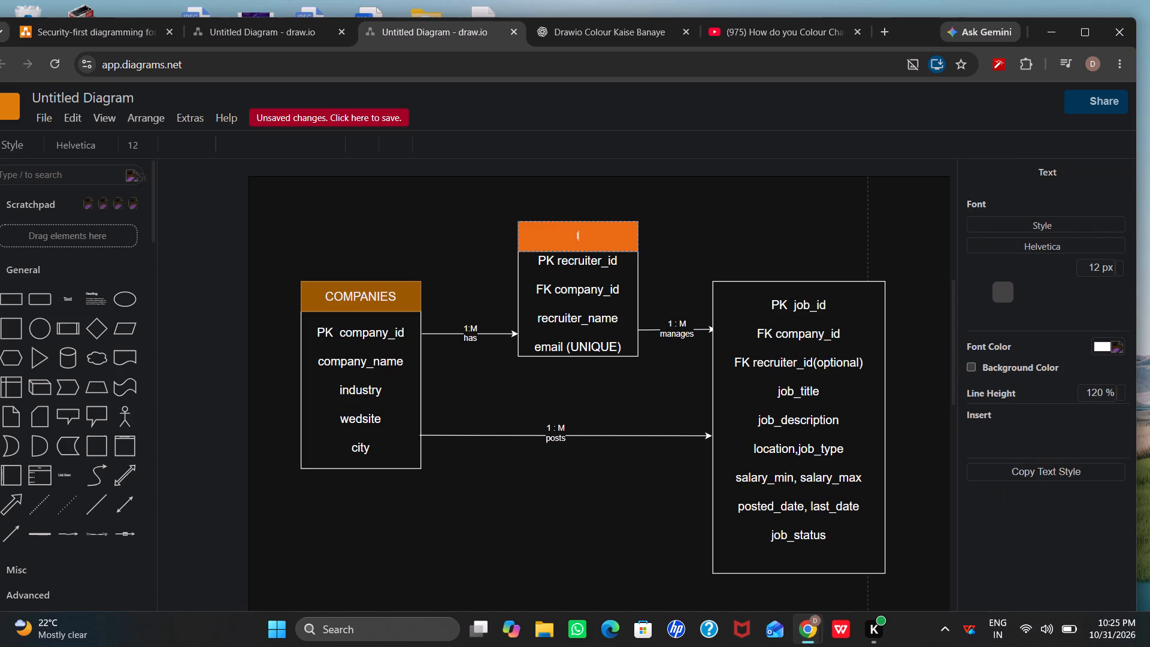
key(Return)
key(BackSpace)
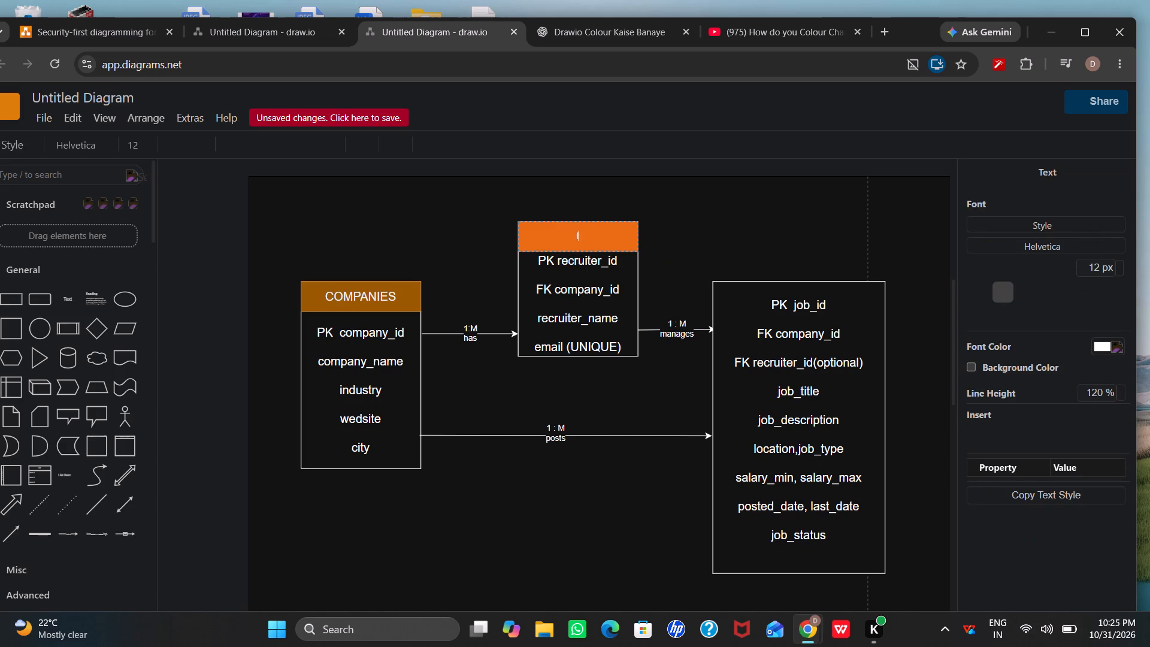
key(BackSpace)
Set a custom text size of 18 points for the orange header above the recruiter box.
click(128, 142)
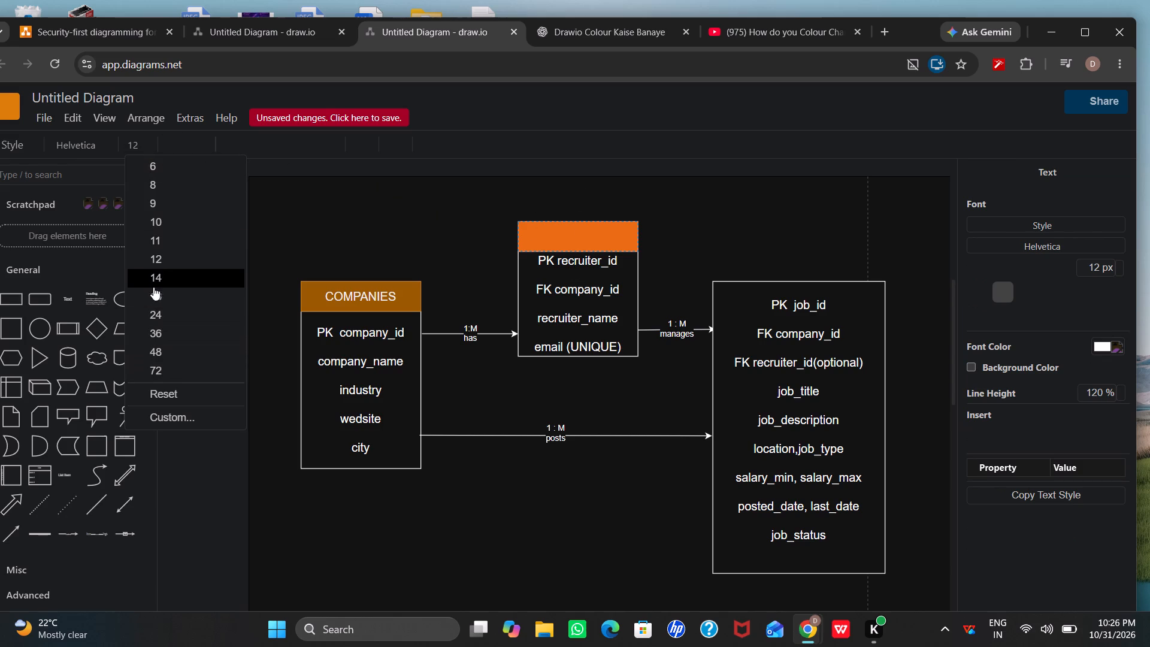
click(162, 298)
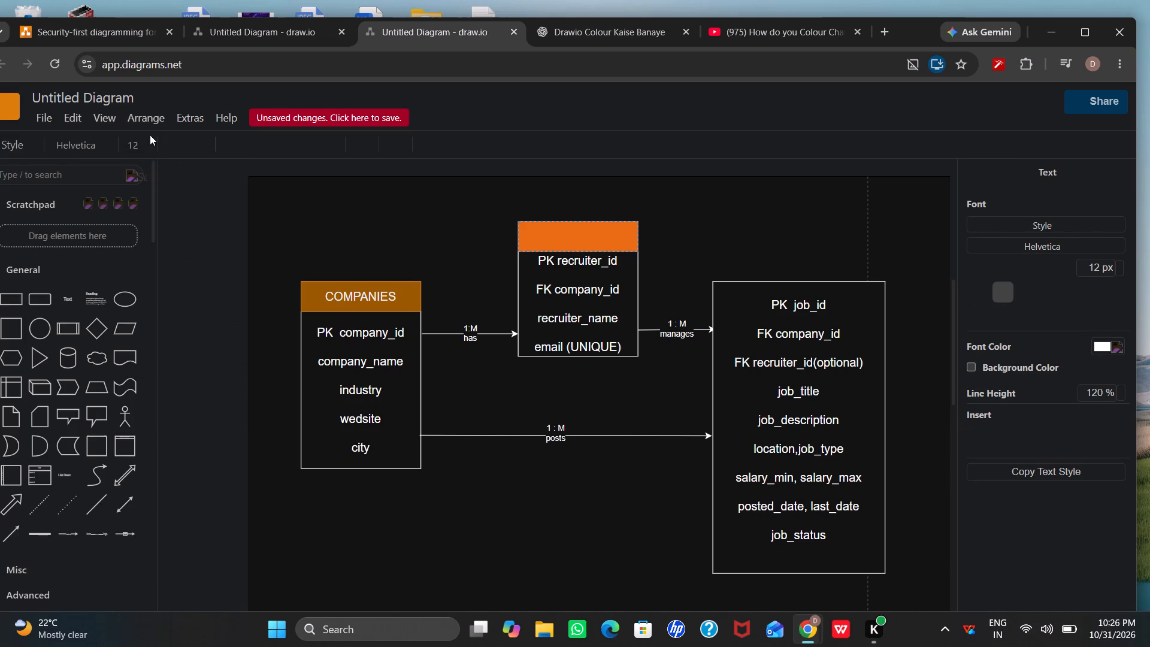
click(132, 144)
click(172, 390)
click(135, 140)
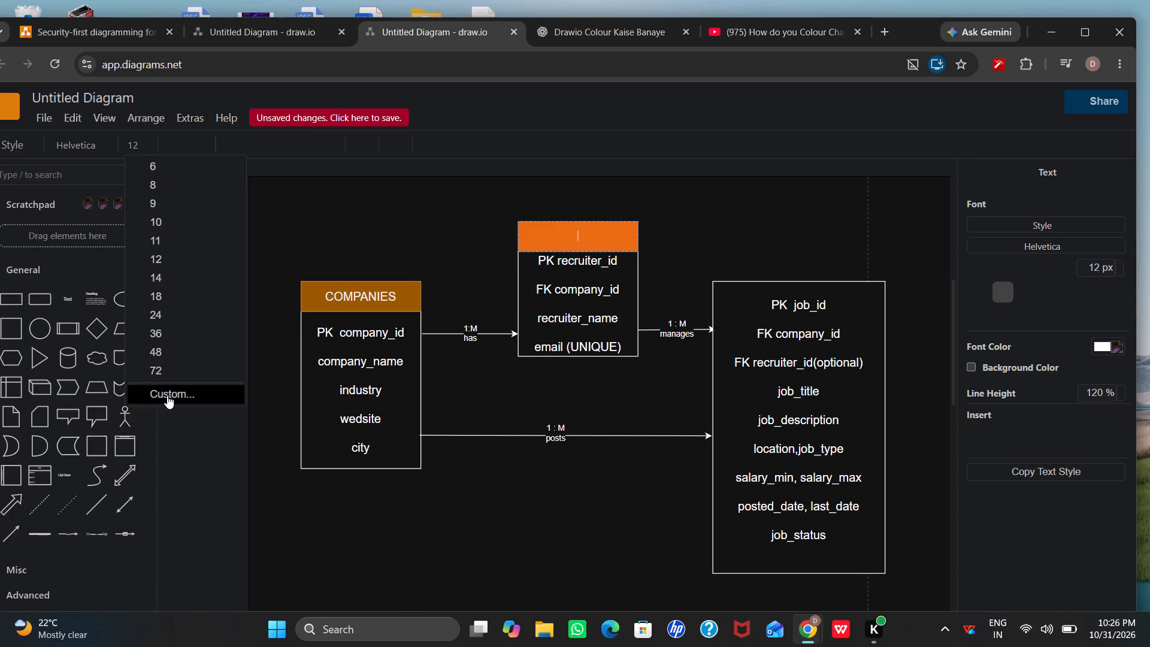
click(167, 395)
click(559, 358)
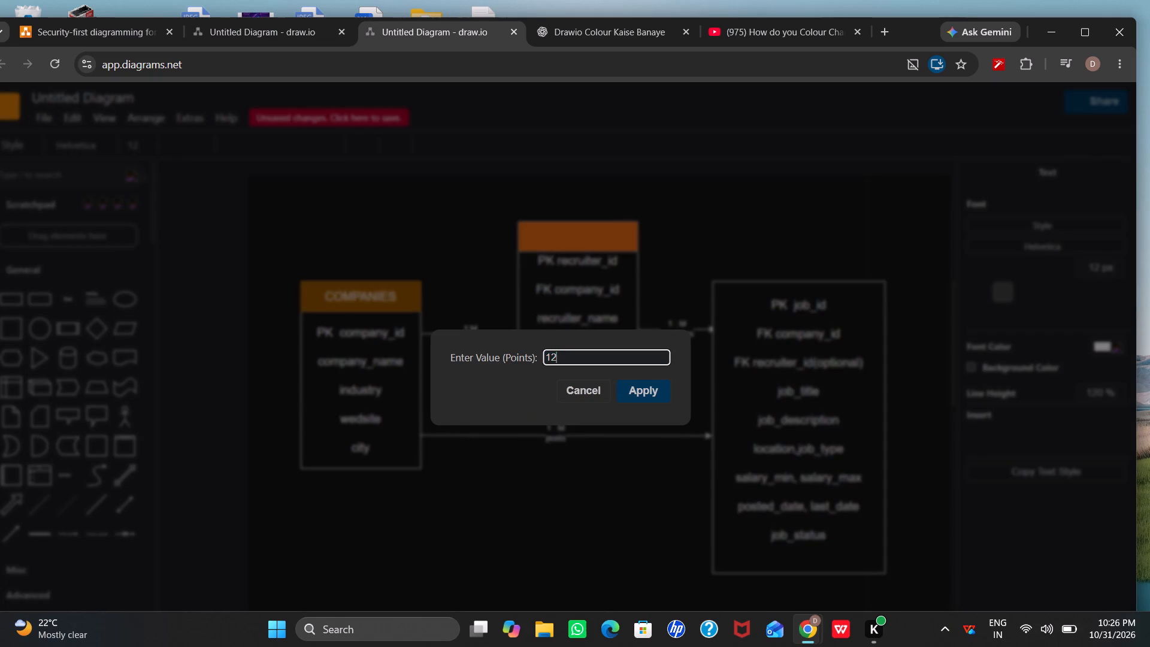
key(BackSpace)
key(8)
click(650, 396)
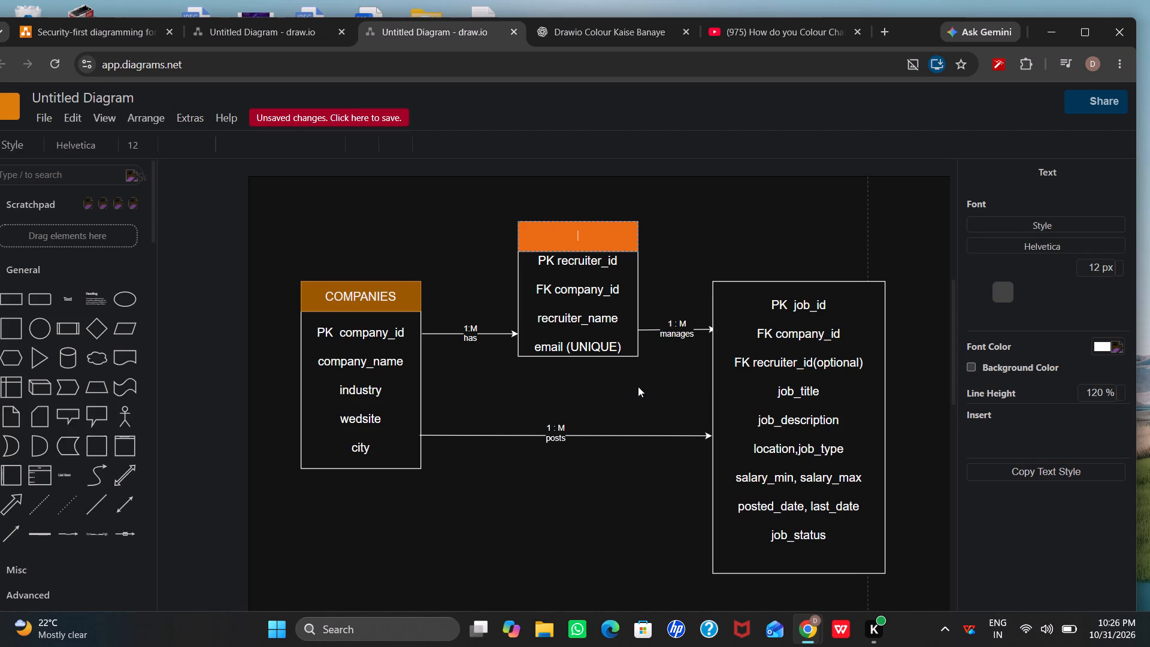
Enter the title "RECRUITER" in the orange header above the recruiter attributes.
text(RE)
key(c)
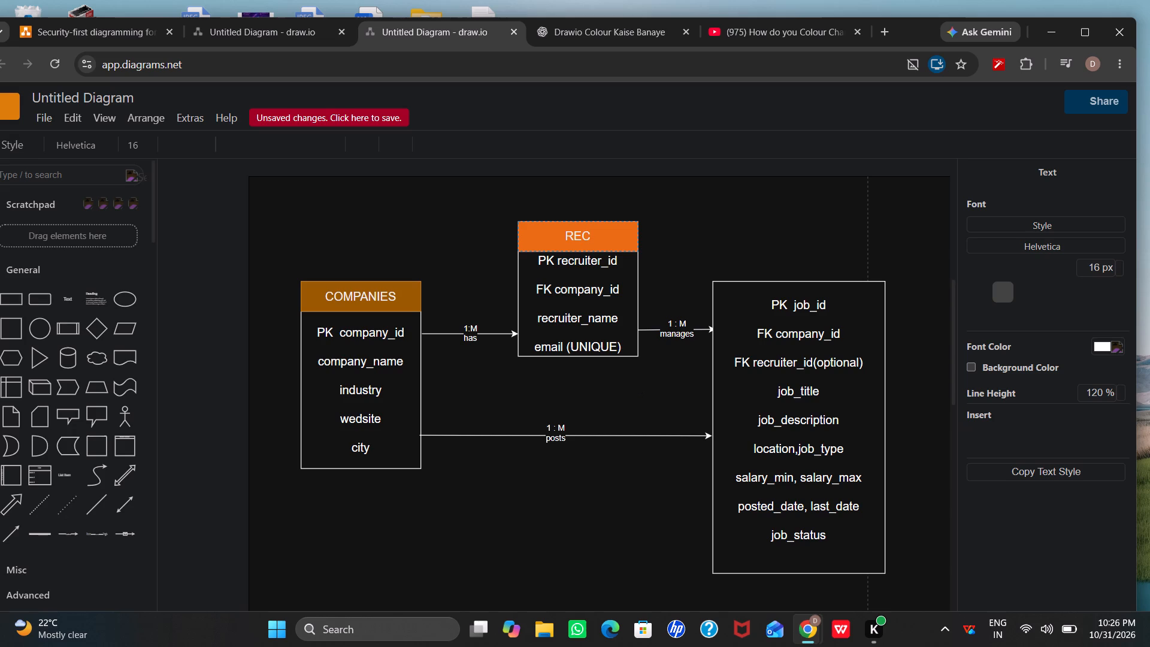
key(r)
key(u)
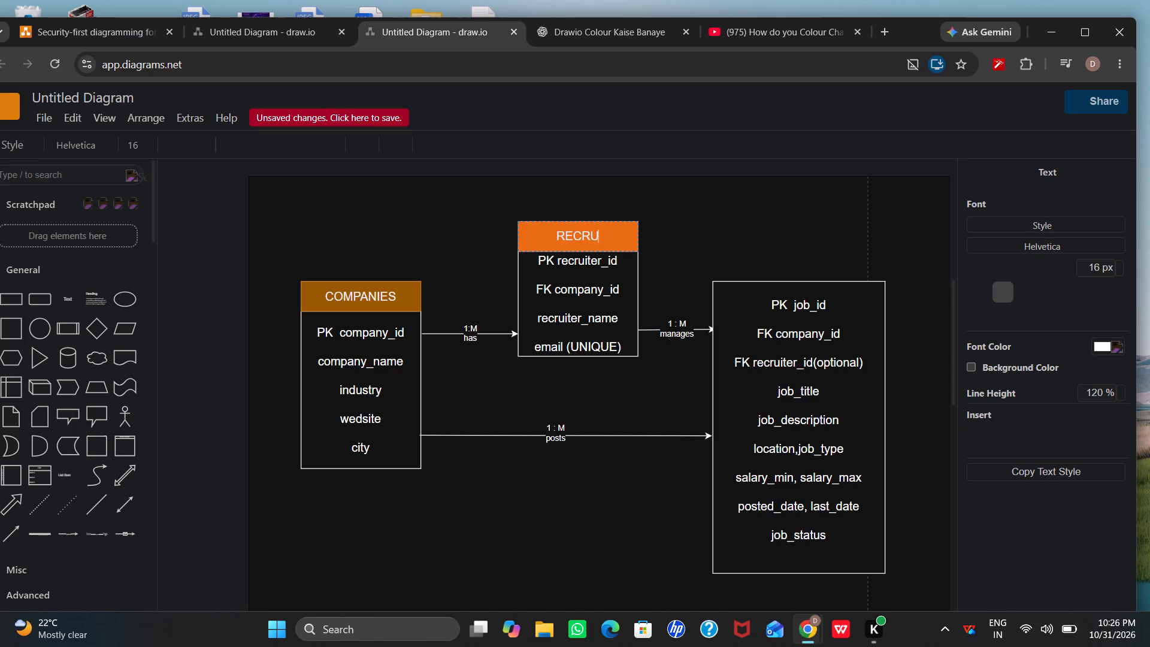
key(i)
text(TER)
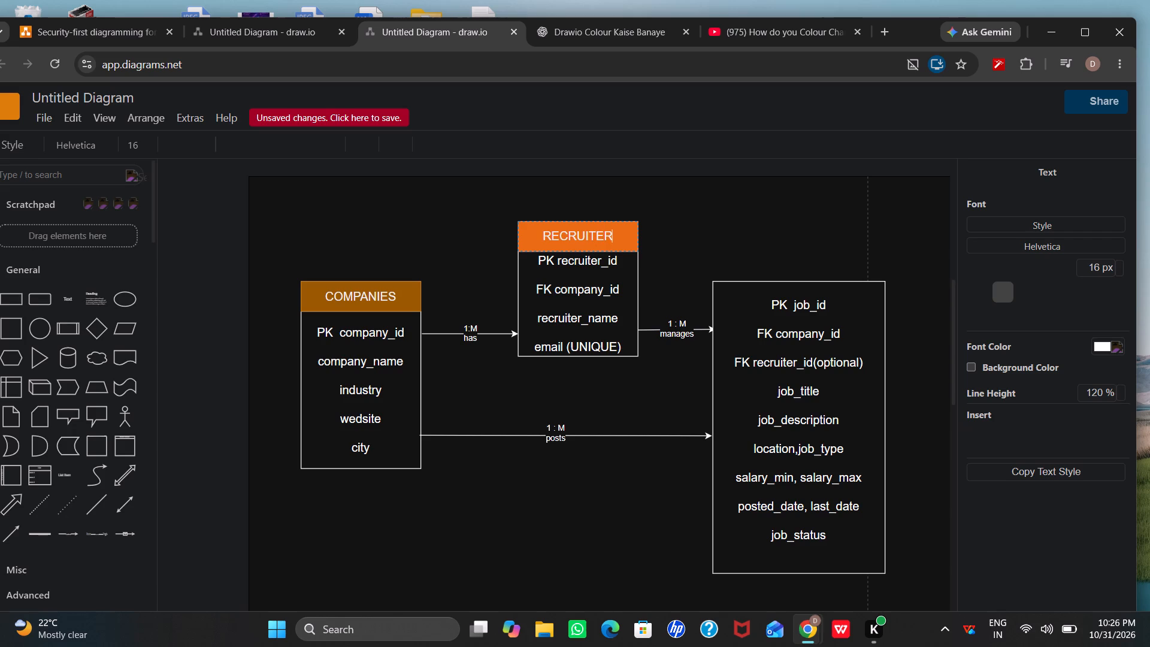
Complete the title in the bright orange header above the recruiter box as "RECRUITERS".
key(s)
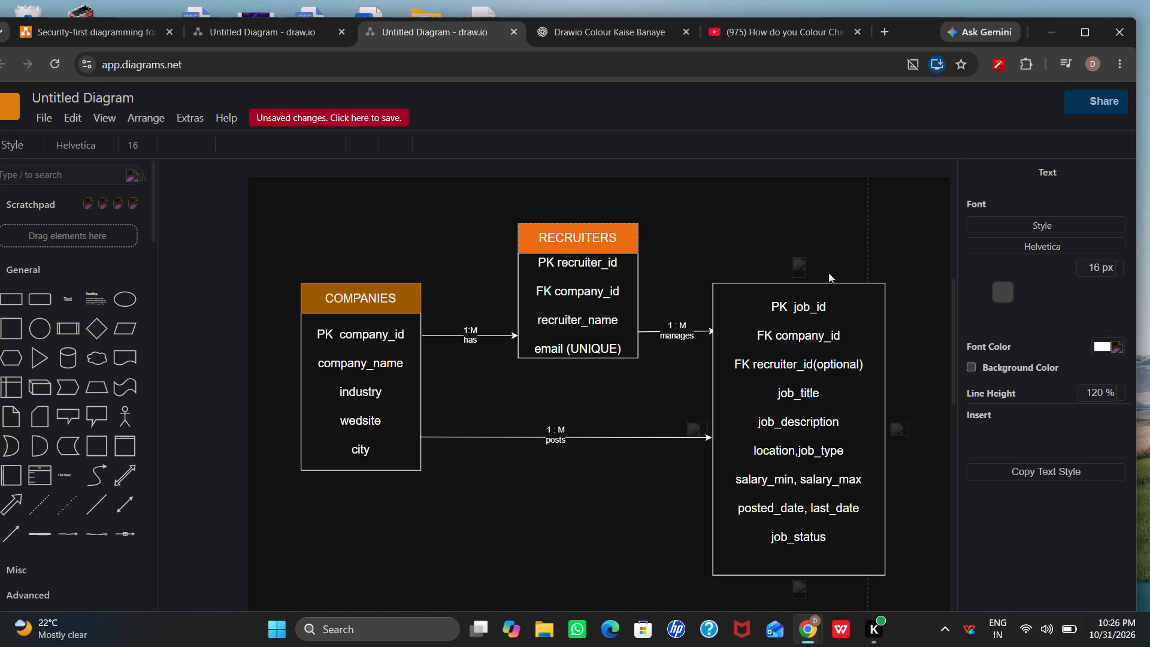
Add a rectangle directly on top of the job box as a header, matching its width and about as tall as the other headers.
click(12, 297)
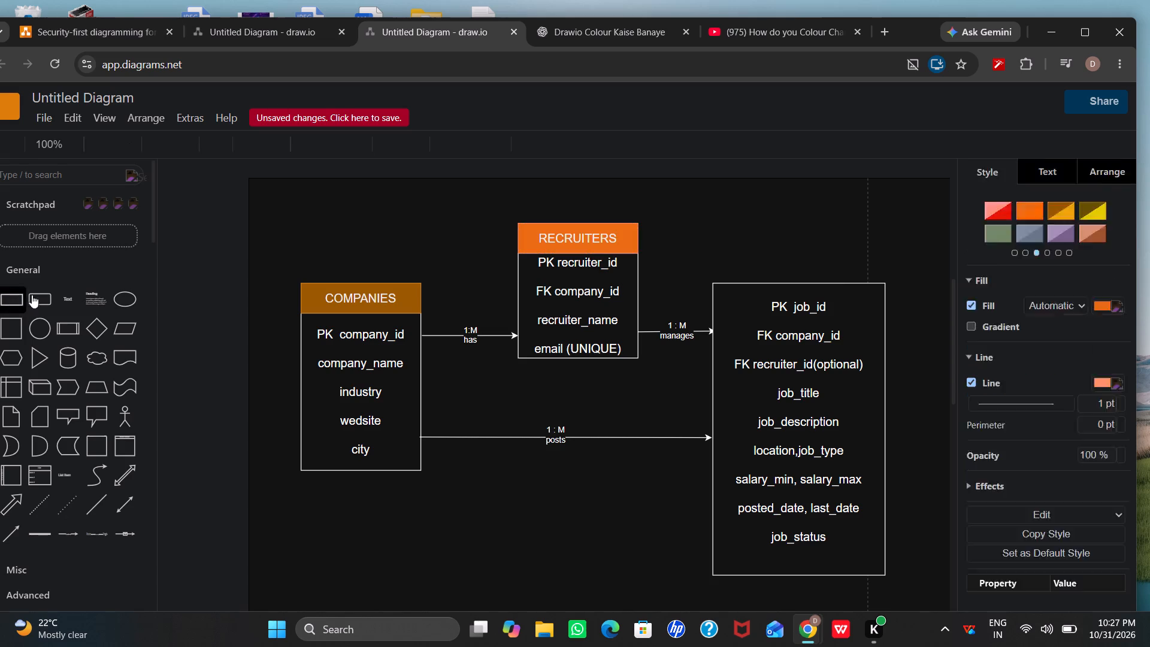
drag(556, 411, 765, 258)
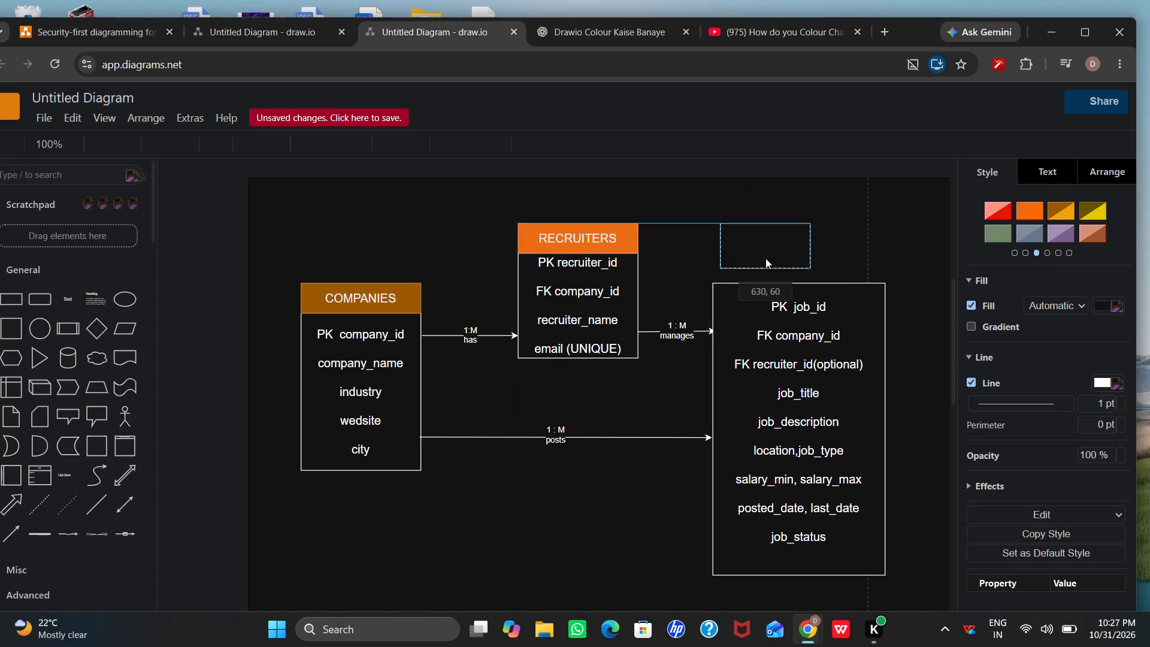
drag(765, 258, 758, 269)
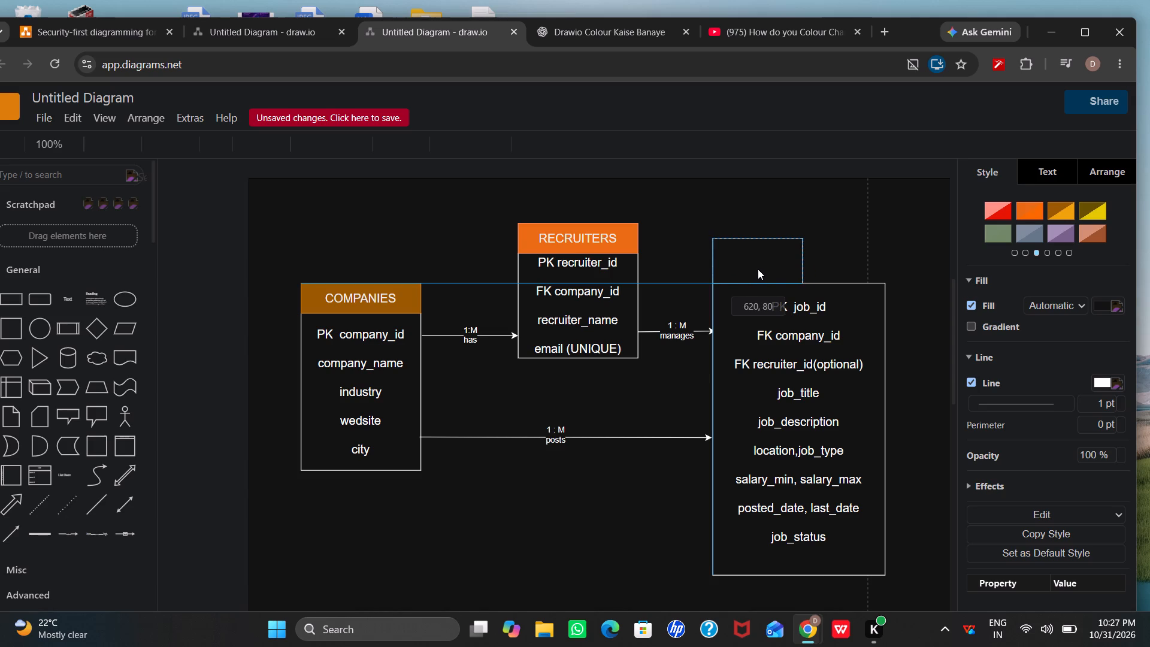
drag(758, 269, 758, 269)
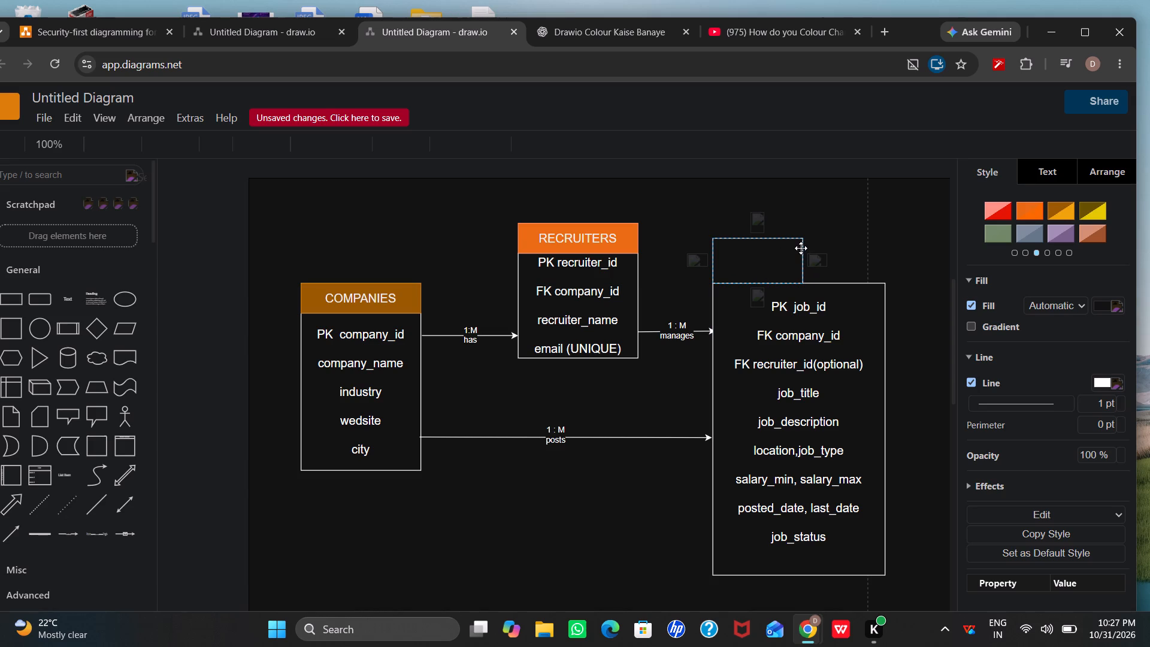
drag(797, 237, 800, 261)
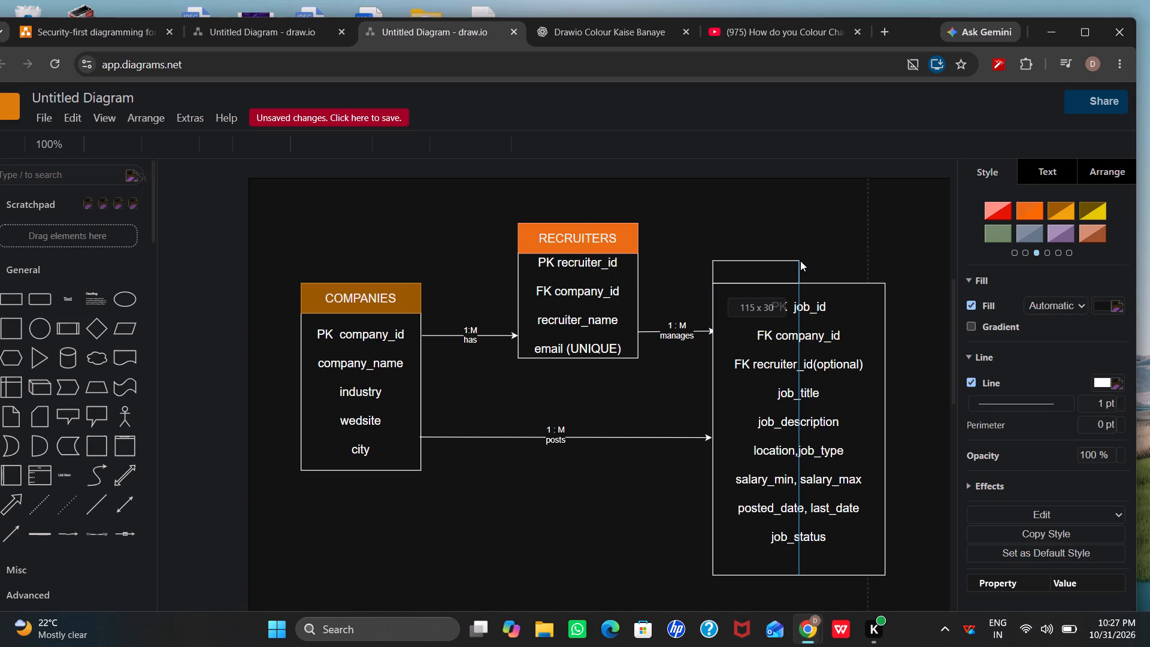
drag(800, 261, 802, 258)
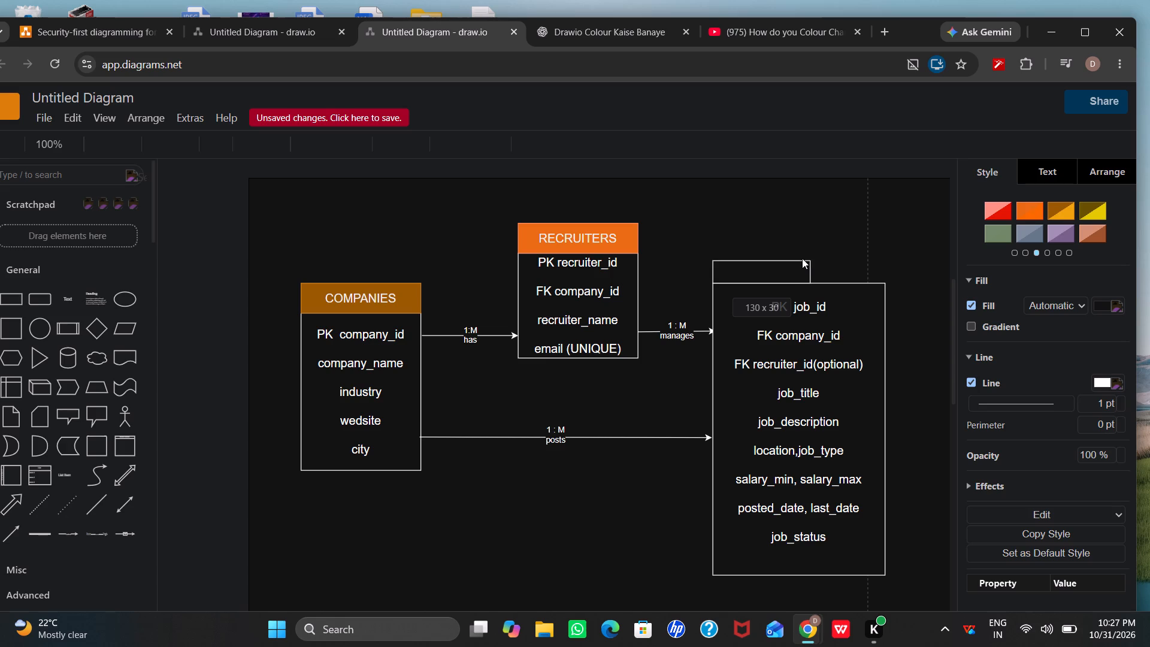
drag(802, 258, 802, 255)
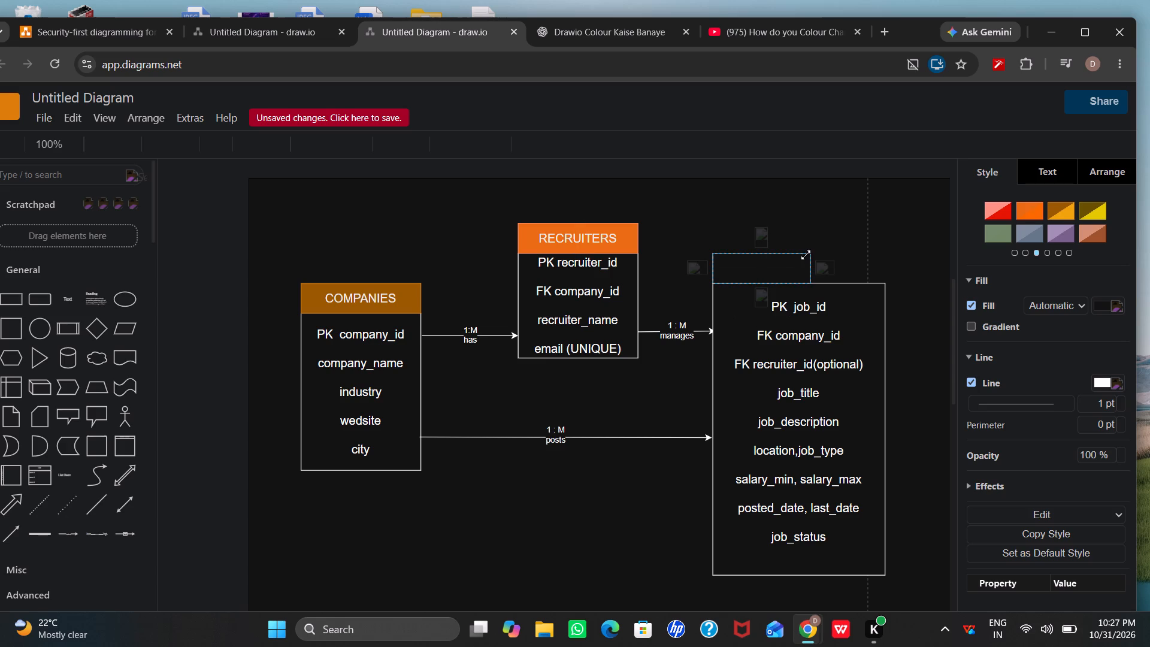
drag(808, 256, 880, 252)
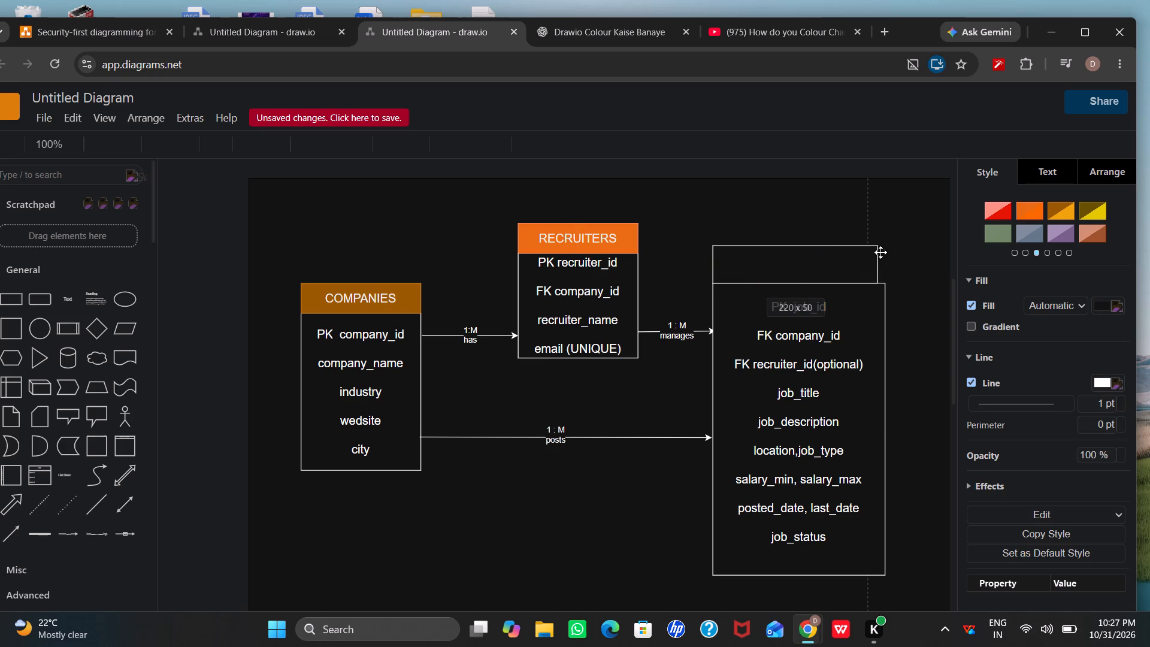
drag(880, 252, 881, 255)
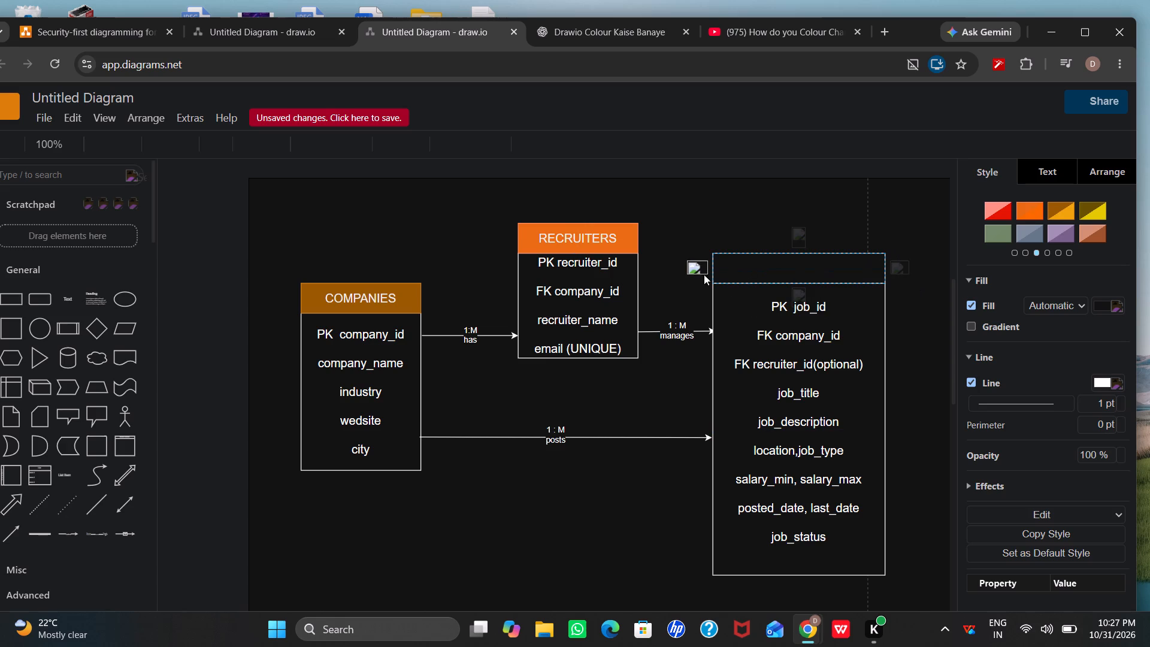
Apply the same dark orange preset style as the COMPANIES header to the new header above the job box.
click(1069, 207)
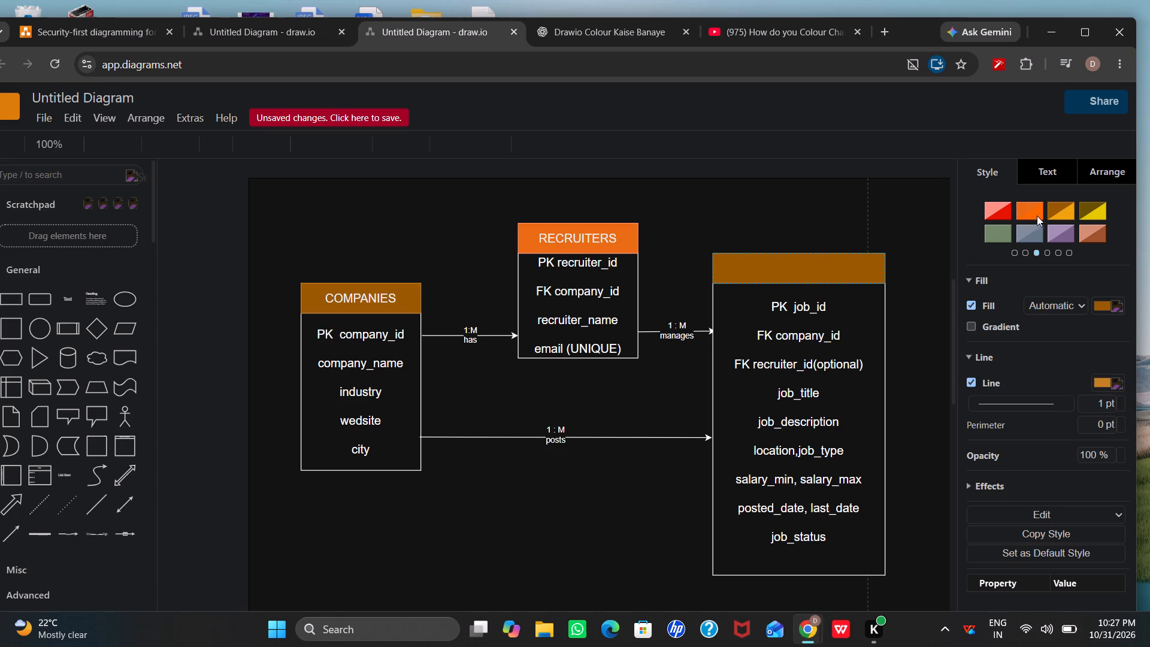
click(1028, 216)
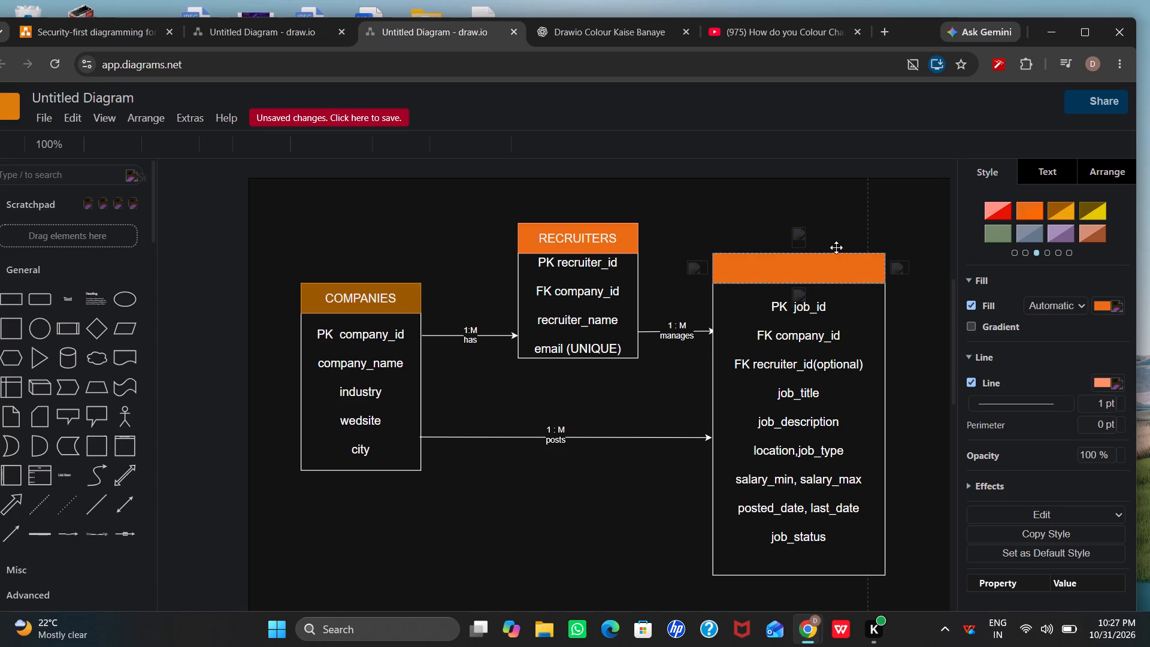
click(1062, 204)
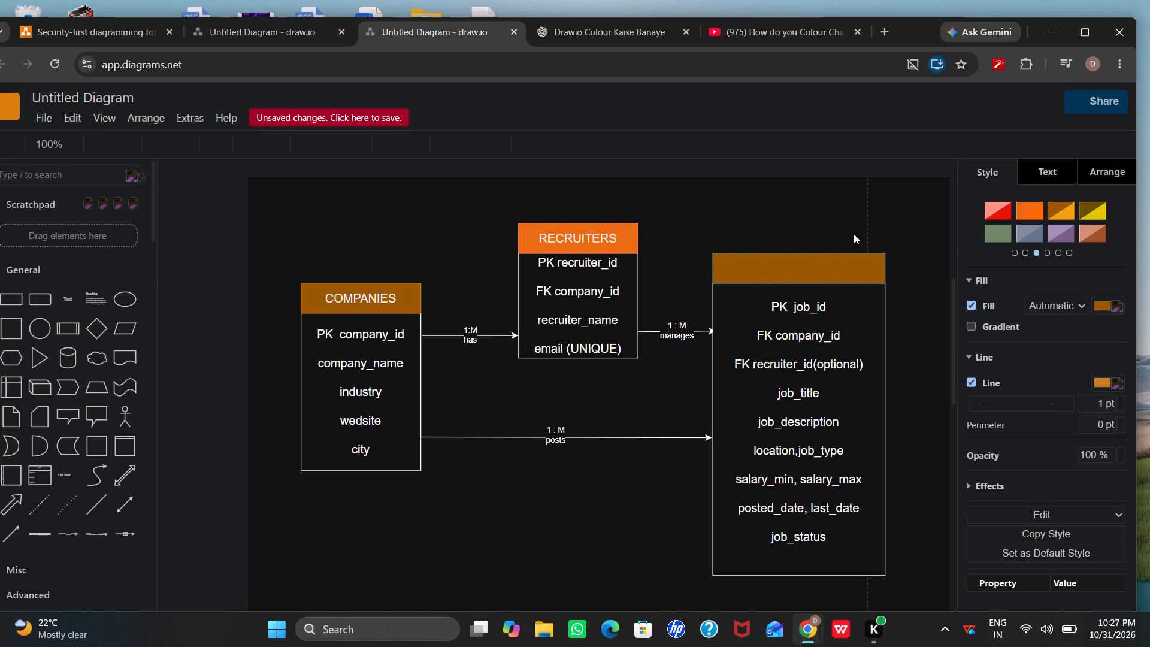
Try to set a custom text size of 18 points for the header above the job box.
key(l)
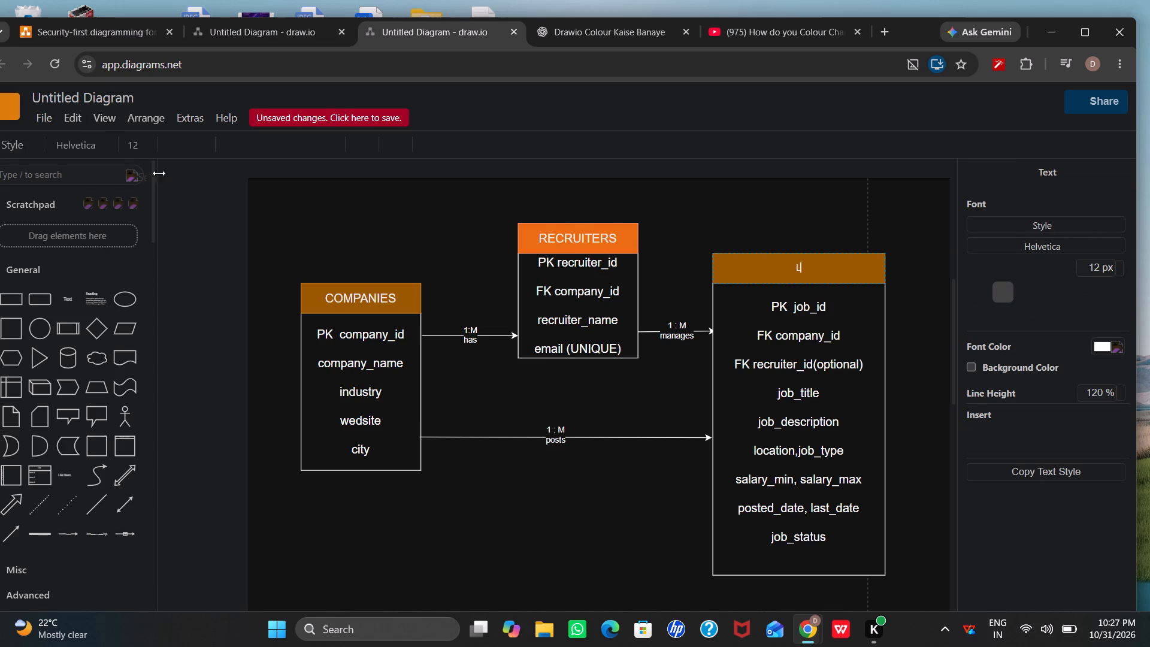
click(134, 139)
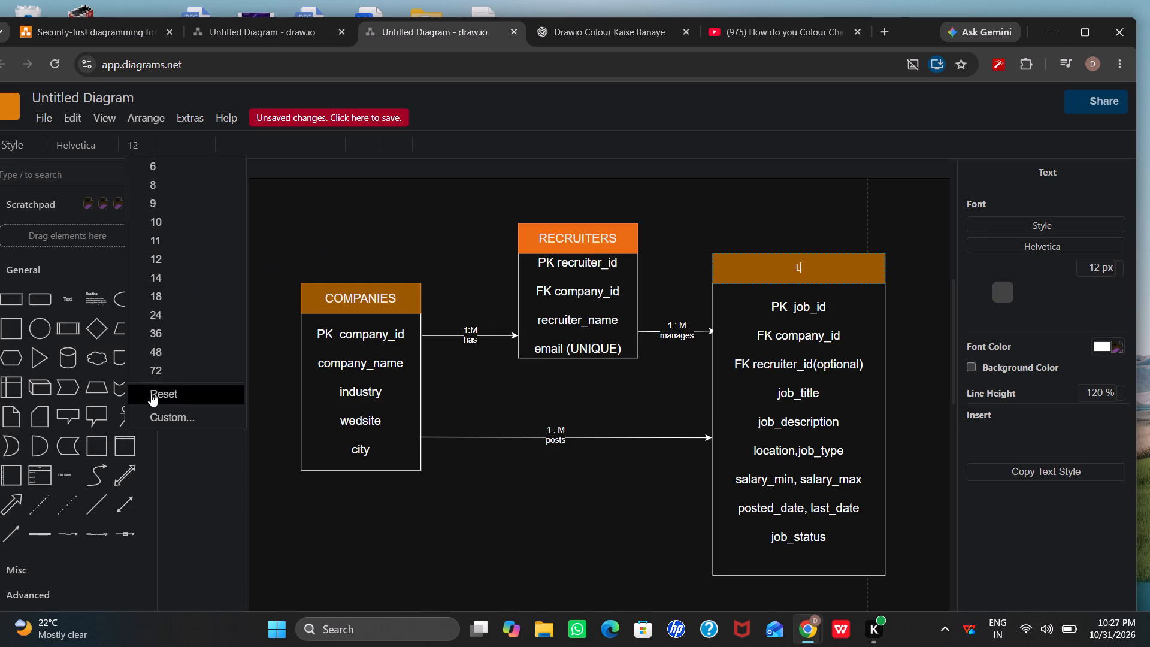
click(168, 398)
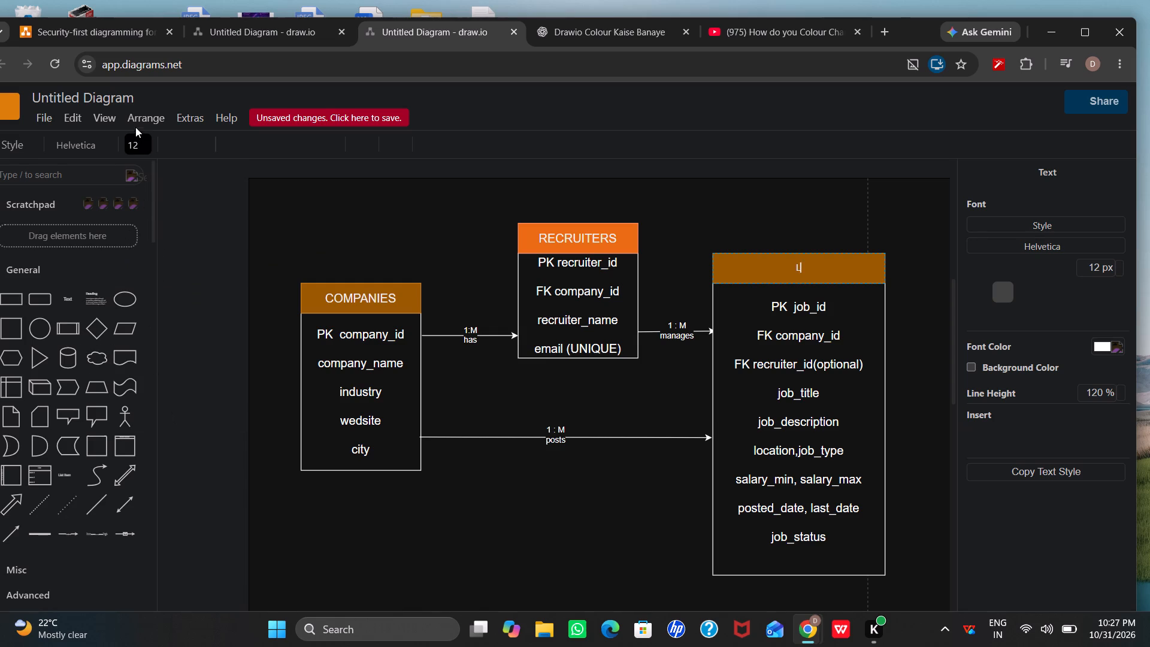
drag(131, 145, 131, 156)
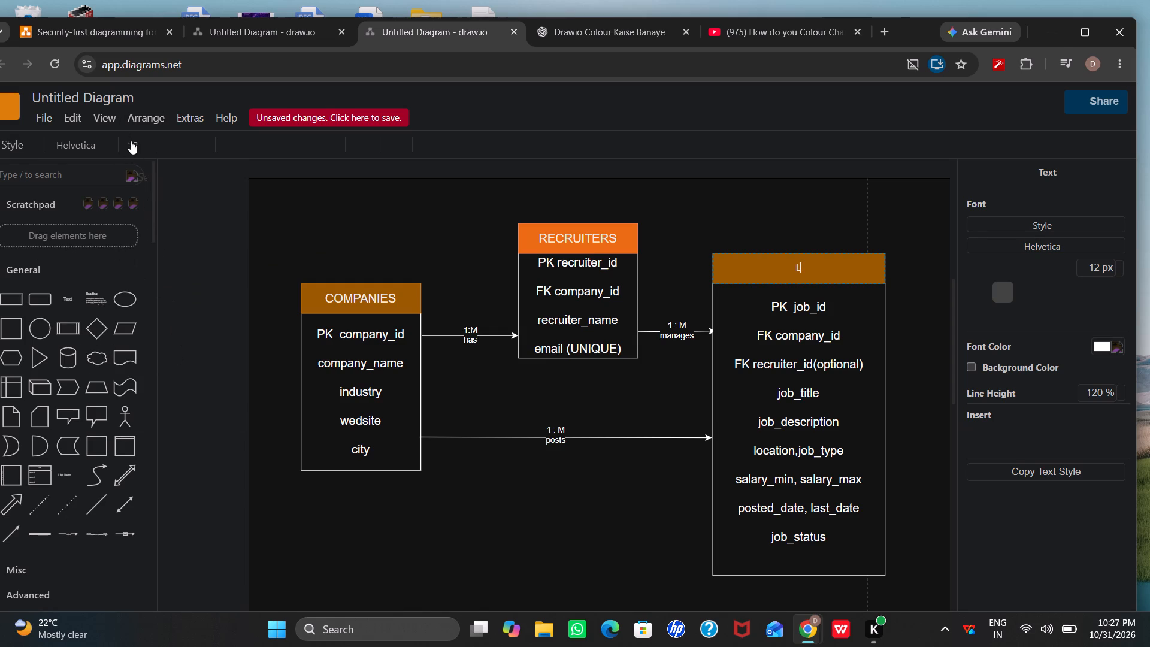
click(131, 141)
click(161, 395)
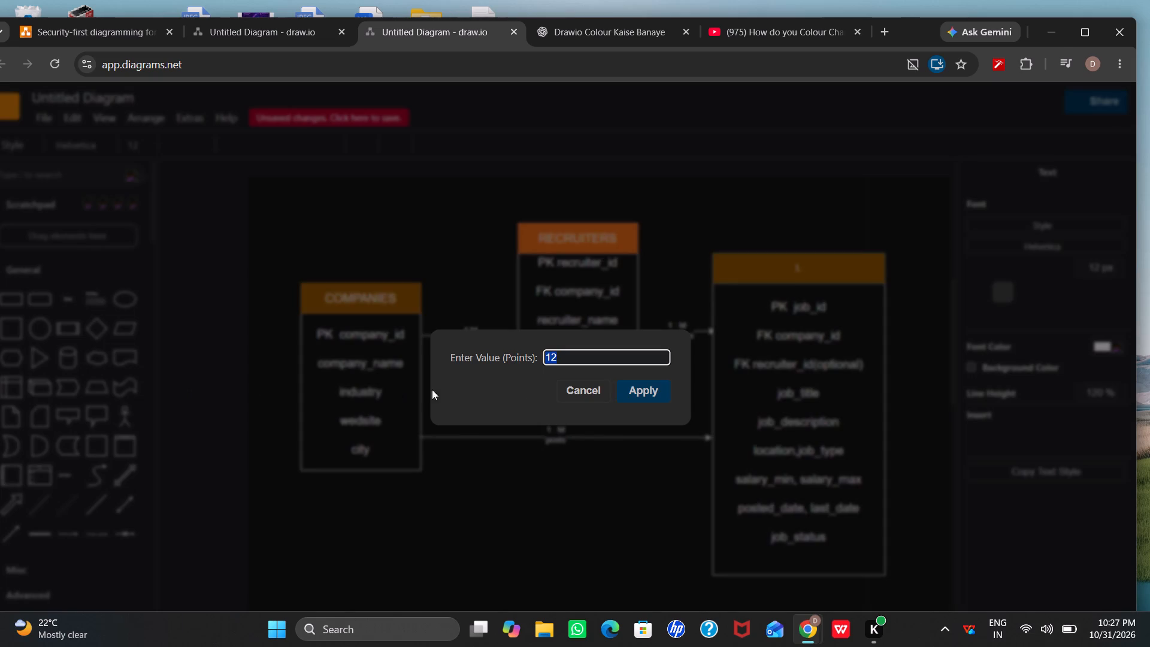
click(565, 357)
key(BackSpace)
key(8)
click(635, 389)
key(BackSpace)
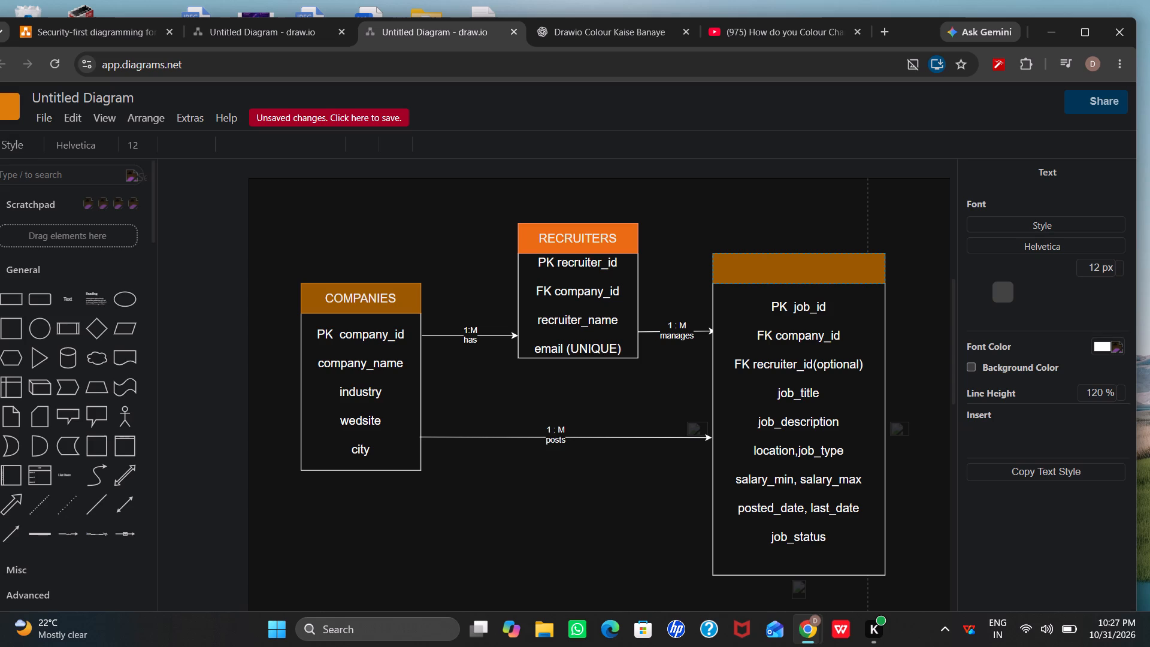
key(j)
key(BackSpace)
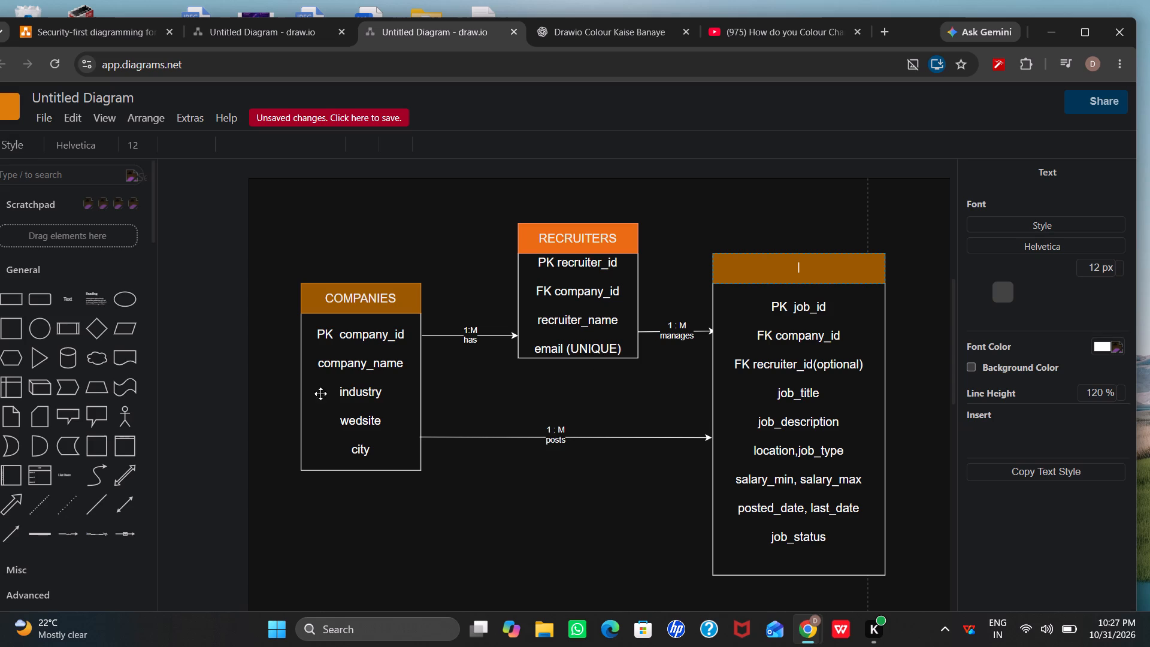
Set a custom text size of 18 points for the empty header above the job box.
click(134, 149)
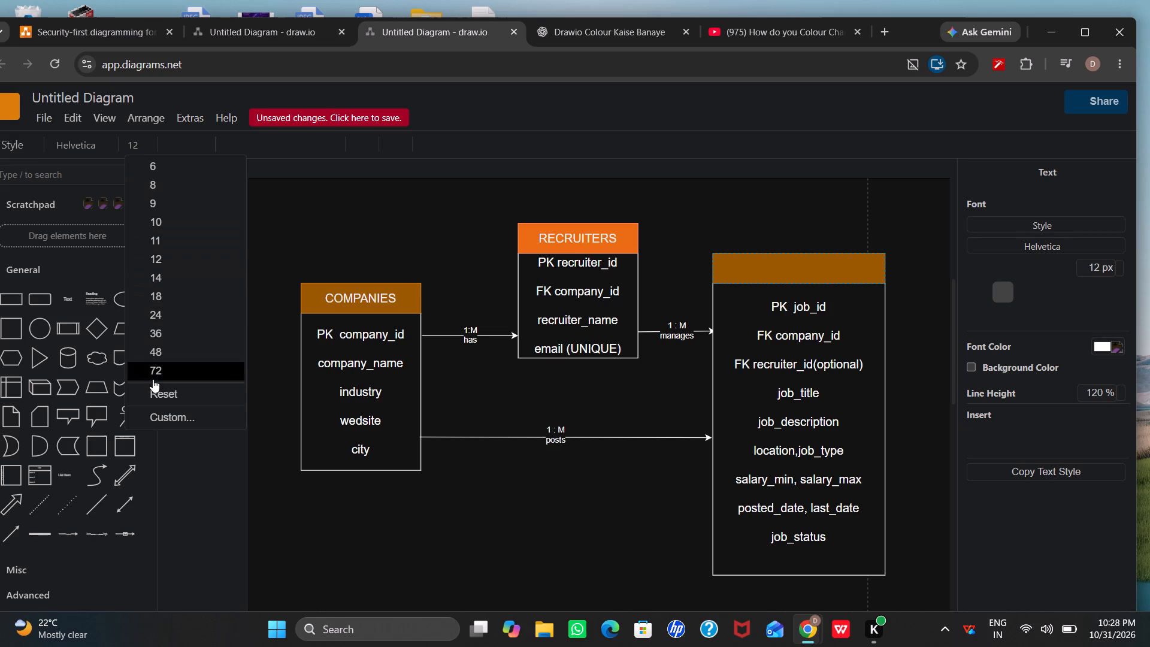
click(152, 395)
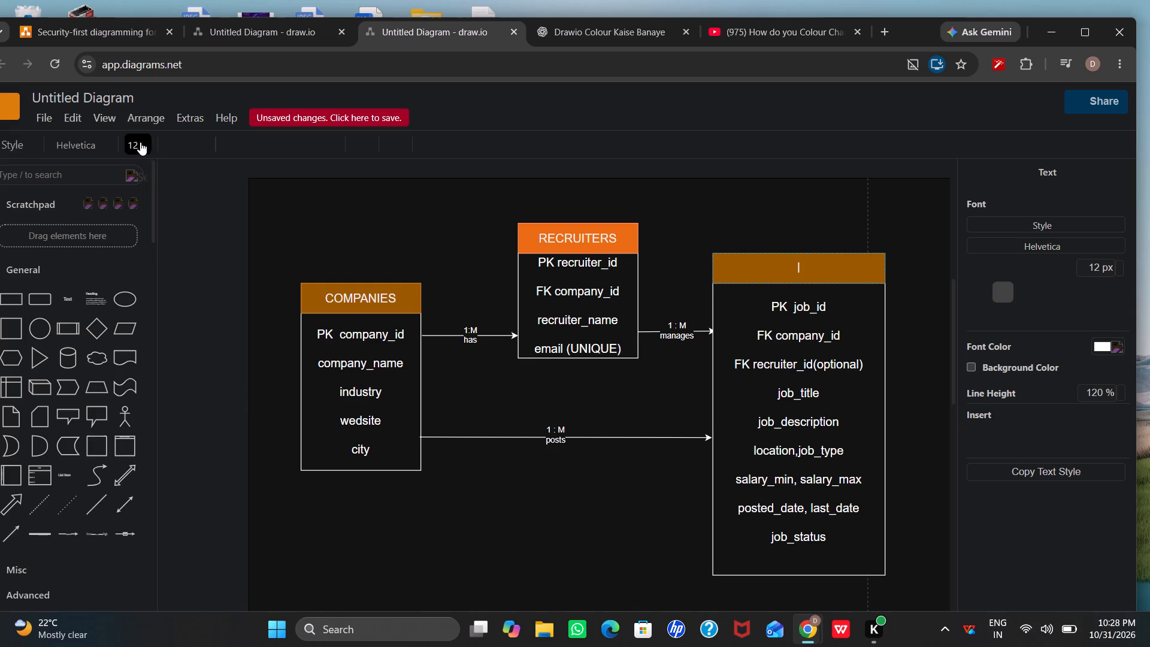
click(140, 142)
click(169, 390)
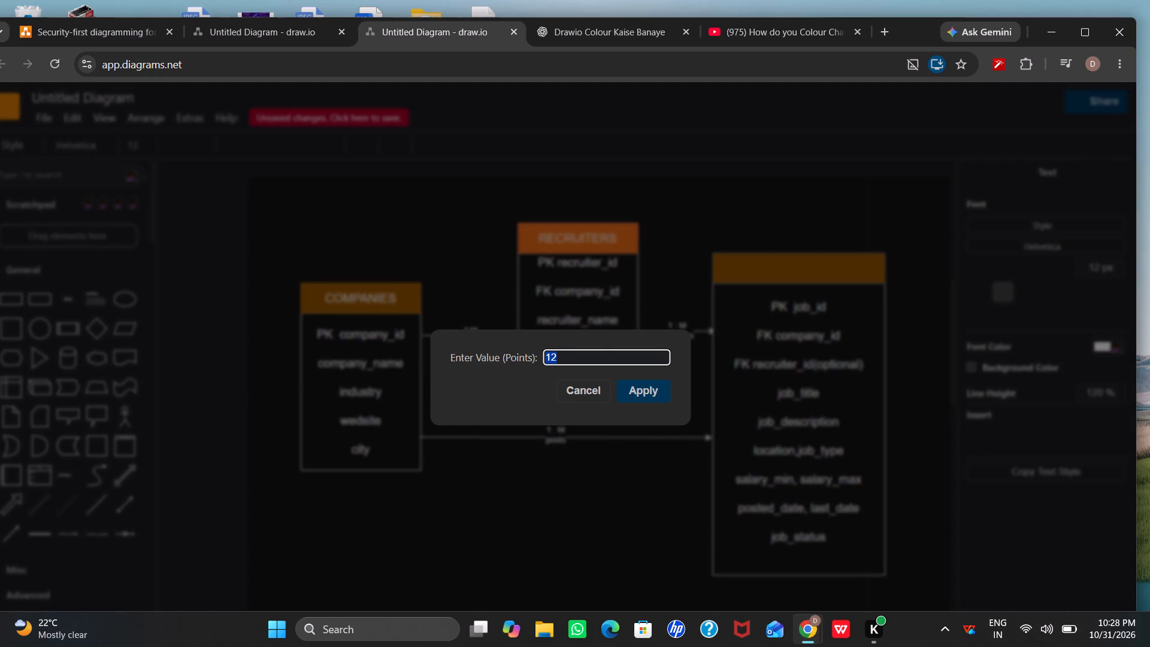
click(574, 356)
key(BackSpace)
key(8)
click(638, 386)
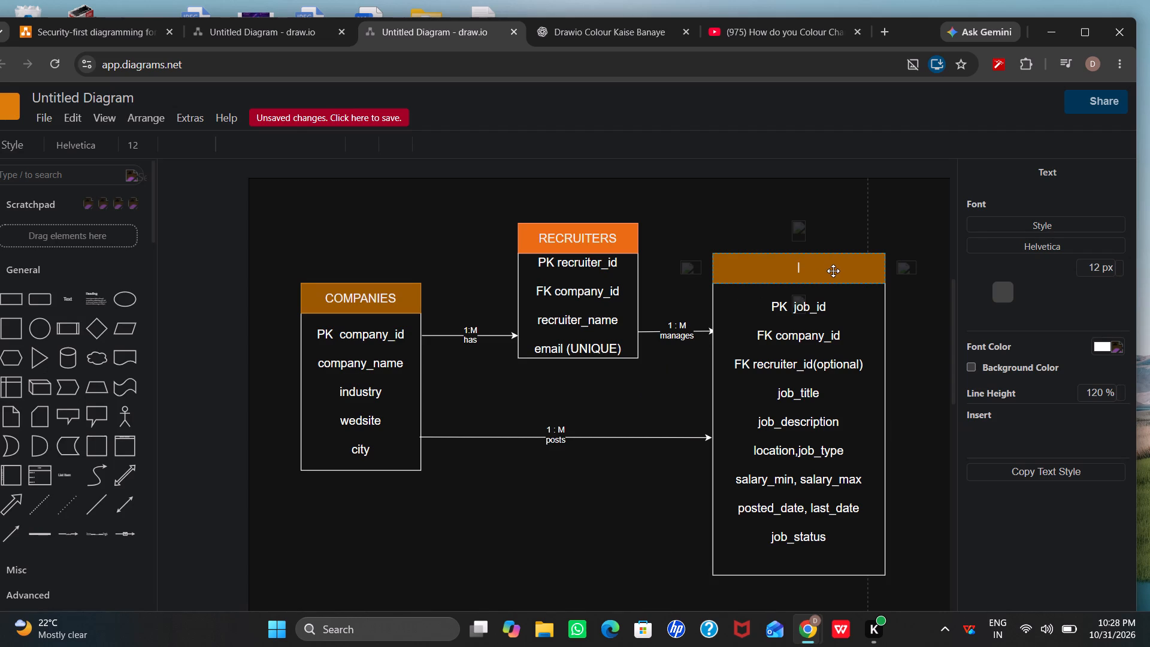
Enter the title "JOBS" in the dark orange header above the job attributes.
key(shift+j)
key(BackSpace)
key(j)
key(o)
key(b)
key(s)
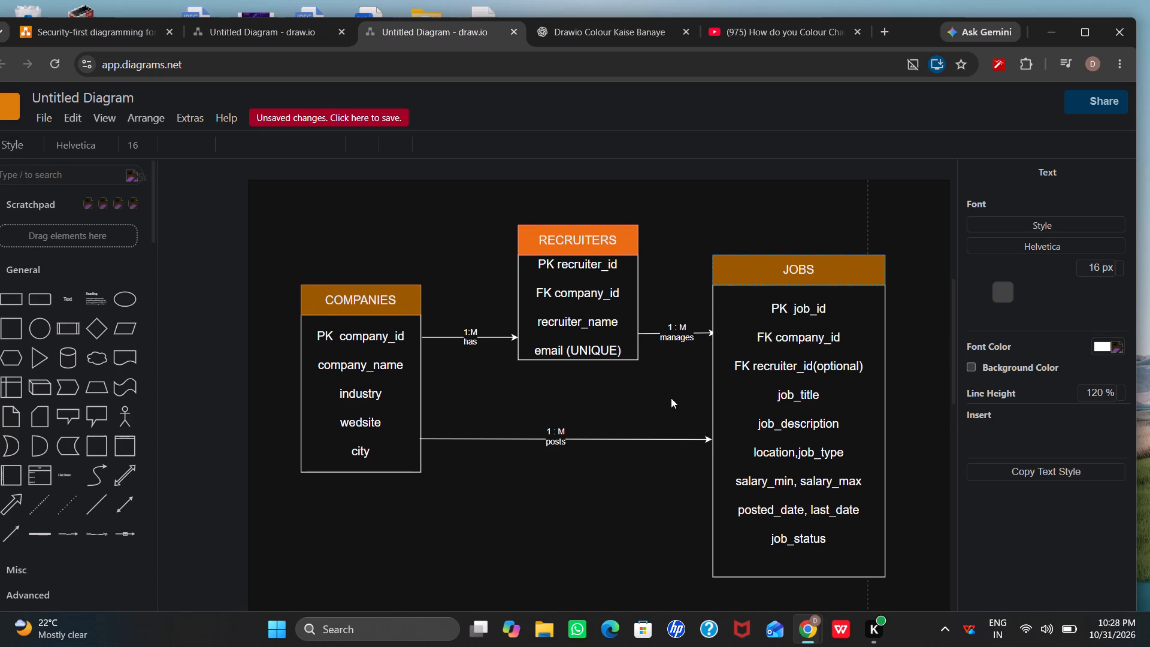
Insert a new rectangle in the empty canvas area below the COMPANIES and JOBS boxes.
scroll(670, 400, down, 3)
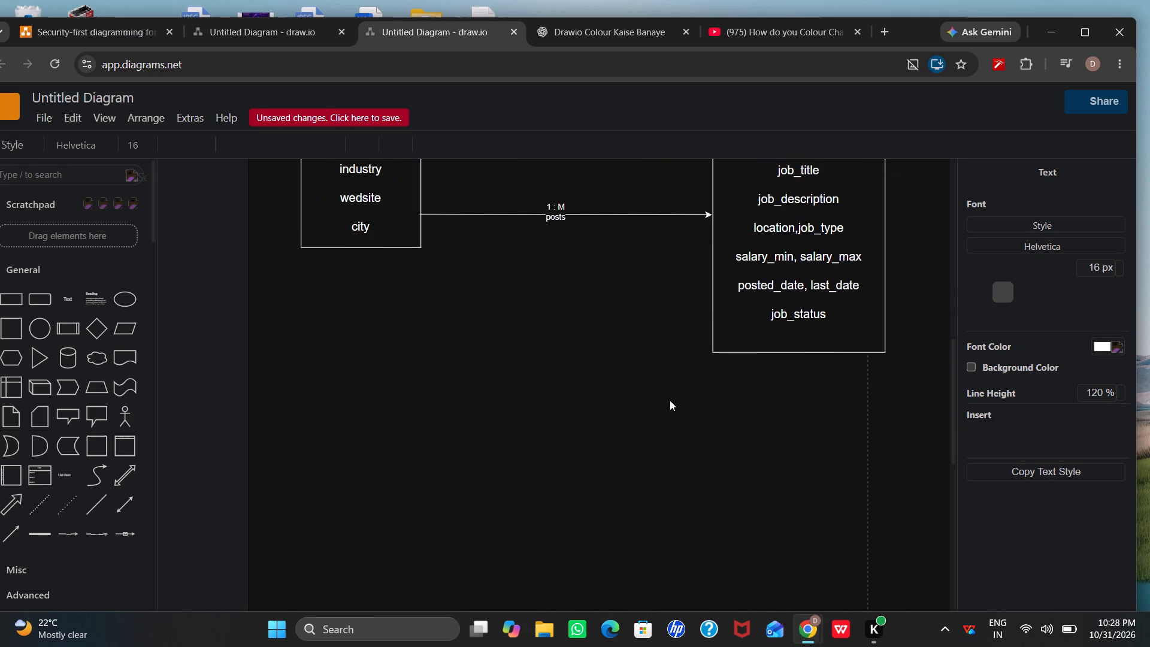
scroll(600, 385, down, 1)
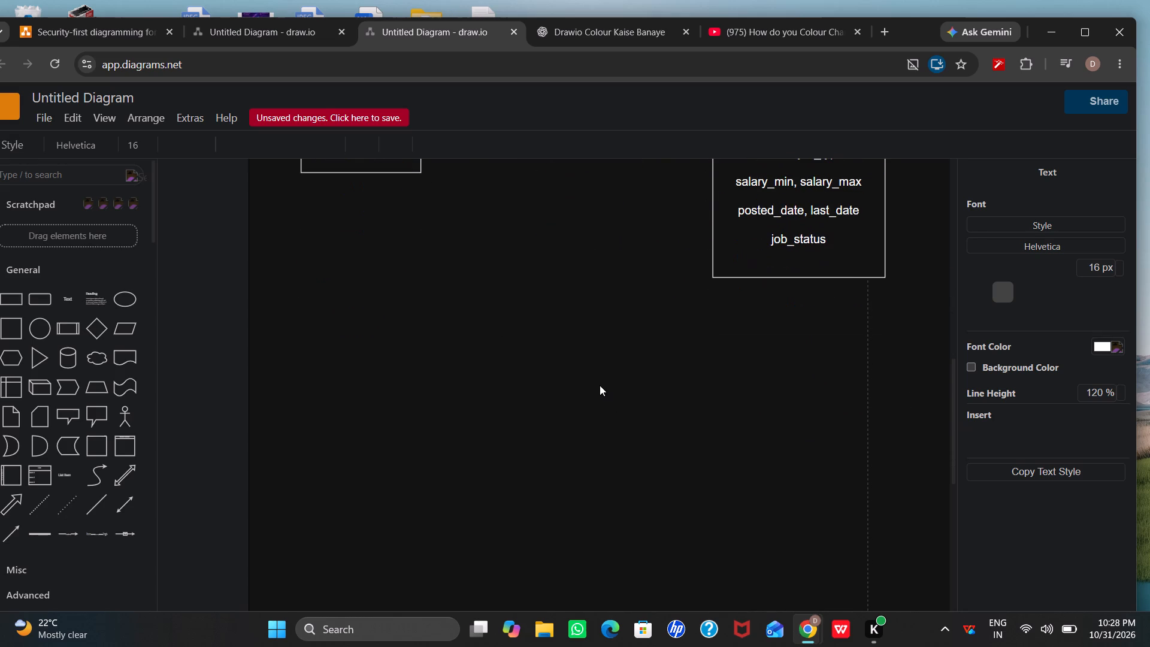
scroll(600, 385, down, 1)
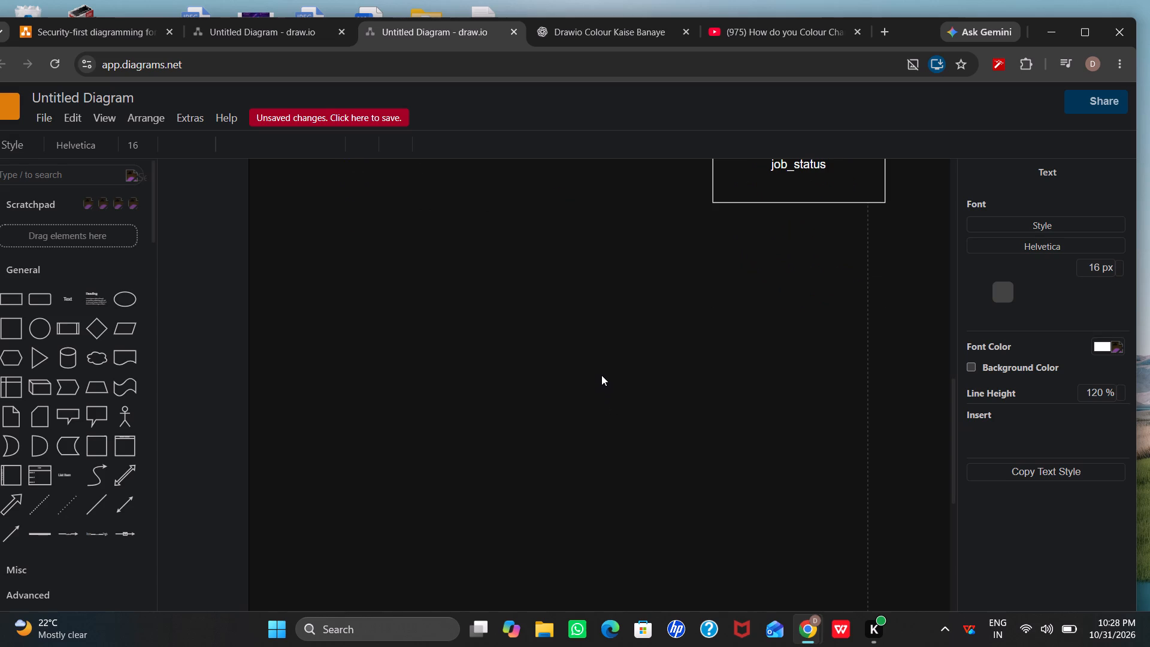
click(10, 298)
Move the new rectangle beneath the COMPANIES box, centred under it with its top edge level with the JOBS box's bottom edge.
drag(544, 404, 419, 367)
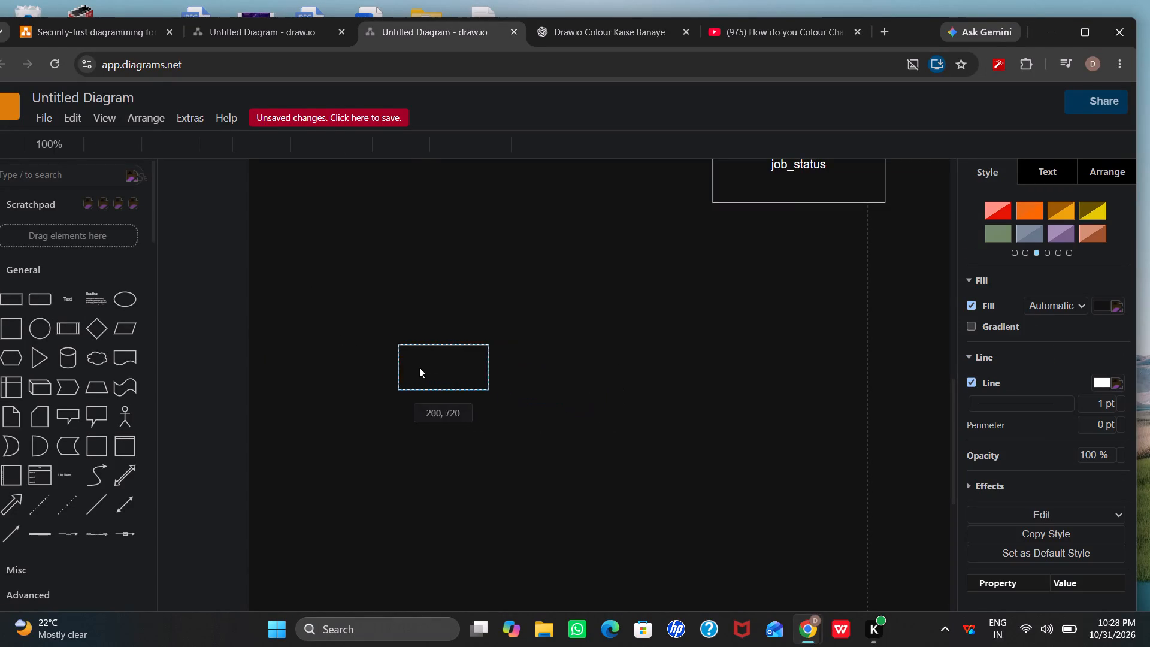
drag(419, 367, 319, 346)
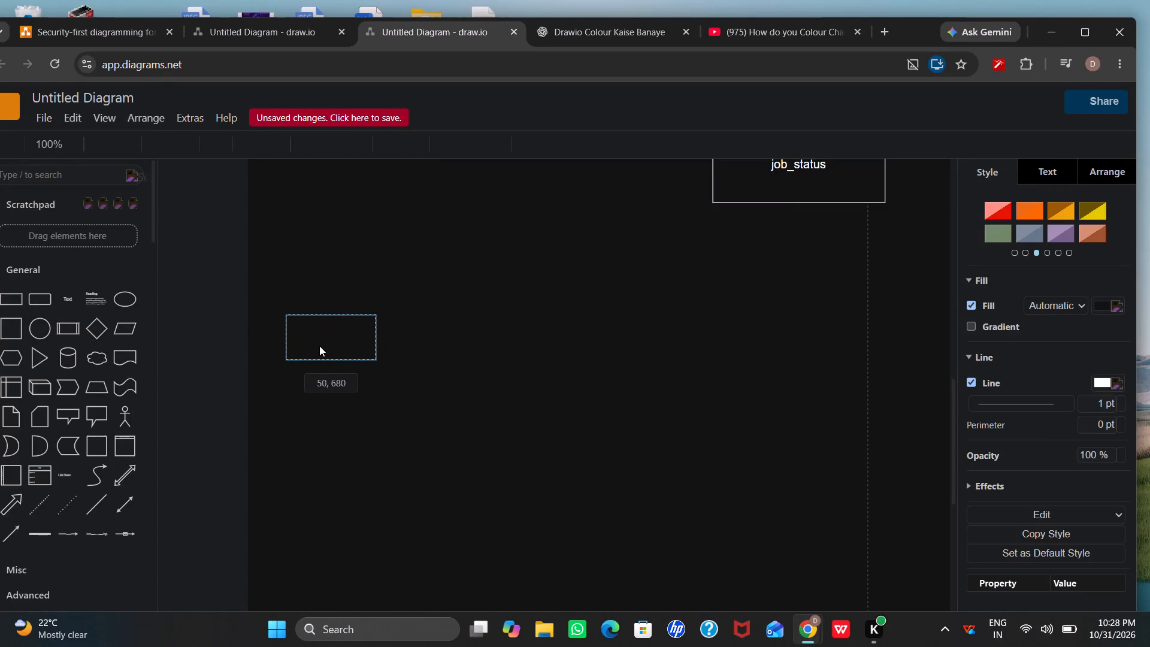
drag(319, 346, 316, 326)
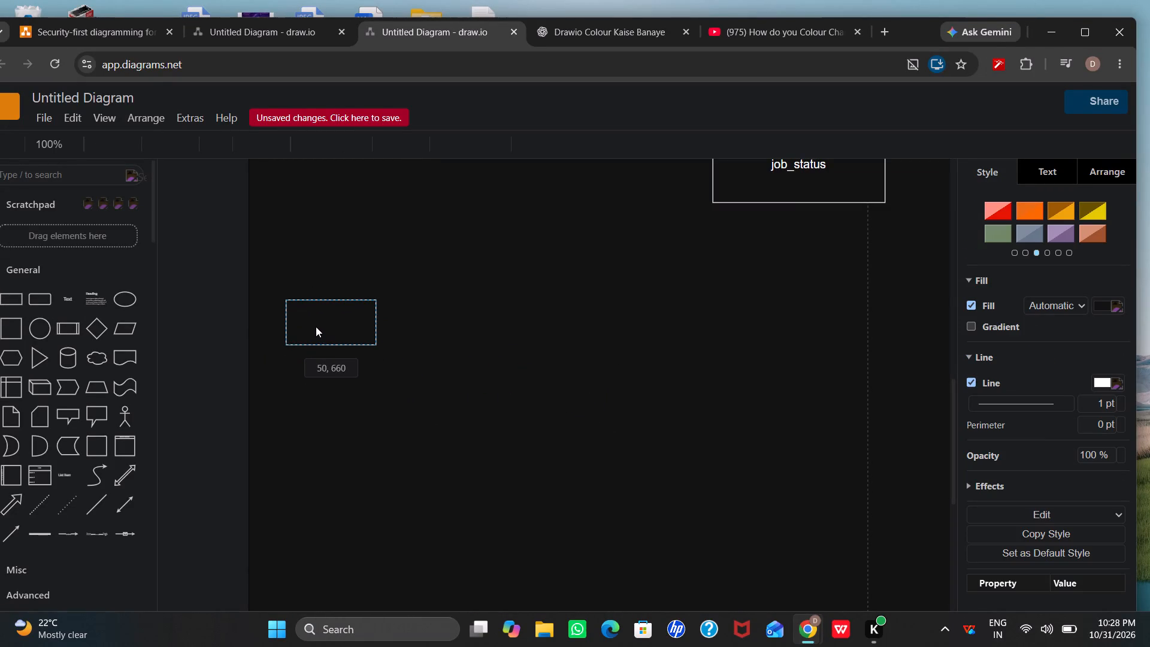
drag(316, 326, 302, 328)
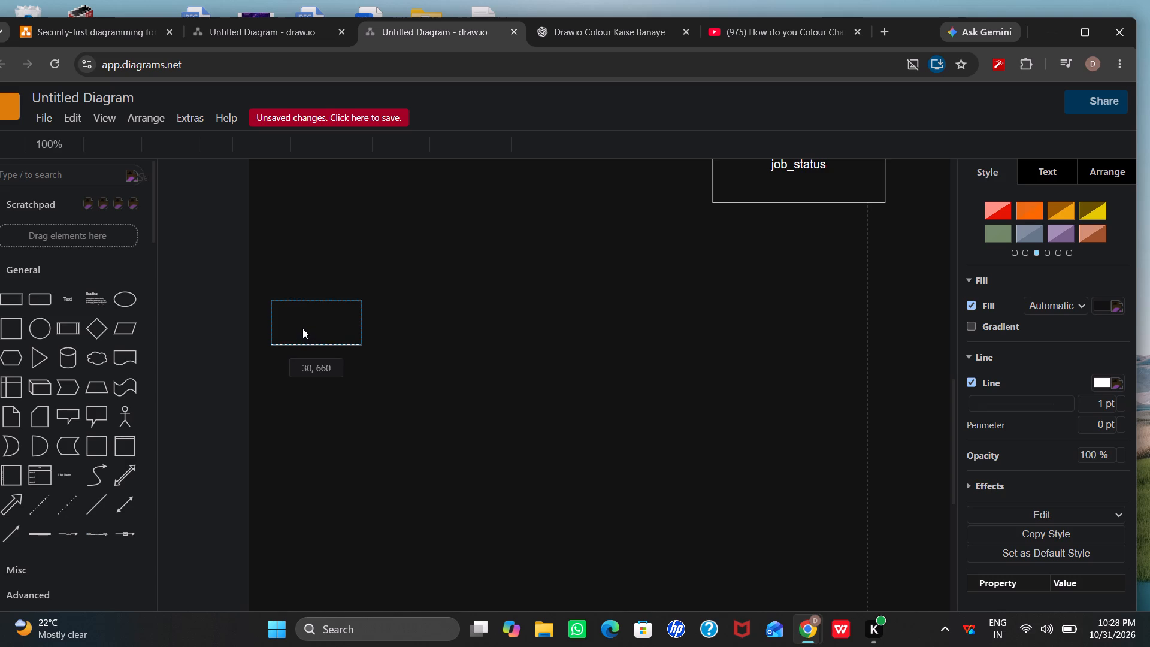
drag(302, 328, 219, 224)
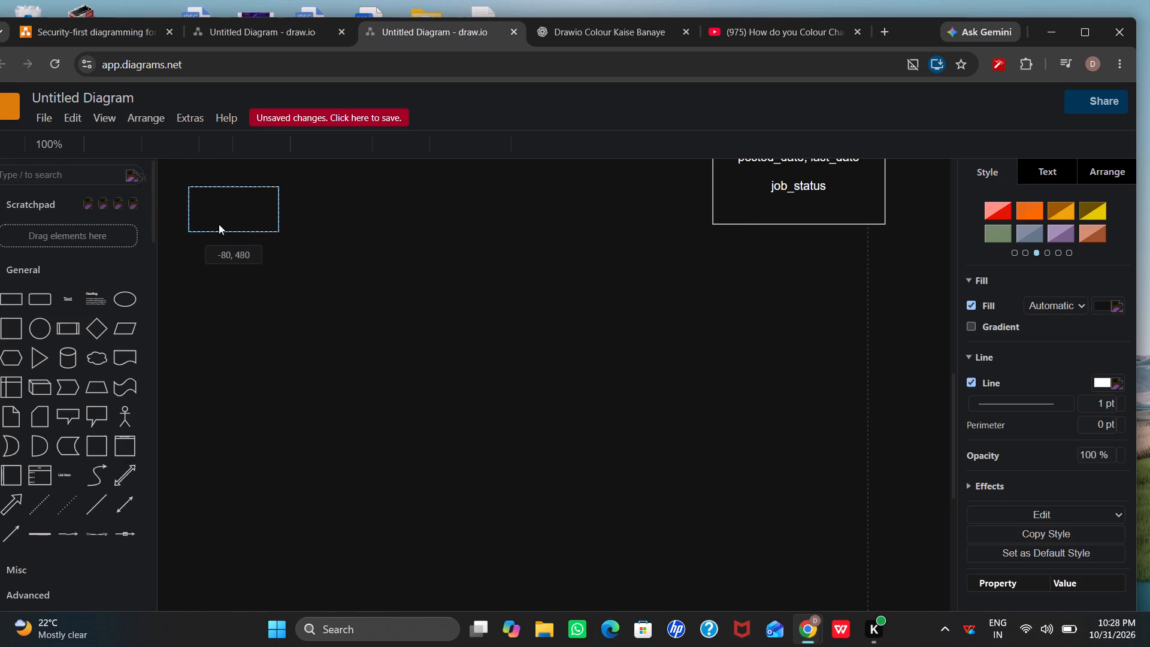
drag(219, 224, 201, 253)
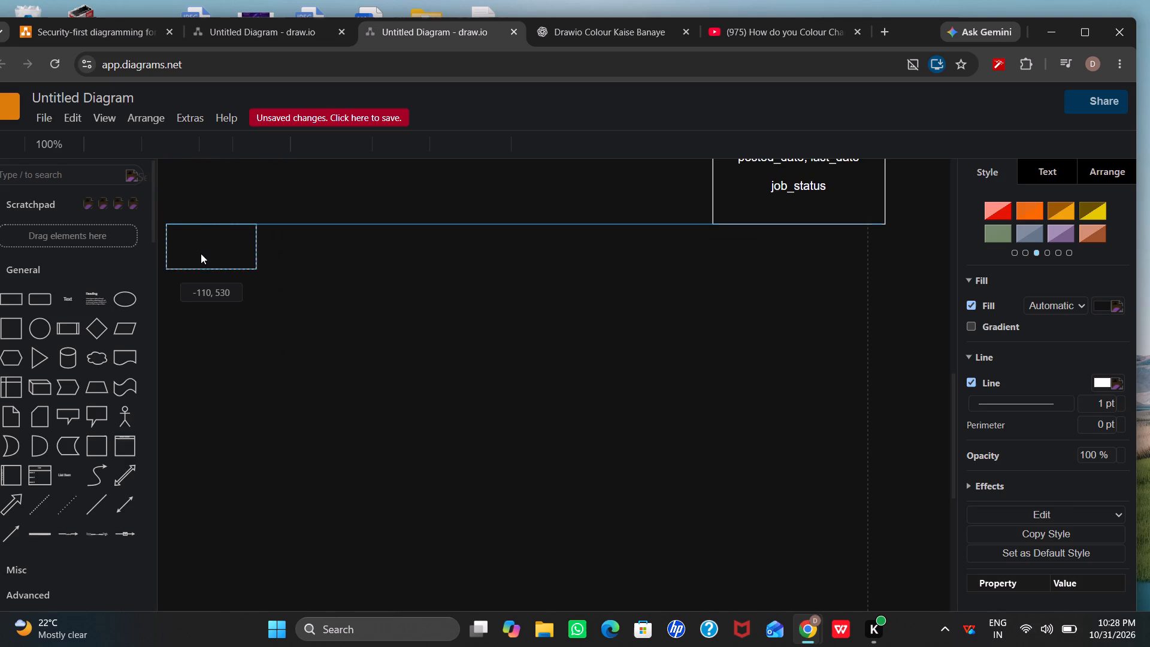
drag(201, 253, 198, 238)
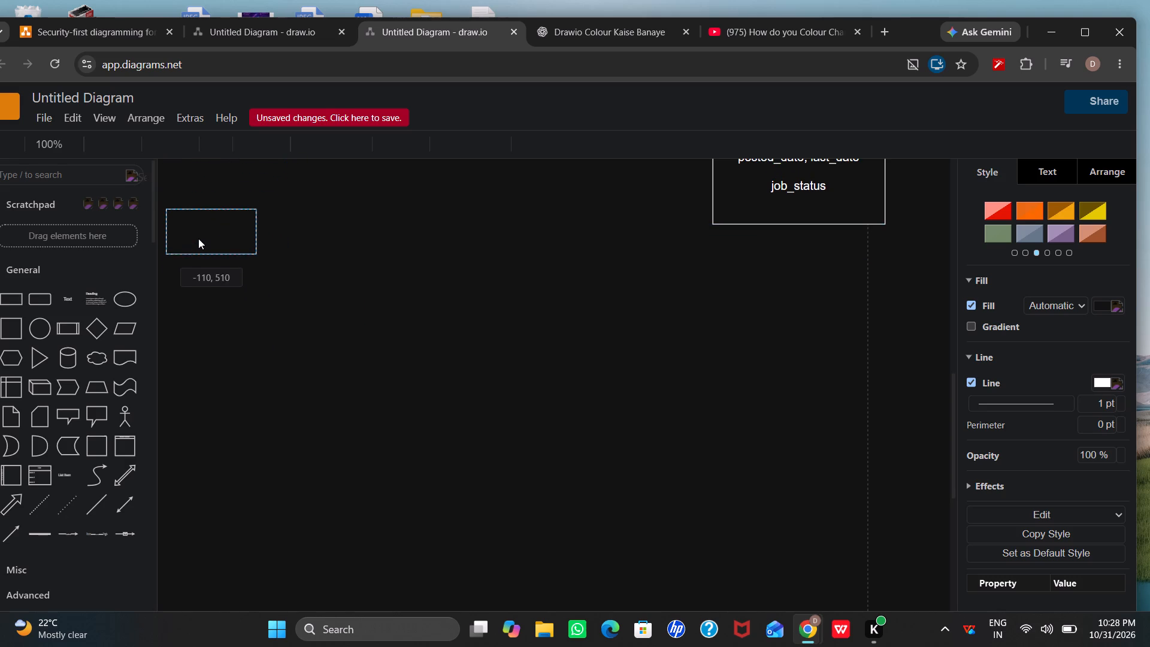
drag(198, 238, 231, 243)
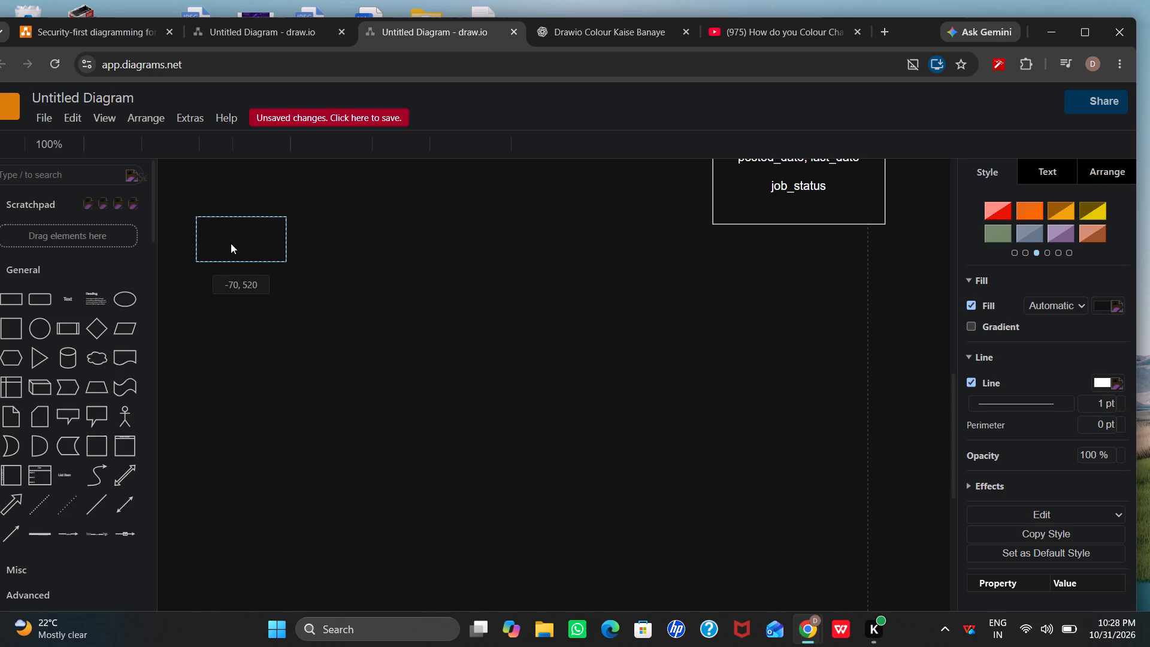
drag(231, 243, 241, 251)
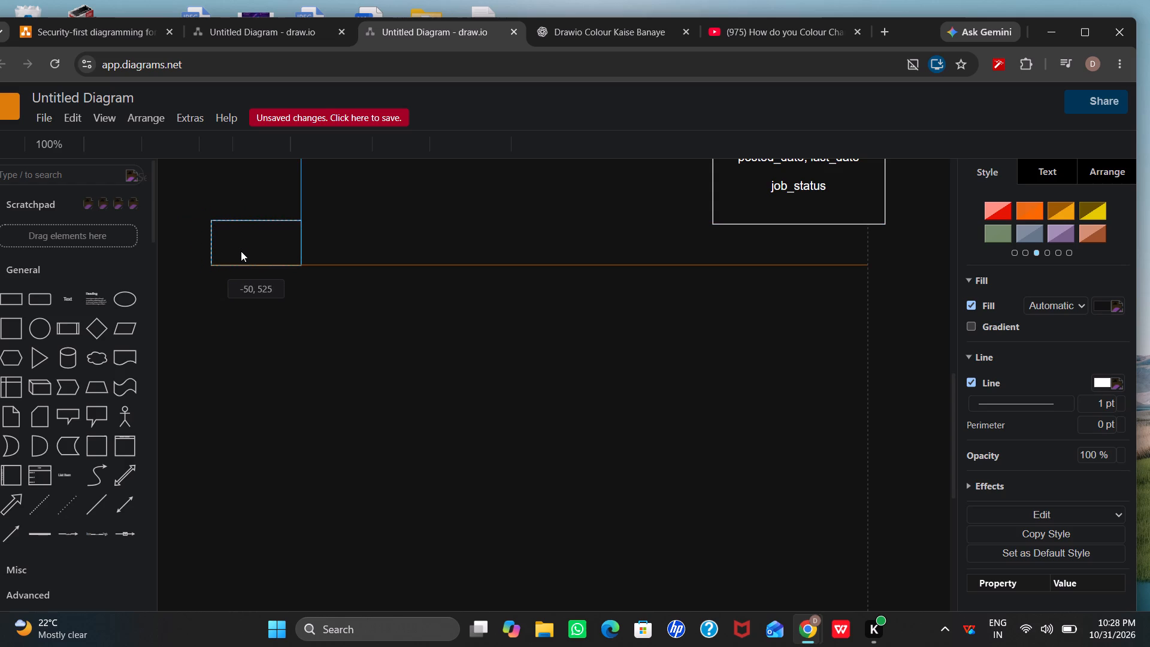
drag(241, 251, 240, 253)
scroll(464, 399, up, 2)
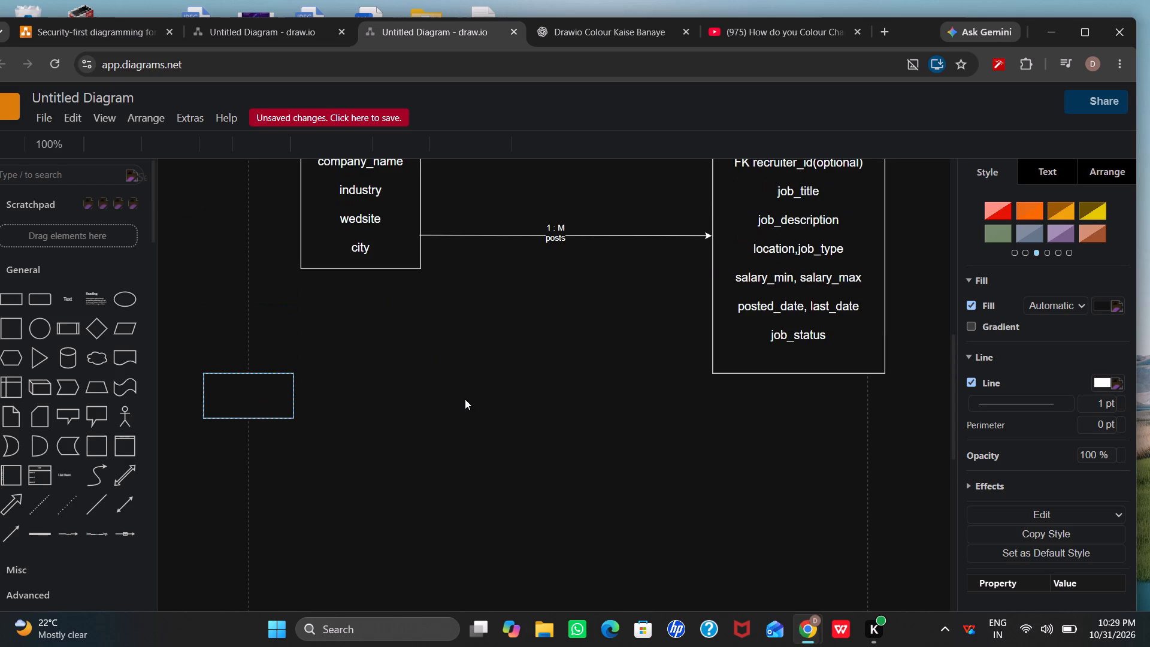
scroll(466, 399, up, 2)
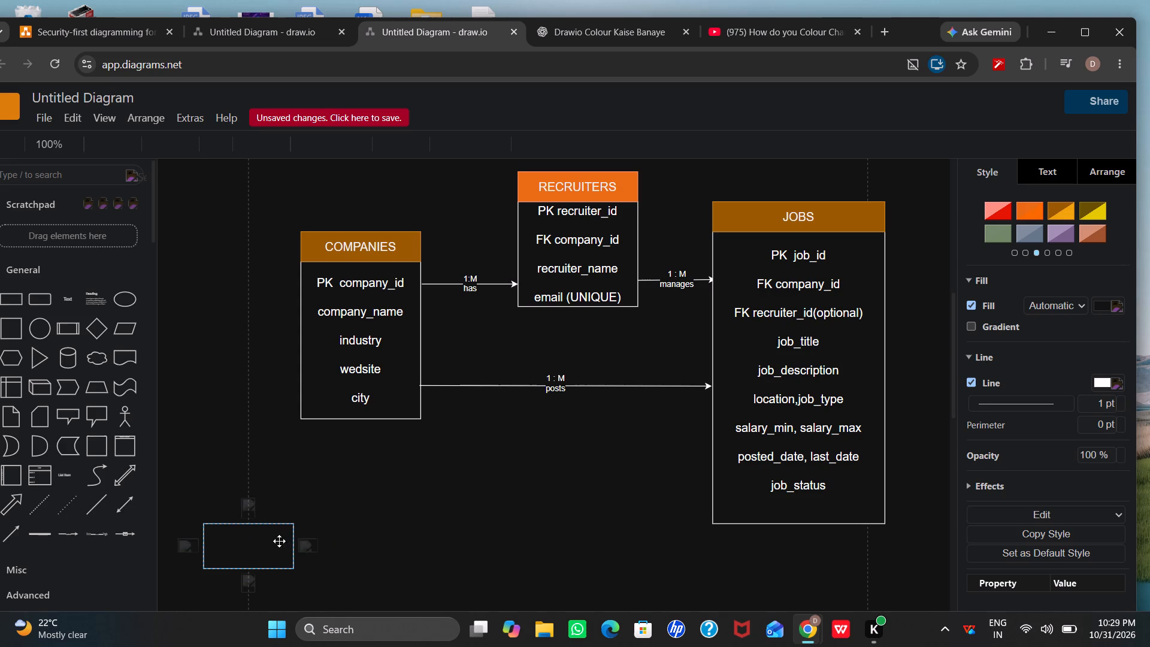
drag(258, 546, 337, 546)
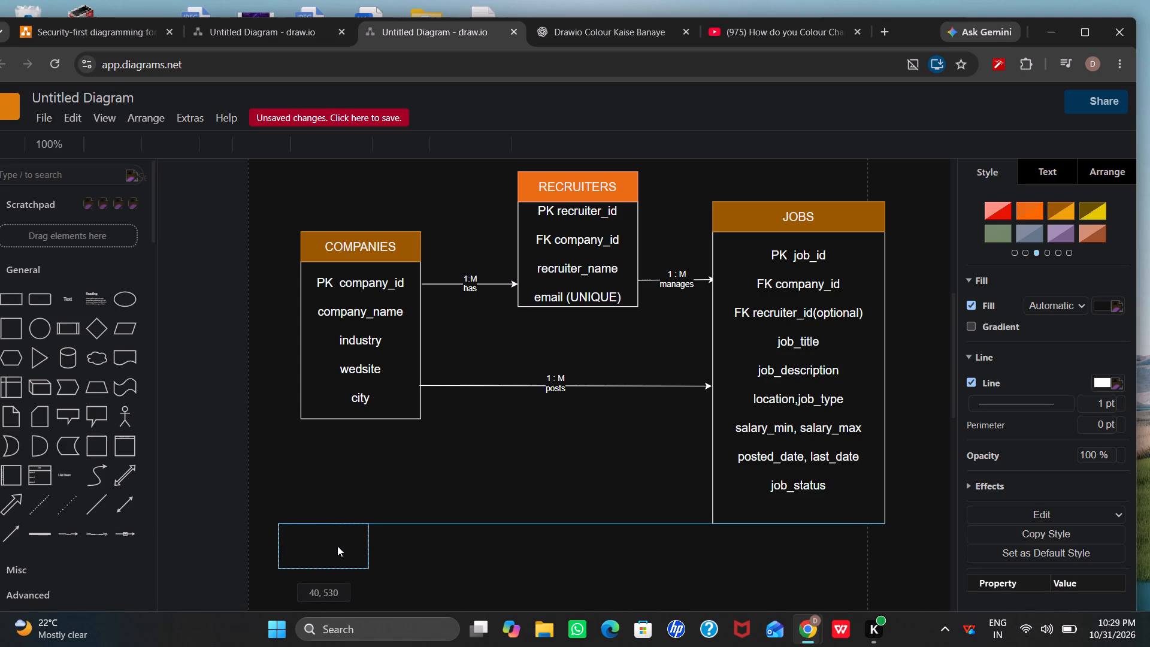
drag(337, 546, 368, 545)
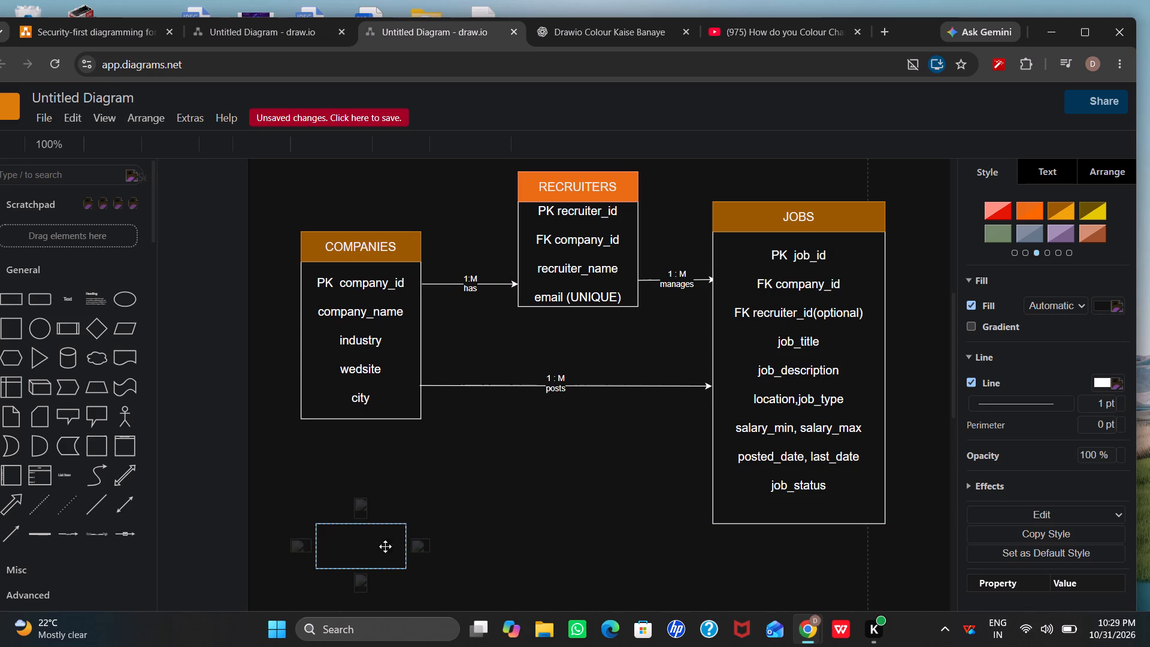
Enlarge the empty rectangle below the COMPANIES table to about 170 × 260.
scroll(506, 441, down, 2)
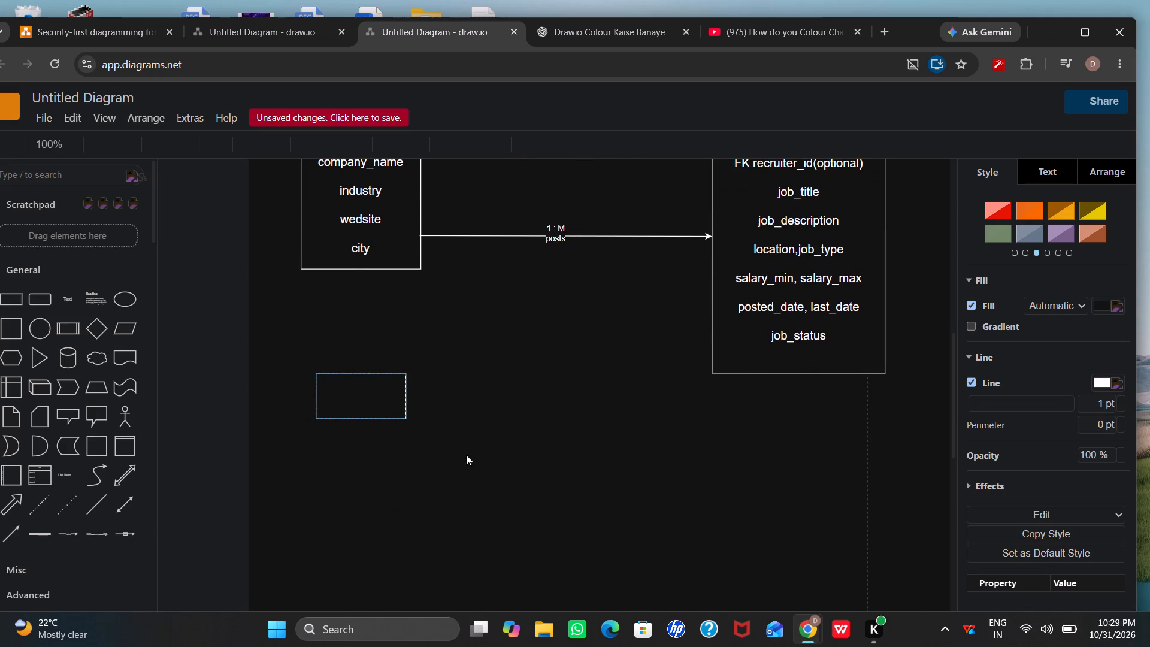
drag(363, 419, 367, 539)
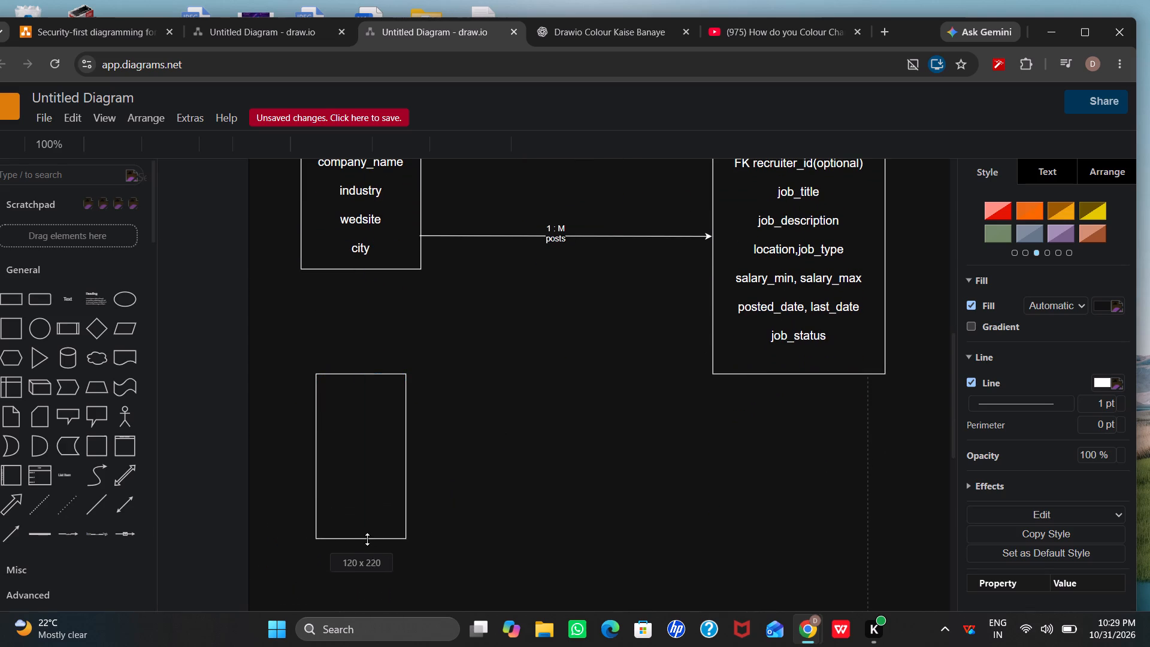
drag(367, 539, 370, 550)
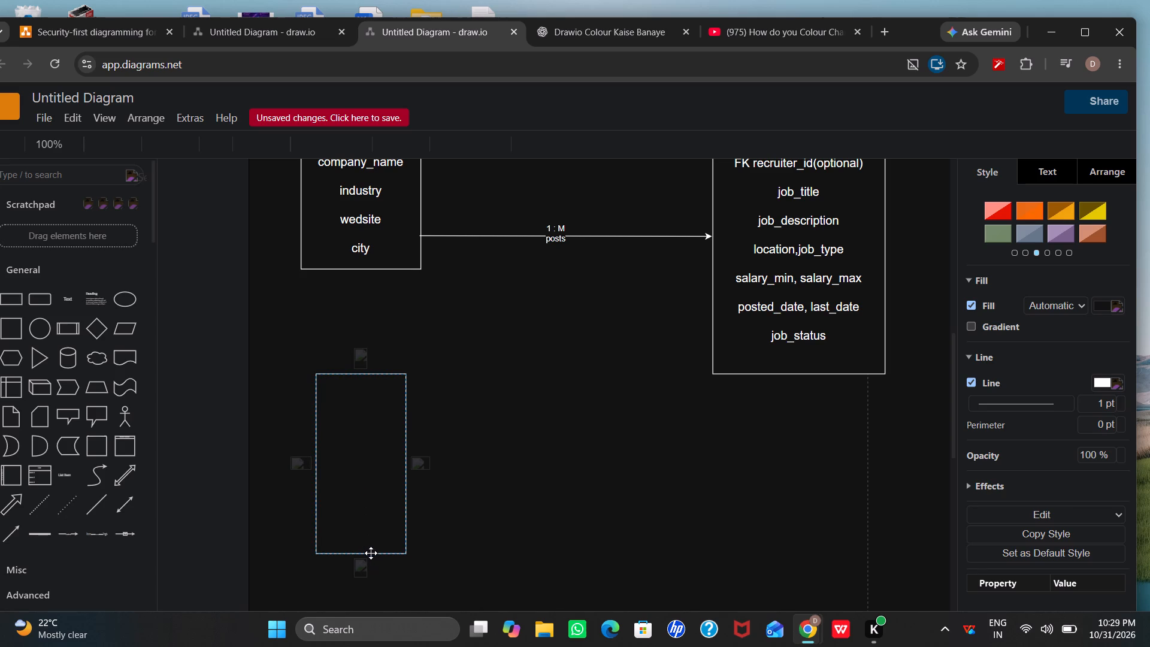
drag(358, 552, 354, 564)
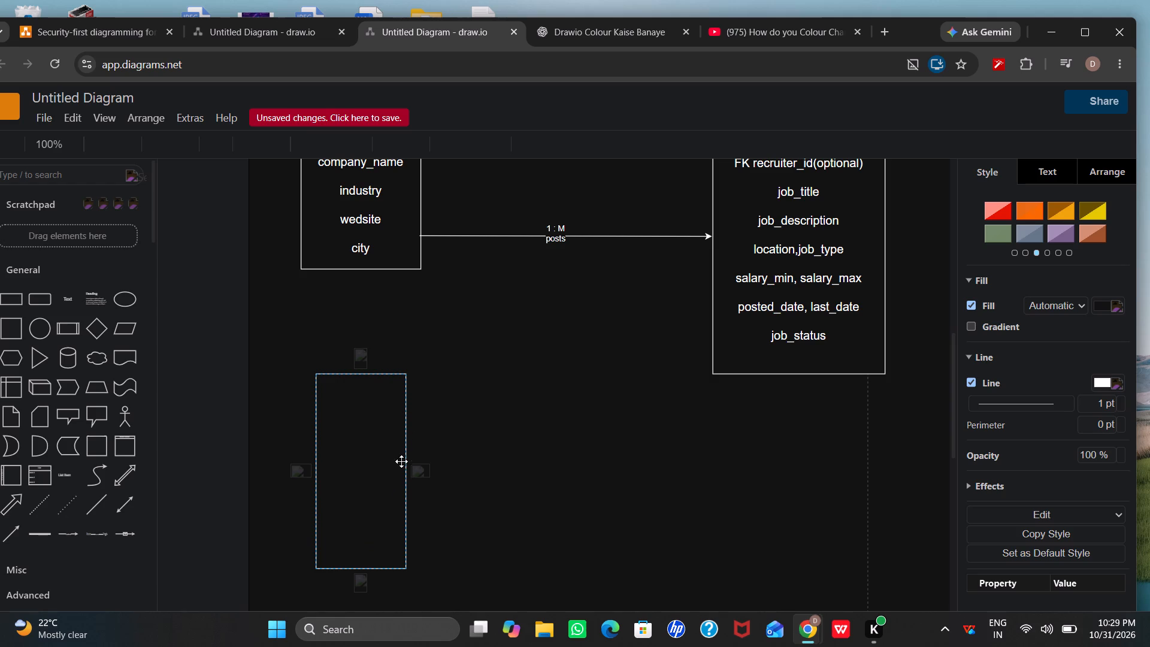
drag(401, 468, 417, 468)
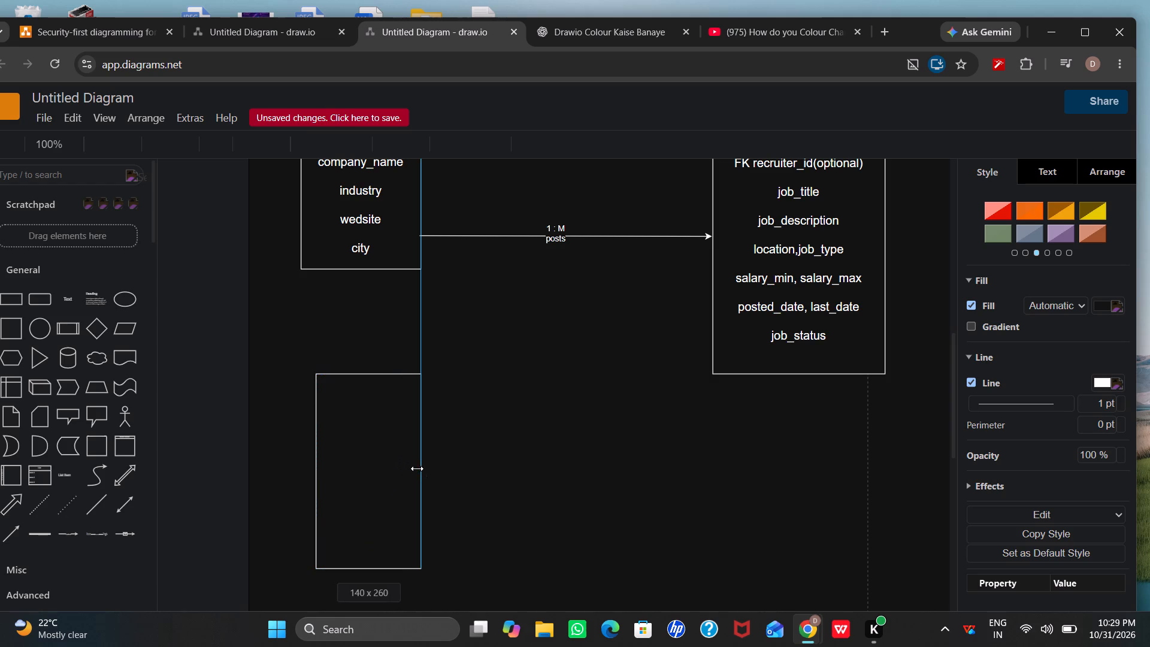
drag(417, 468, 428, 468)
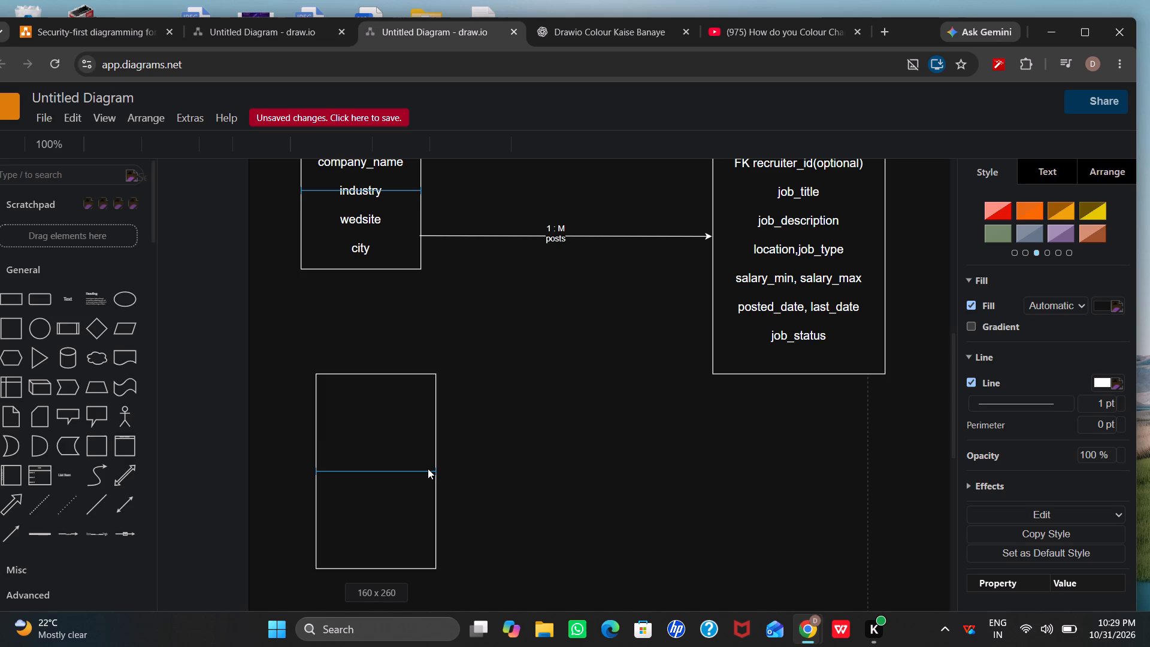
drag(428, 468, 428, 470)
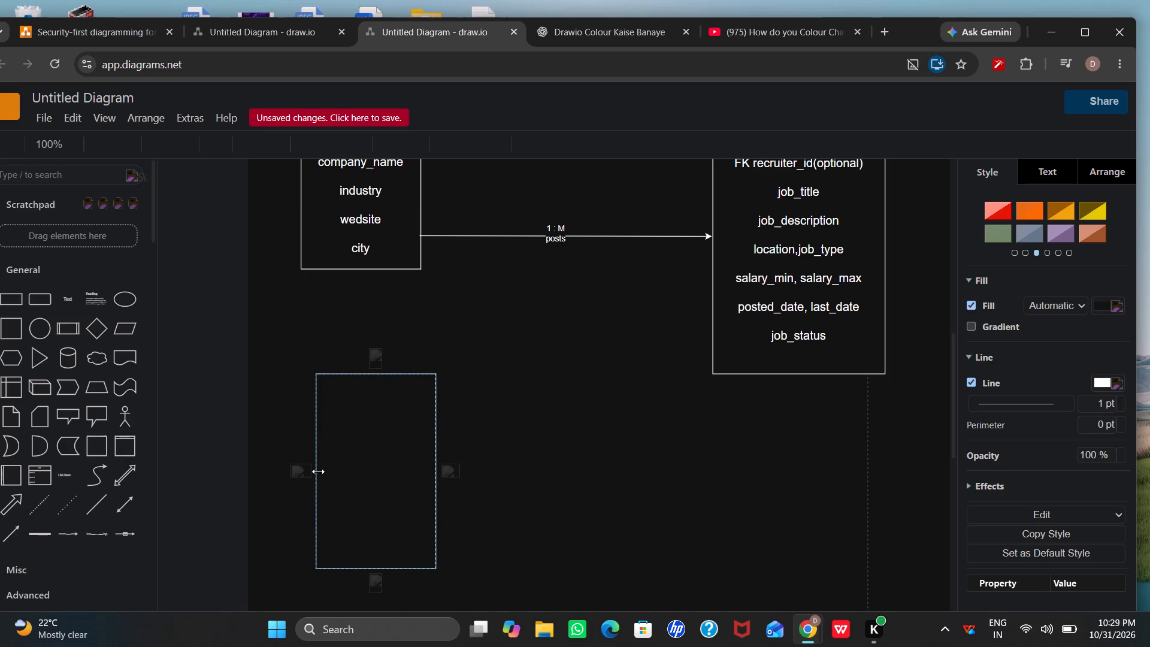
drag(318, 471, 308, 471)
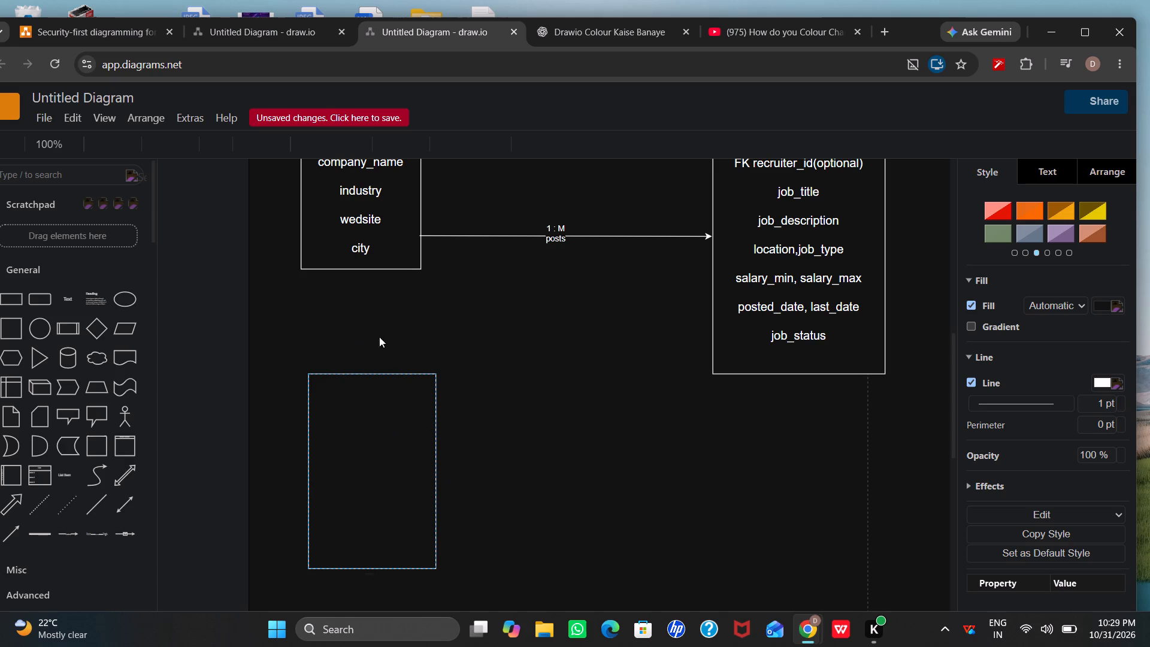
Move the enlarged rectangle so its left edge lines up with the COMPANIES table above, at about 70, 530.
click(395, 428)
drag(394, 441, 396, 468)
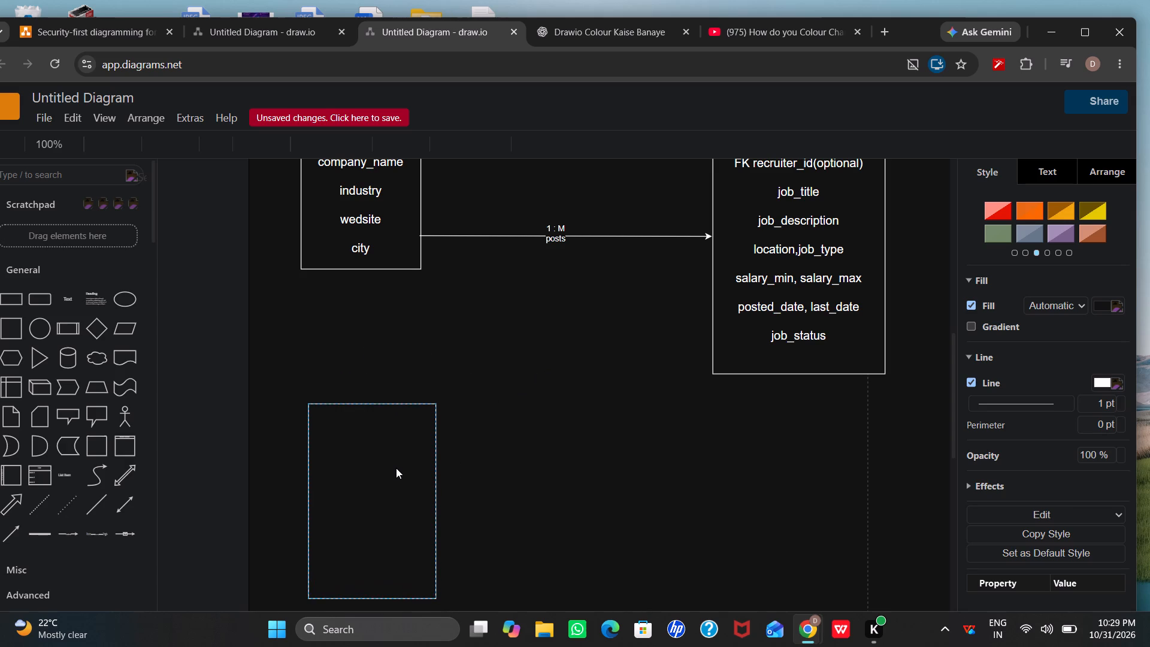
drag(396, 468, 388, 446)
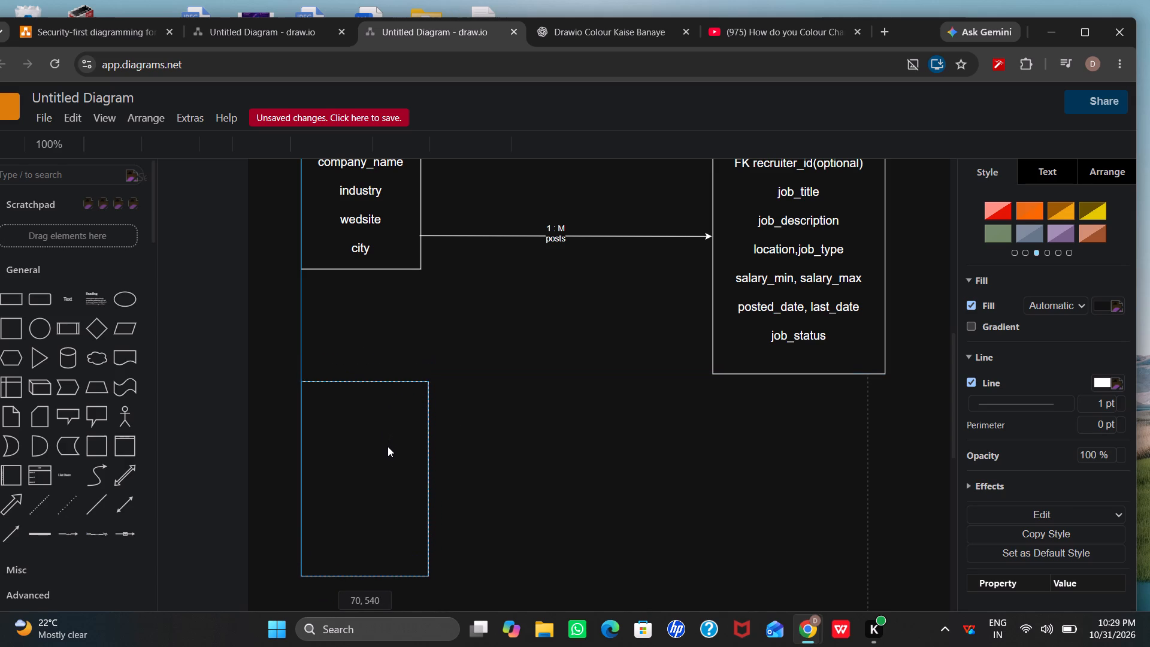
drag(388, 446, 388, 442)
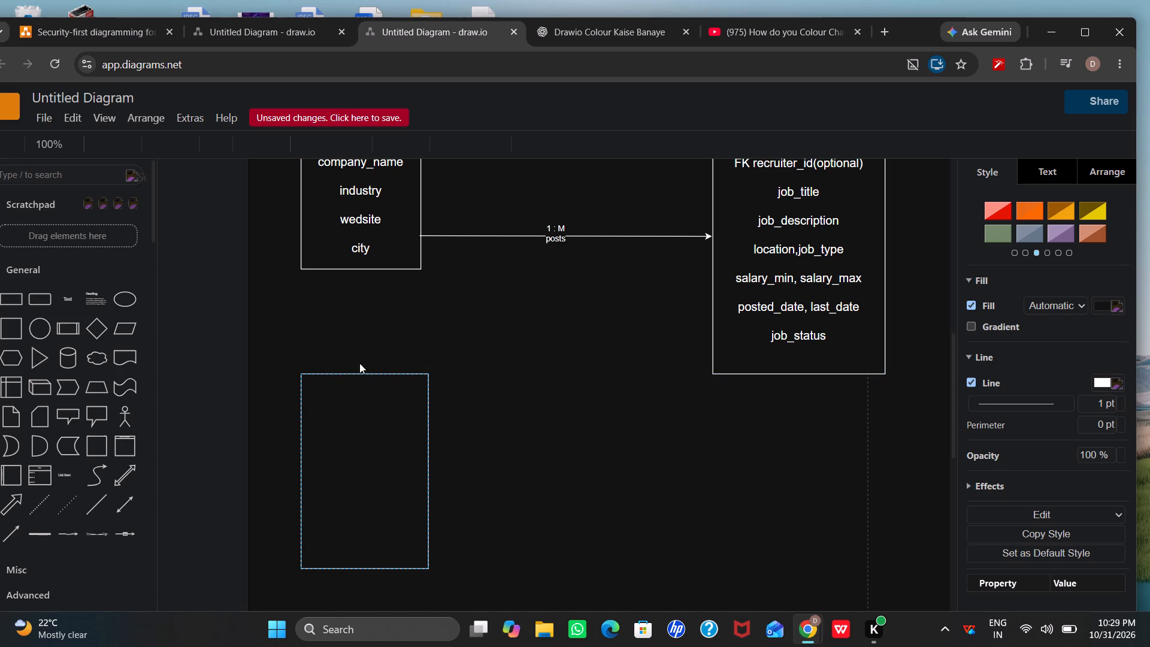
Add a short header rectangle directly on top of the new table body, matching the body's full width.
click(5, 295)
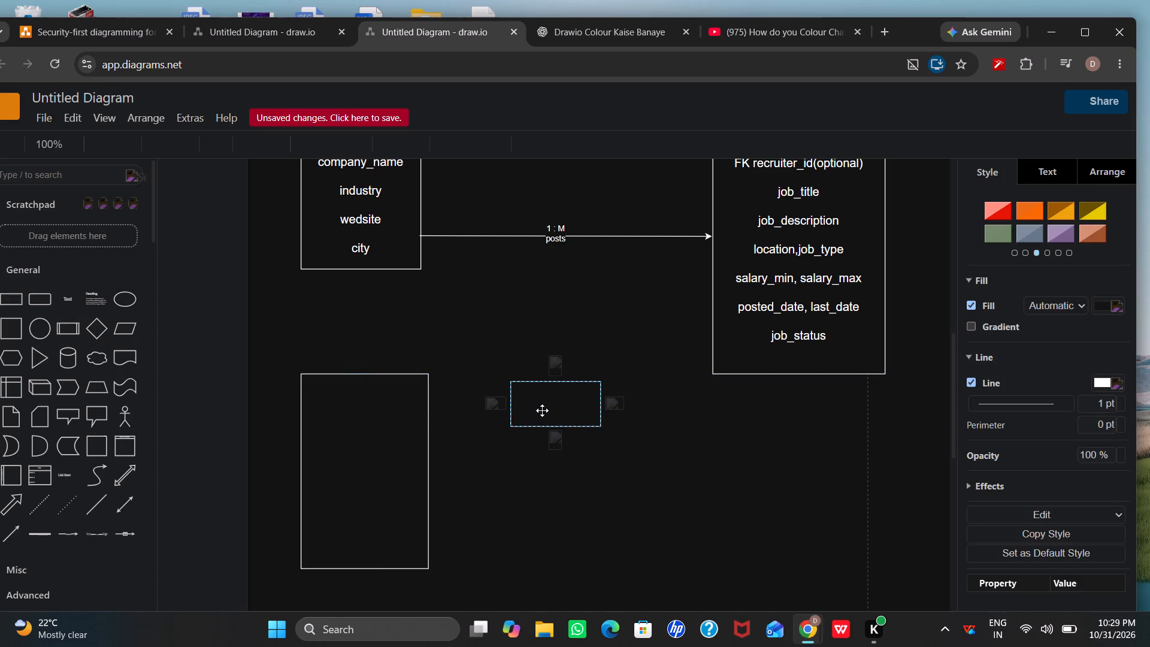
drag(542, 410, 332, 358)
drag(391, 358, 419, 360)
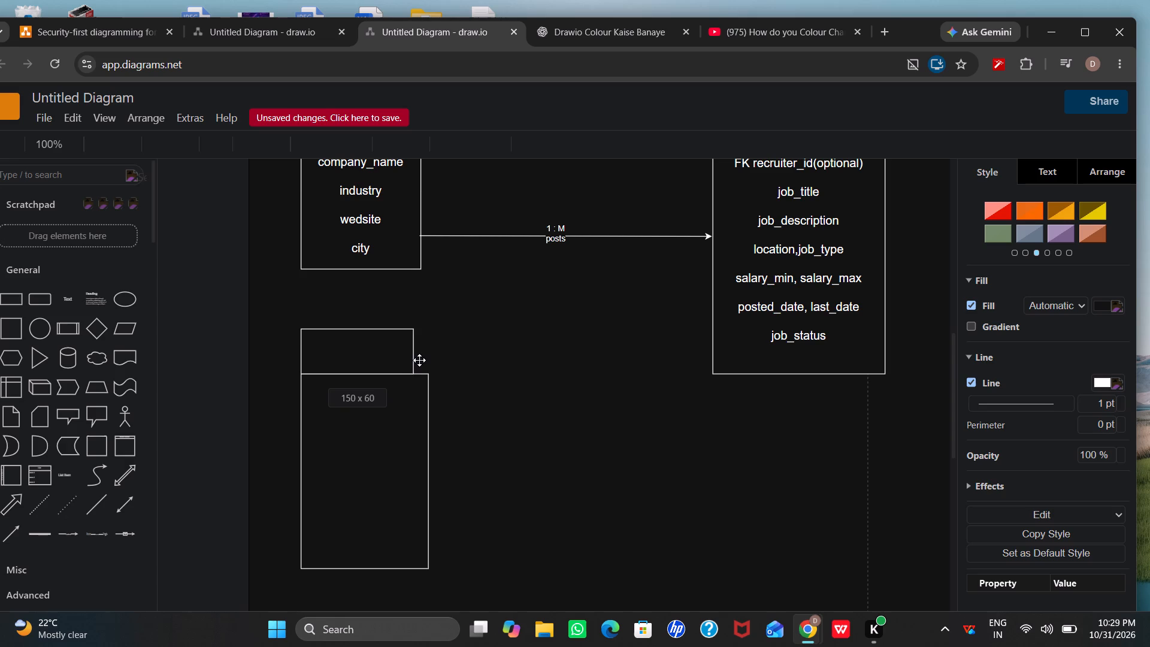
drag(419, 360, 423, 360)
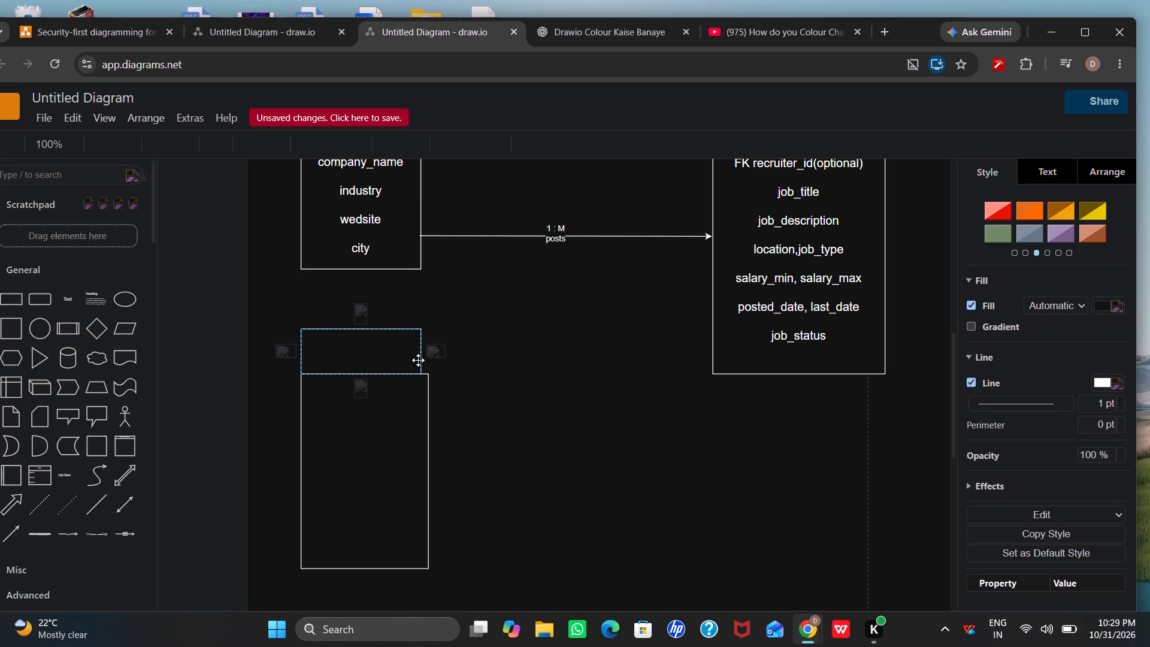
drag(422, 358, 429, 358)
drag(429, 358, 436, 356)
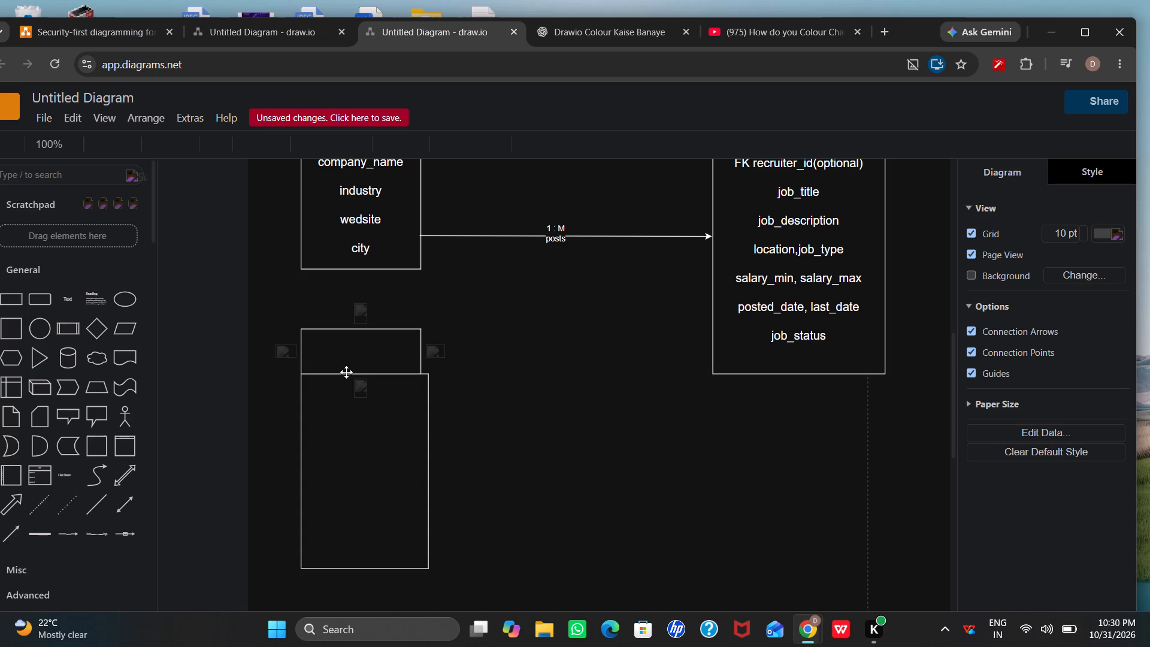
click(367, 358)
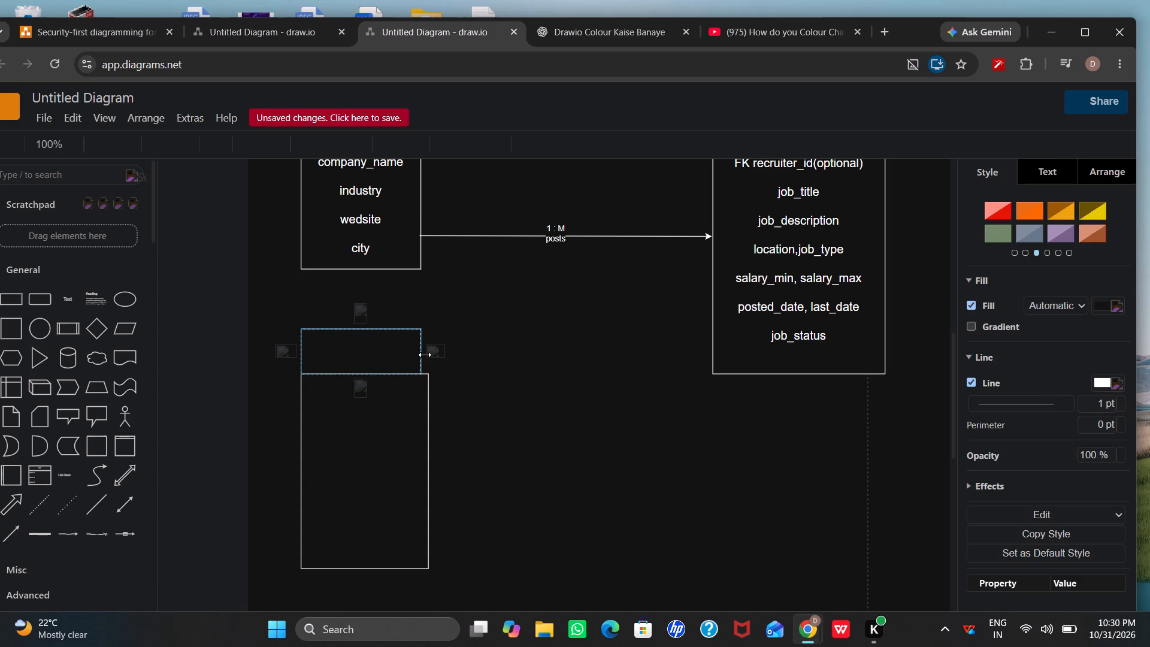
drag(425, 355, 434, 357)
drag(425, 327, 426, 343)
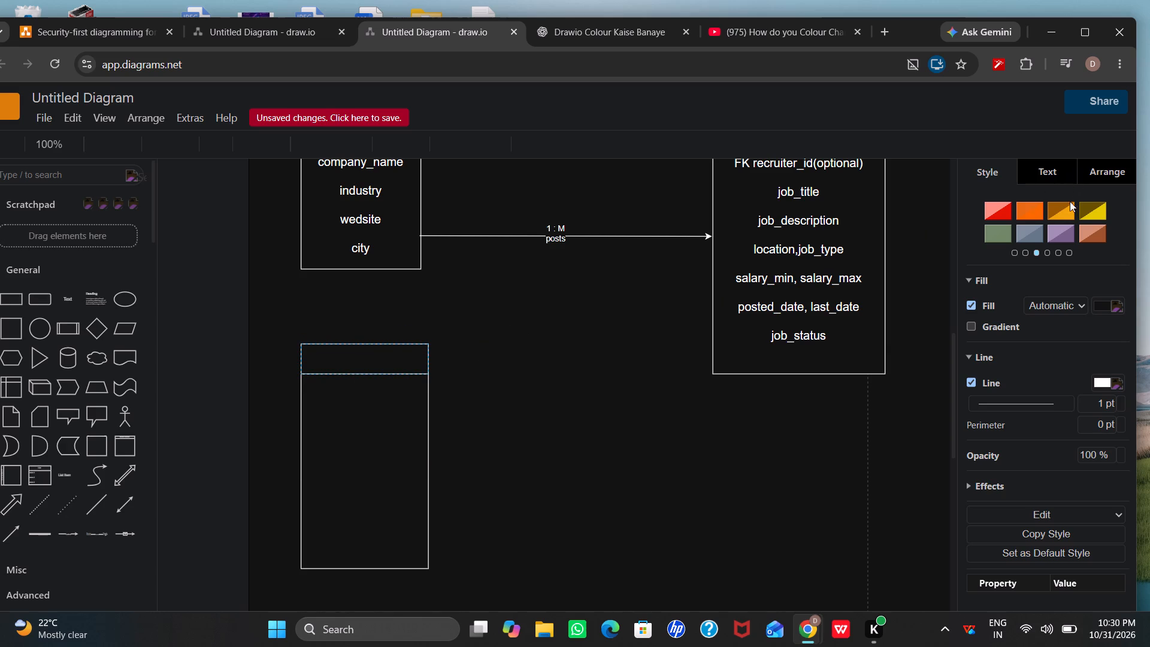
Apply the blue-grey colour style to the new header rectangle.
click(1034, 235)
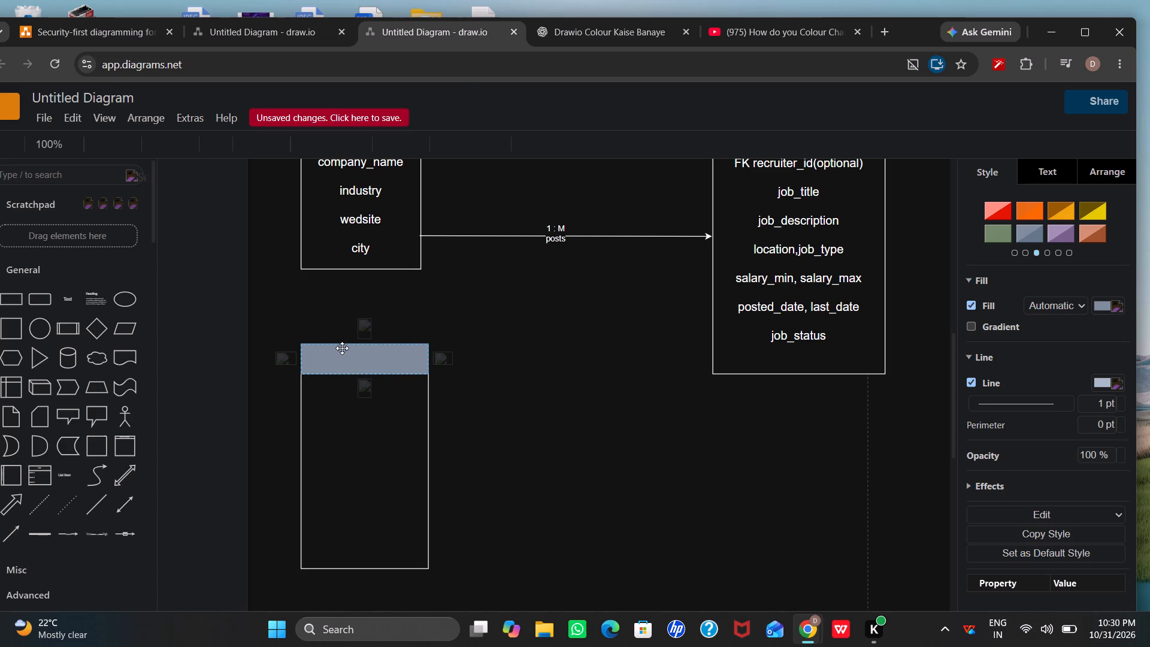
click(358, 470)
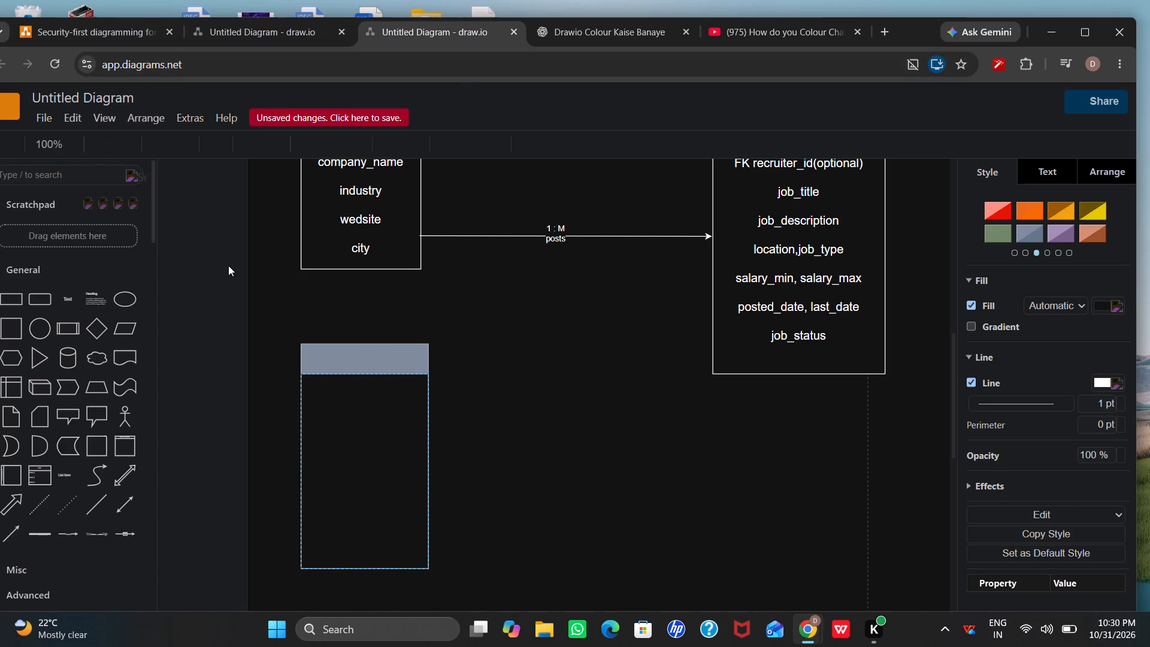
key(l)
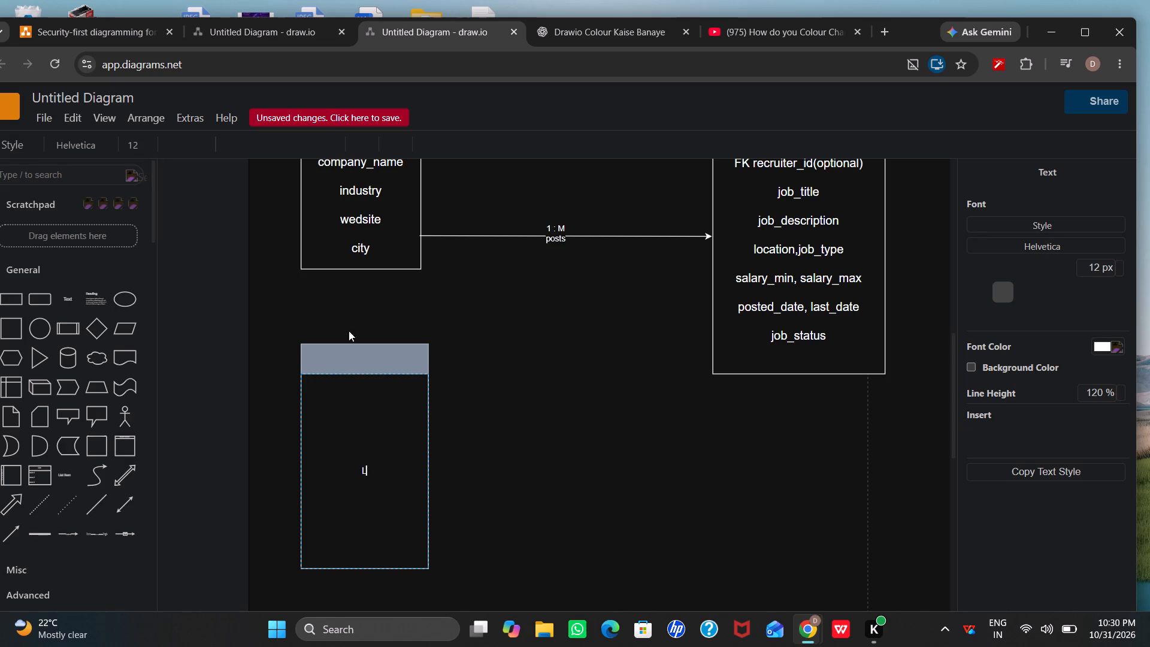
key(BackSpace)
Shift the new table's body and blue-grey header left to about x = 20, keeping the header flush on top.
drag(363, 455, 325, 451)
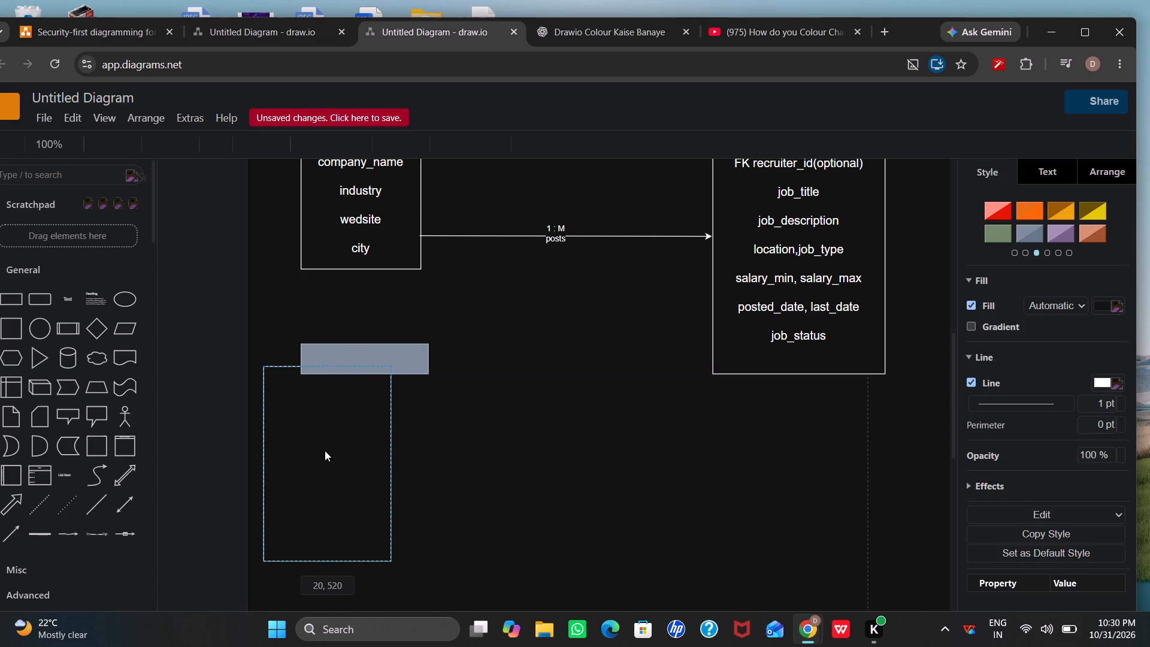
drag(325, 451, 326, 460)
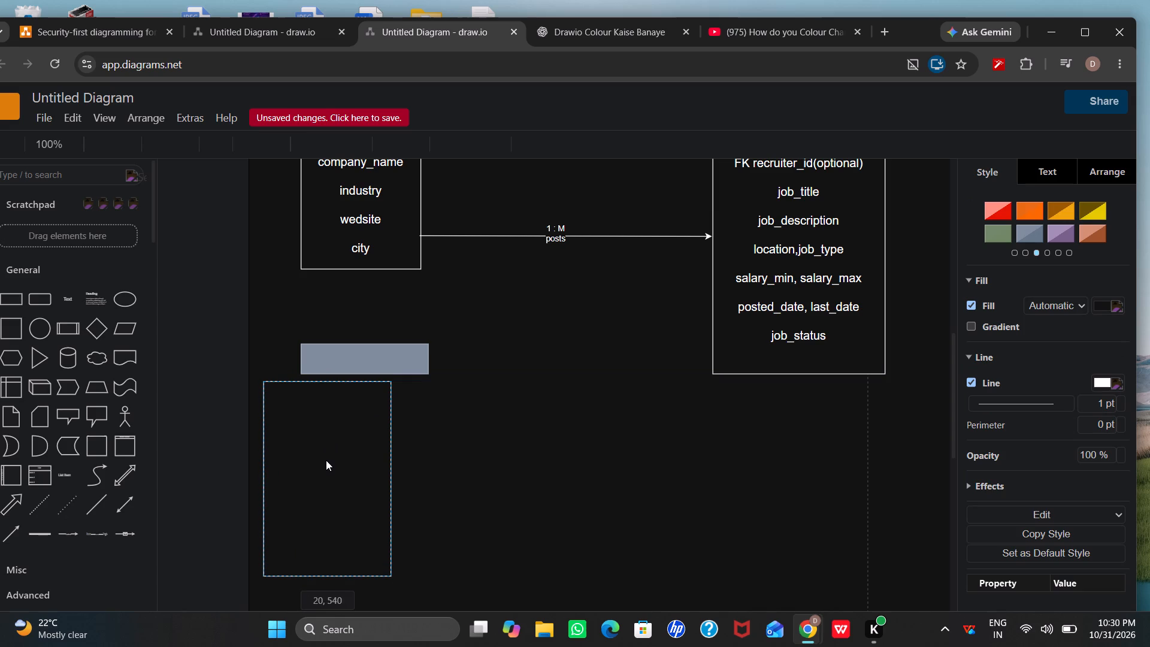
drag(326, 460, 326, 456)
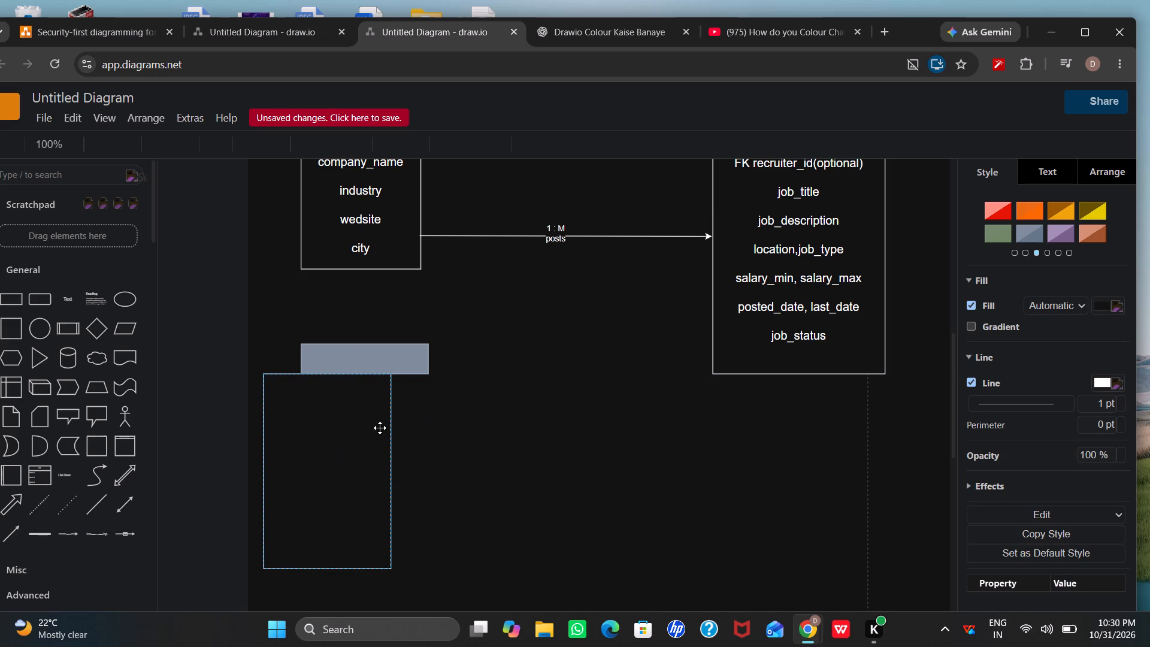
click(390, 364)
drag(393, 361, 376, 362)
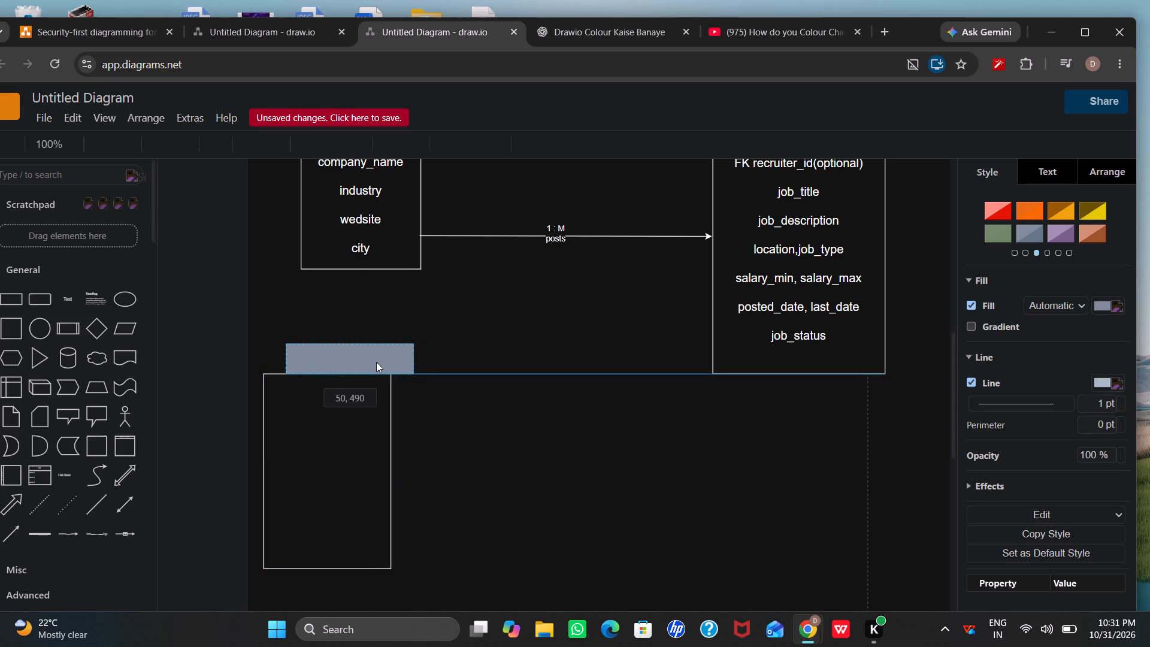
drag(376, 362, 359, 363)
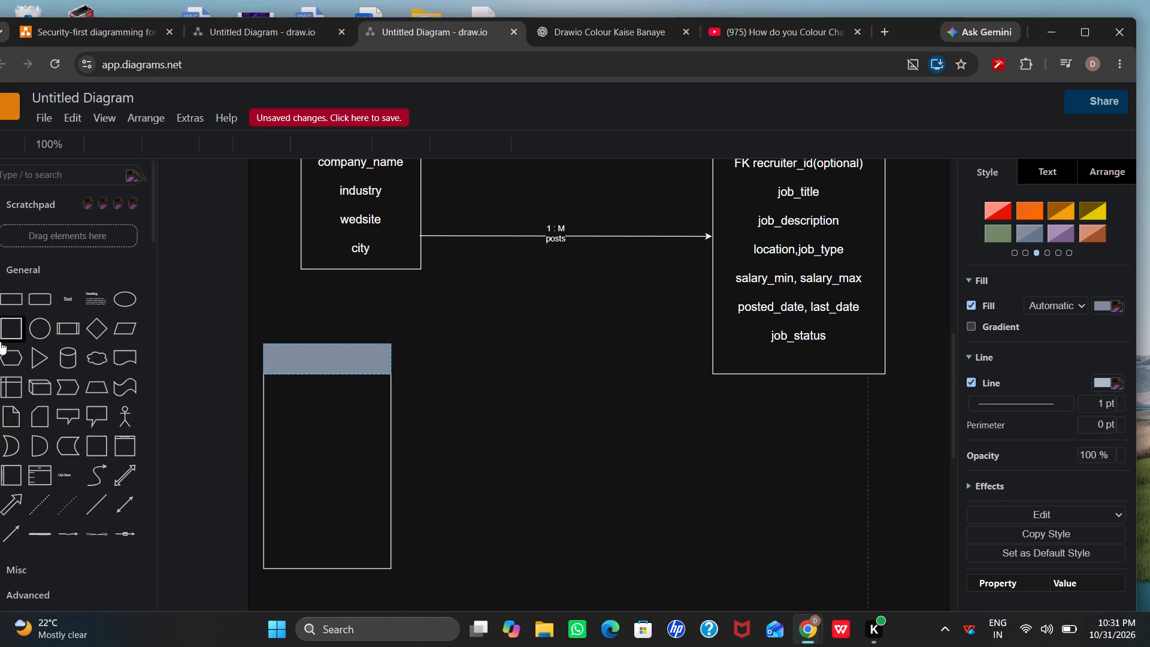
Add a second body rectangle beside the blue-grey-headed table, slightly wider, with its top edge level with that table's body.
click(19, 300)
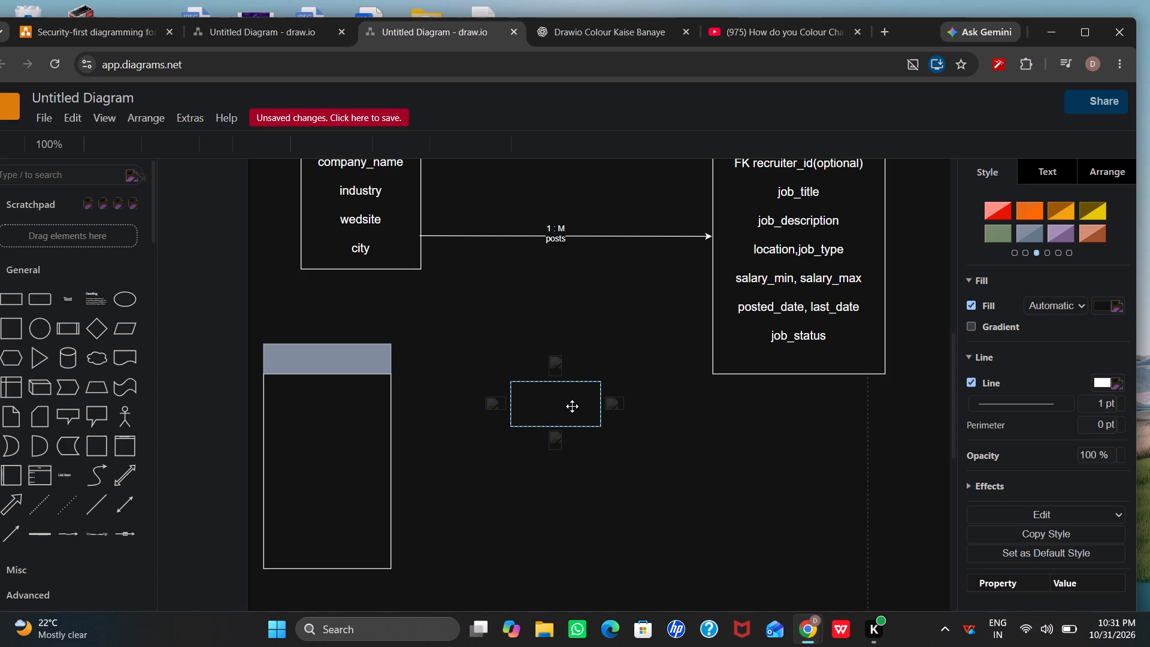
drag(560, 427, 576, 522)
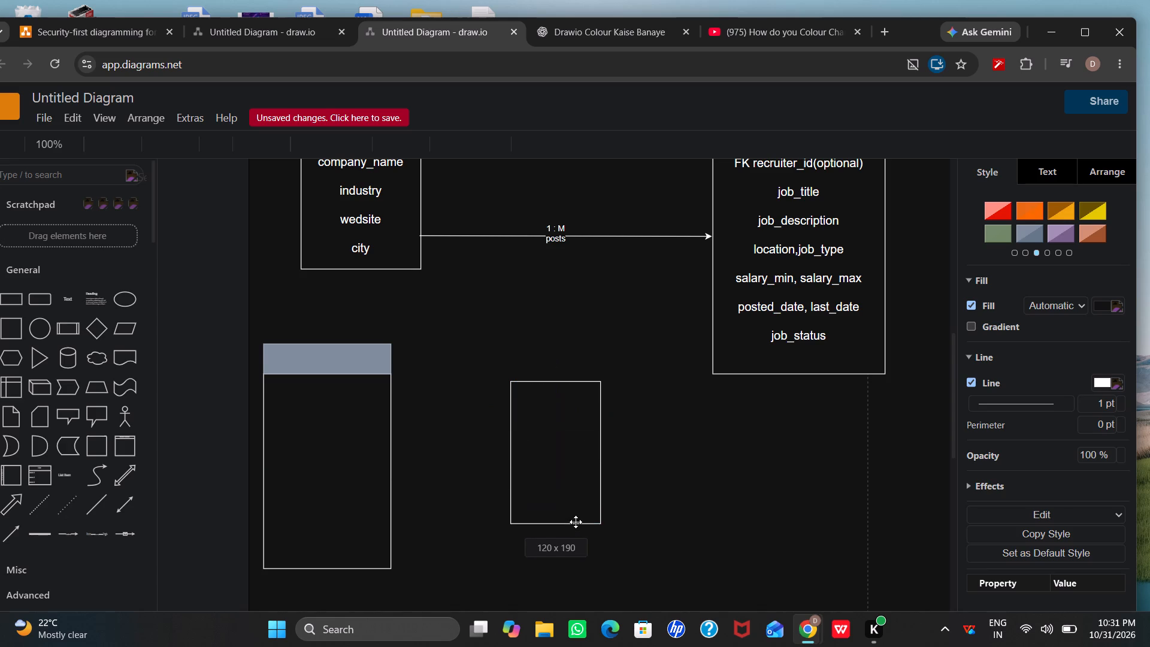
drag(576, 522, 586, 548)
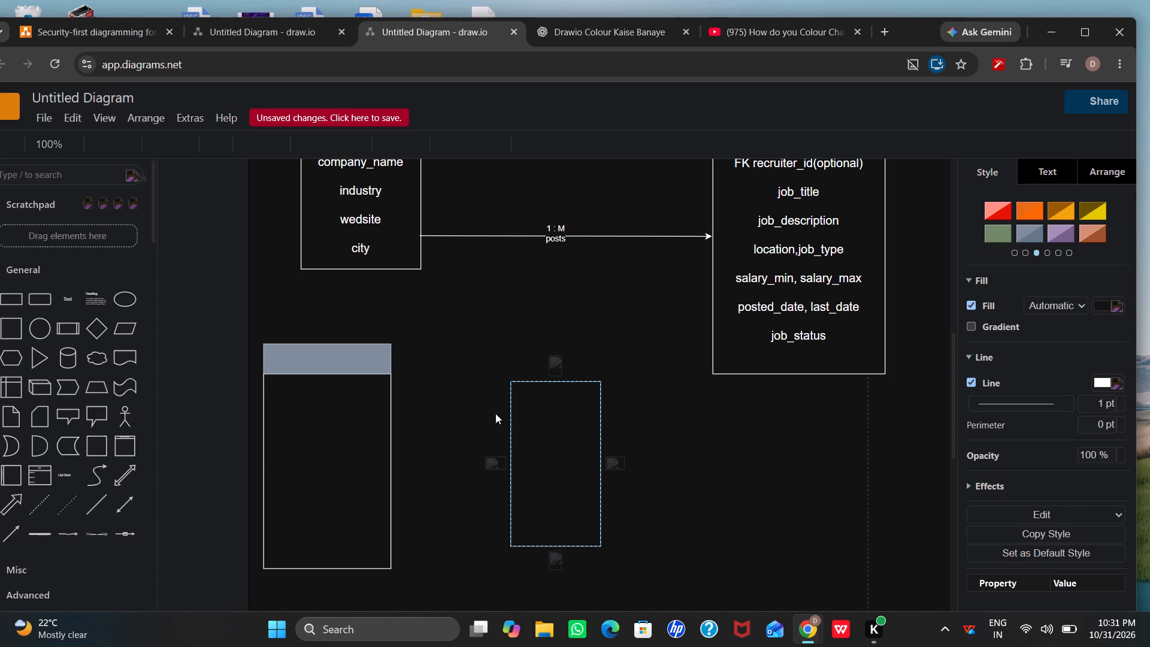
drag(556, 380, 556, 379)
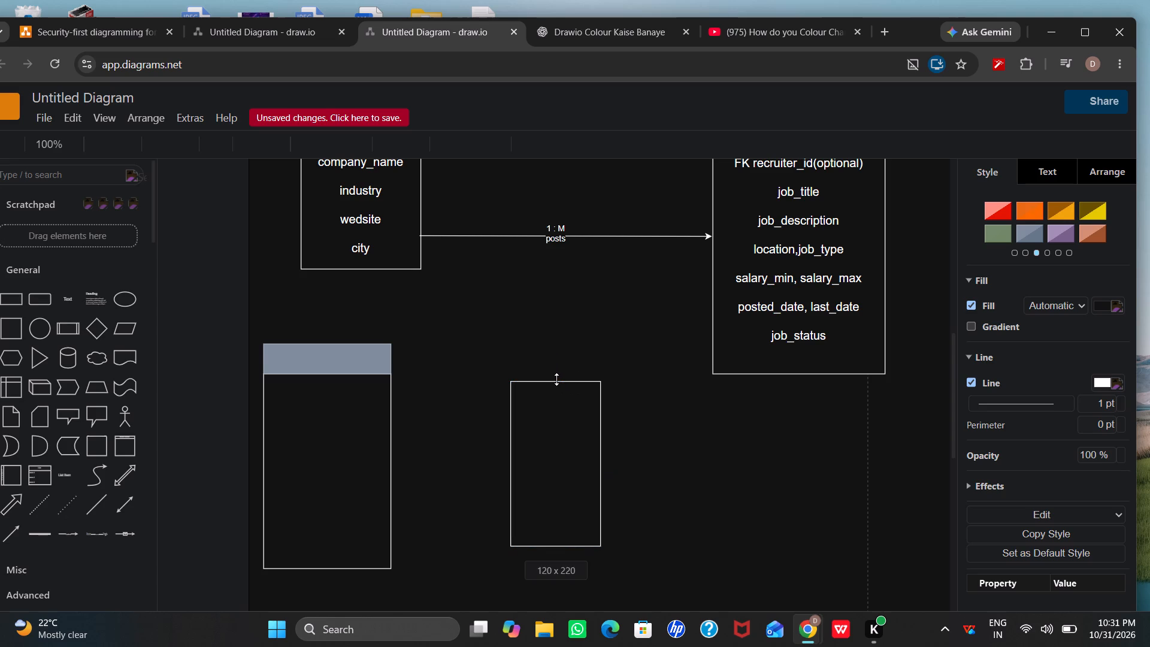
drag(556, 379, 556, 367)
drag(556, 367, 556, 374)
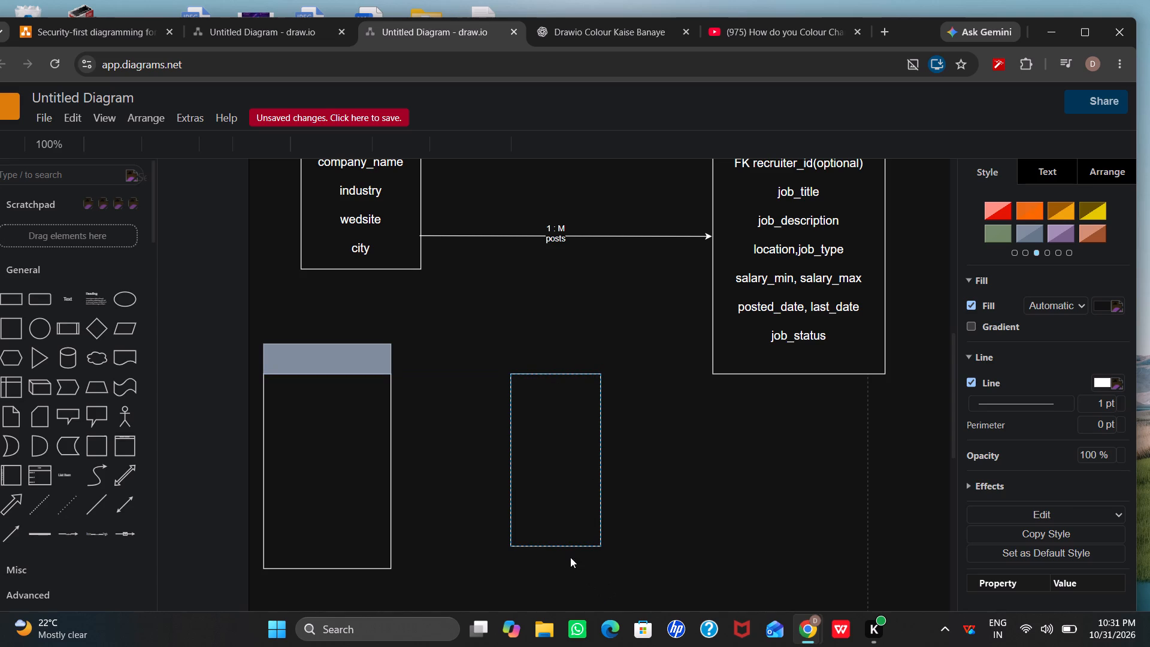
drag(559, 545, 566, 574)
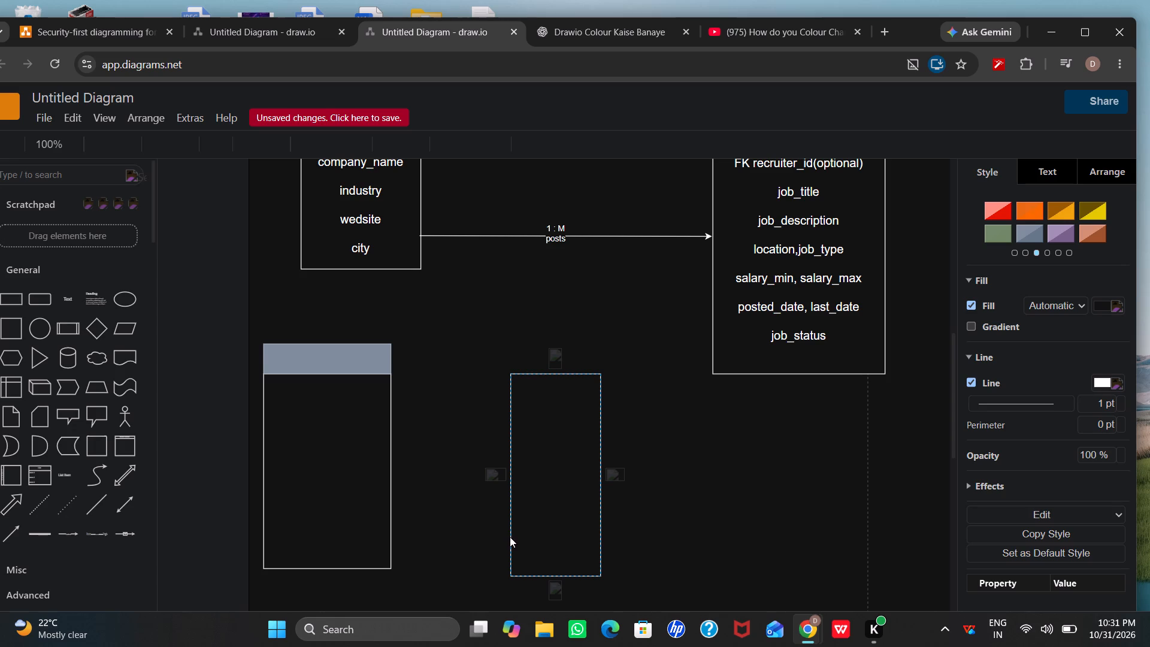
drag(507, 476, 465, 477)
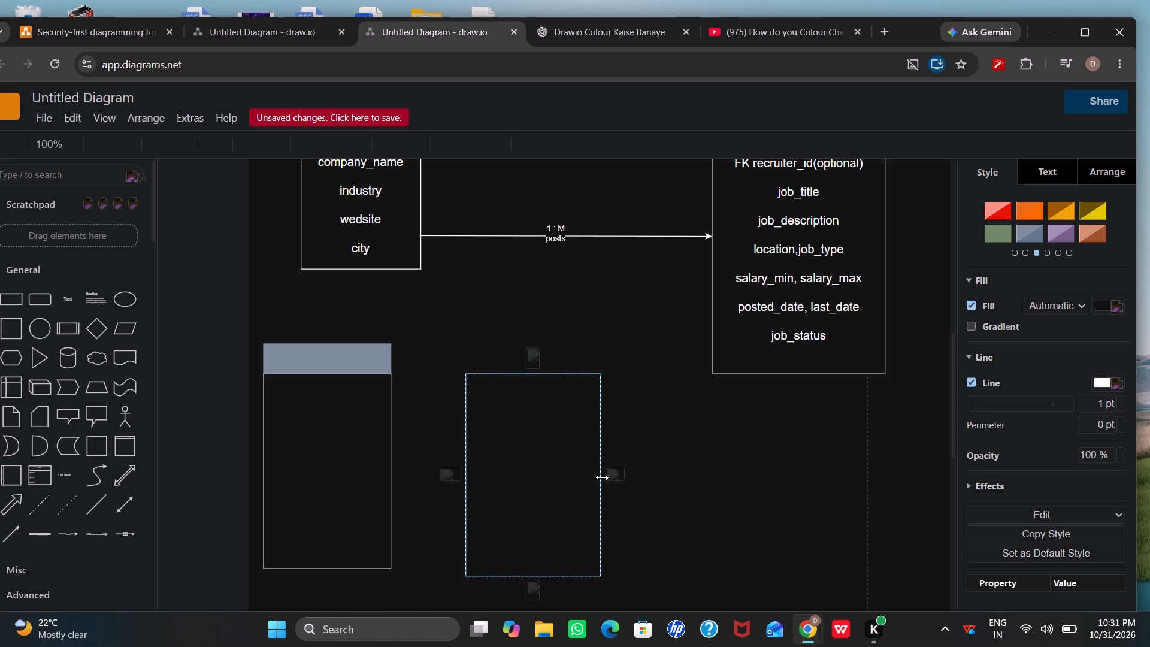
drag(602, 477, 622, 476)
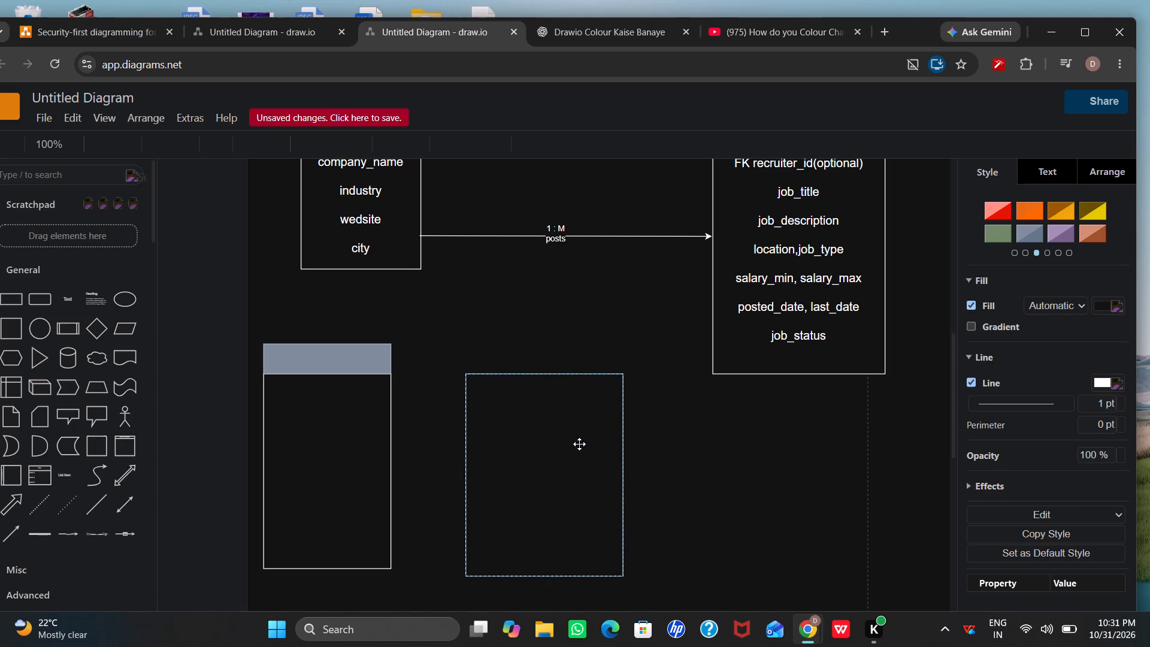
Add a header rectangle about 40 high flush on top of the second body at about 290, 490, matching its full width.
drag(1, 291, 7, 294)
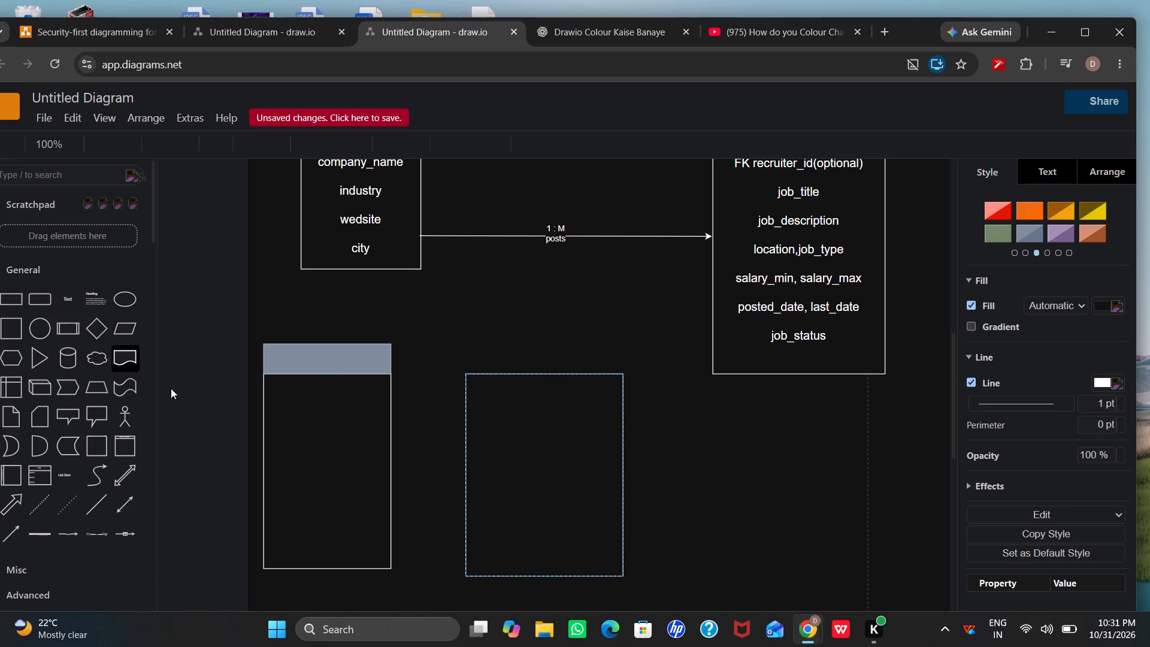
click(11, 302)
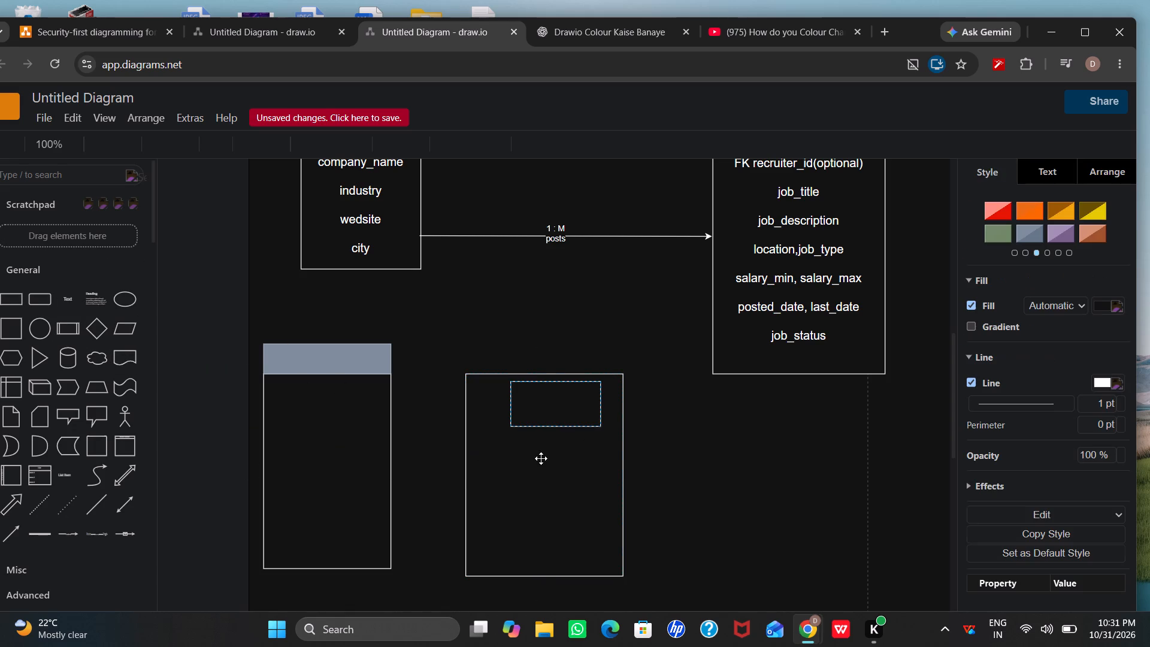
drag(550, 420, 547, 400)
drag(547, 400, 546, 408)
click(581, 404)
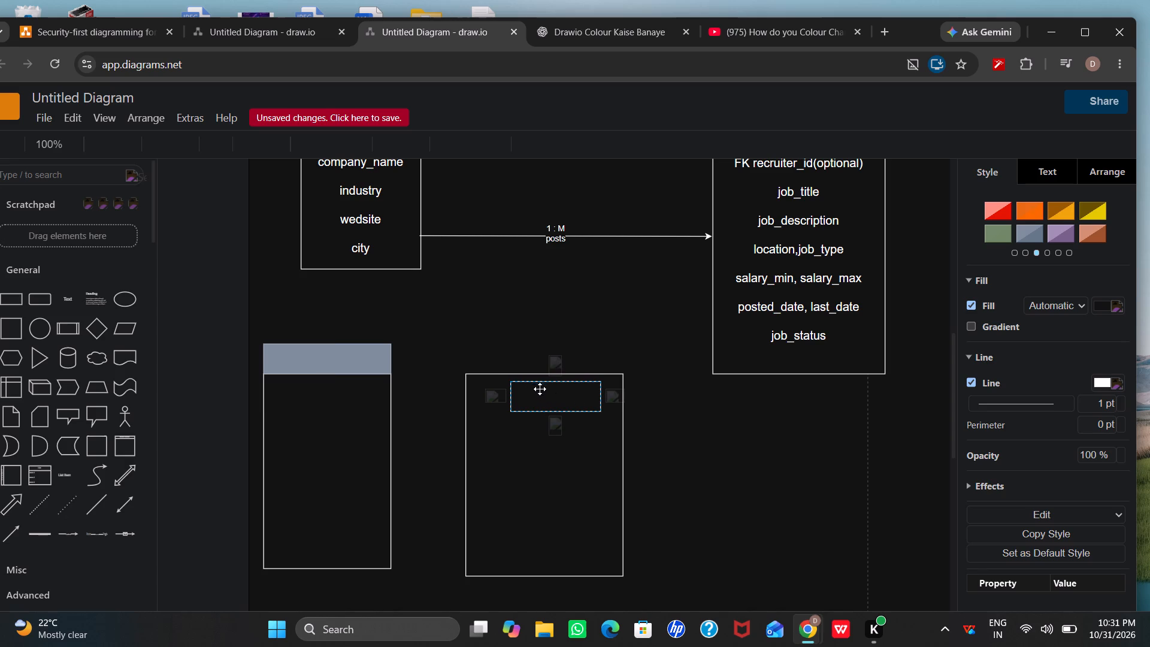
drag(549, 397, 501, 358)
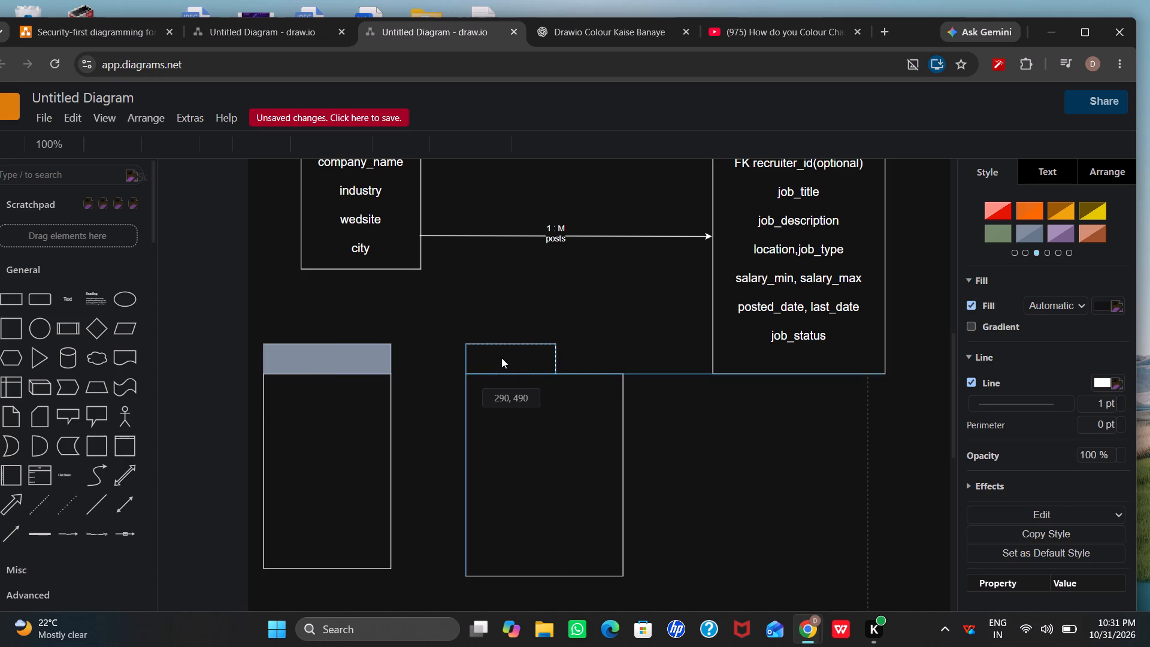
drag(501, 358, 504, 358)
drag(553, 361, 591, 360)
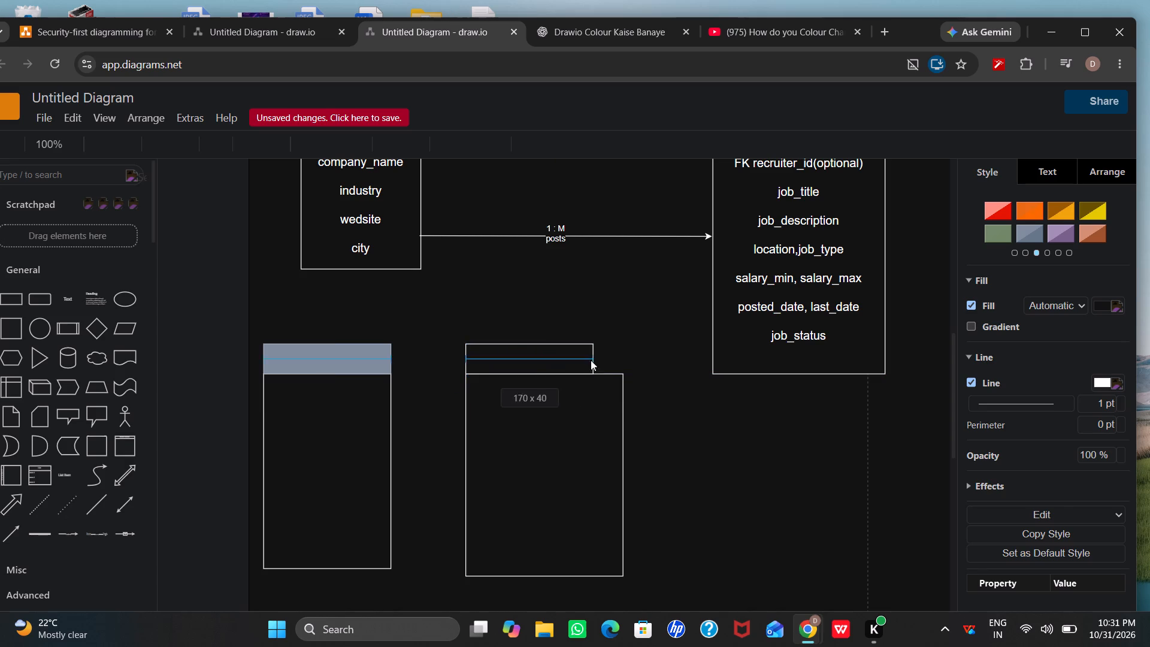
drag(591, 360, 621, 360)
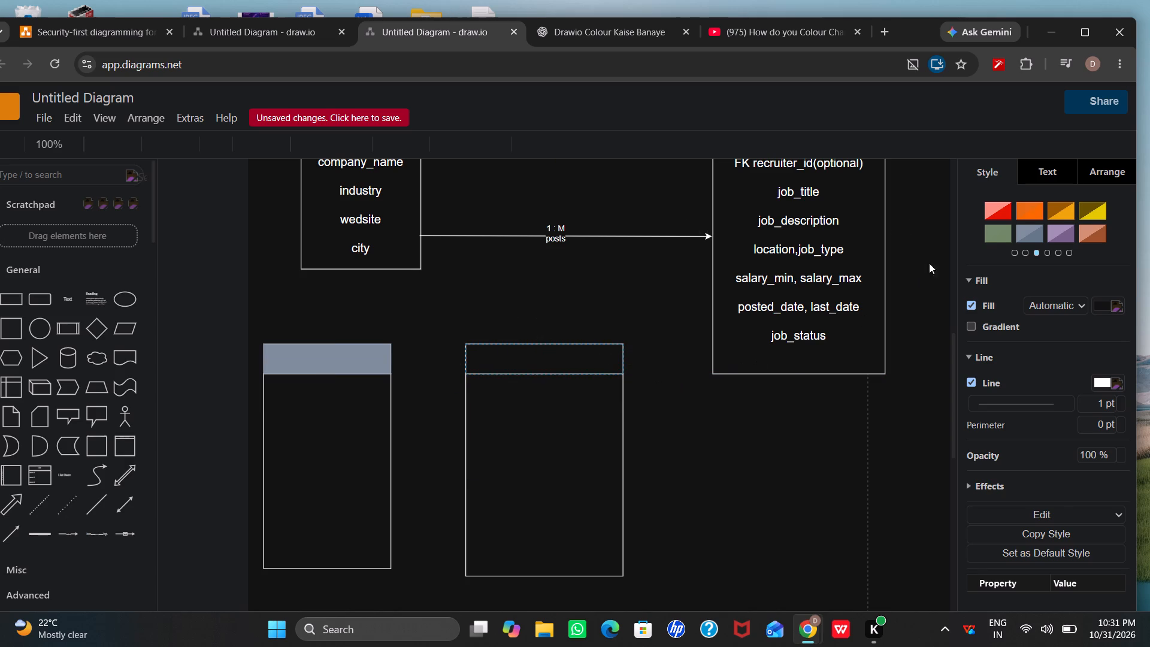
Apply the blue-grey colour style to the second table's header rectangle.
click(1026, 233)
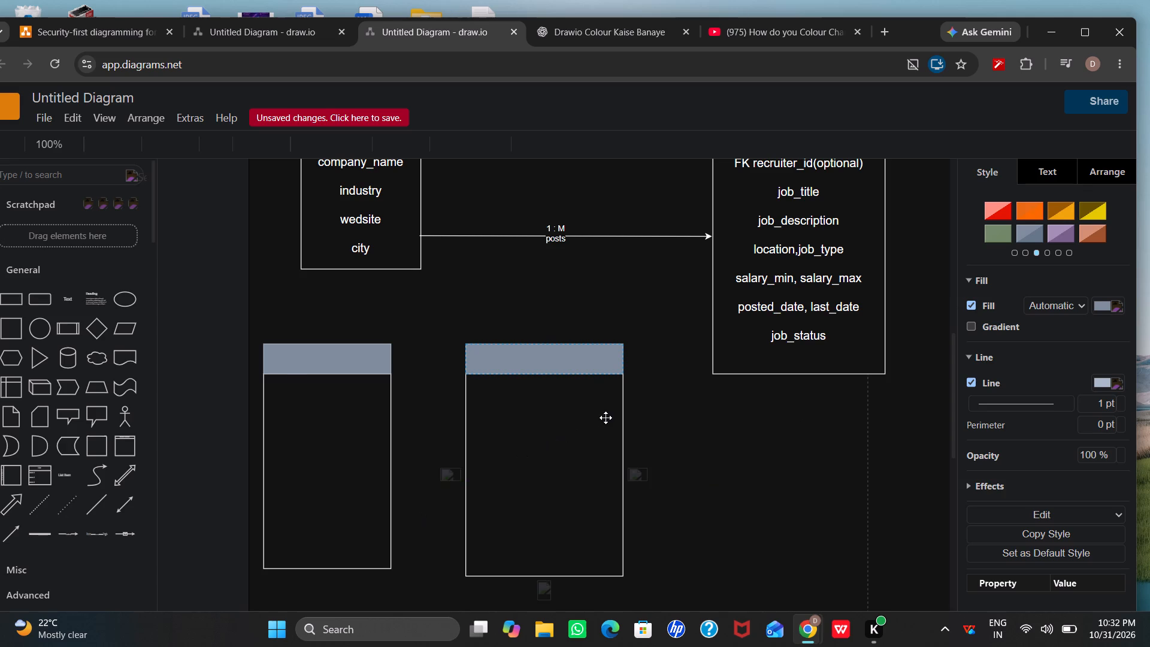
Title the blue-grey header of the table below COMPANIES "JOB SEEKERS", choosing font size 18 for the text.
click(328, 356)
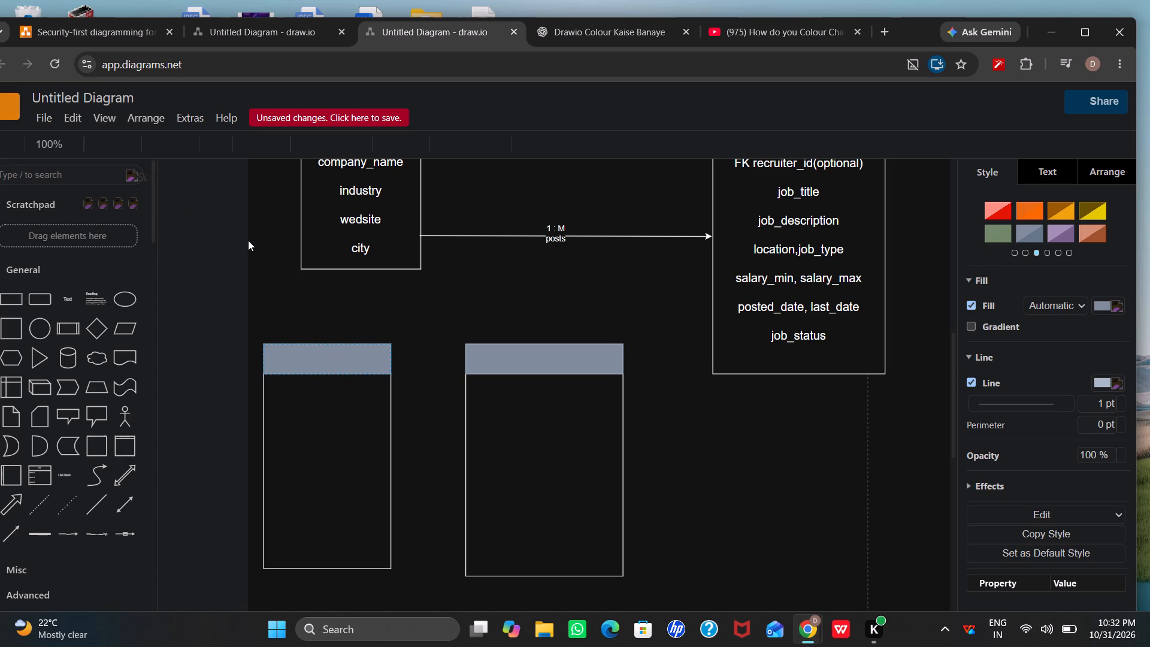
key(l)
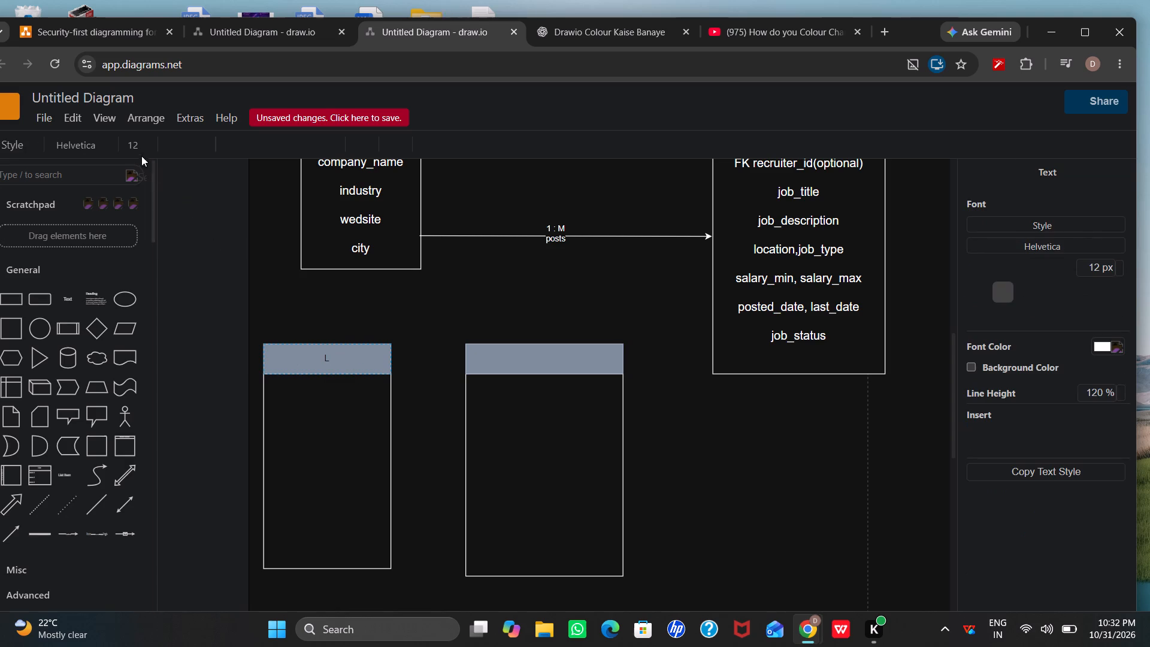
click(135, 145)
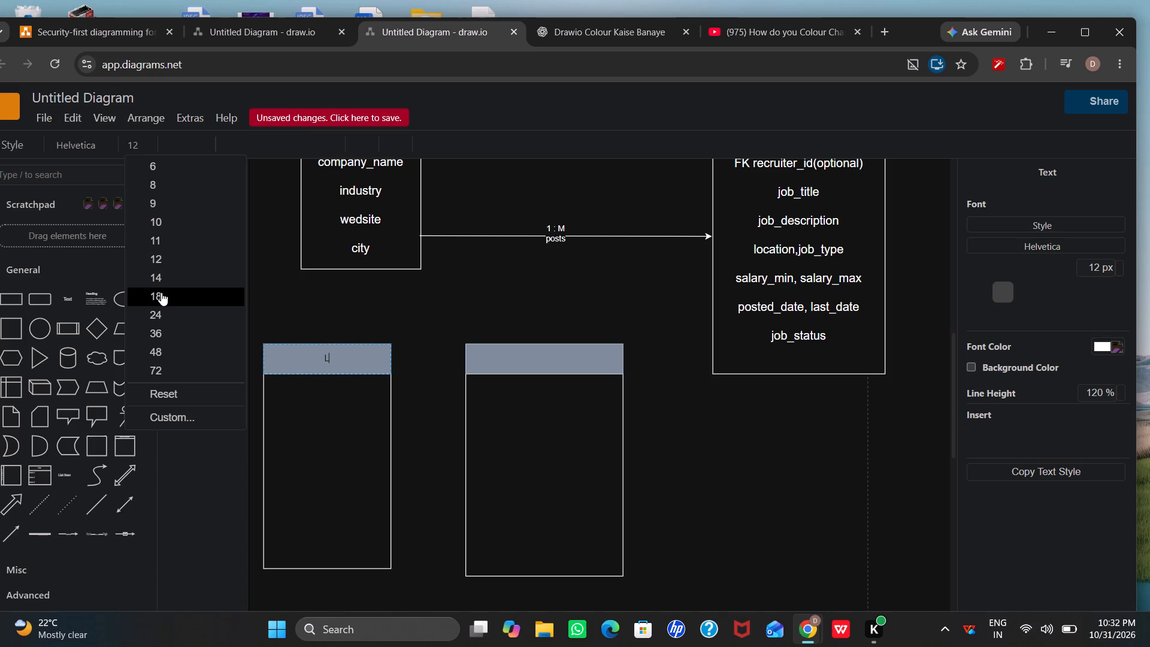
click(161, 292)
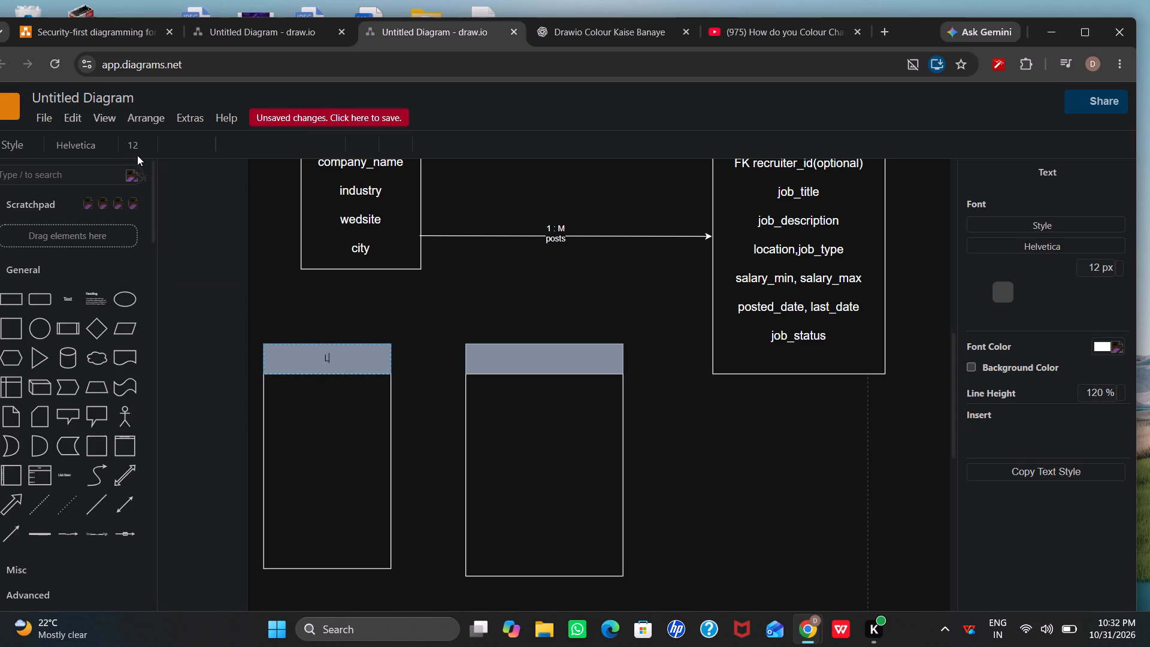
key(BackSpace)
click(125, 143)
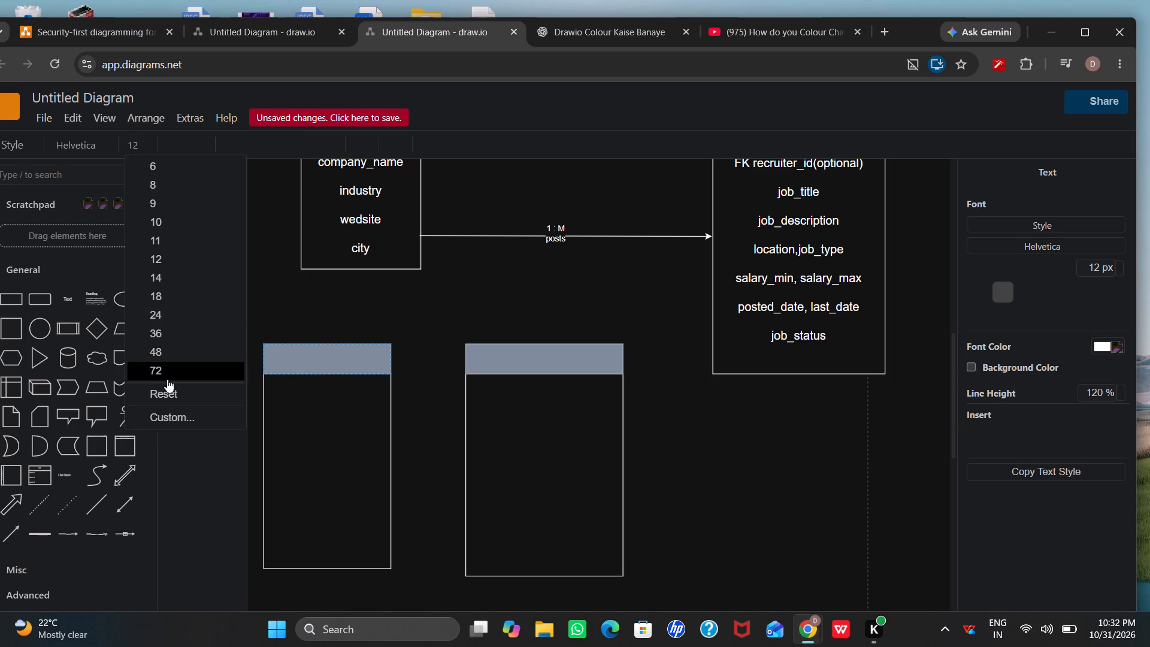
click(158, 290)
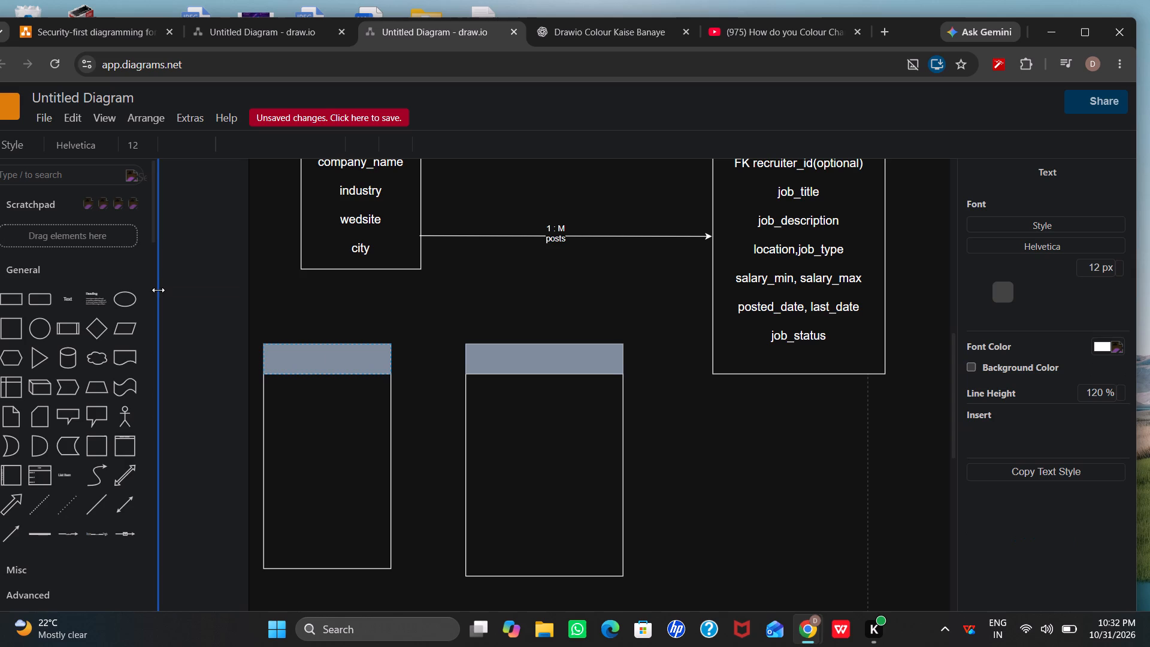
key(h)
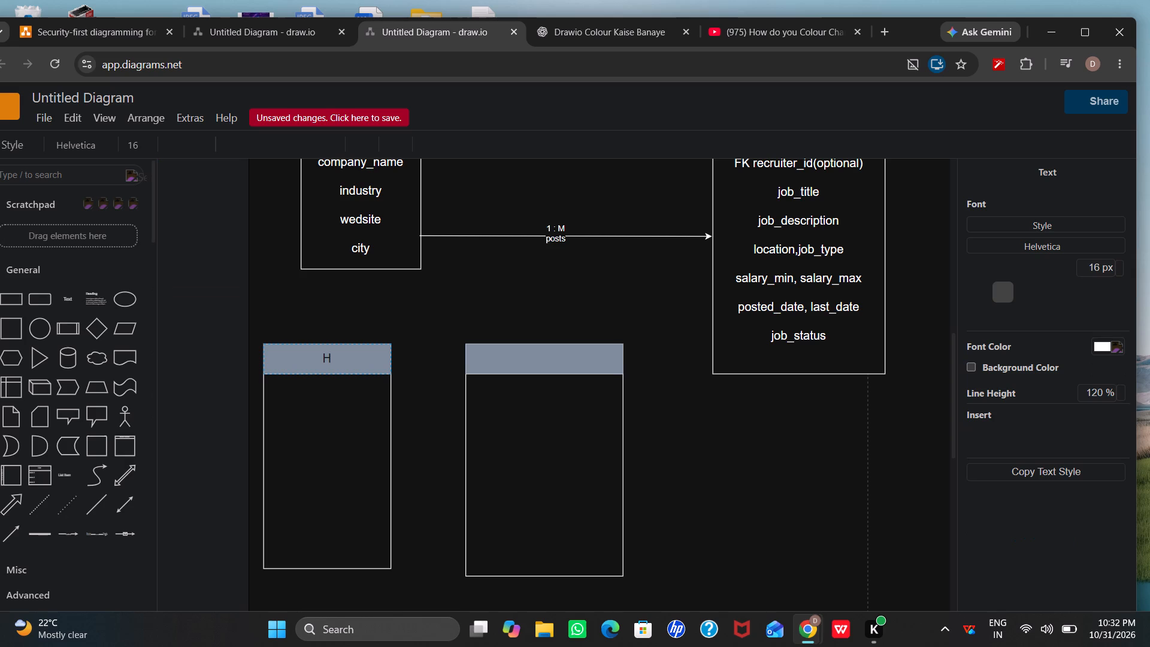
key(BackSpace)
text(JO)
key(b)
key(space)
key(space)
text(SEE)
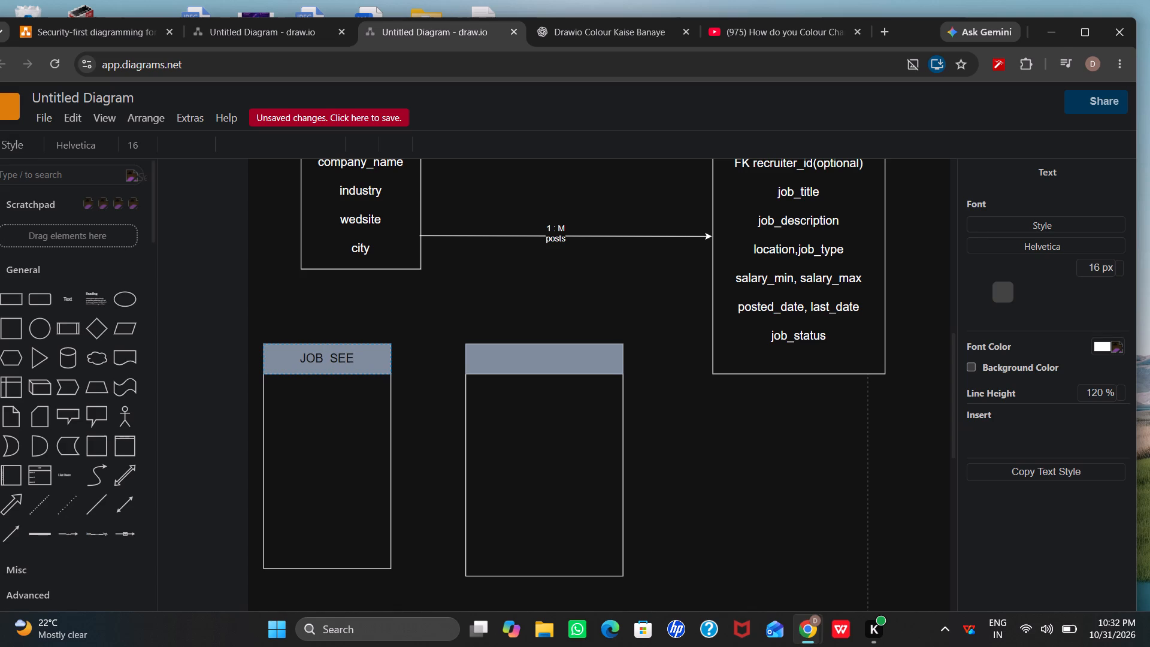
text(KE)
text(RS)
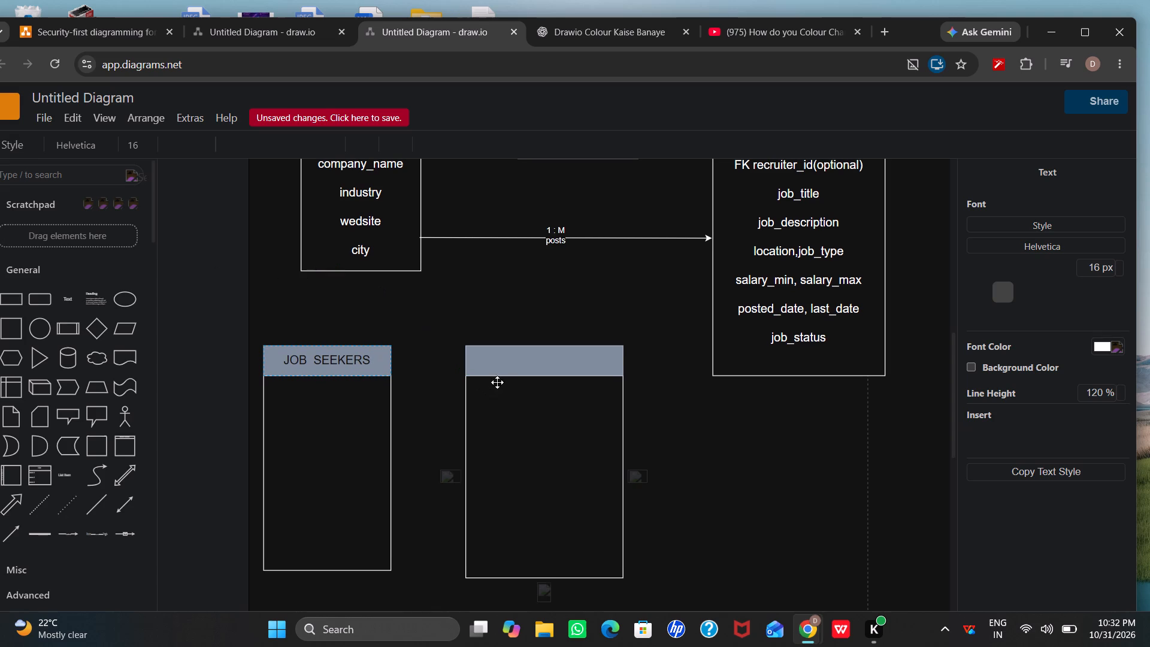
Title the blue-grey header of the table beside JOB SEEKERS "APPLICATIONS", choosing font size 18 for the text.
click(510, 357)
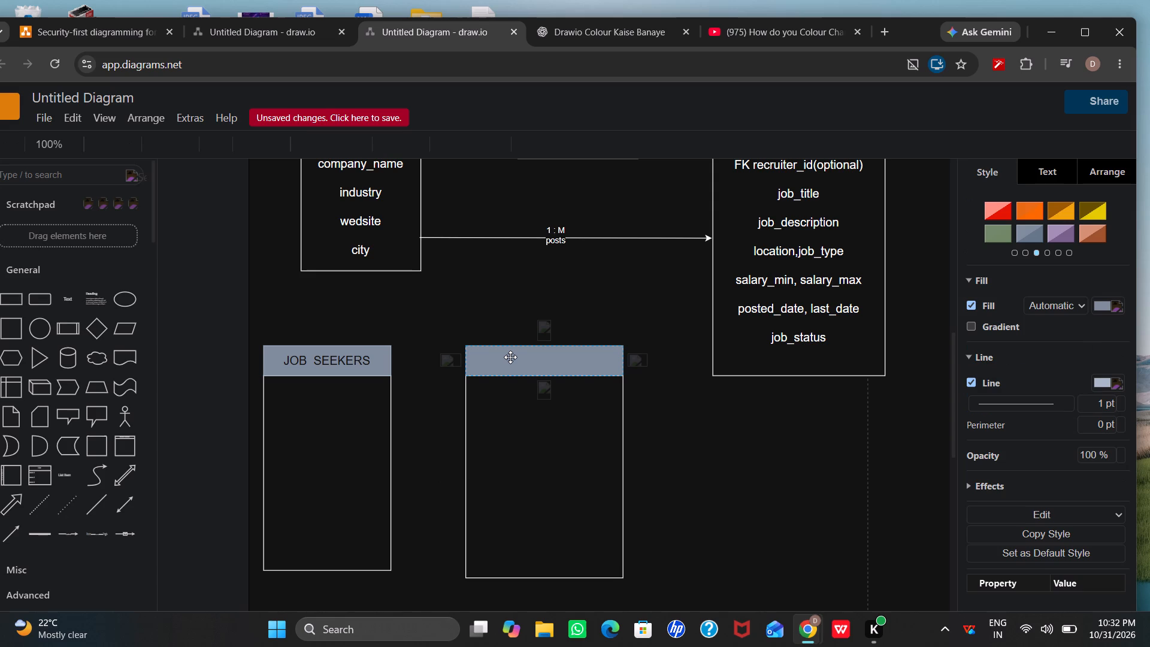
key(a)
key(BackSpace)
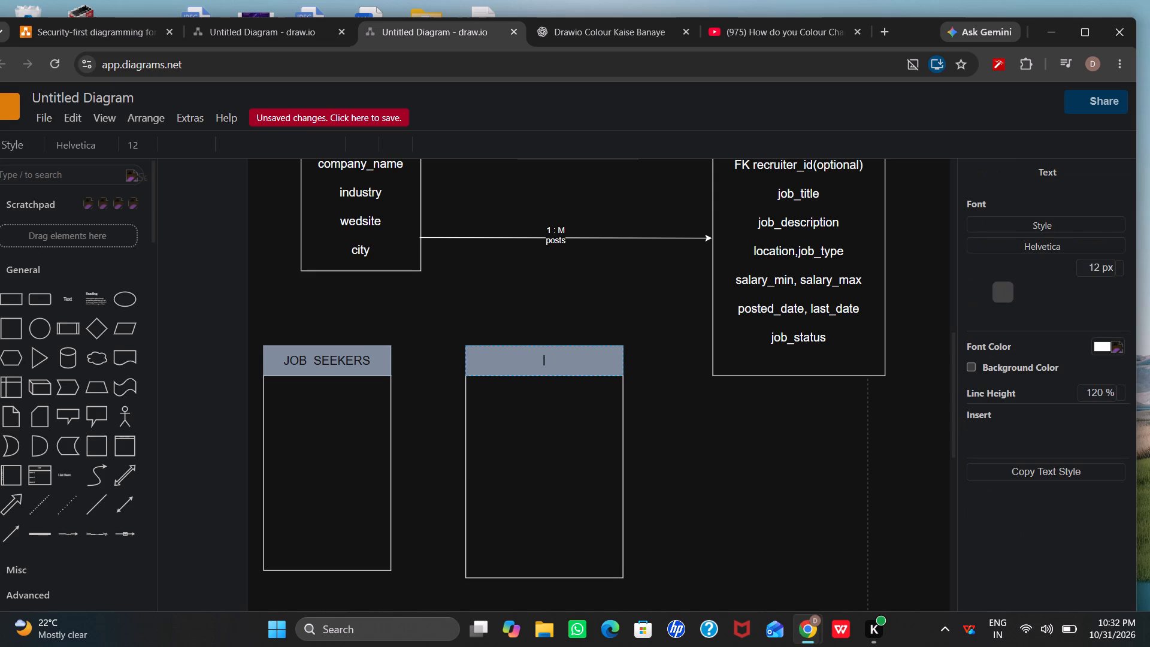
click(134, 144)
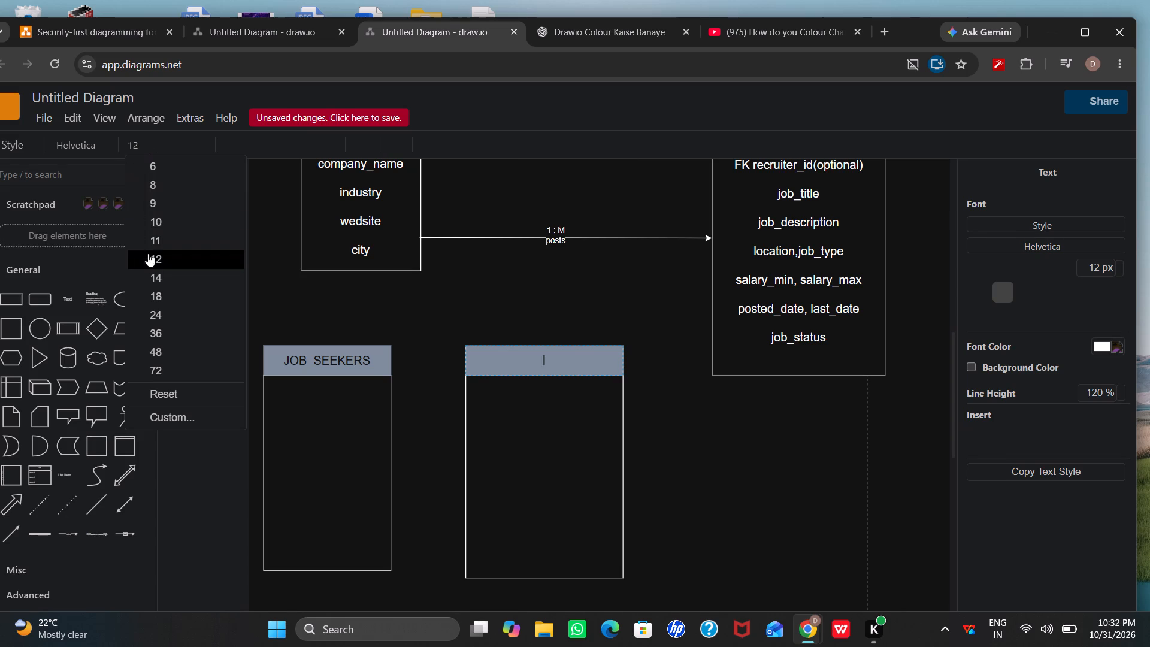
click(156, 299)
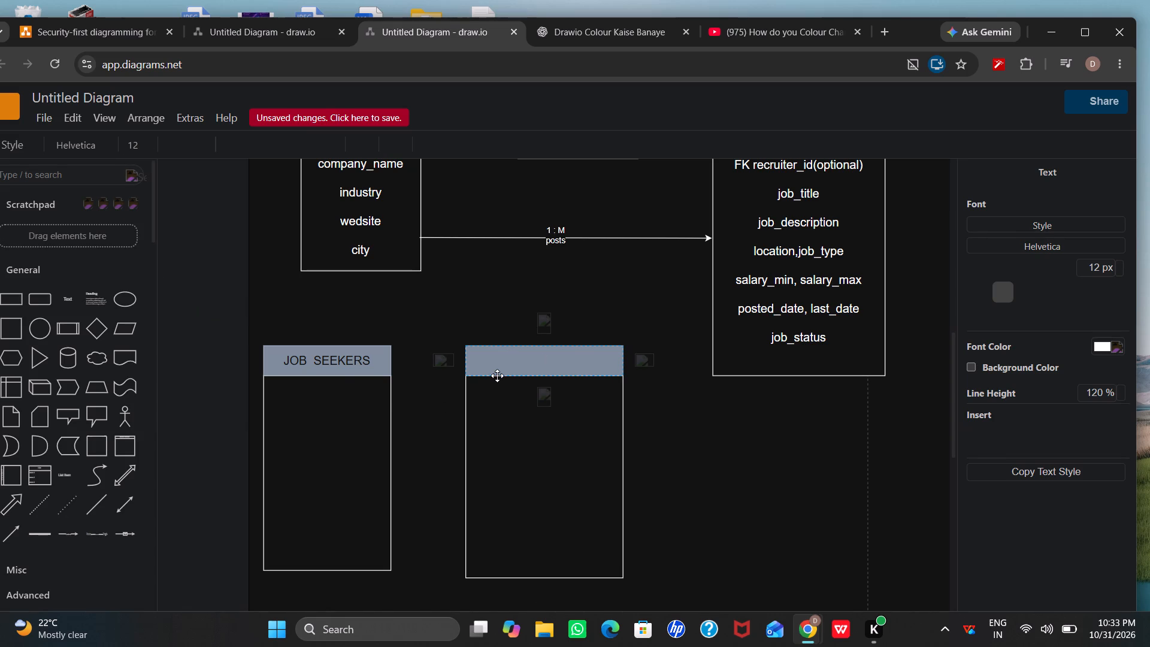
key(a)
text(PP)
text(LI)
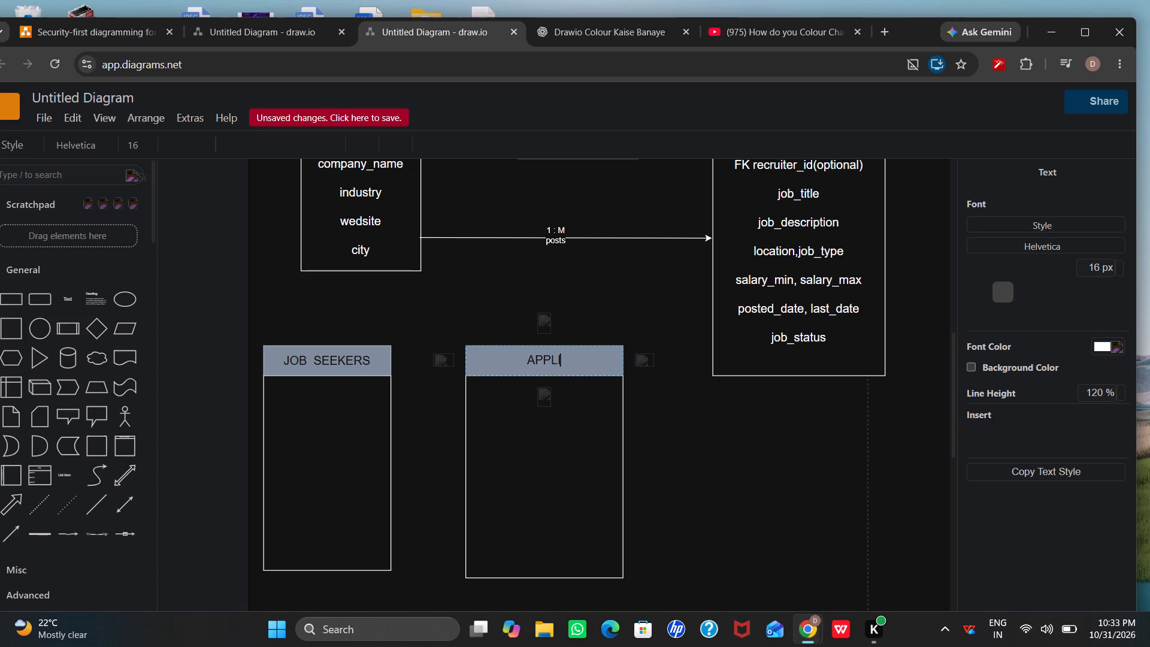
text(CA)
key(t)
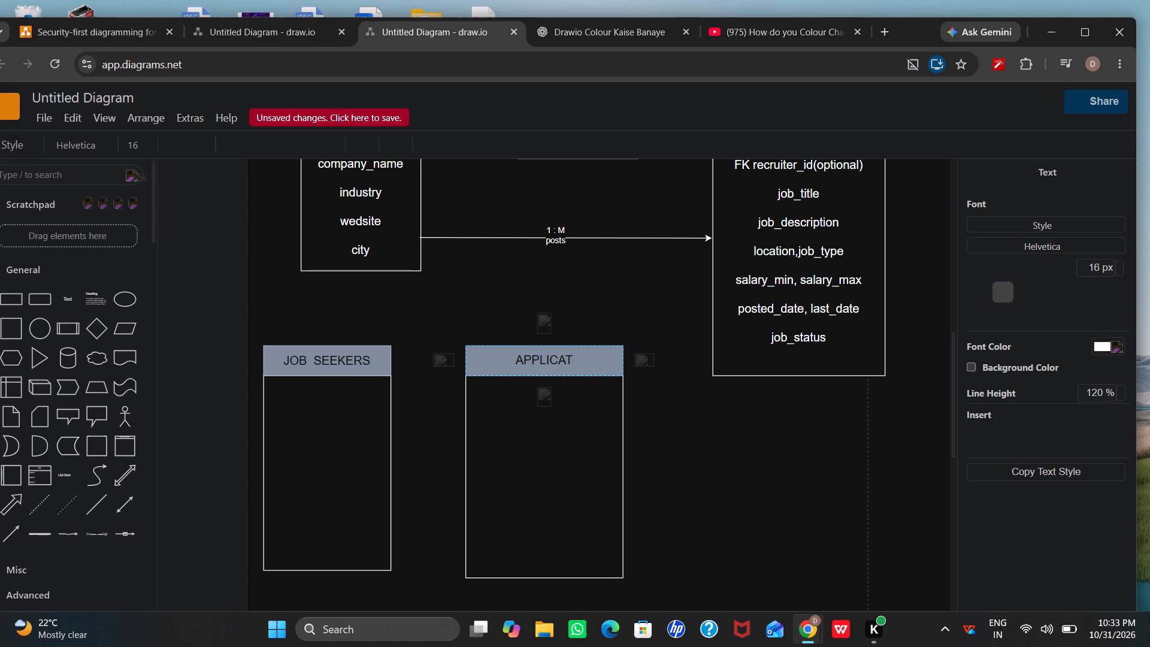
text(IONS)
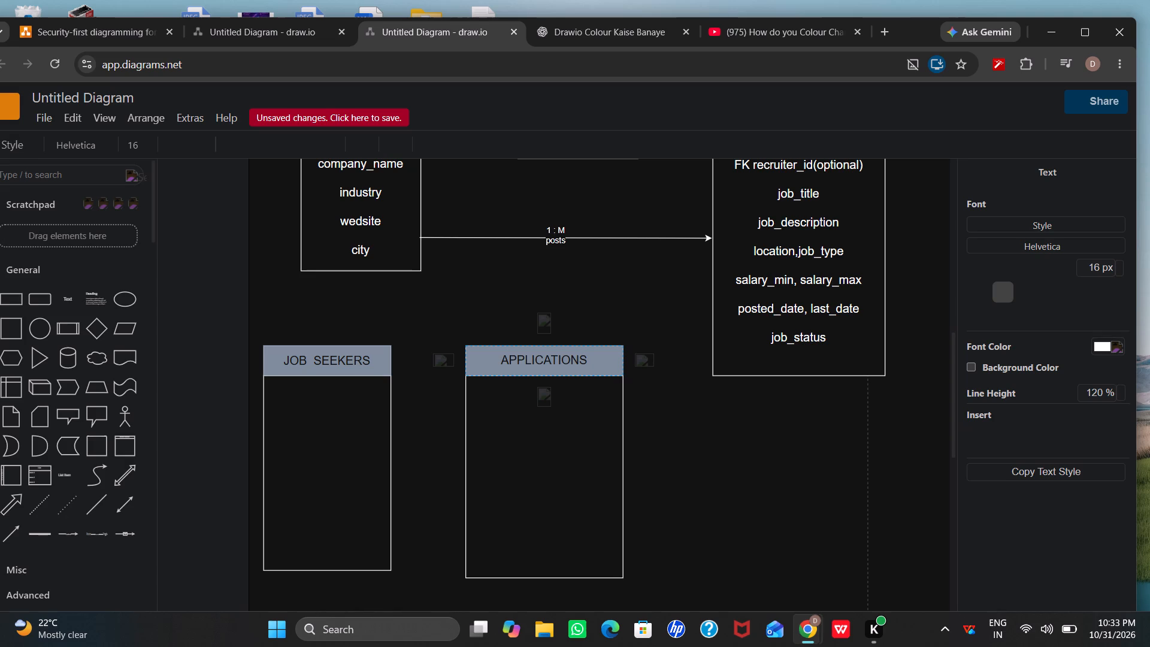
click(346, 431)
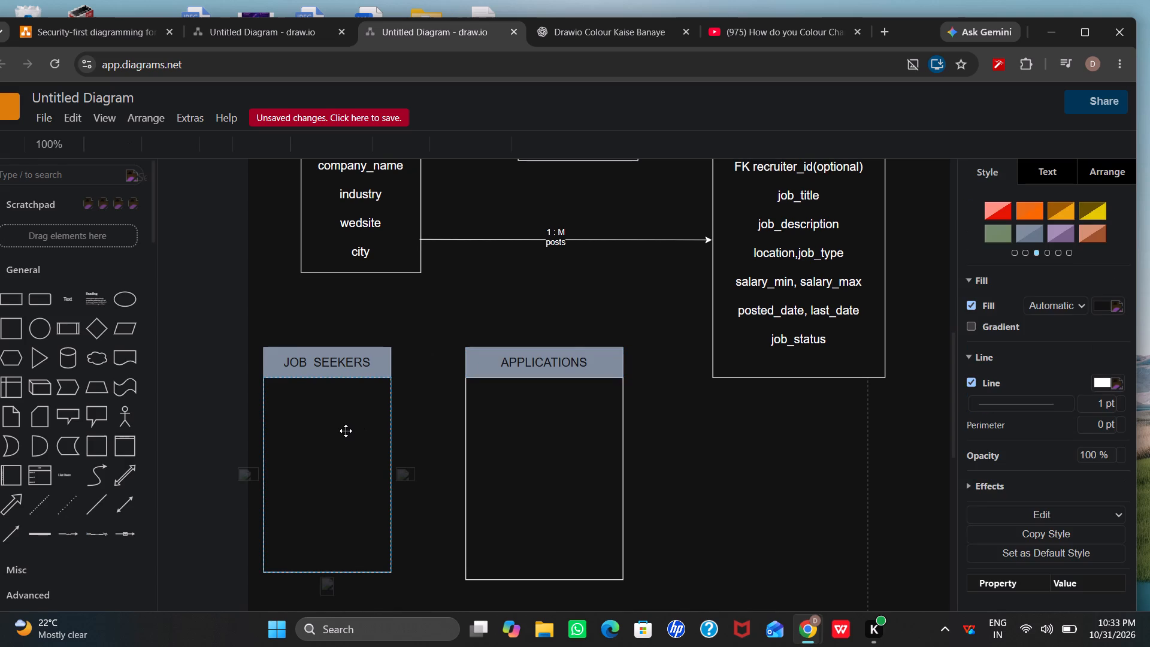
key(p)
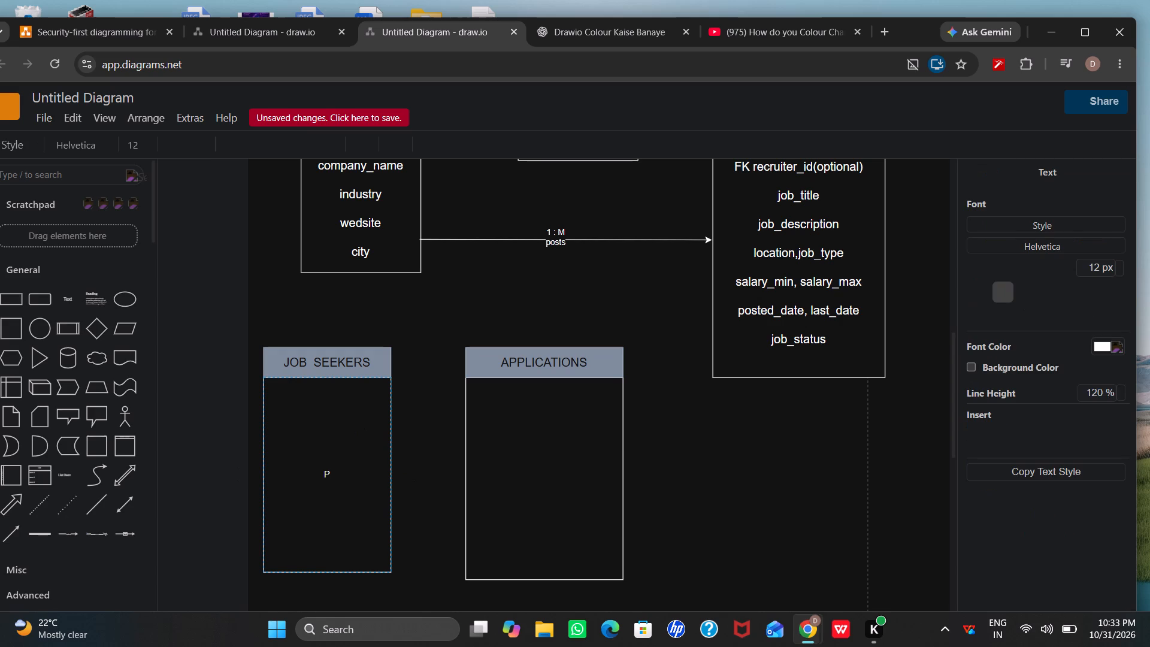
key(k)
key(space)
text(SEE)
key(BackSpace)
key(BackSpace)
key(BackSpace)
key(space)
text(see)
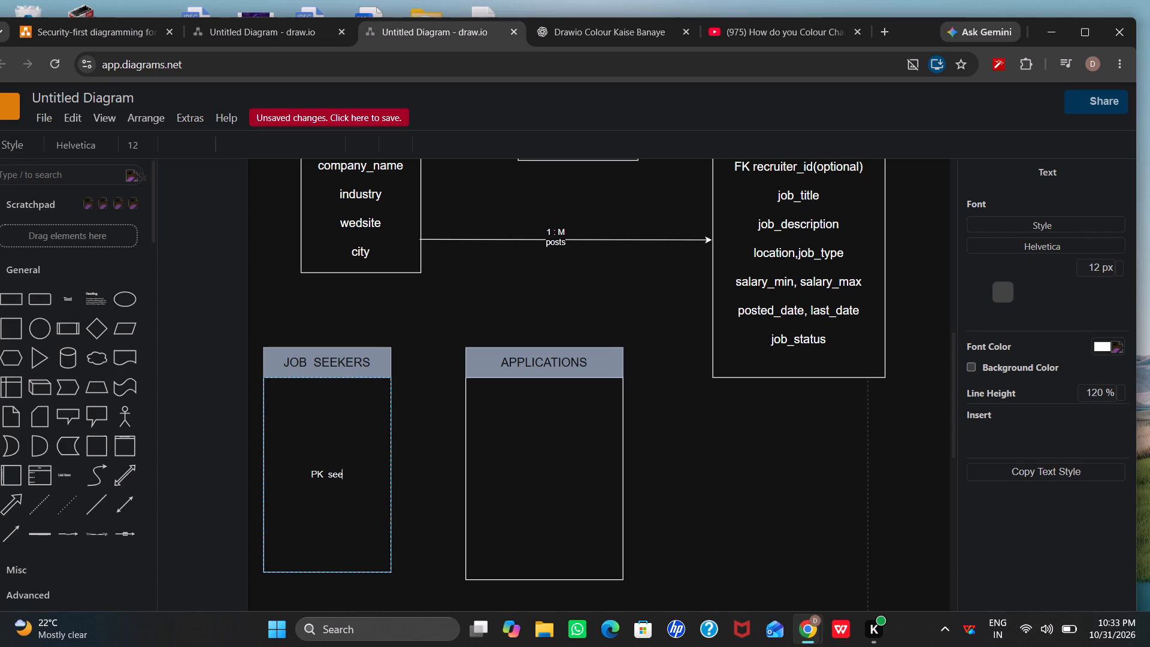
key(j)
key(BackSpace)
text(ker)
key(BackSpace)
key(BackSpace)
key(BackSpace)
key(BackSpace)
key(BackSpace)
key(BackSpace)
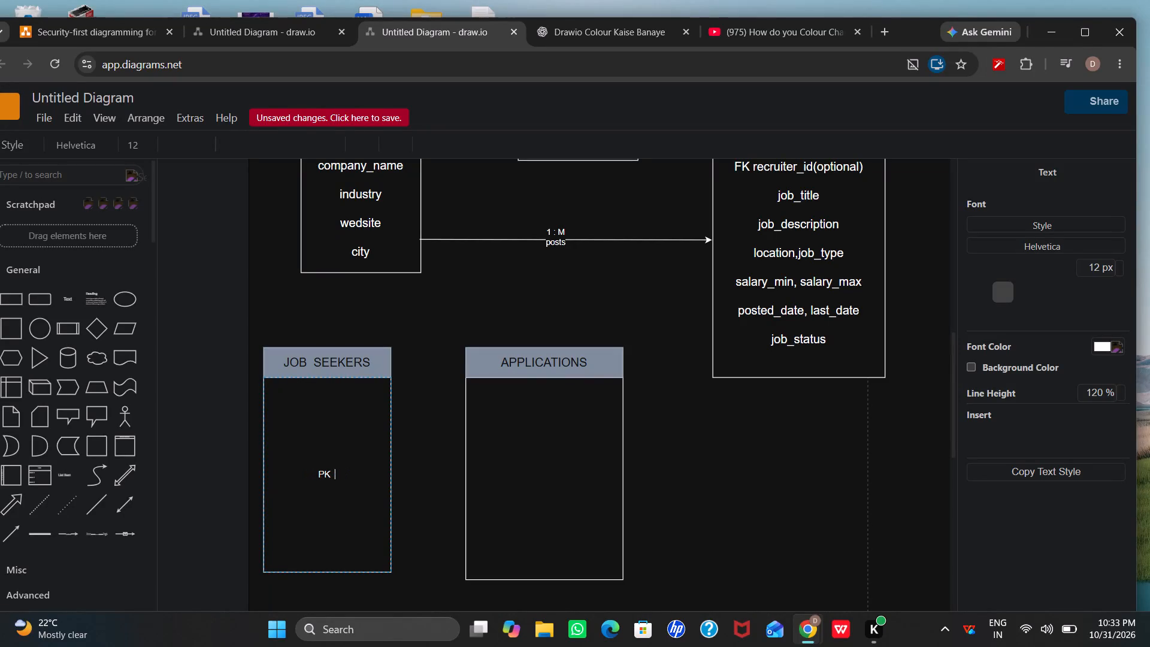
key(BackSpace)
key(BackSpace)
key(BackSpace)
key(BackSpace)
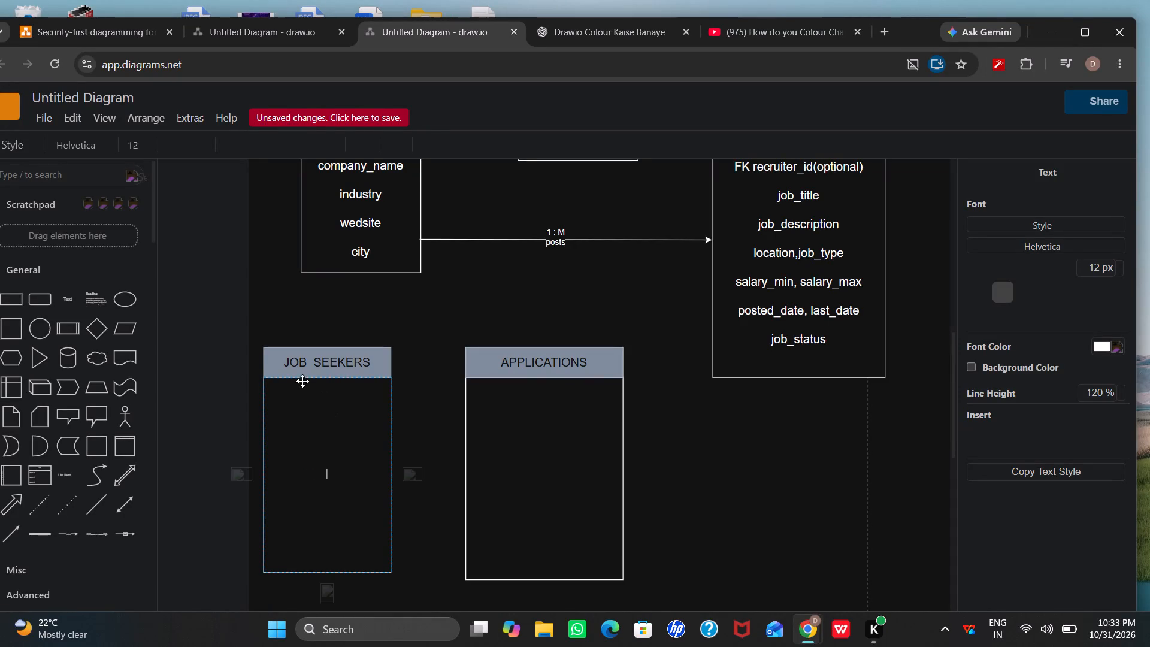
Choose font size 14 for the JOB SEEKERS body text and enter the attributes "PK seeker_id" and "full_name", separated by a blank line.
click(130, 143)
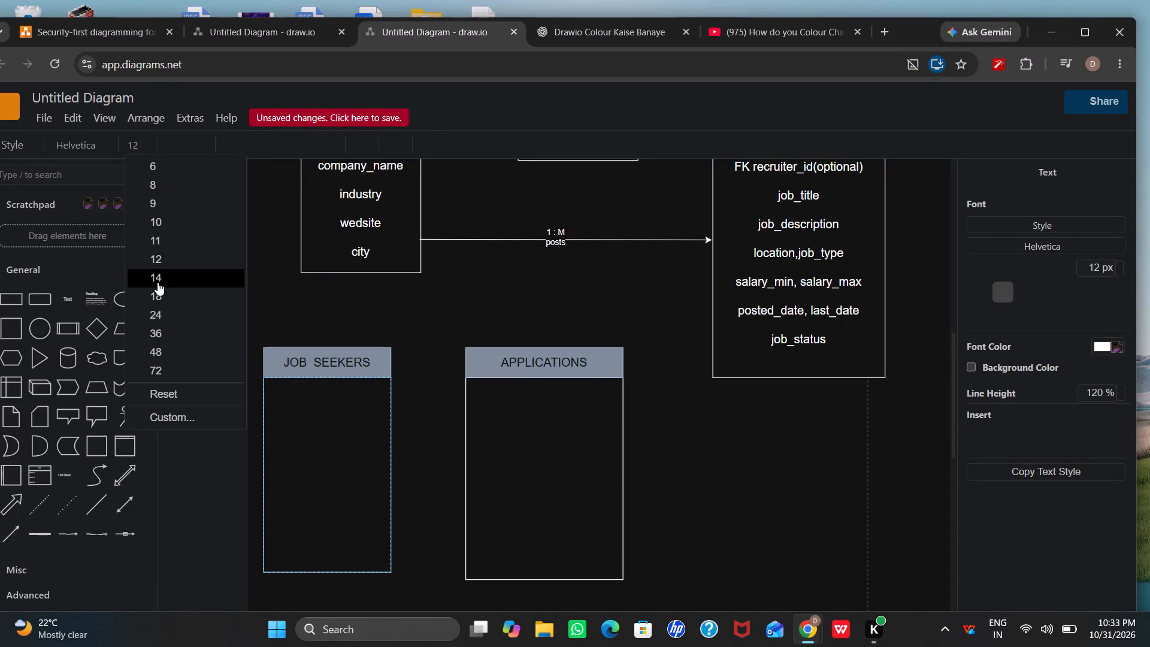
click(159, 277)
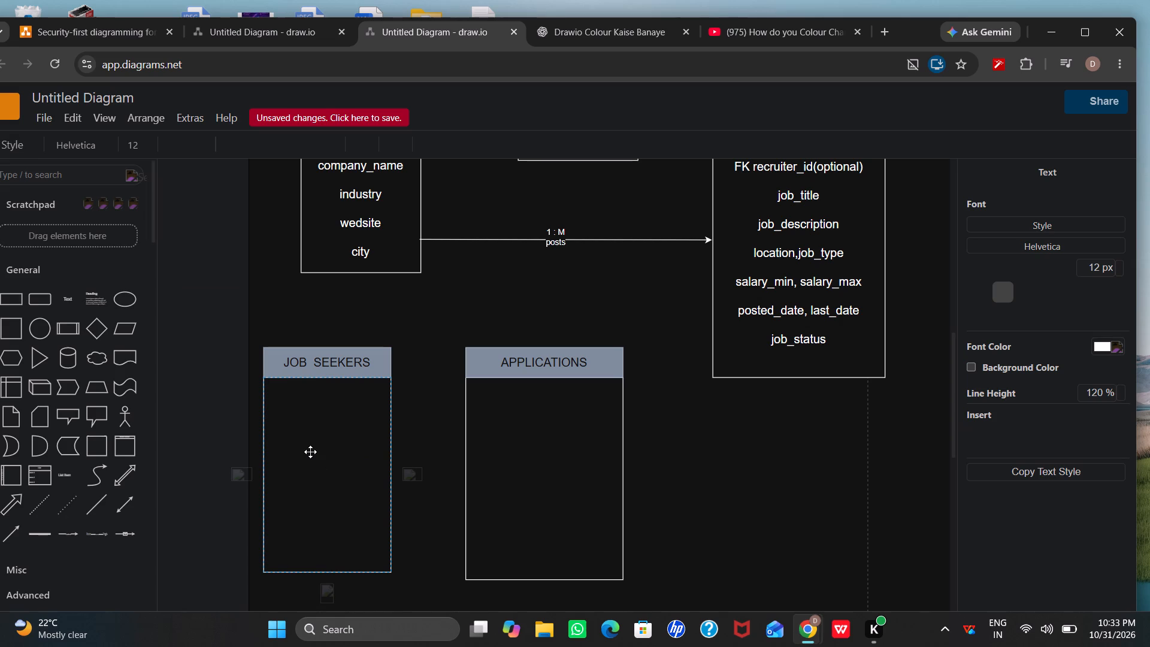
text(PK)
key(space)
text(see)
text(ker)
text(_id)
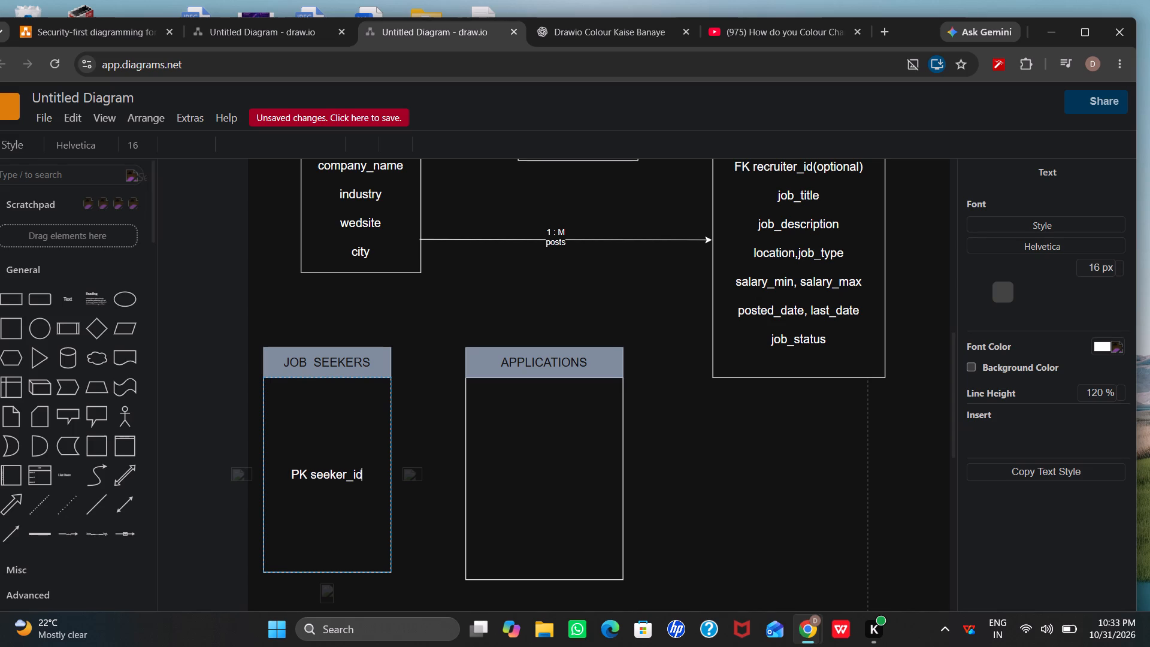
key(Return)
key(Return)
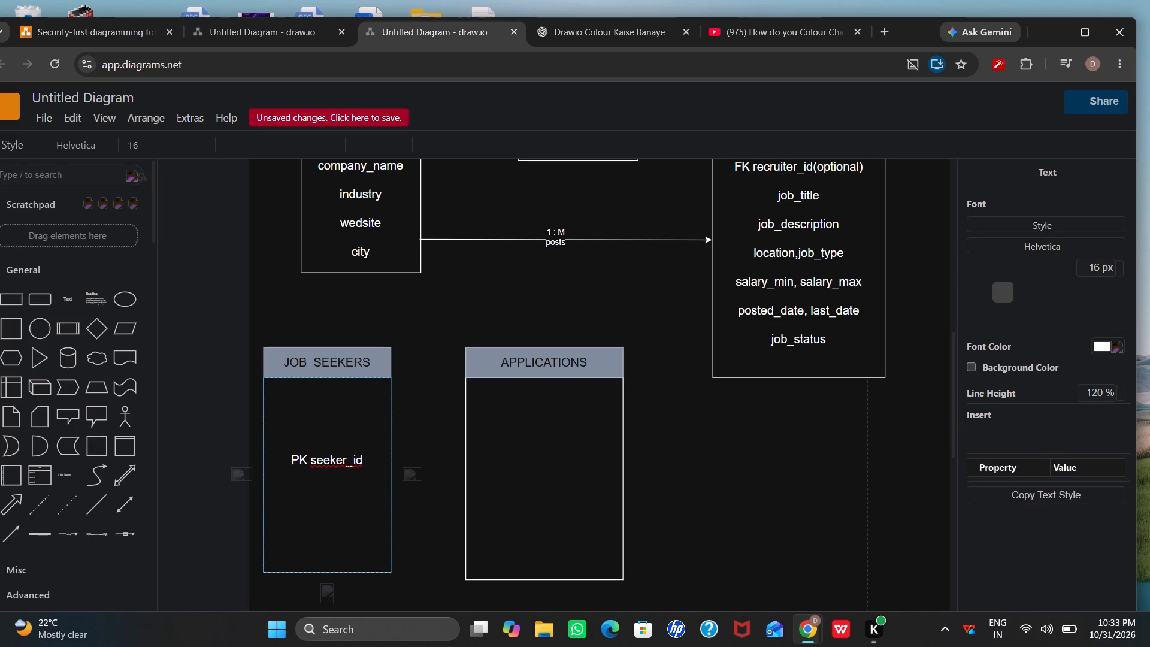
text(full)
text(_names)
key(BackSpace)
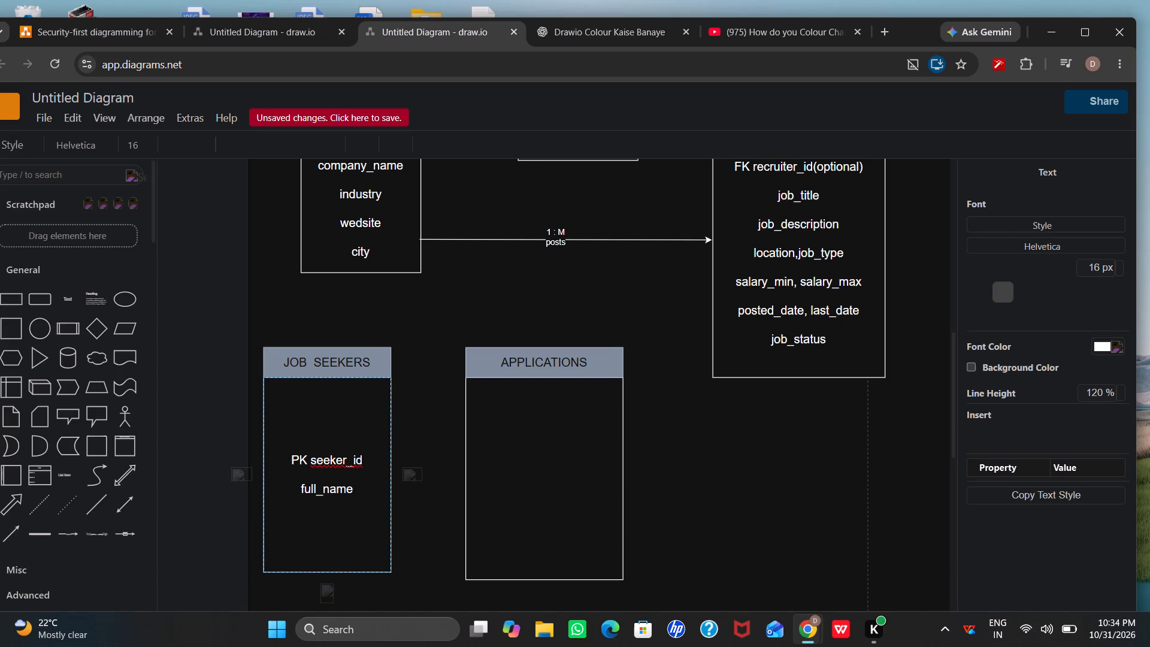
Add the attribute "email (UNIQUE)" below full_name in the JOB SEEKERS table, leaving a blank line between them.
key(Return)
key(Return)
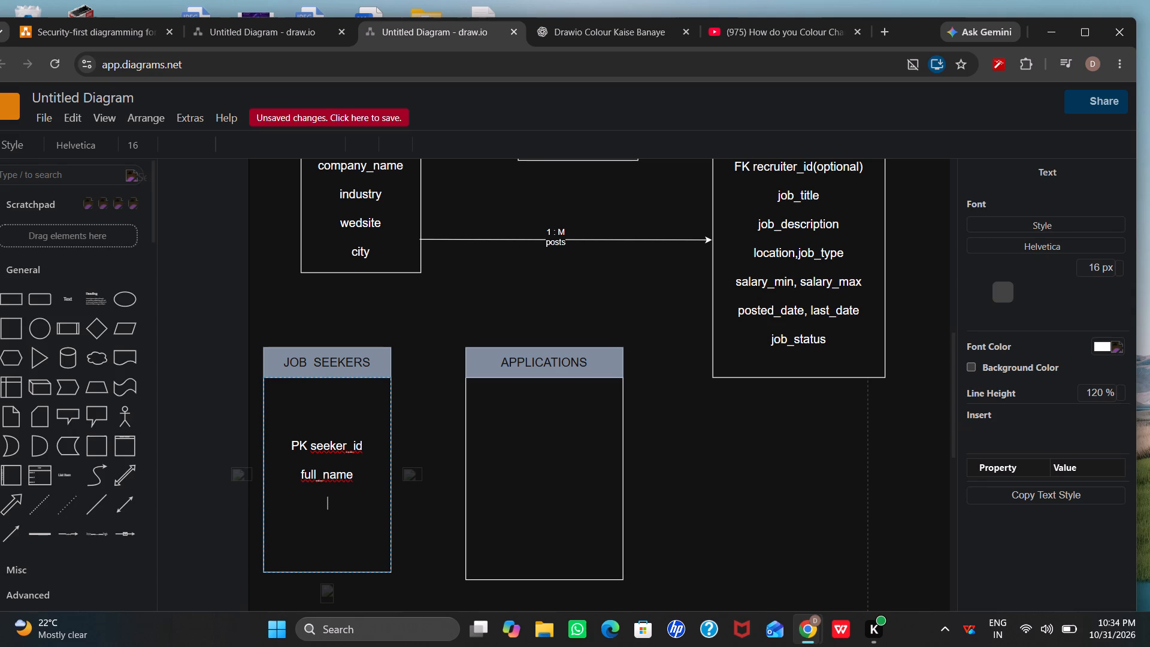
key(e)
text(mail)
key(shift+parenleft)
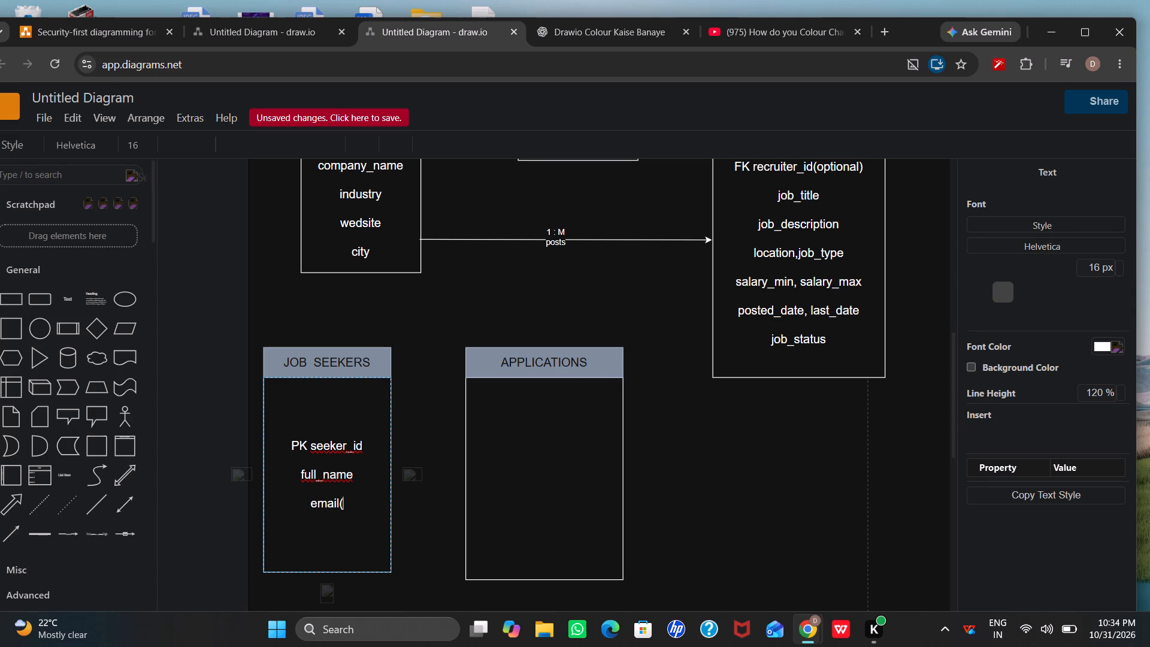
key(BackSpace)
key(space)
key(shift+parenleft)
key(shift+u)
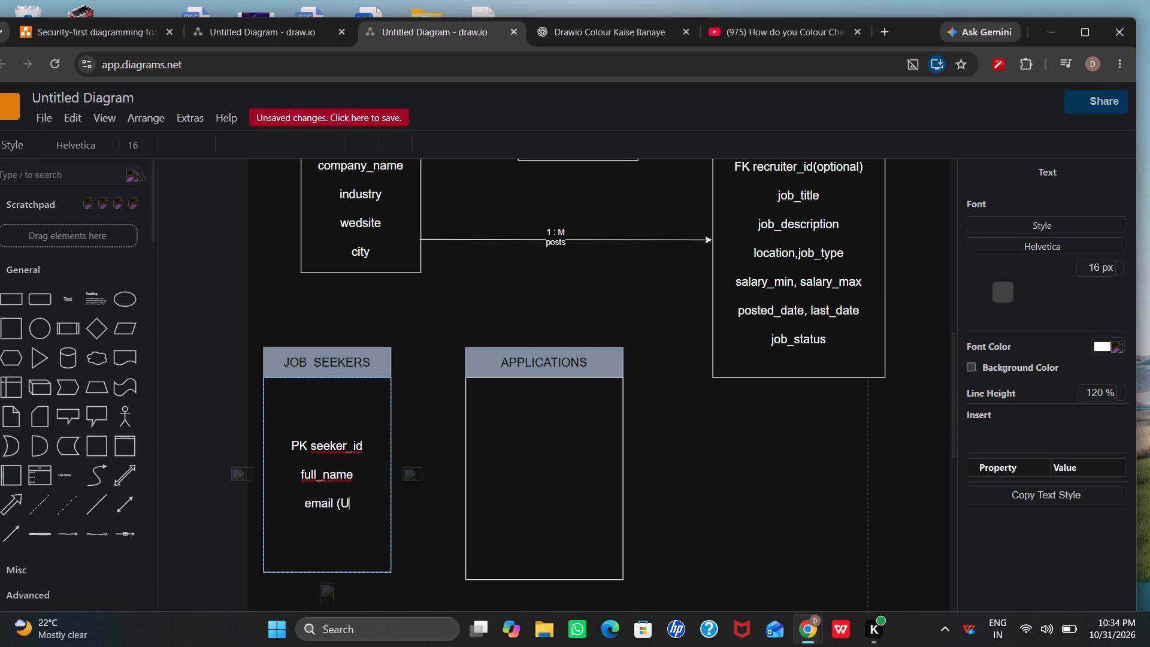
text(NI)
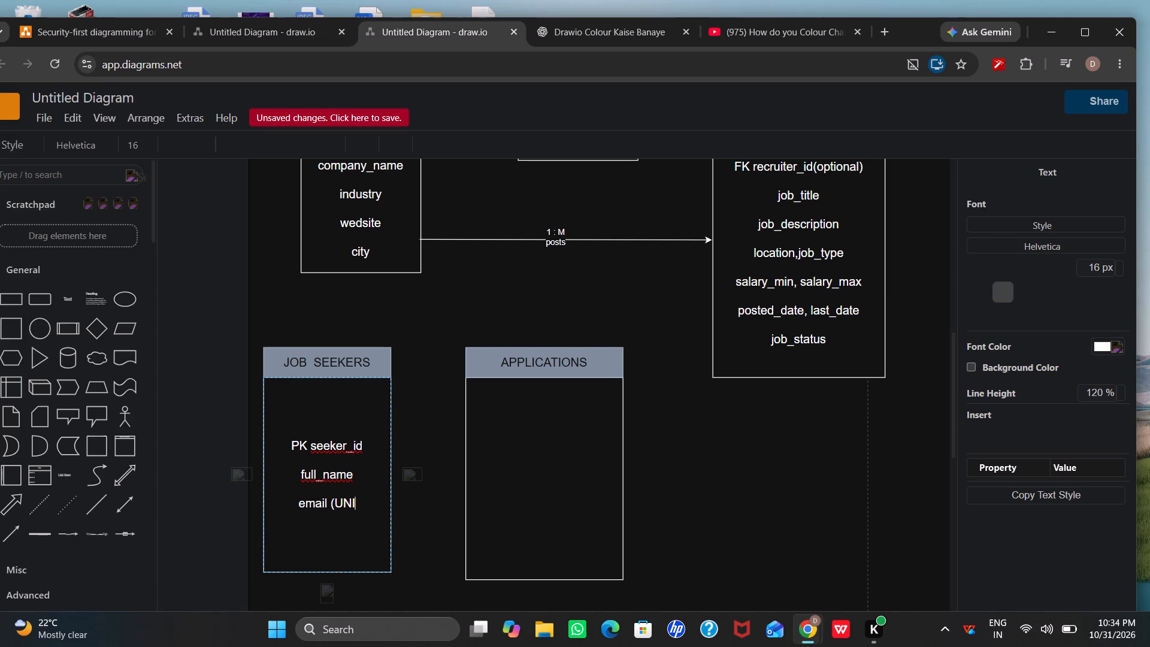
key(shift+q)
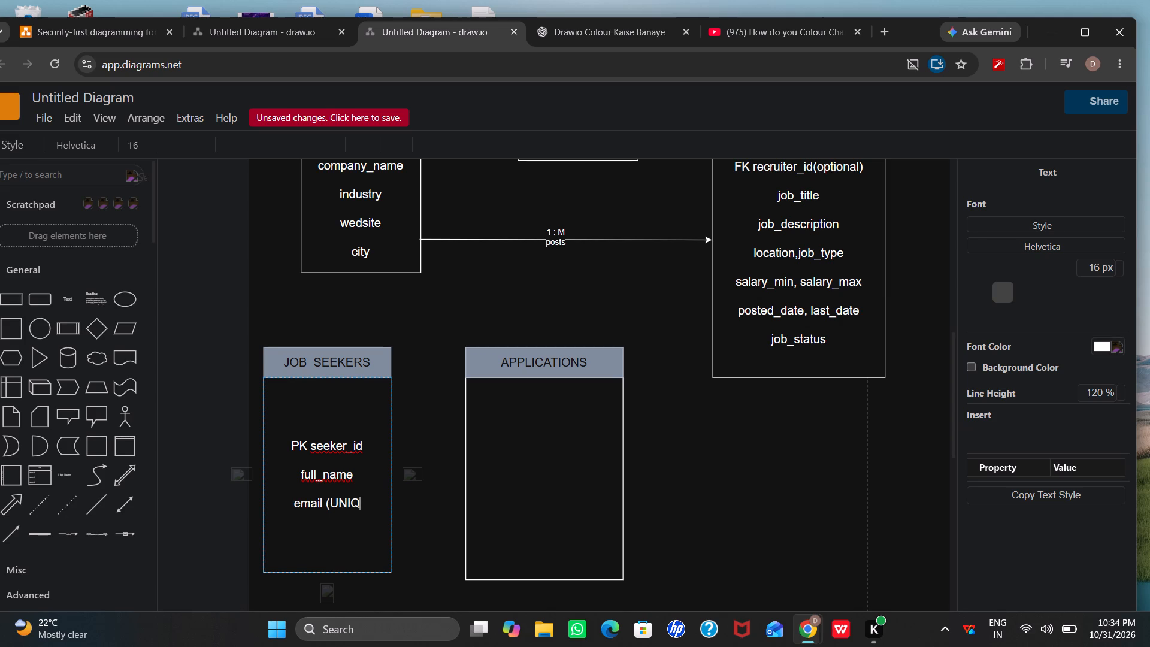
text(UE)
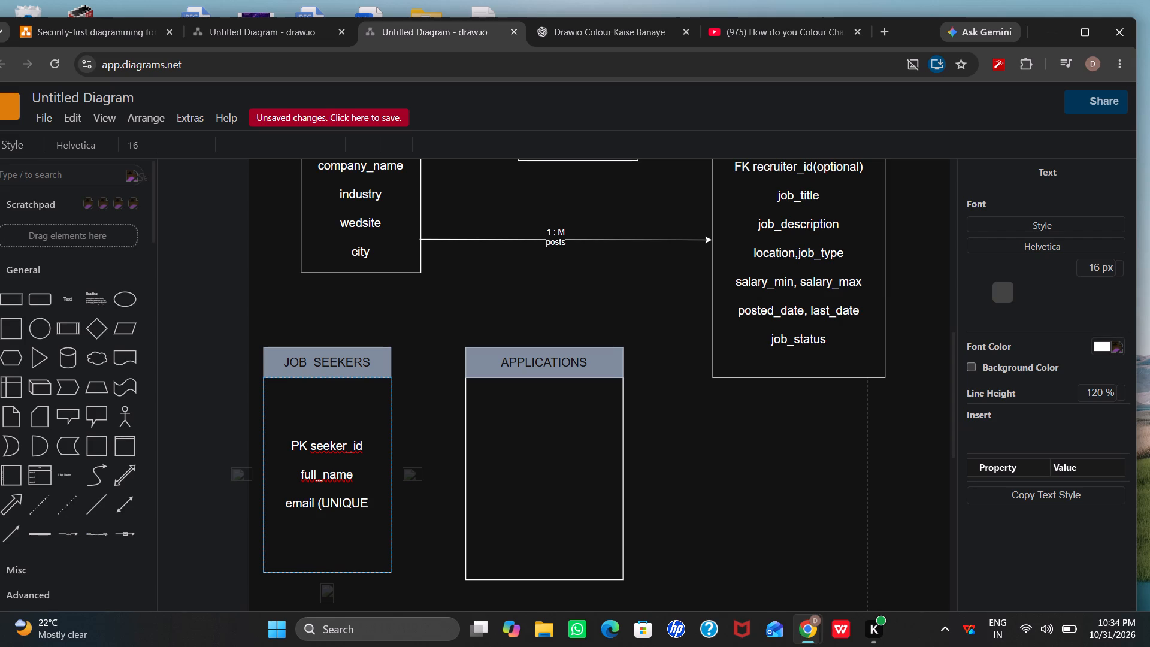
key(shift+parenright)
Add the attributes "phone" and "skills" below email in the JOB SEEKERS table, each preceded by a blank line.
key(Return)
key(Return)
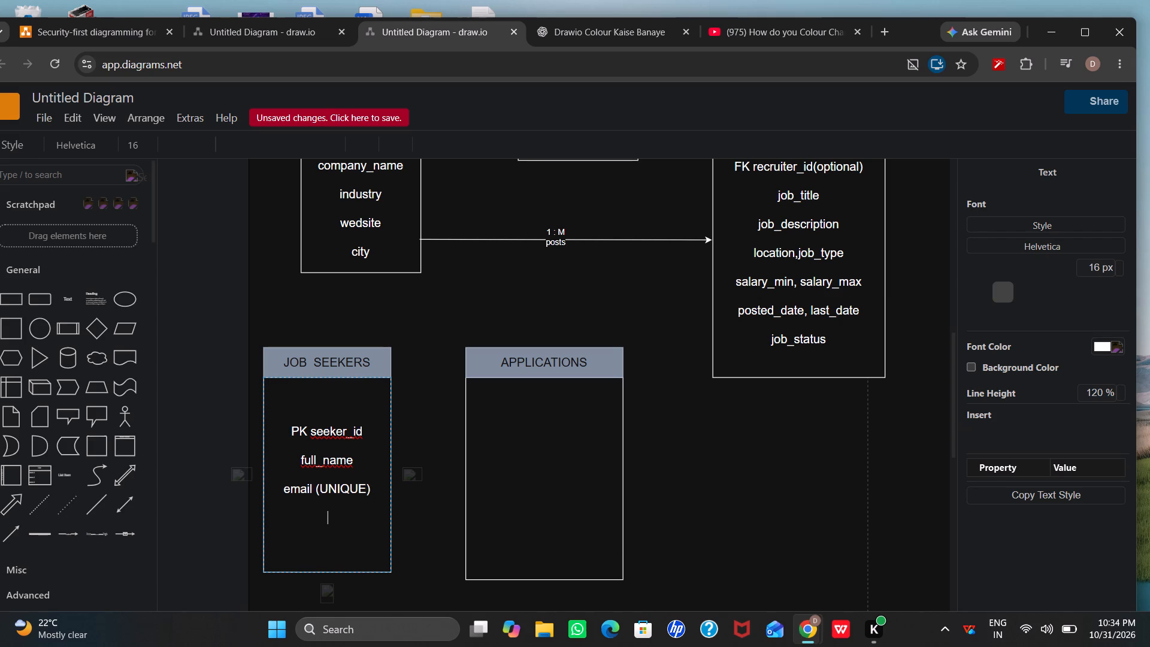
text(phone)
key(Return)
key(Return)
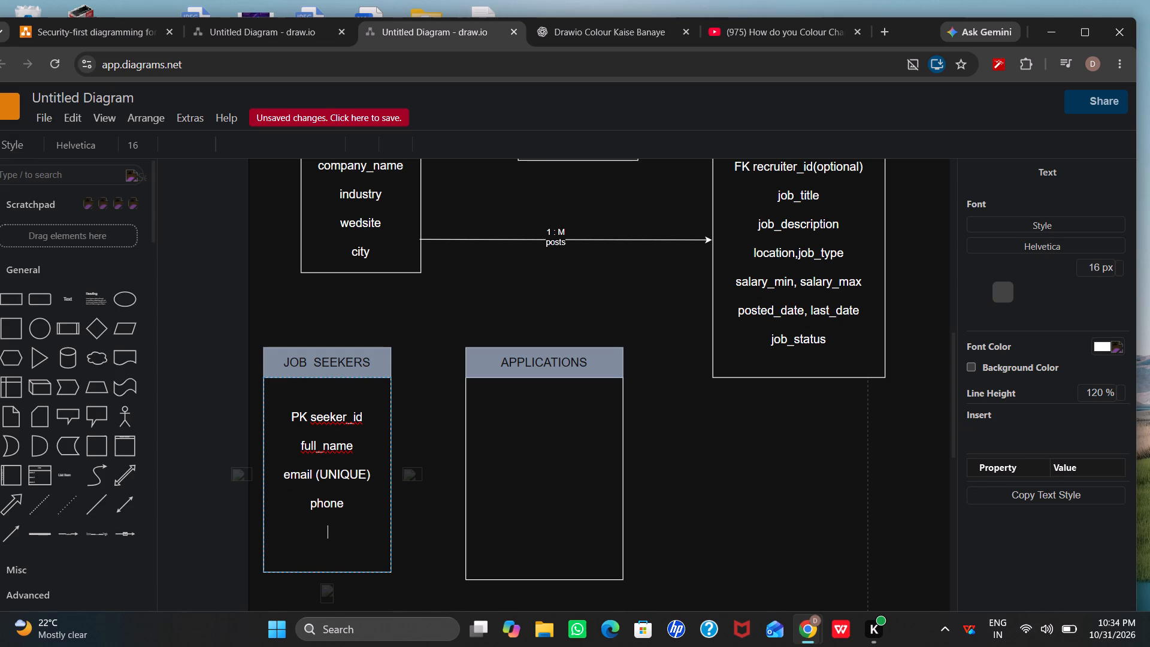
text(skill)
key(s)
Add the attributes "education" and "created_at" at the end of the JOB SEEKERS list, each preceded by a blank line.
key(Return)
key(Return)
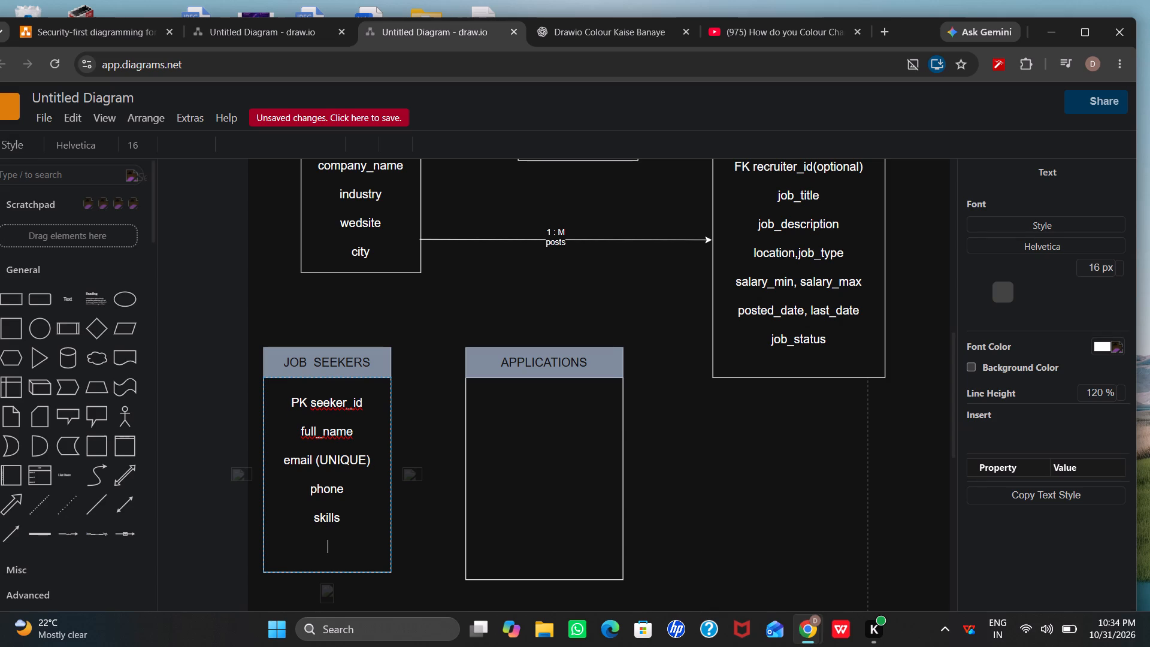
text(ed)
text(ucation)
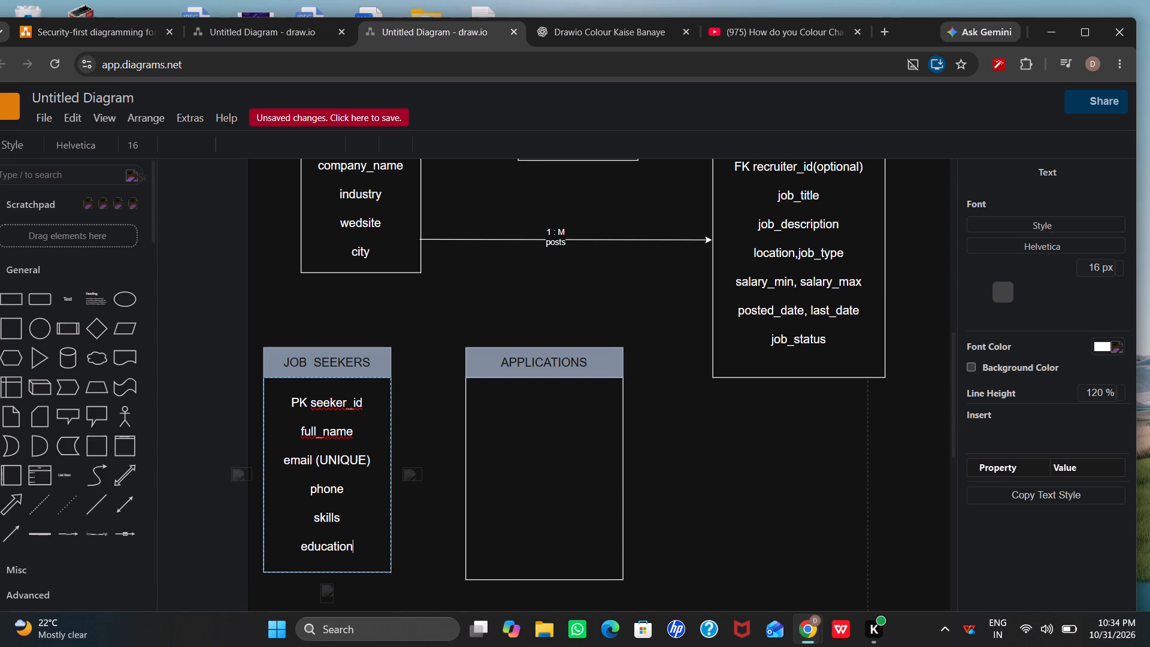
key(Return)
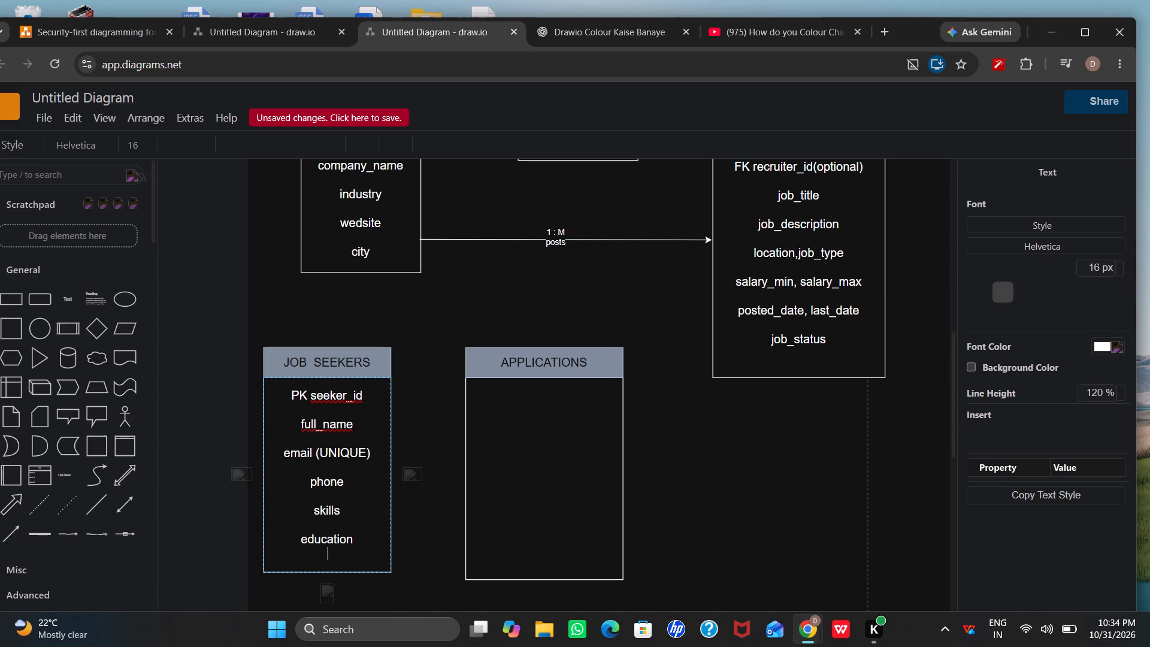
key(Return)
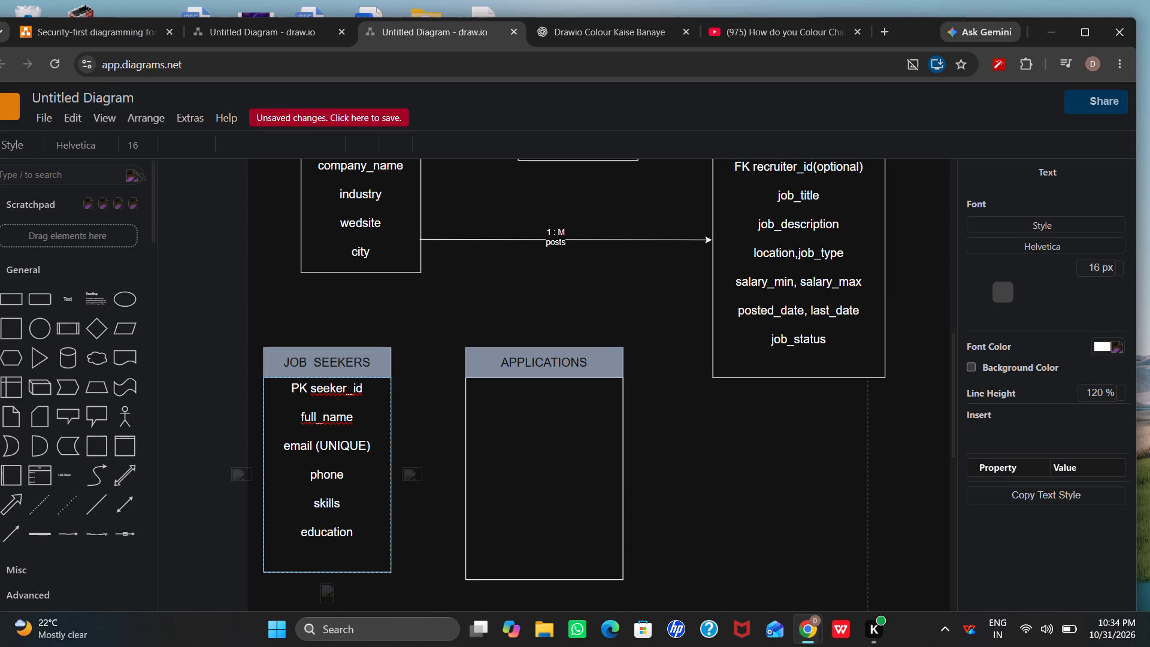
text(cre)
key(a)
text(ted)
key(shift+underscore)
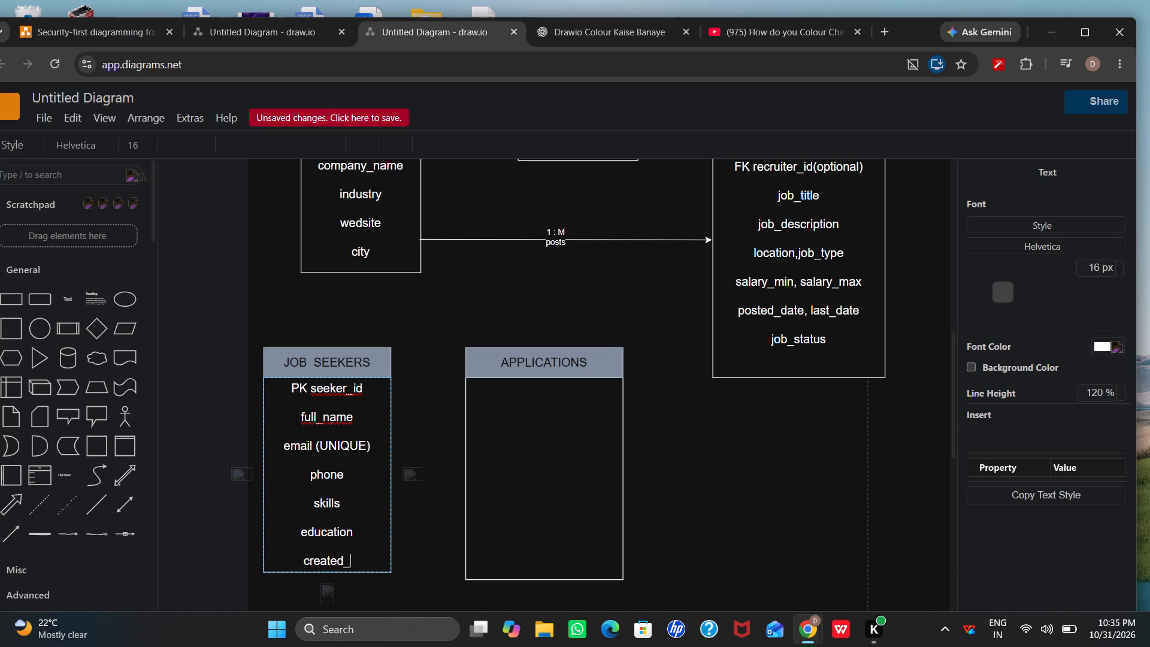
text(at)
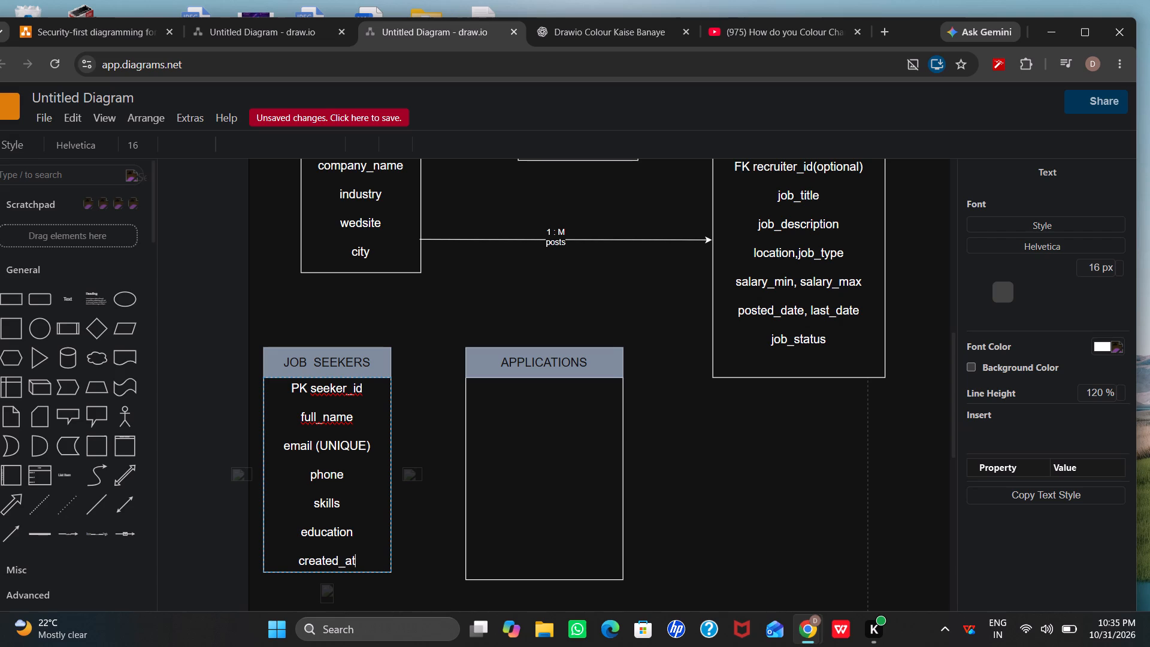
Set the APPLICATIONS body text to font size 16 and enter the first attribute "PK application_id".
click(522, 516)
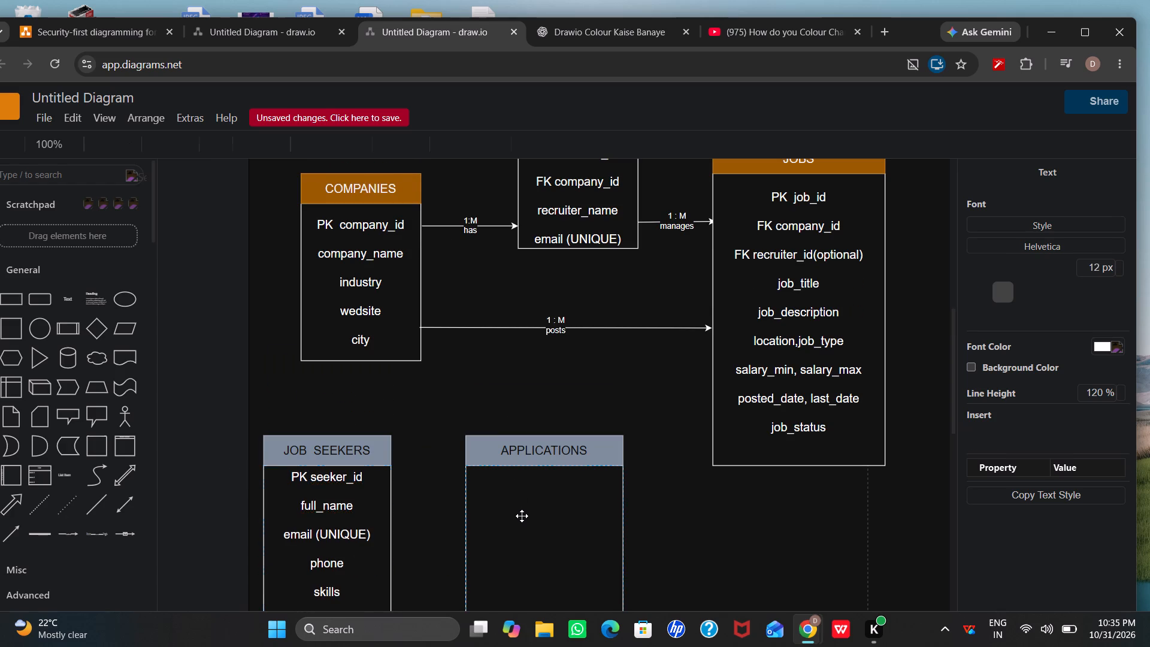
scroll(522, 516, down, 2)
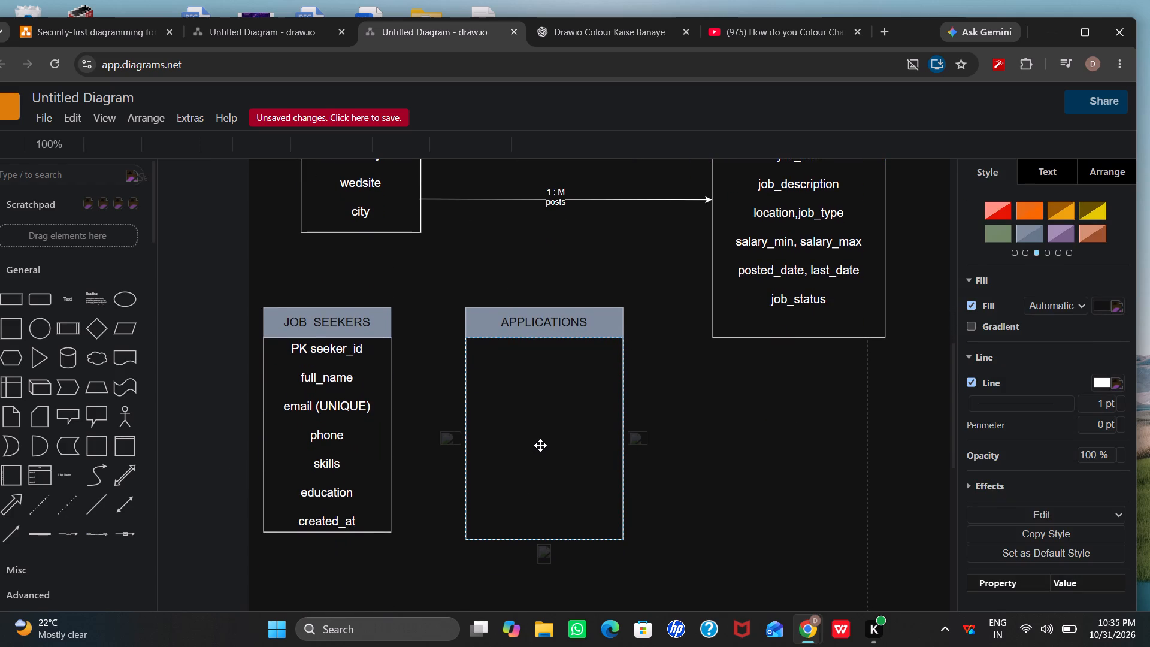
key(h)
key(Return)
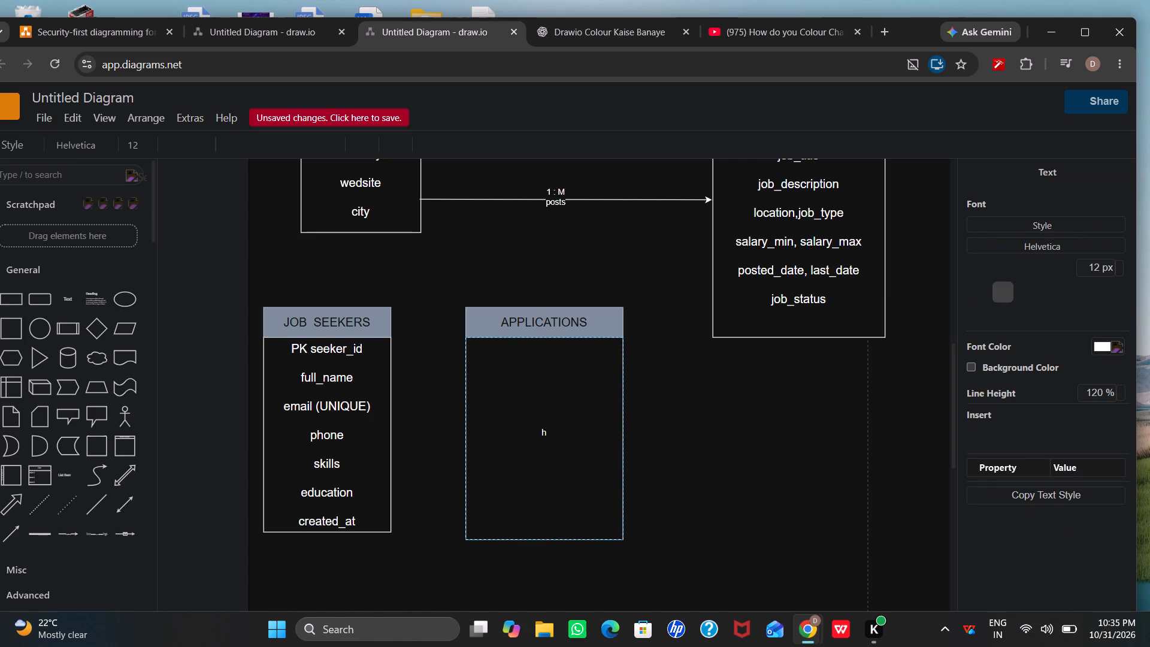
key(BackSpace)
key(BackSpace)
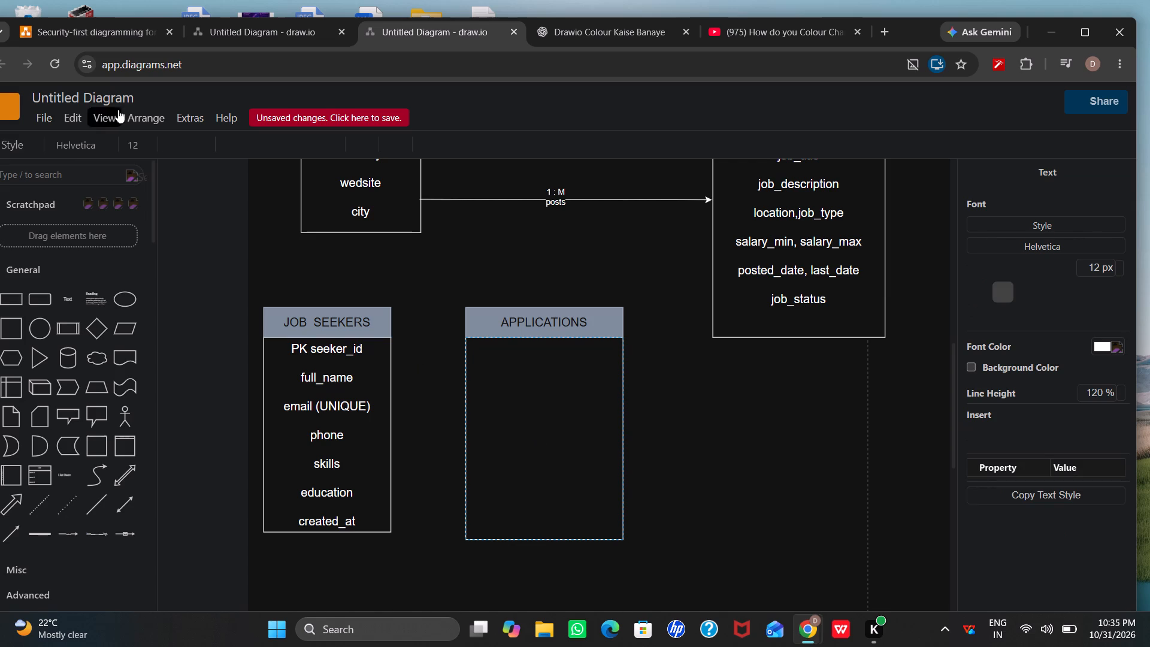
click(129, 140)
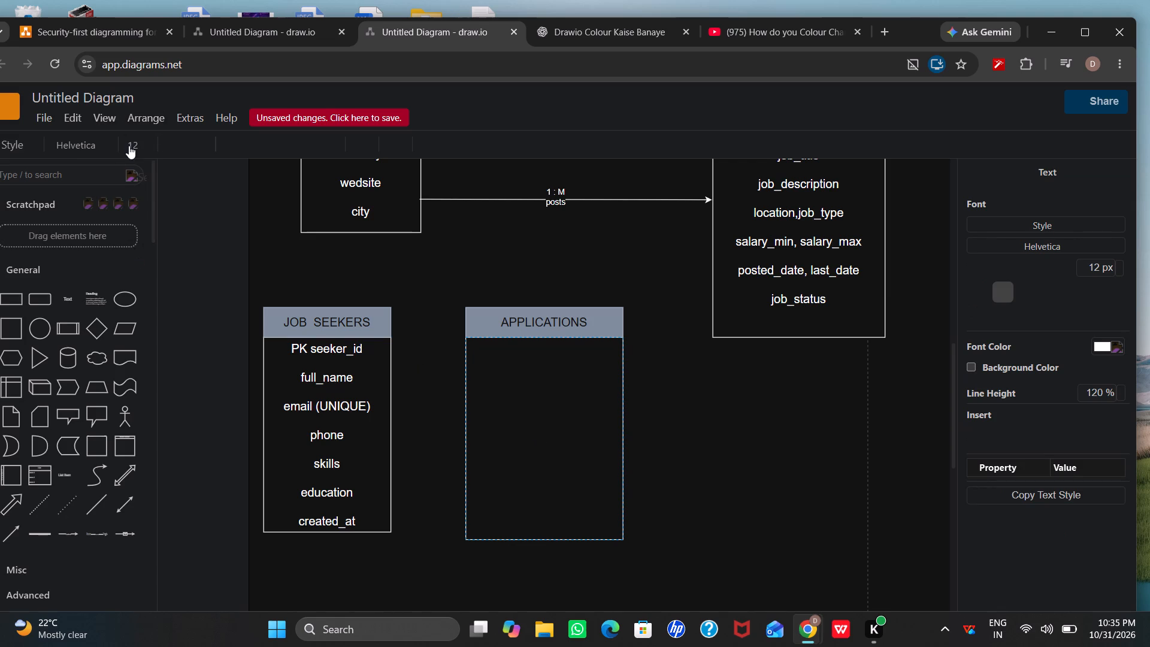
click(129, 146)
click(171, 272)
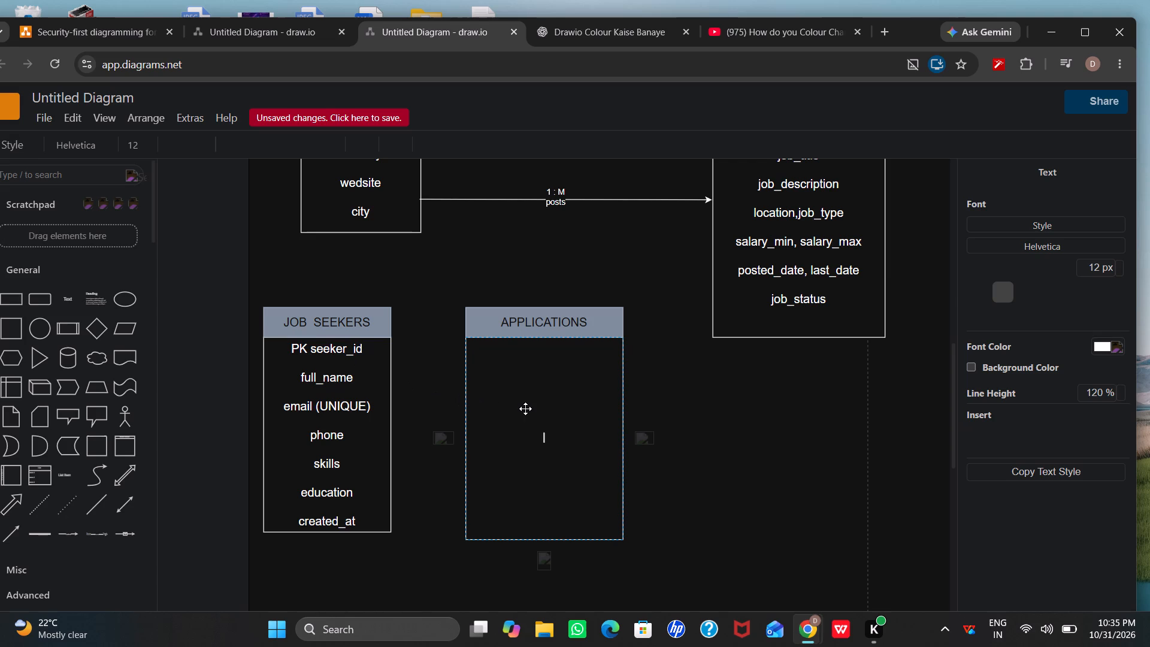
text(PK)
key(space)
text(app)
text(lication)
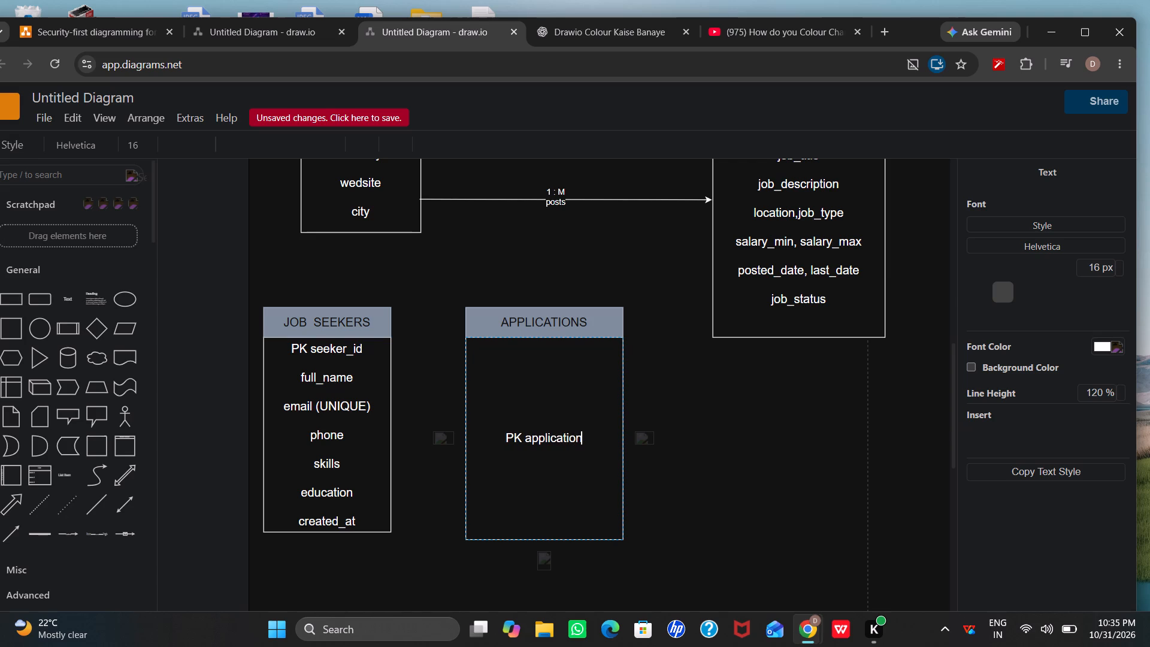
text(_id)
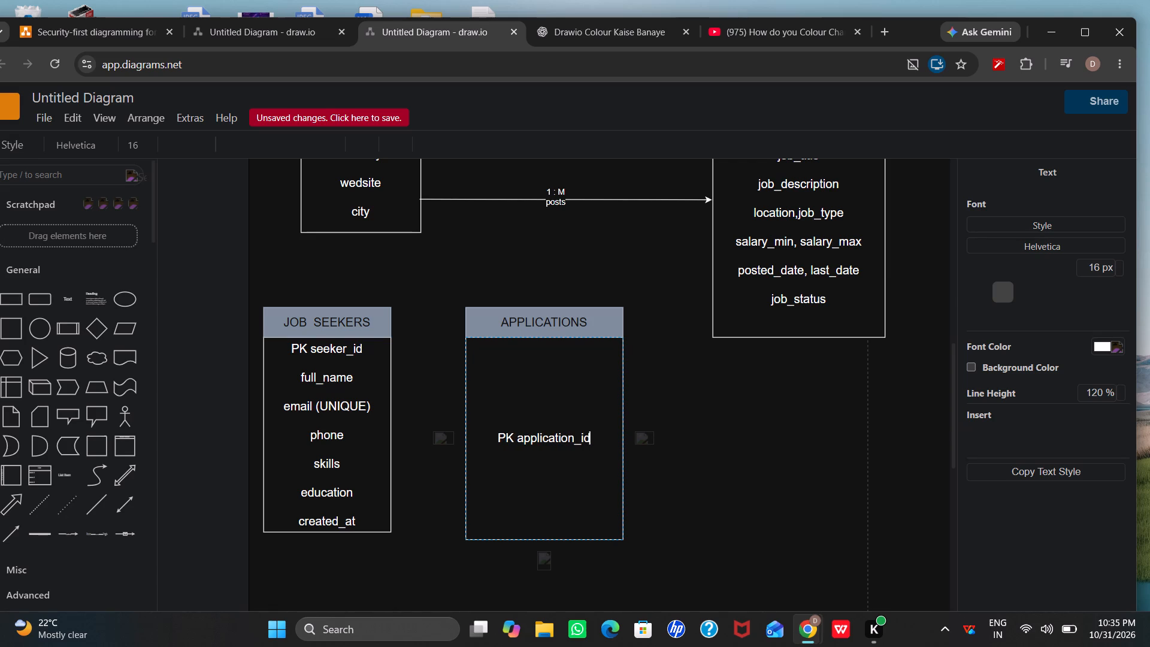
Add the attribute "FK seeker_id" below PK application_id in the APPLICATIONS table, leaving a blank line between them.
key(Return)
key(Return)
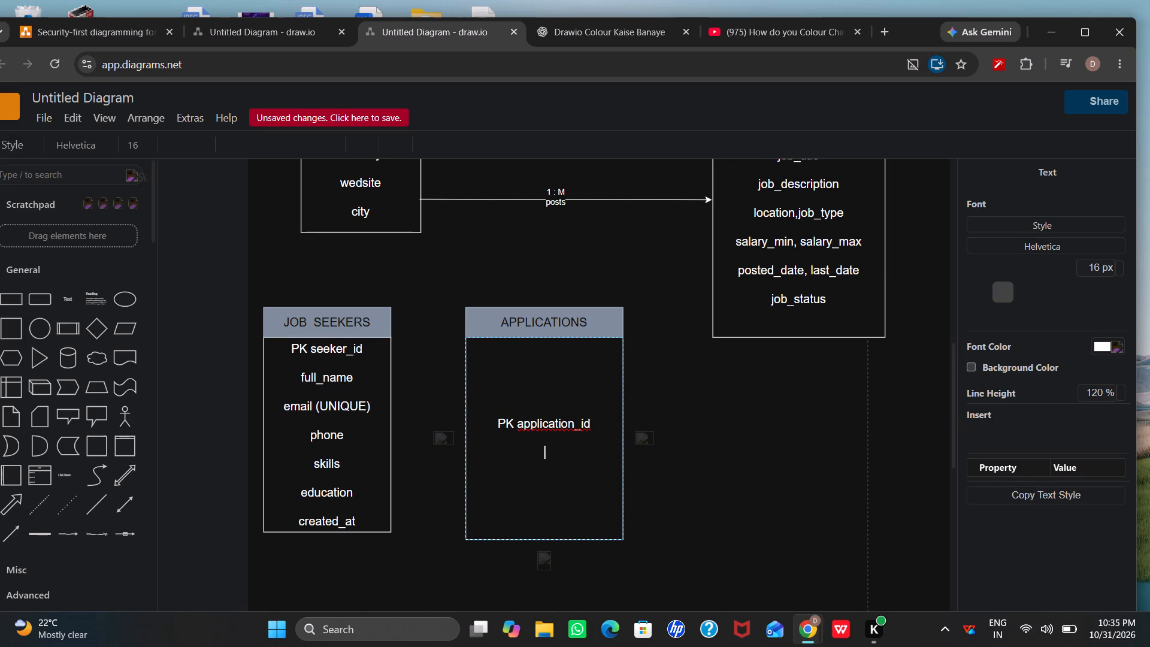
key(f)
key(BackSpace)
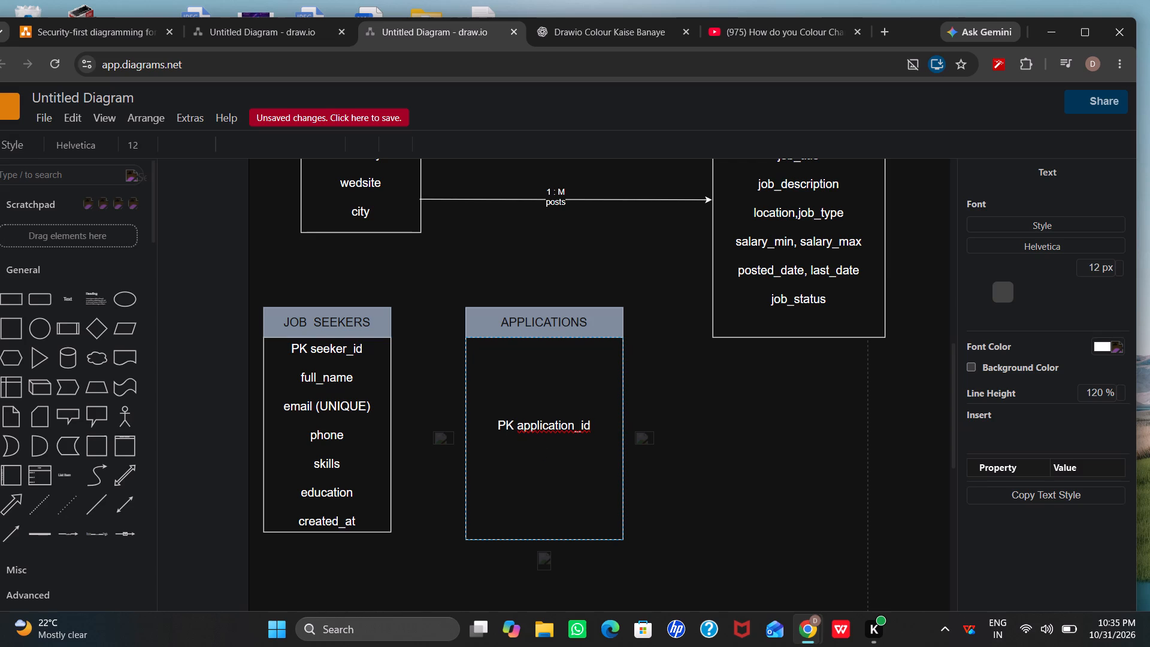
text(FK)
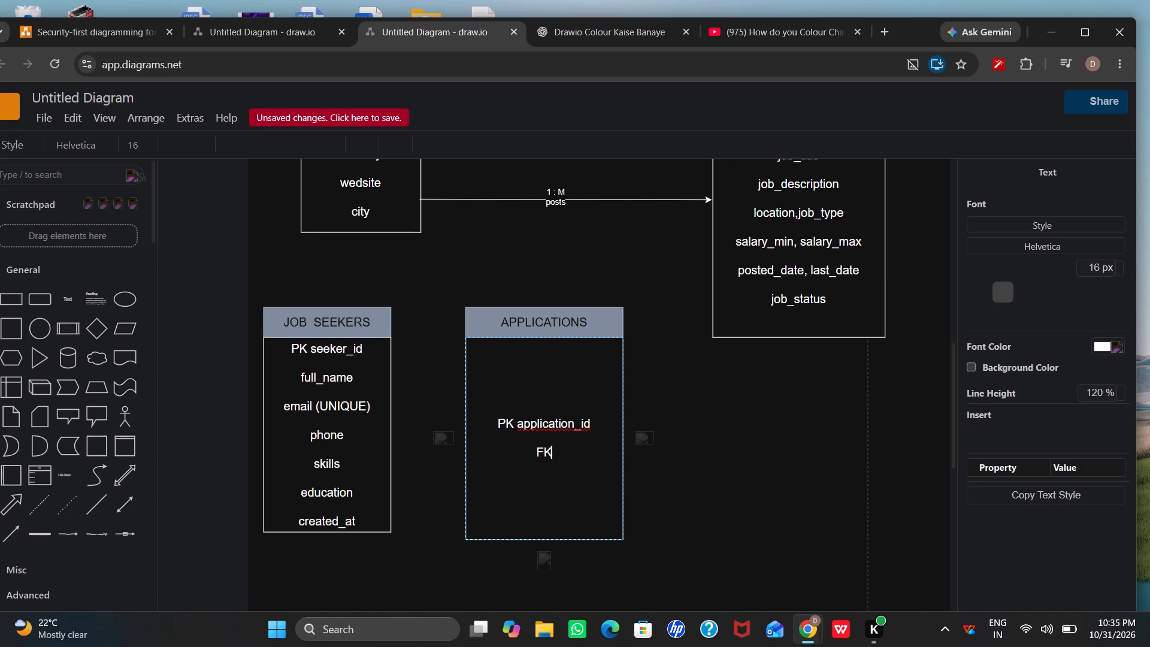
key(space)
text(see)
key(l)
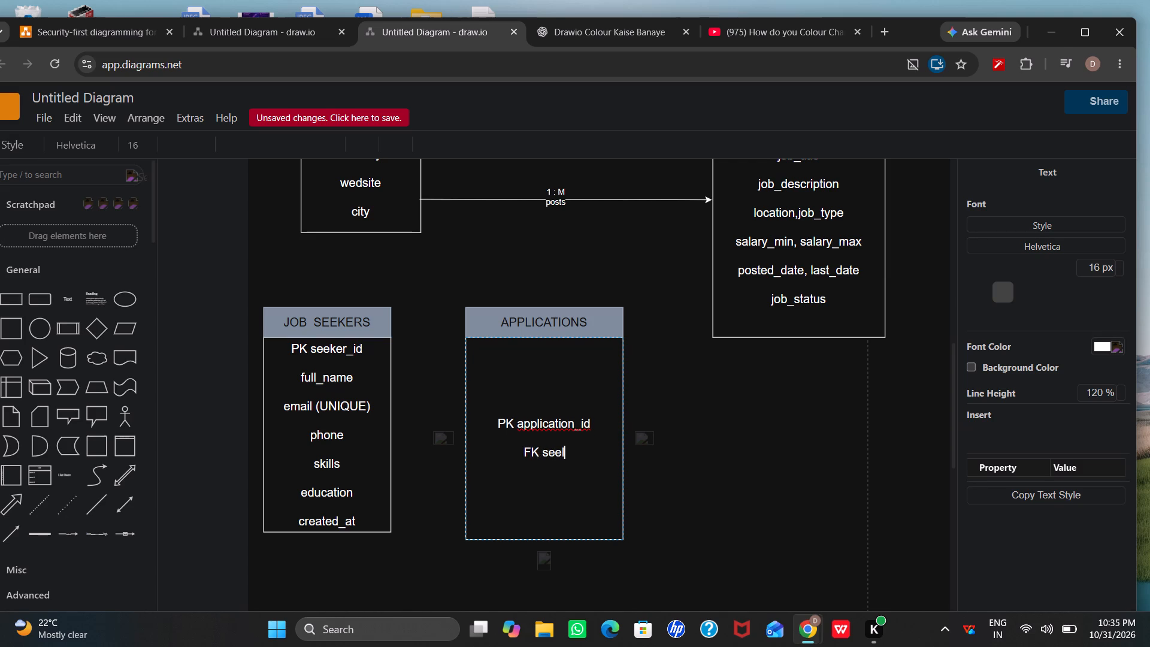
key(BackSpace)
text(ke)
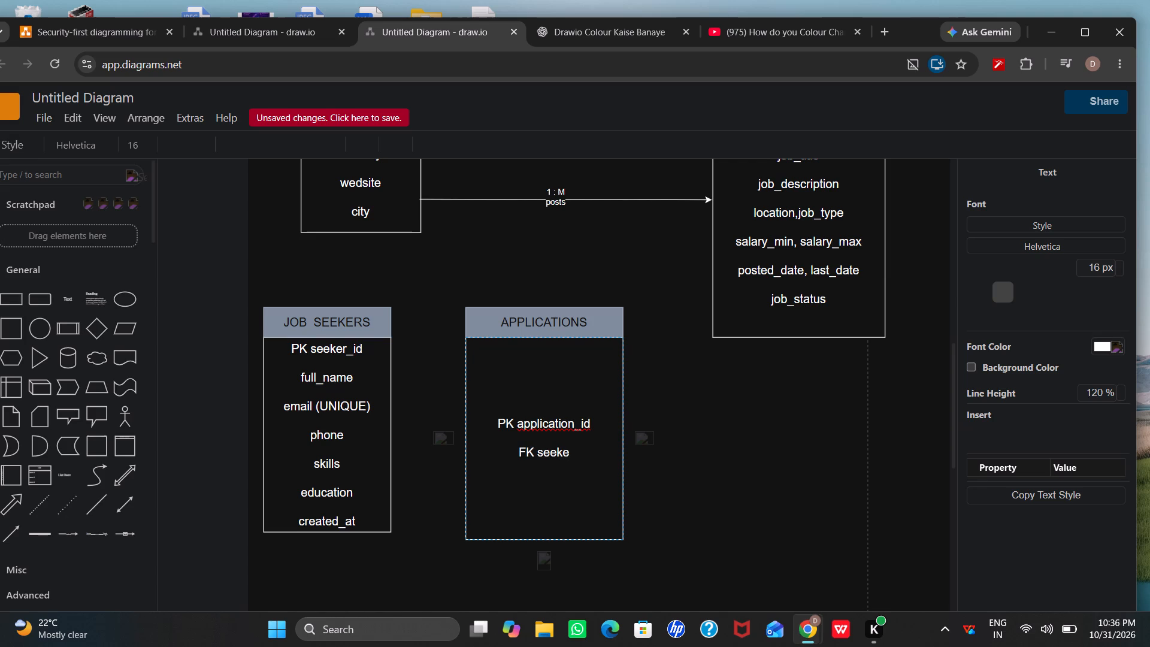
key(r)
text(_id)
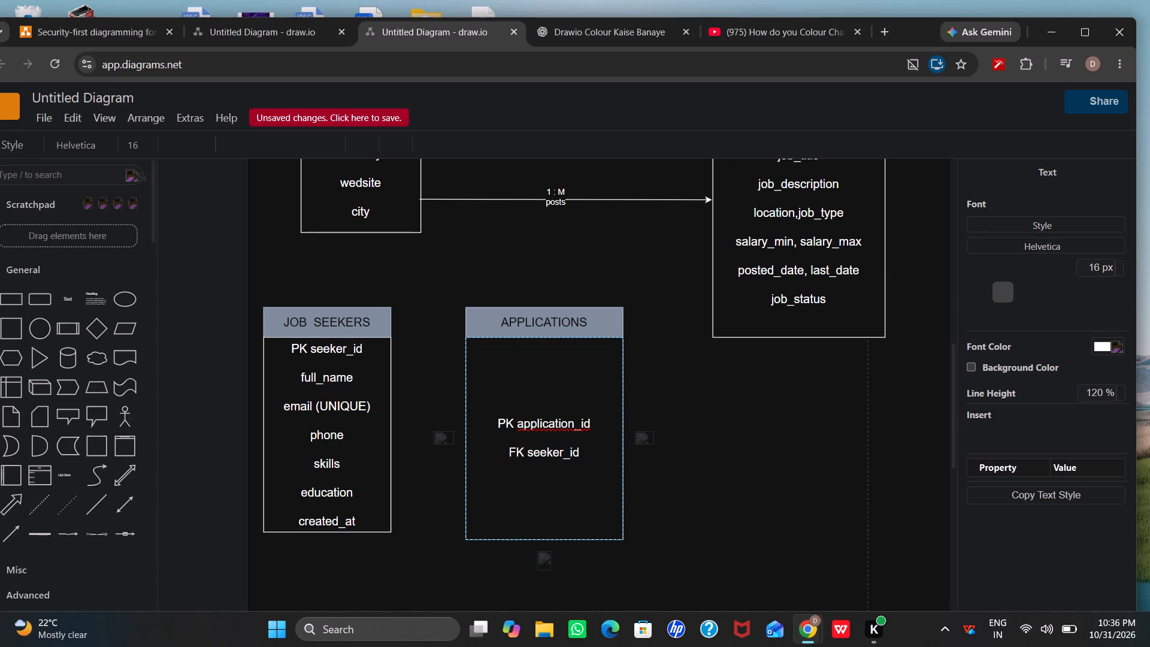
Add the attribute "FK job_id" below FK seeker_id in the APPLICATIONS table, leaving a blank line between them.
key(Return)
key(Return)
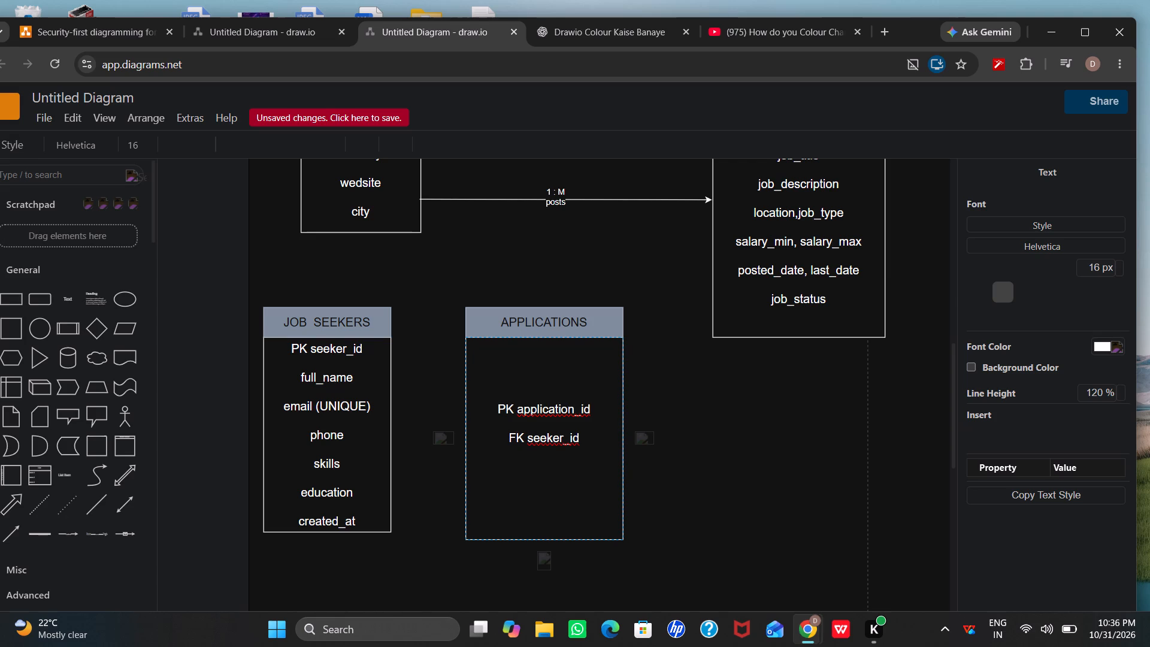
key(shift+f)
key(shift+k)
key(space)
text(jo)
key(b)
text(_i)
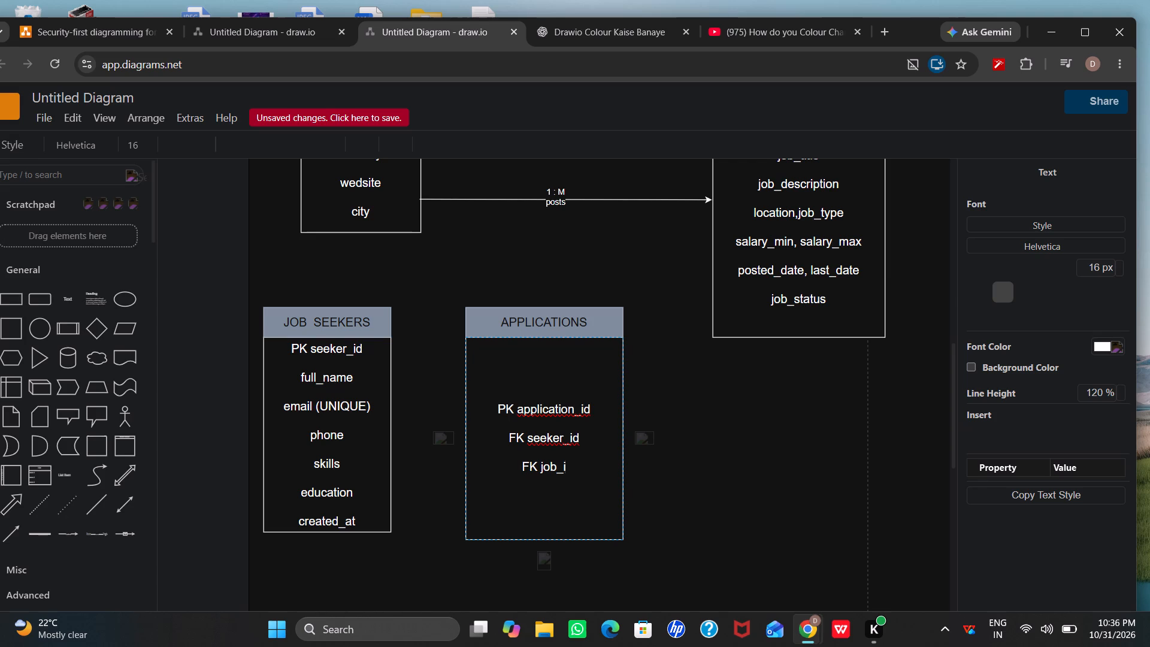
key(d)
Add the attribute "application_date" below FK job_id in the APPLICATIONS table, leaving a blank line between them.
key(Return)
key(Return)
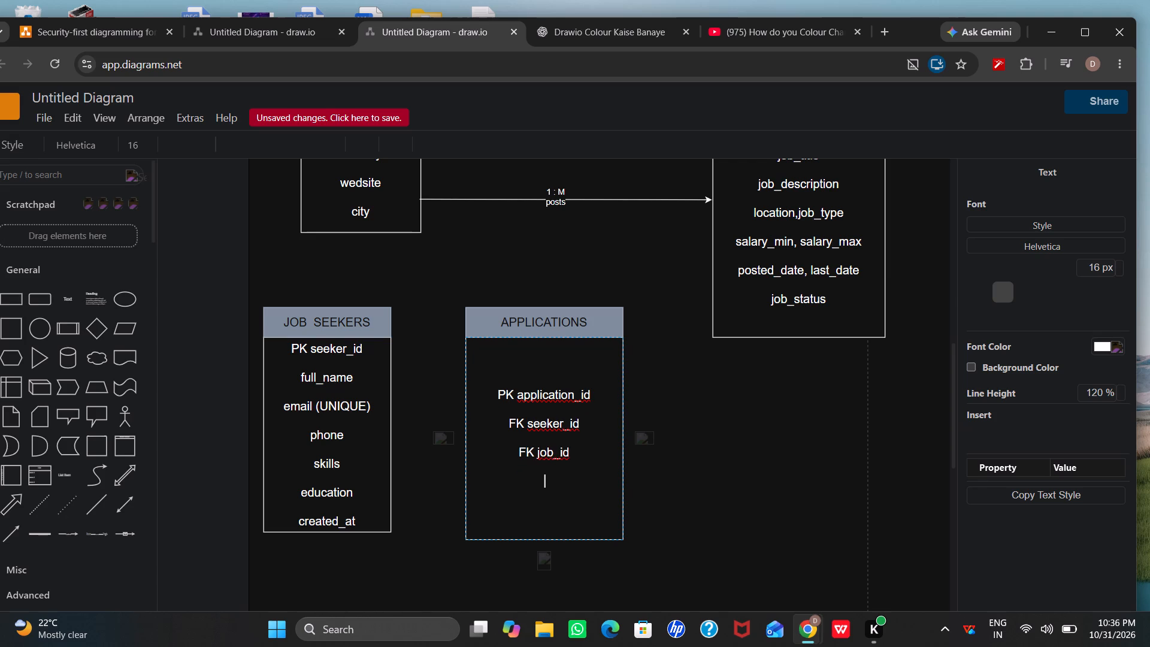
text(app)
text(li)
text(cation)
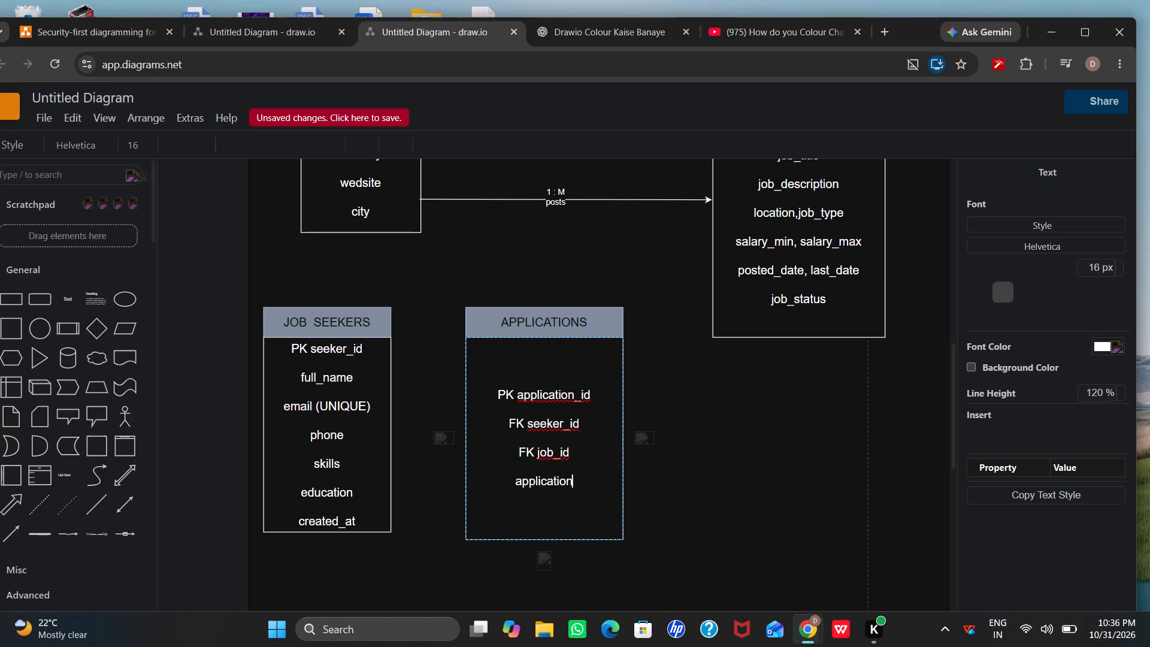
key(shift+underscore)
text(date)
Add the attribute "application_status" below application_date in the APPLICATIONS table, leaving a blank line between them.
key(Return)
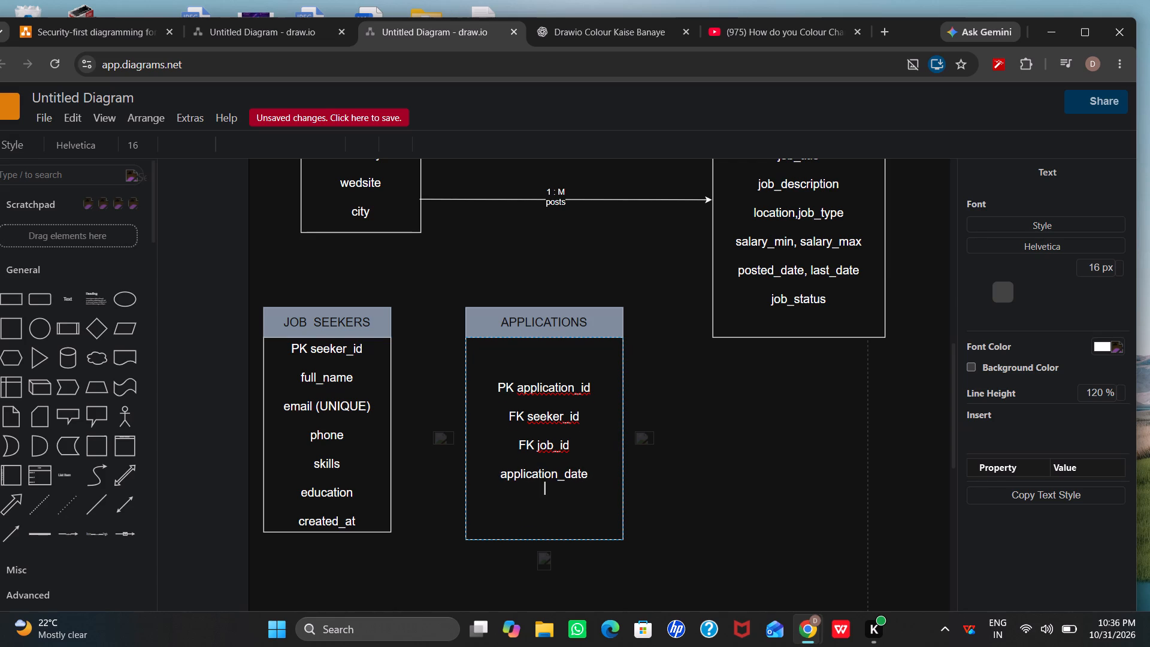
key(Return)
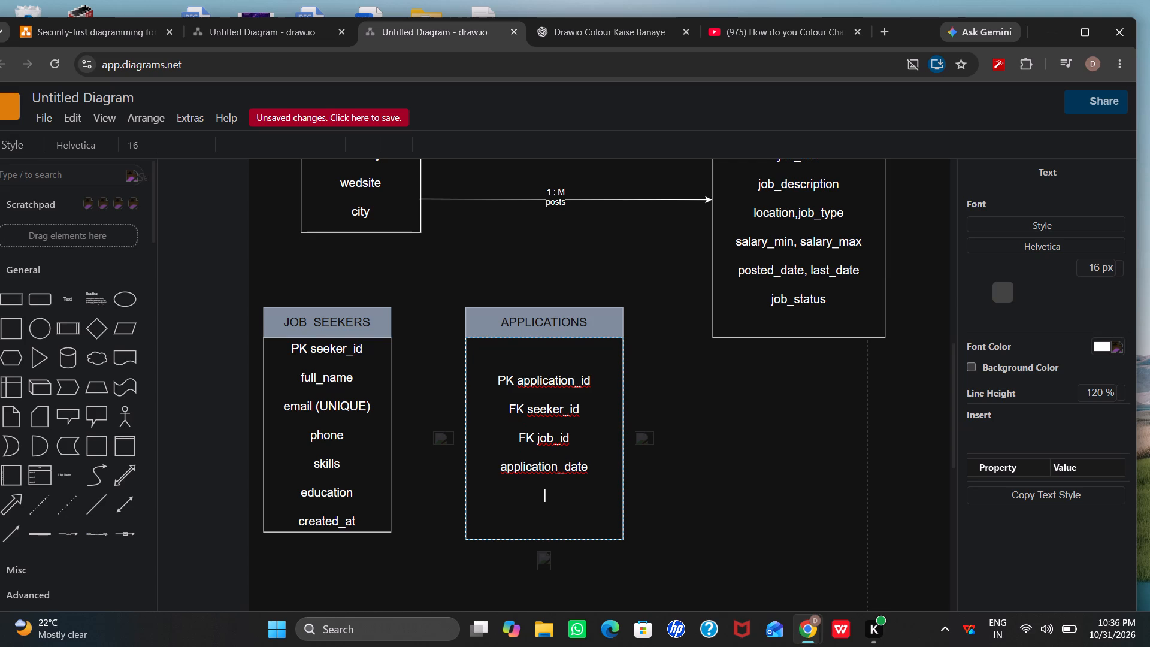
text(app)
text(lication)
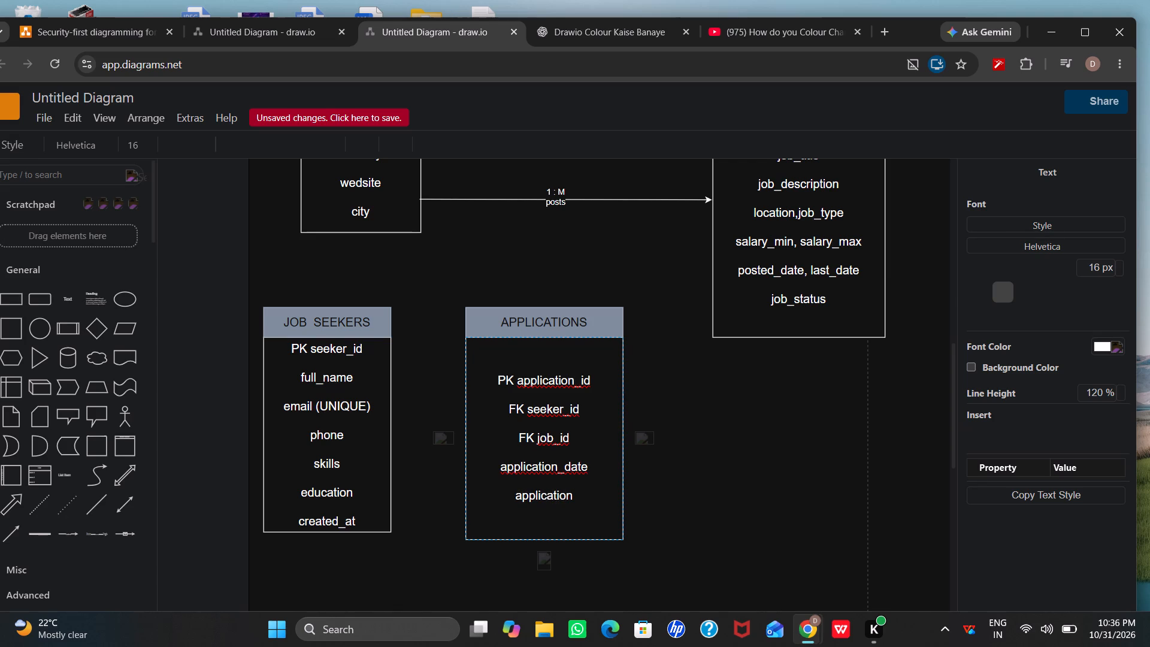
text(_sa)
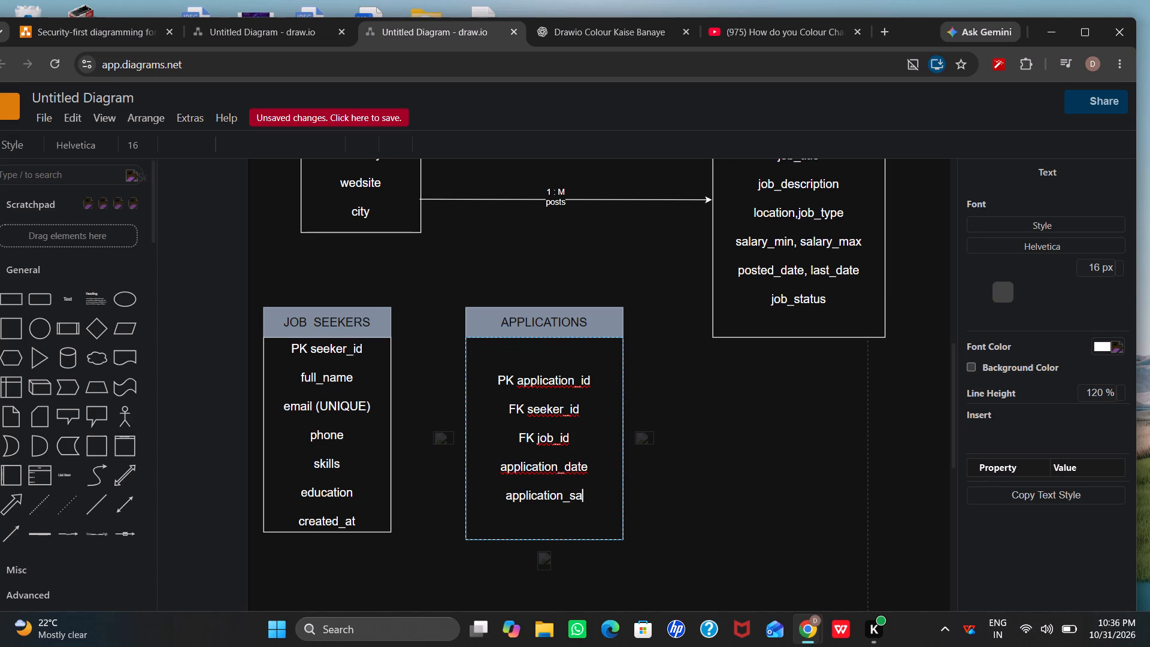
key(t)
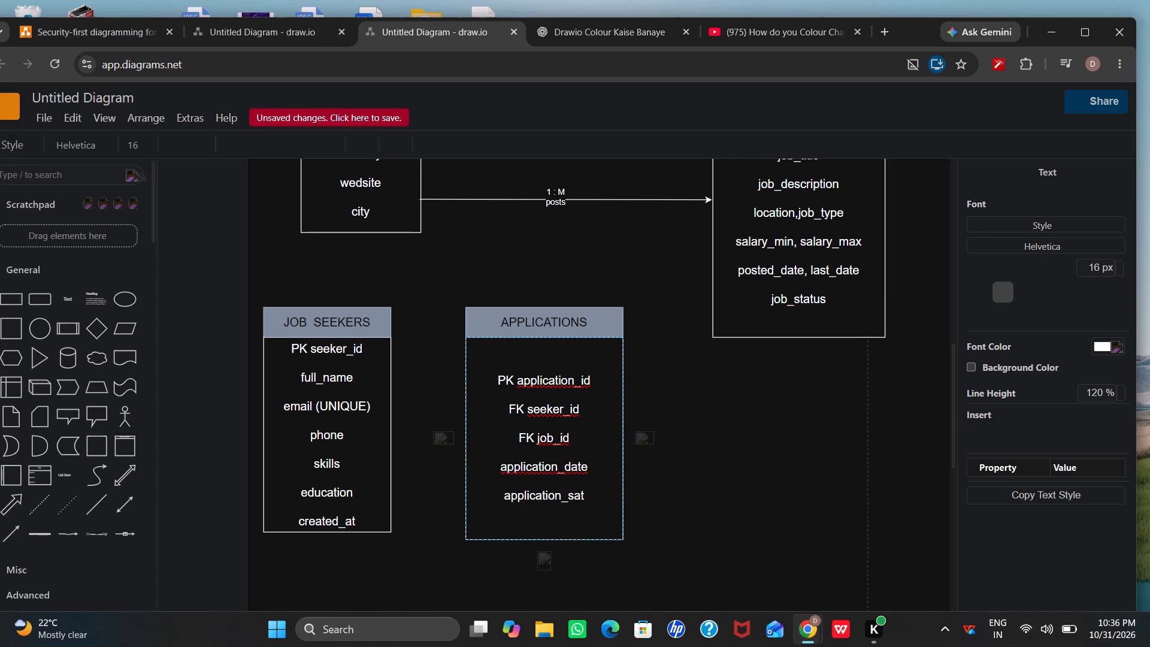
key(BackSpace)
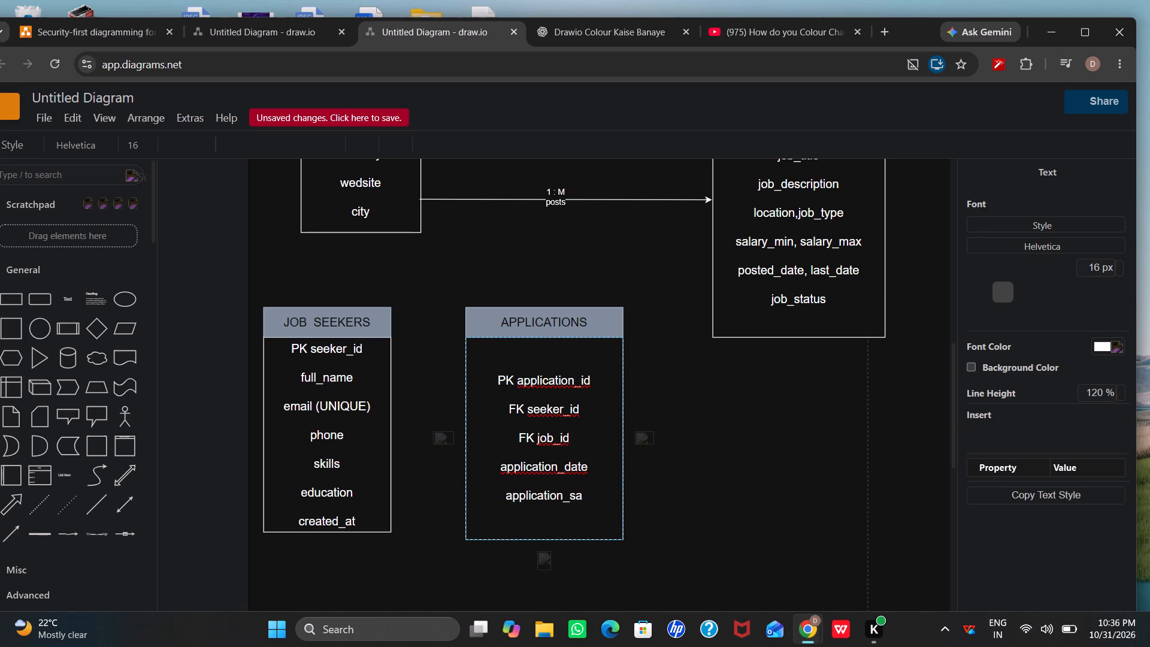
key(BackSpace)
text(ta)
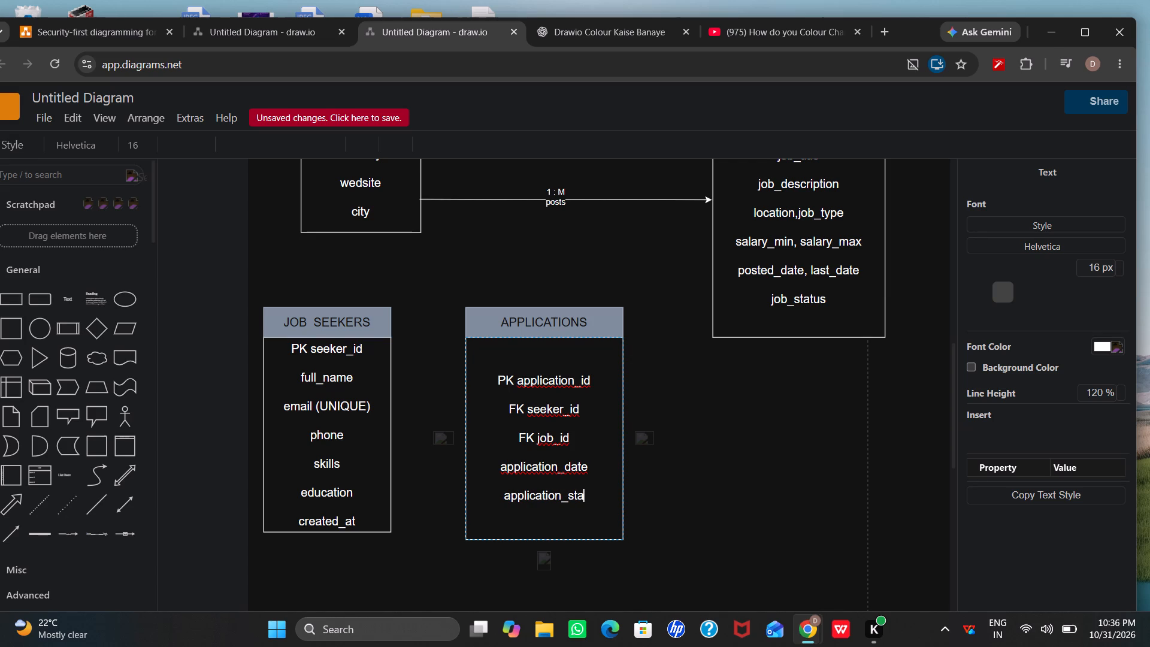
text(tud)
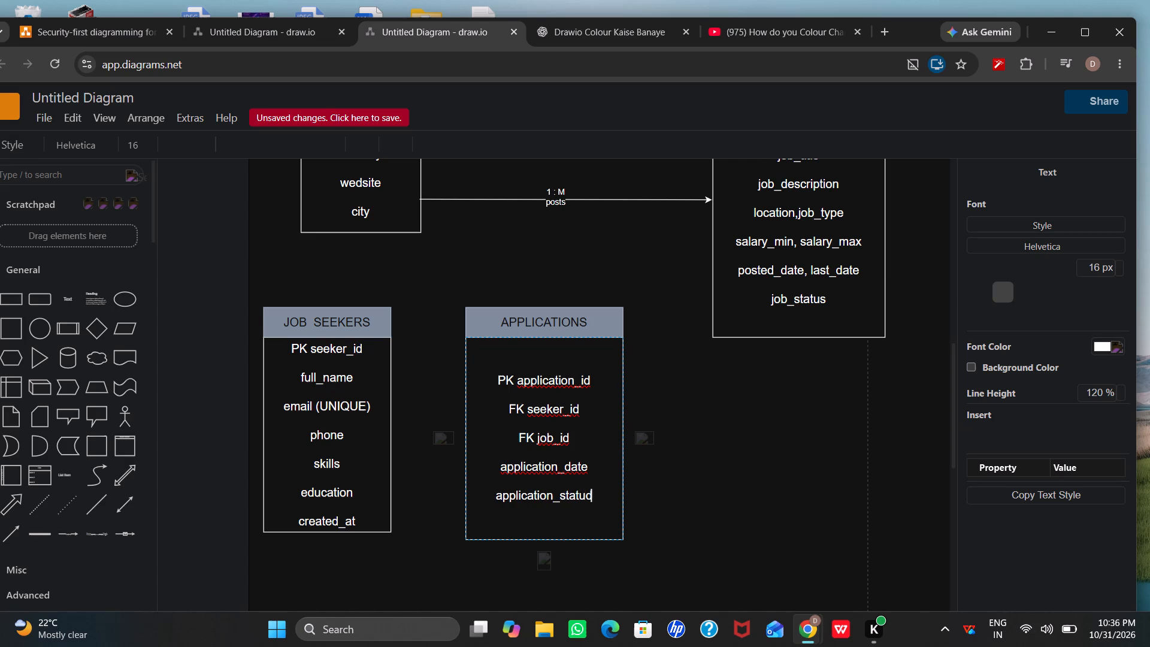
key(BackSpace)
key(s)
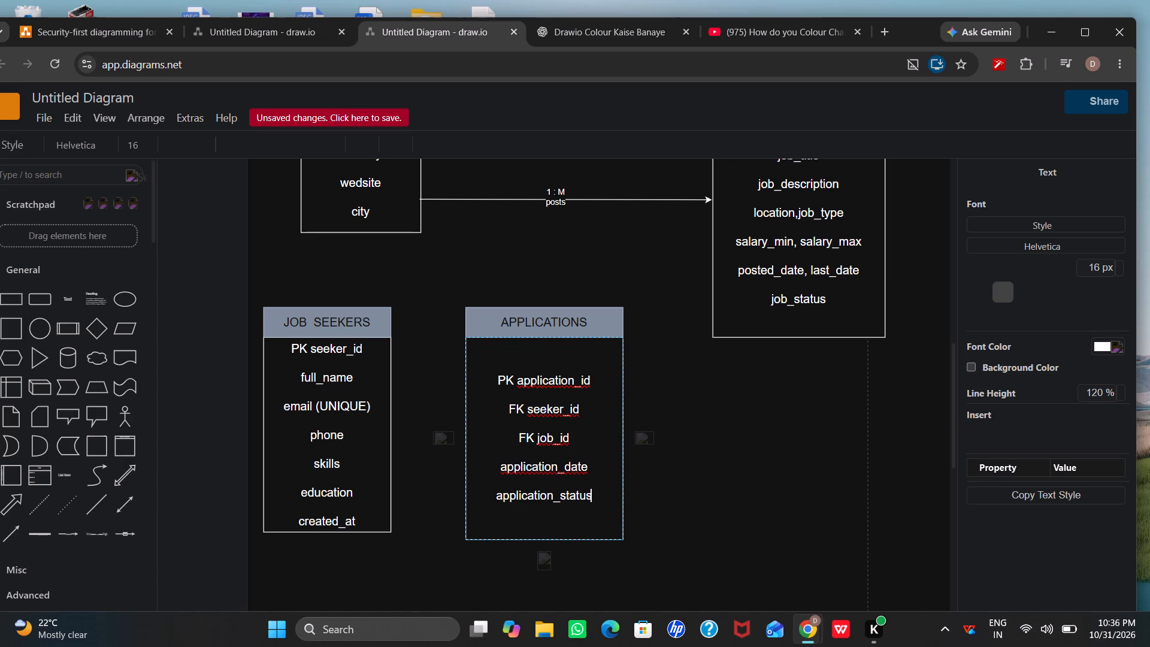
Add the attribute "resume_link" below application_status in the APPLICATIONS table, leaving a blank line between them.
key(Return)
key(Return)
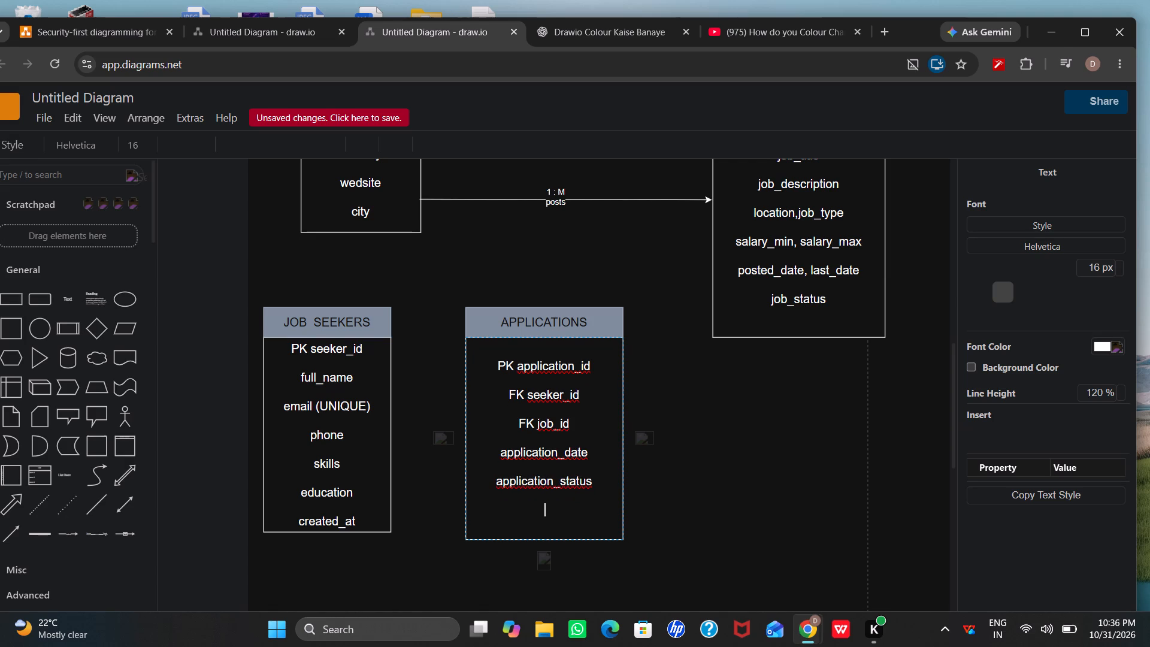
text(re)
text(su)
text(me)
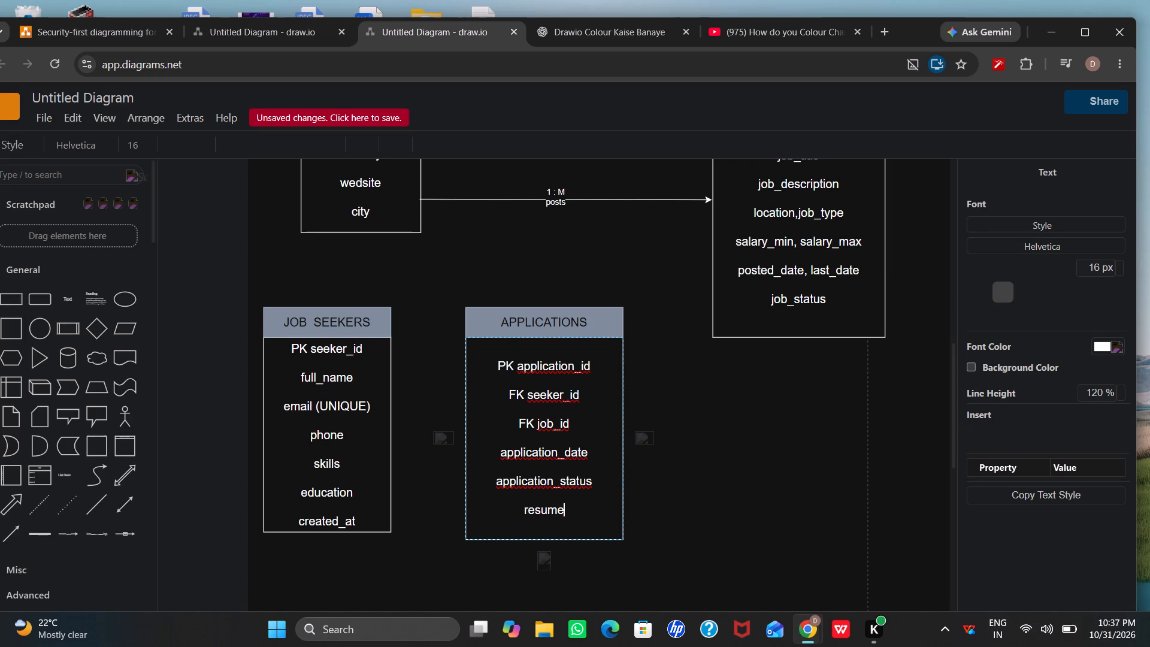
key(shift+underscore)
text(link)
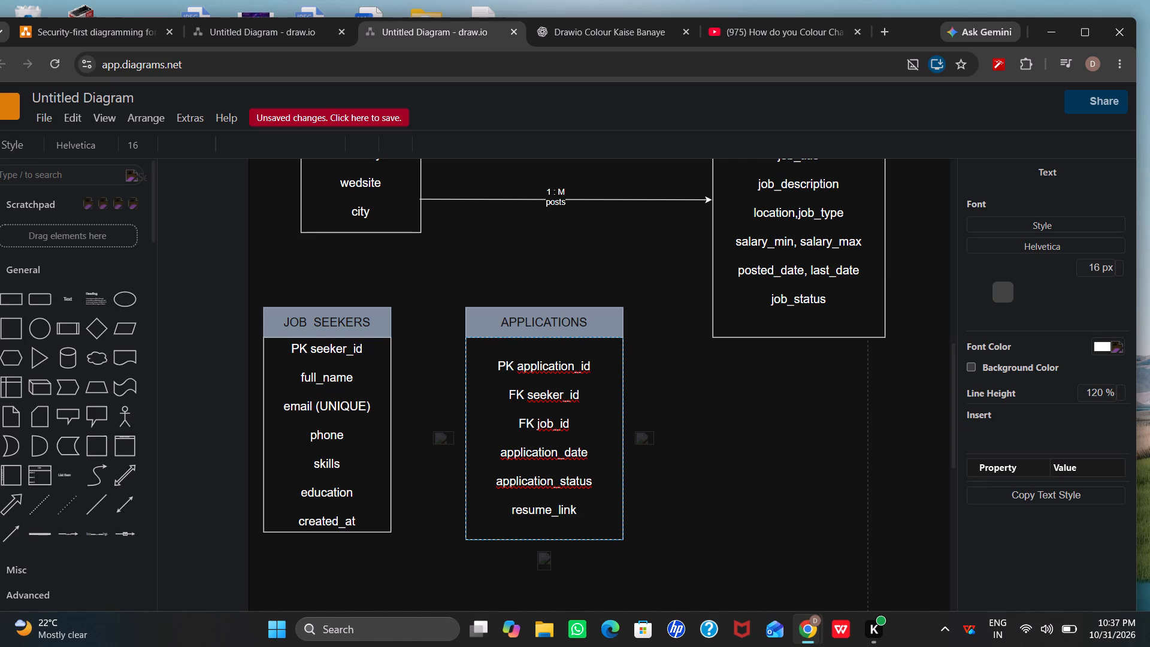
Add the constraint "UNIQUE(seeker_id,job_id)" below resume_link in the APPLICATIONS table, leaving a blank line between them.
key(Return)
key(Return)
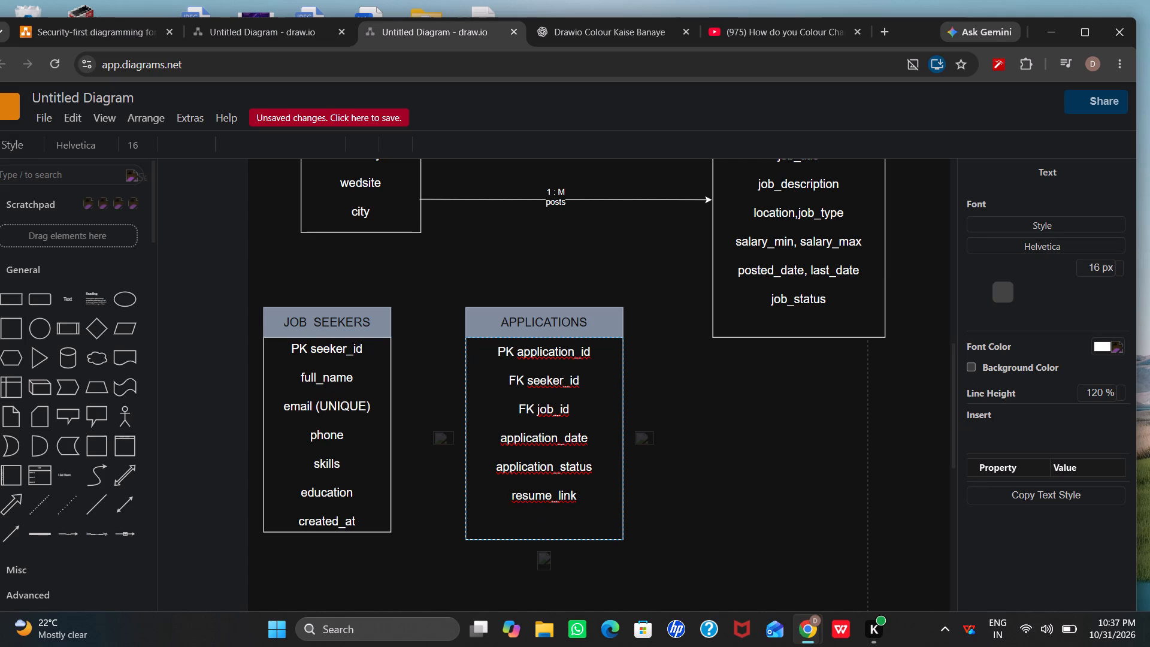
text(UNI)
key(shift+q)
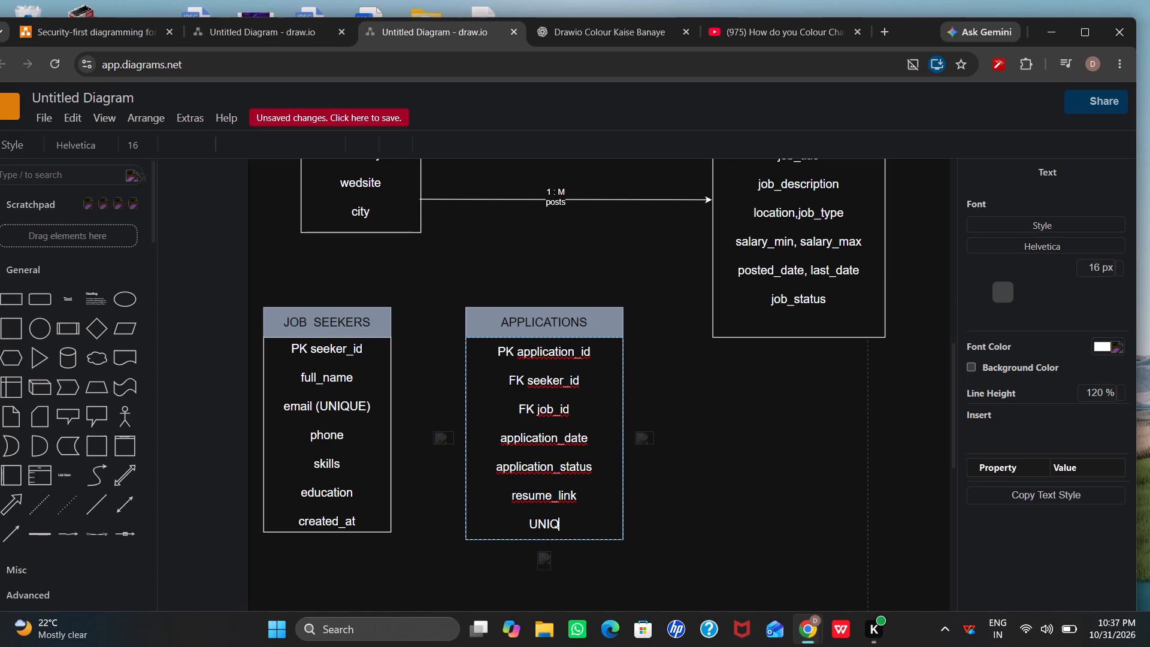
text(UE)
key(shift+parenleft)
text(se)
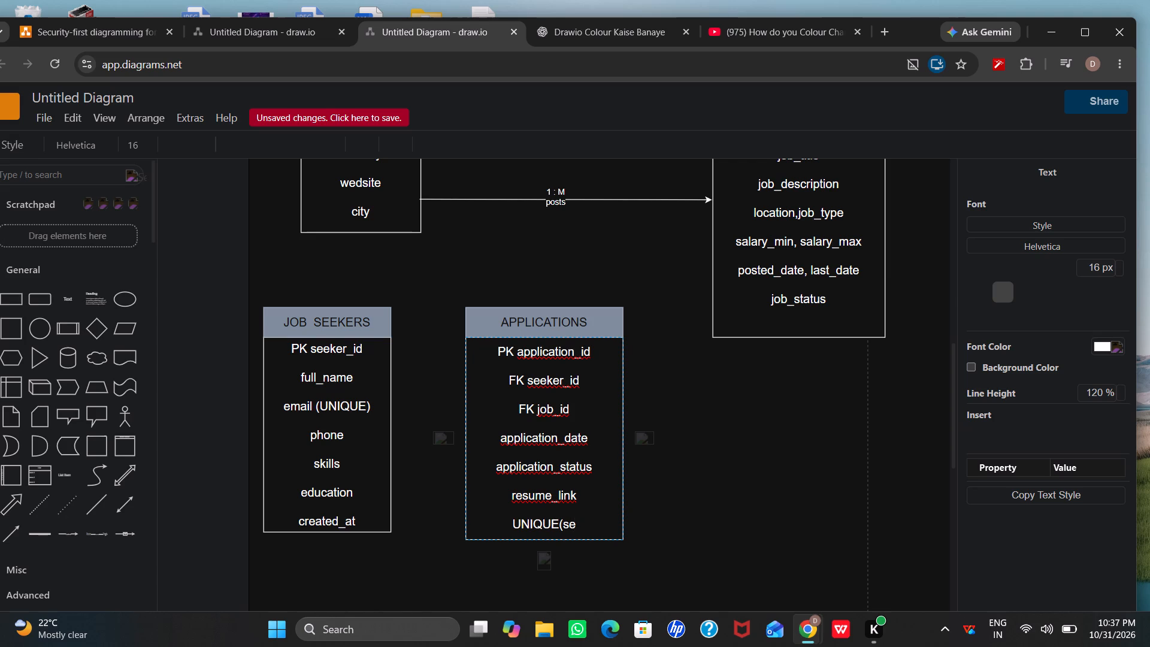
text(ker)
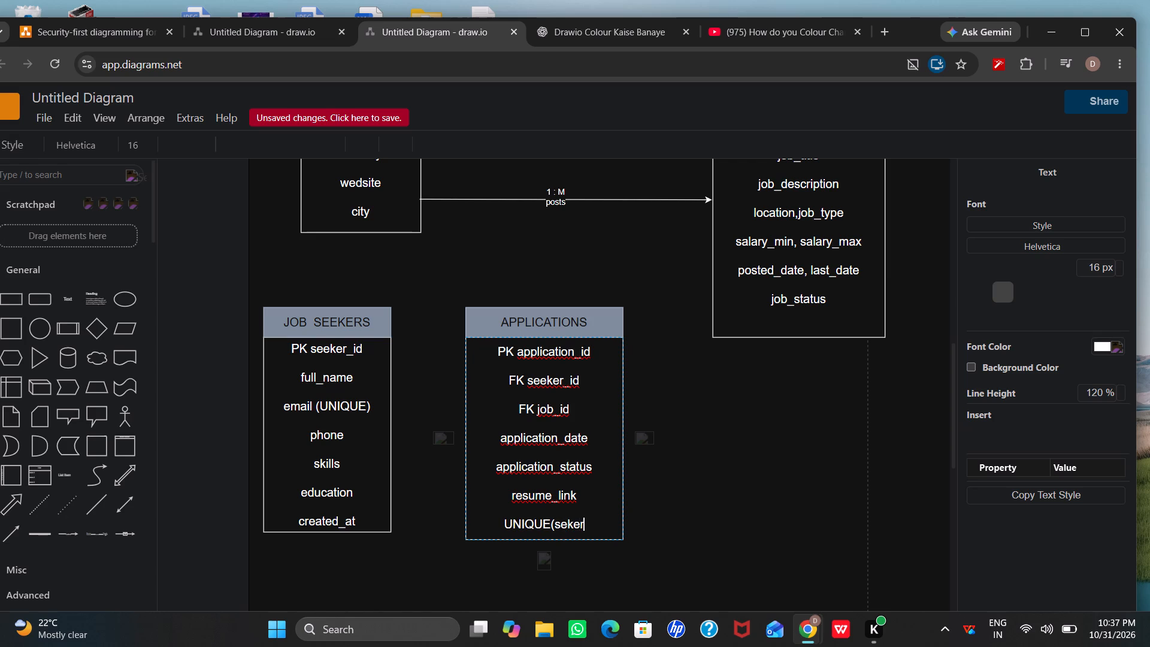
key(BackSpace)
key(BackSpace)
key(BackSpace)
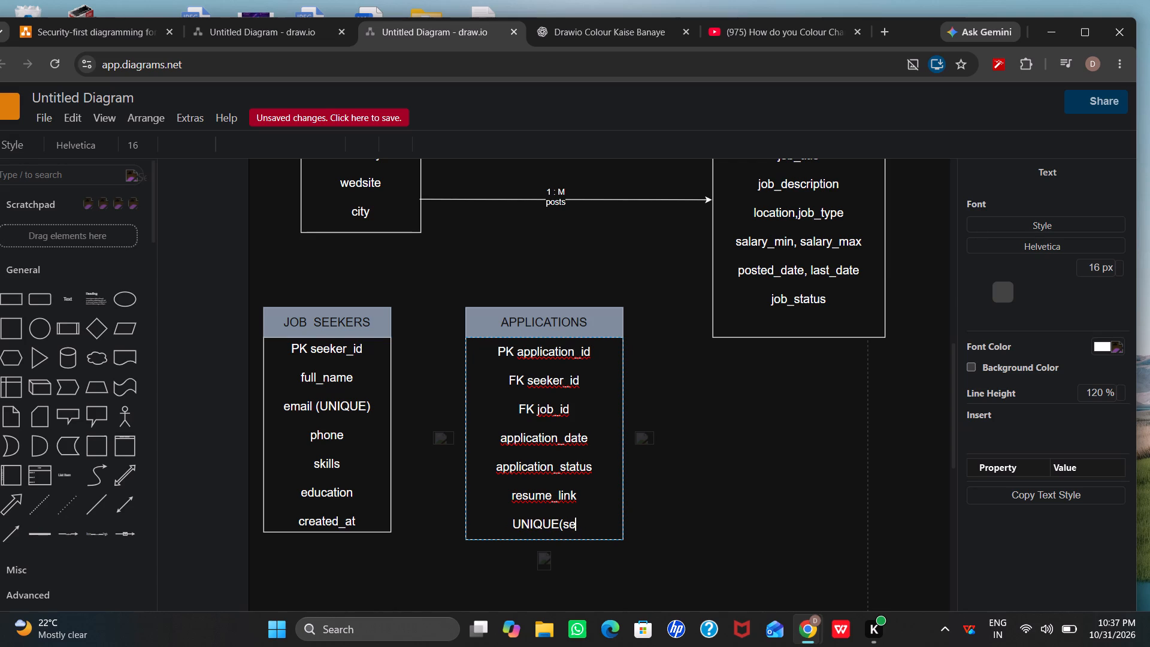
key(e)
text(ker)
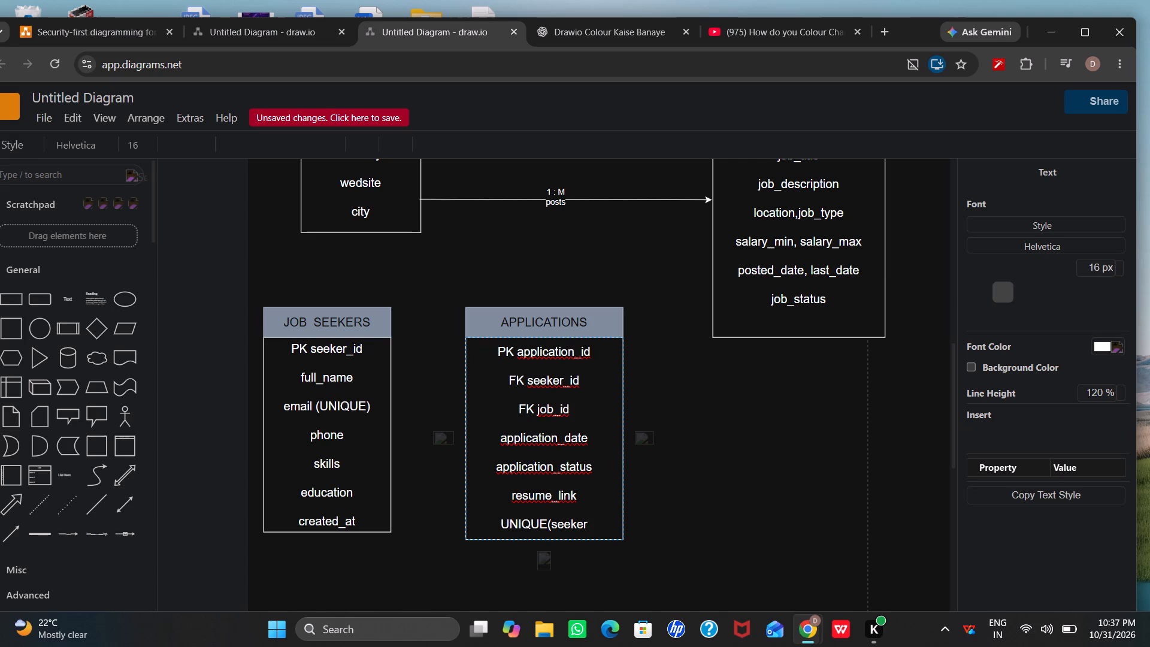
key(shift+underscore)
text(id)
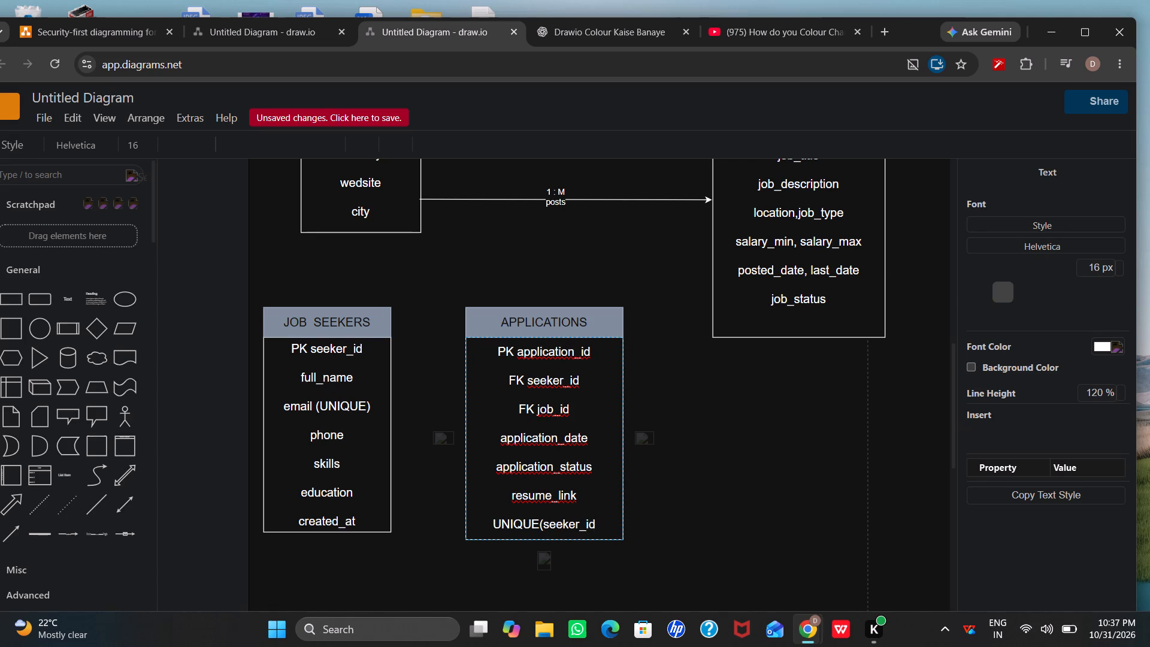
key(comma)
text(job)
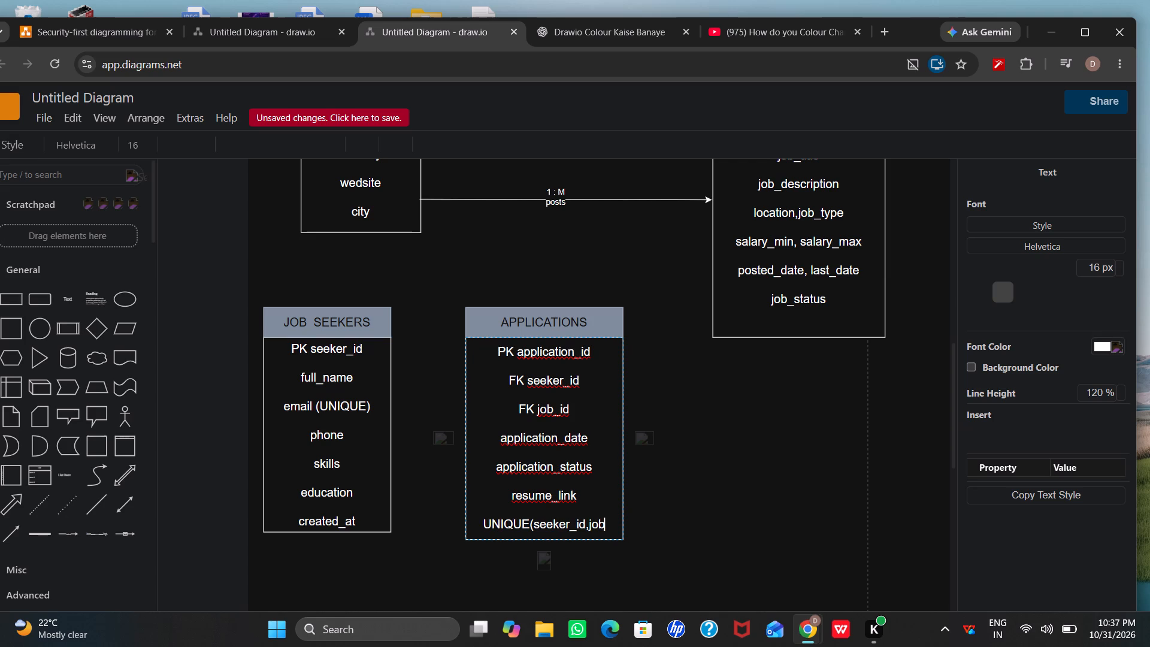
key(shift+underscore)
text(id)
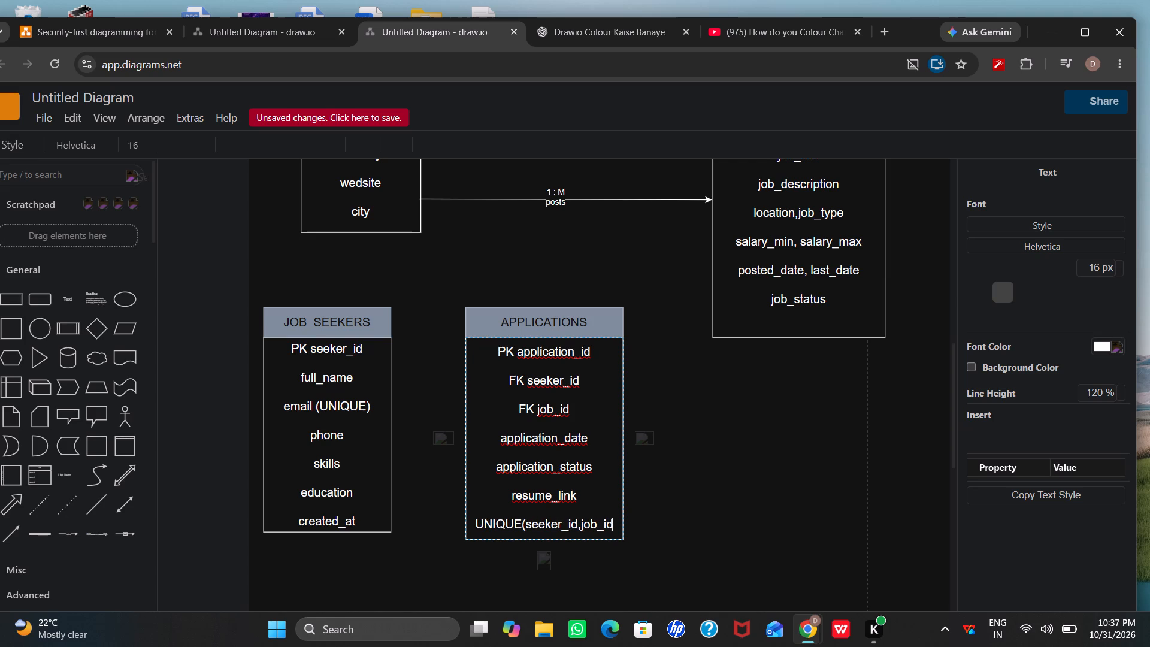
key(shift+parenright)
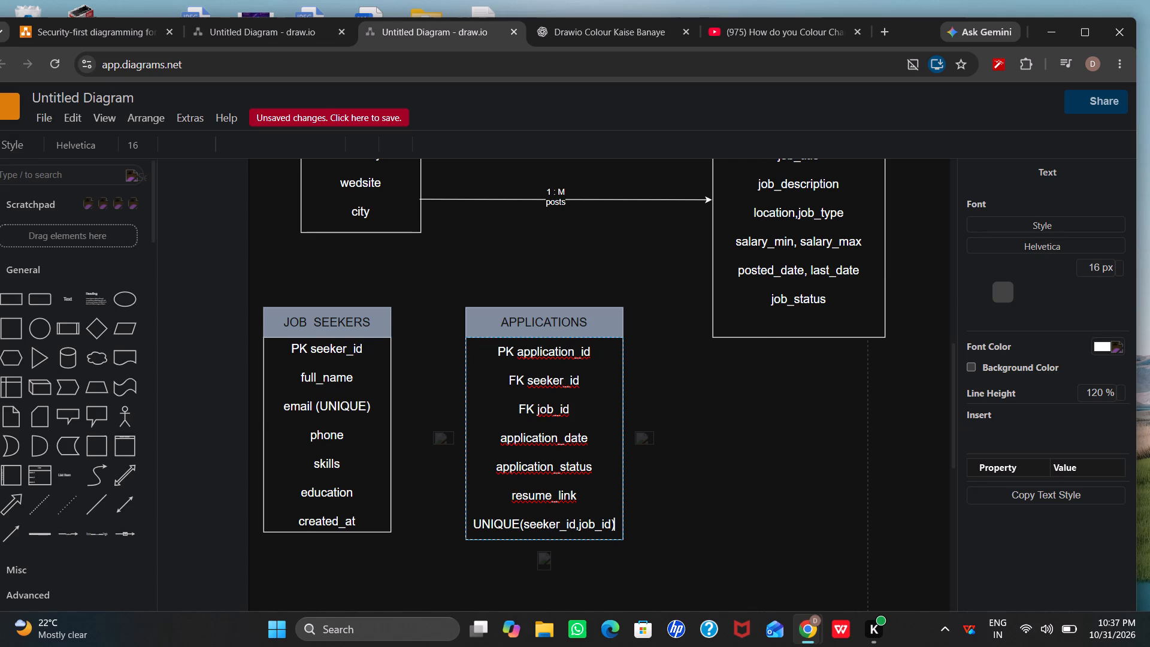
Insert a rectangle beside the APPLICATIONS table, below the box ending in job_status, and enlarge it to a table body about 170 wide.
scroll(731, 453, down, 2)
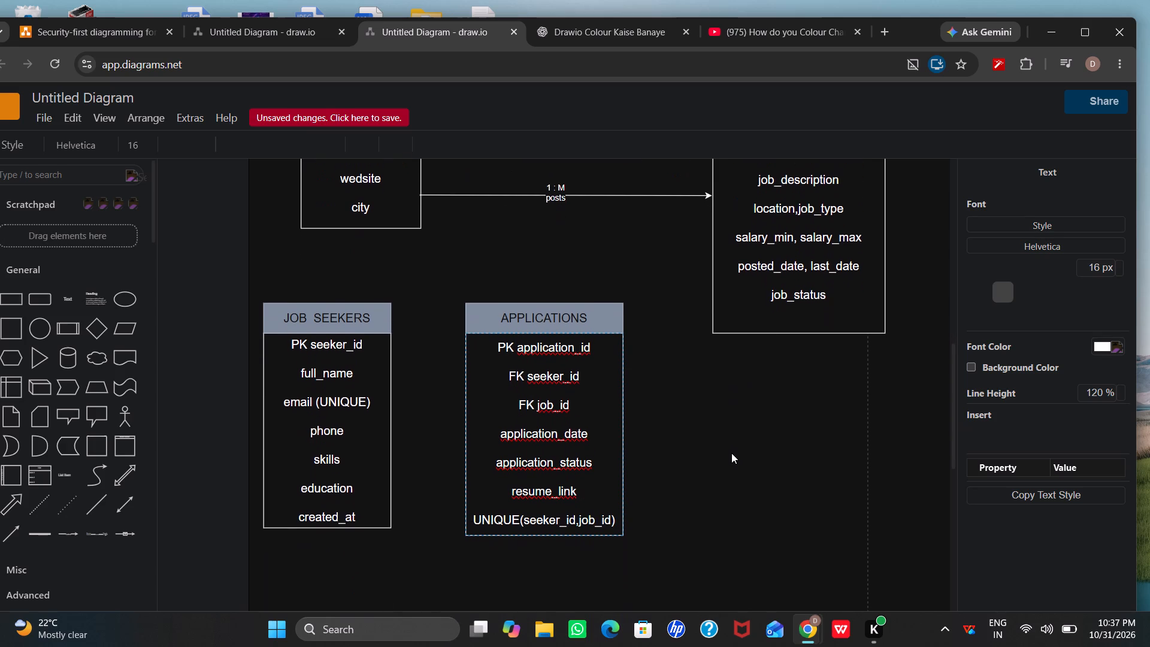
scroll(731, 453, down, 1)
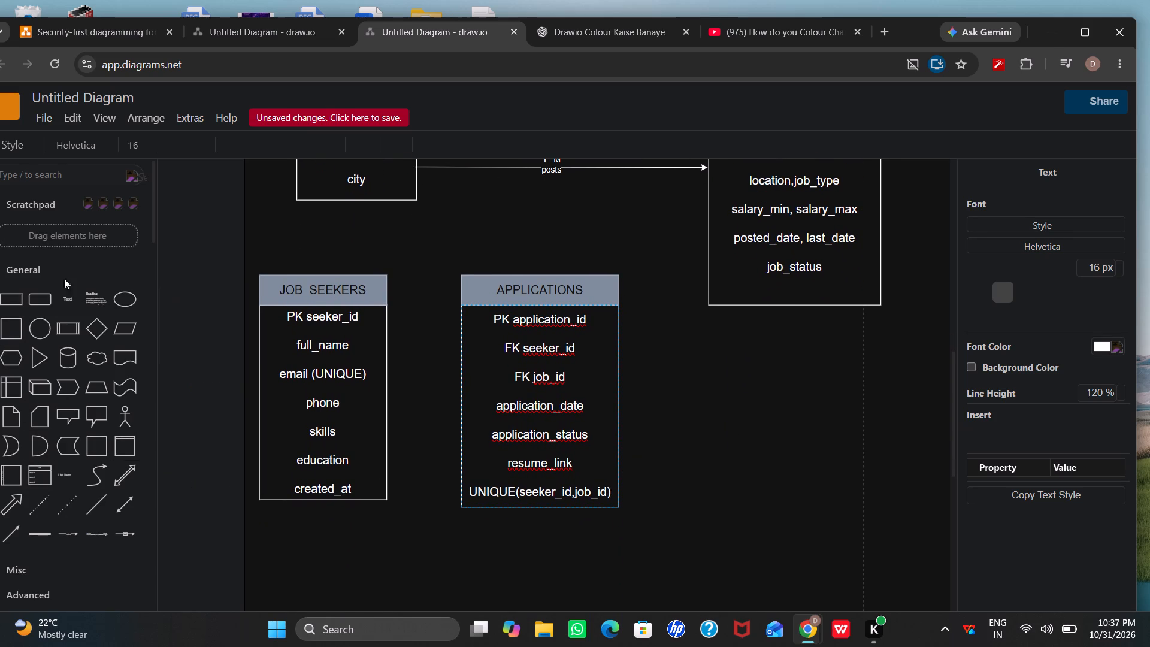
click(7, 301)
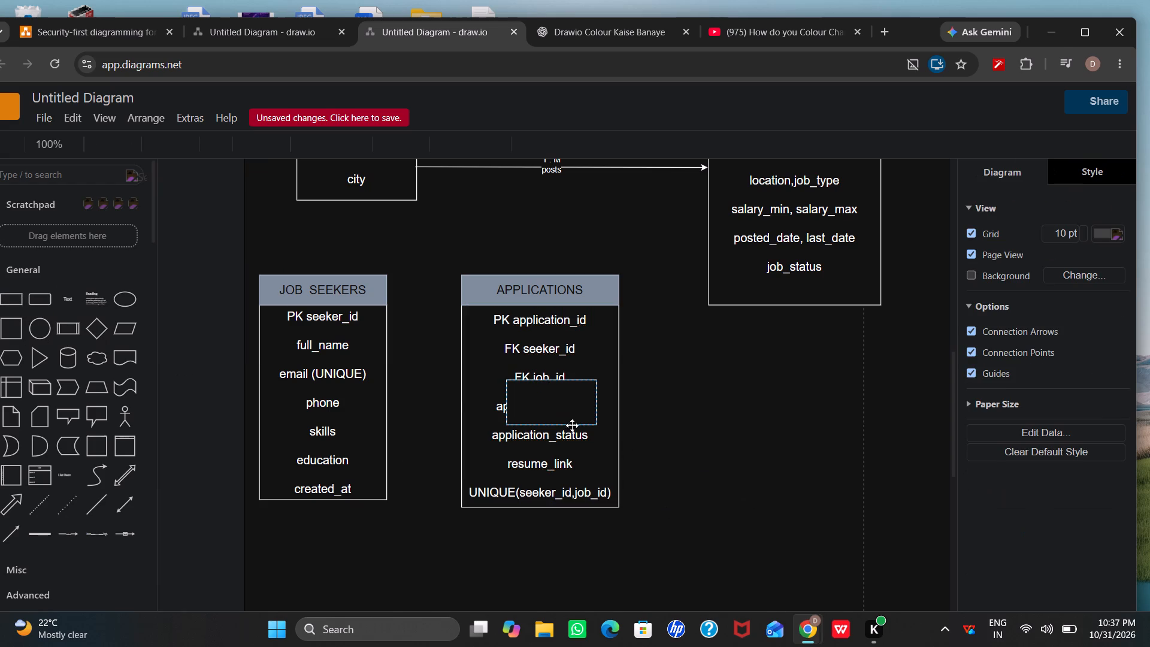
drag(553, 411, 813, 500)
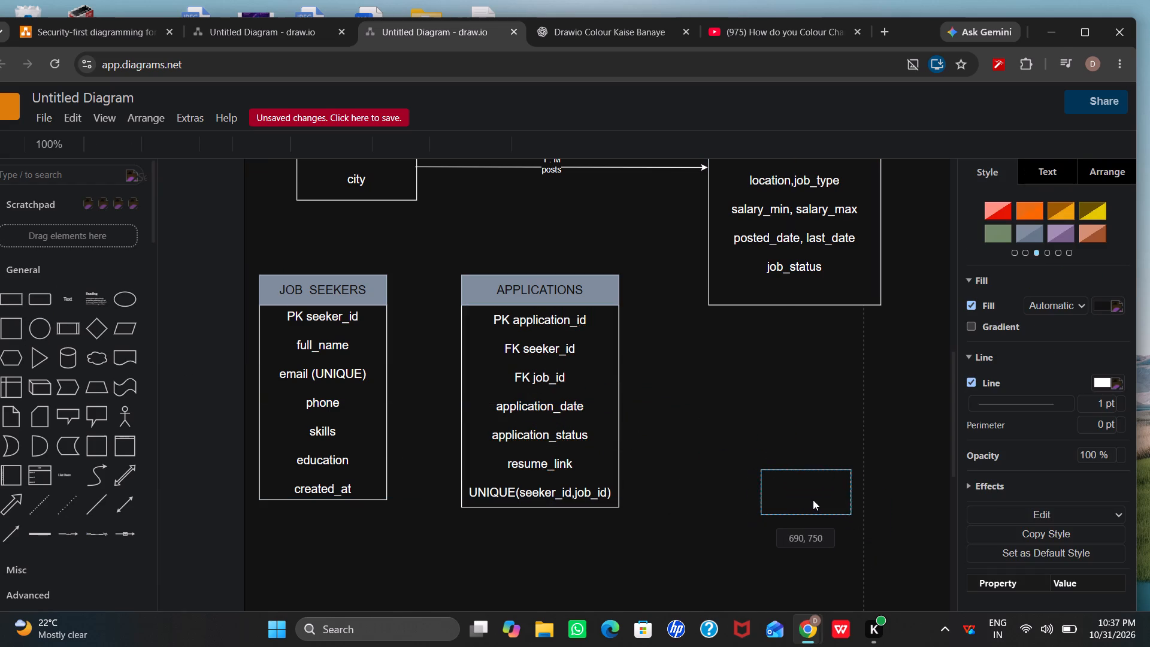
drag(813, 500, 818, 503)
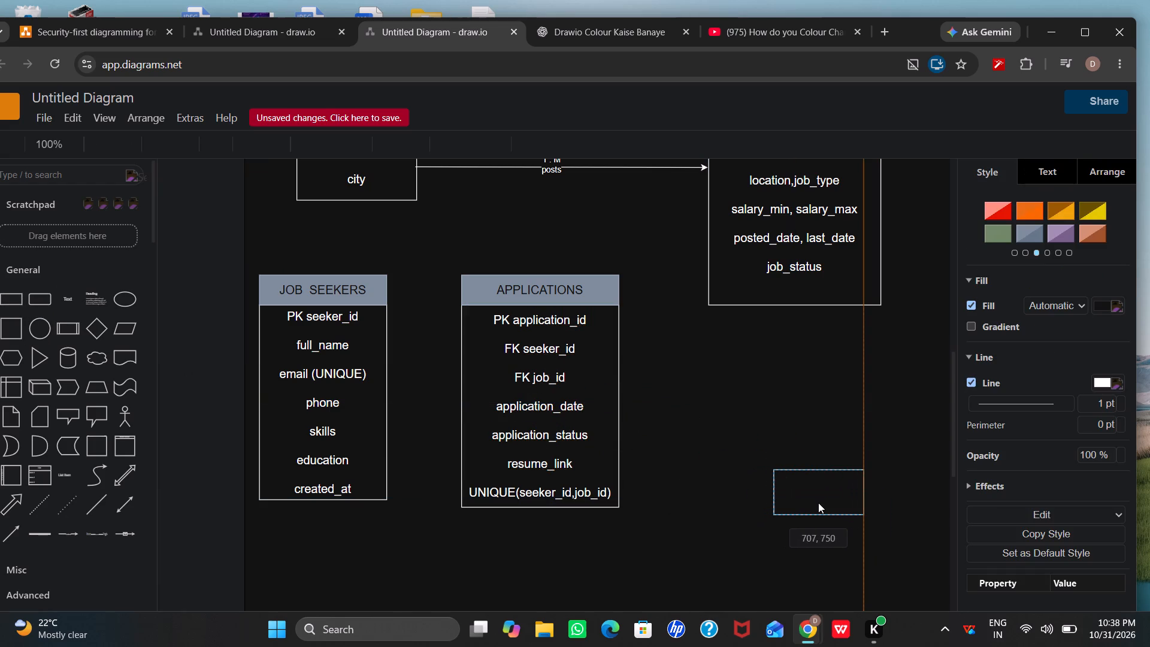
drag(818, 503, 817, 497)
drag(822, 472, 823, 449)
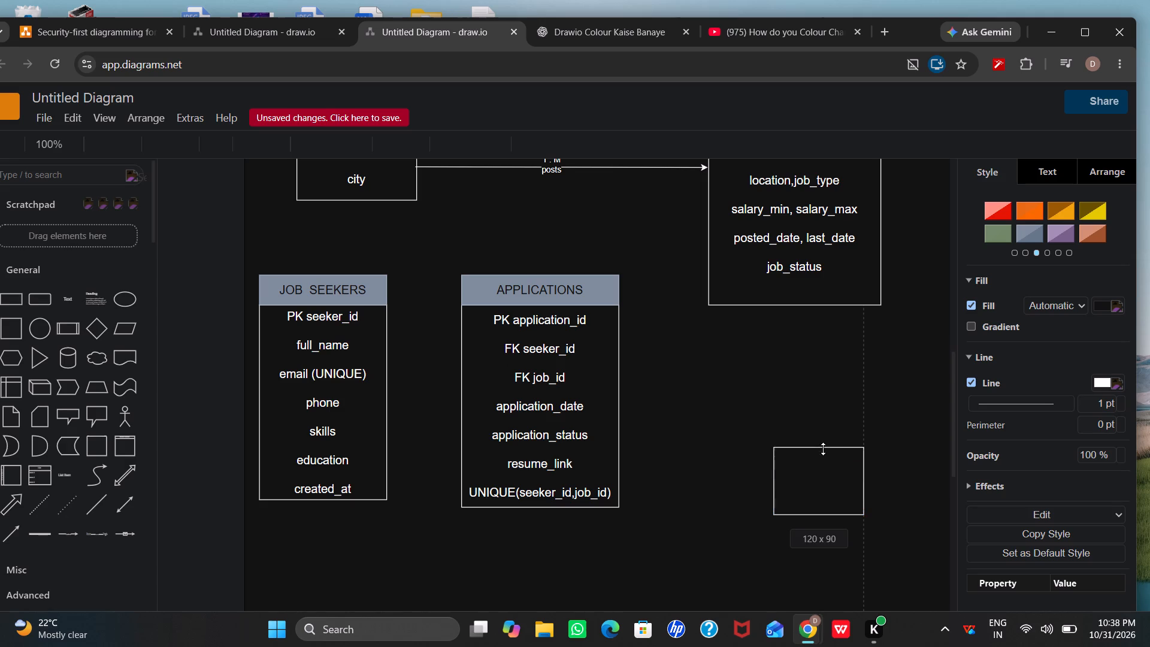
drag(823, 449, 815, 377)
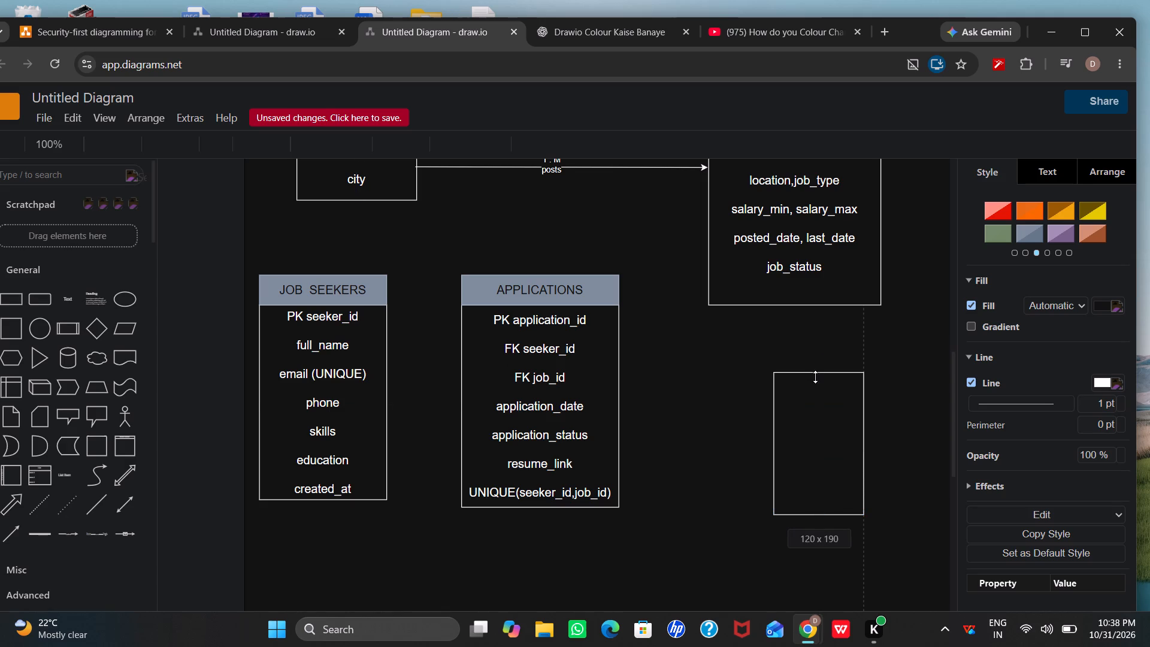
drag(815, 377, 815, 379)
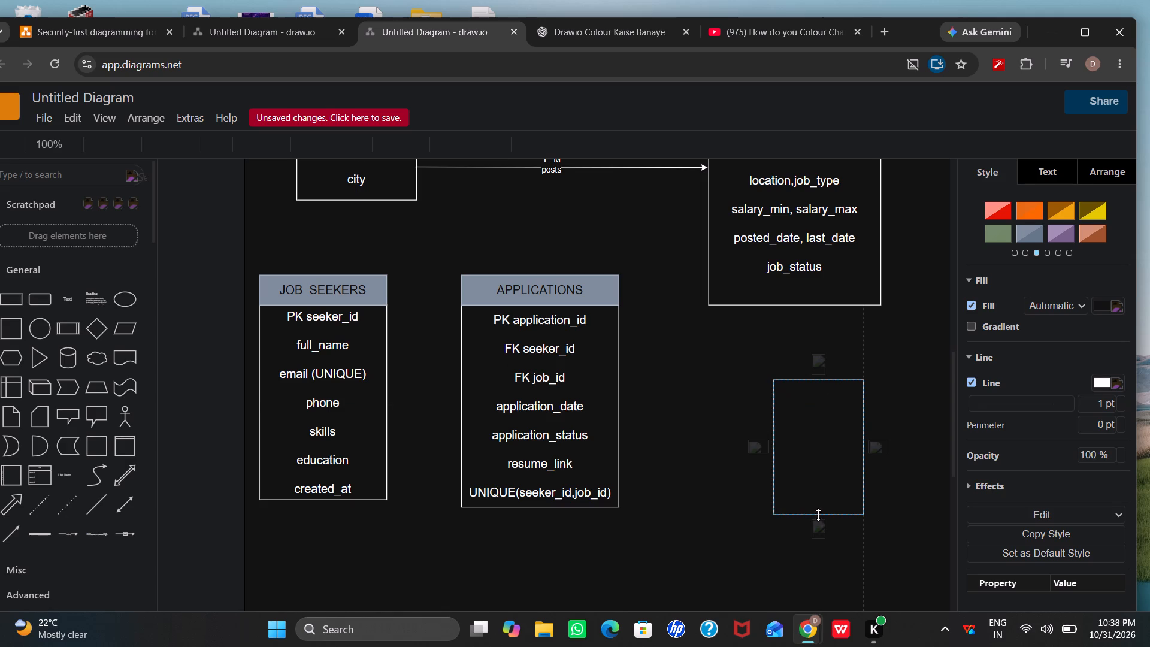
drag(818, 513, 822, 543)
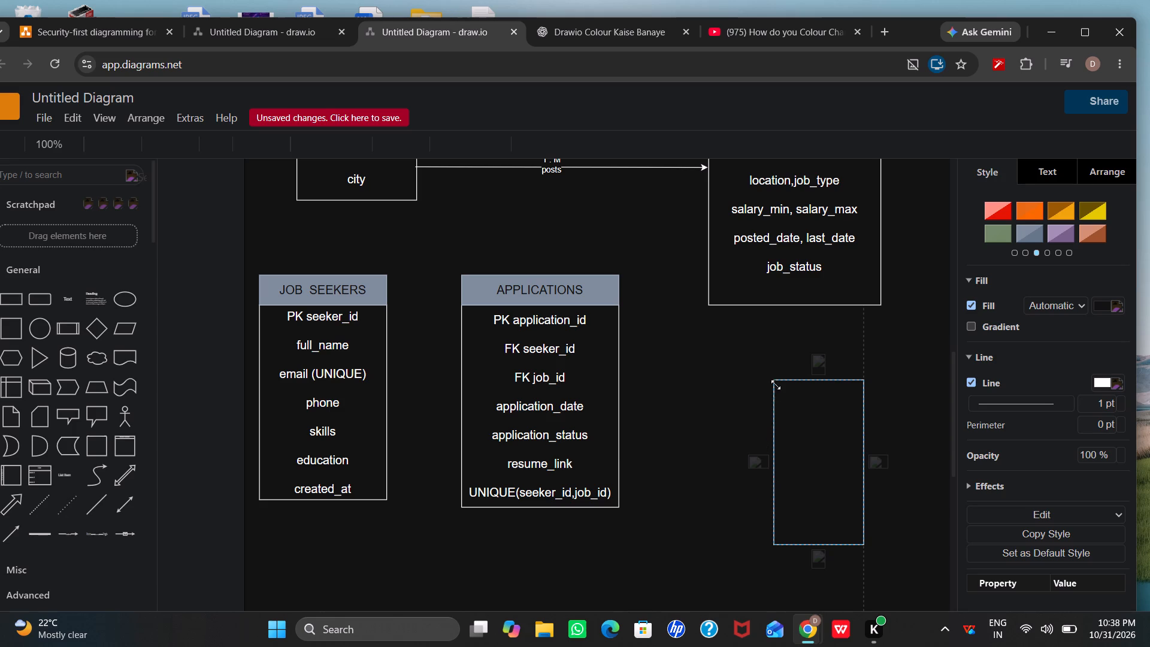
drag(776, 379, 745, 386)
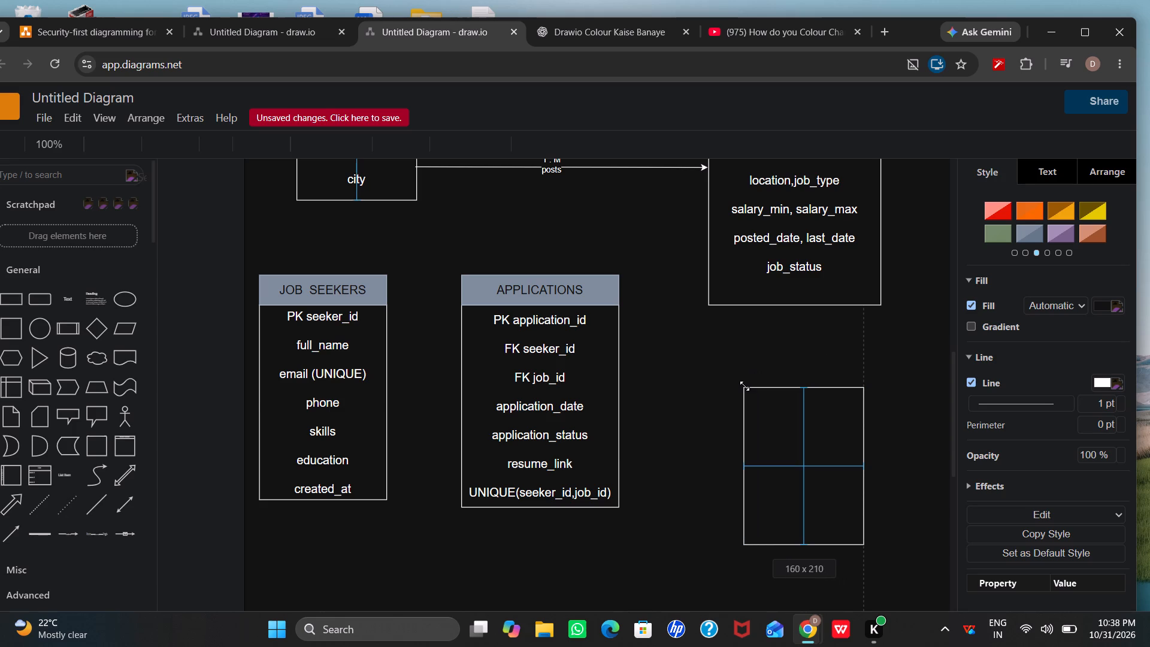
drag(745, 386, 738, 374)
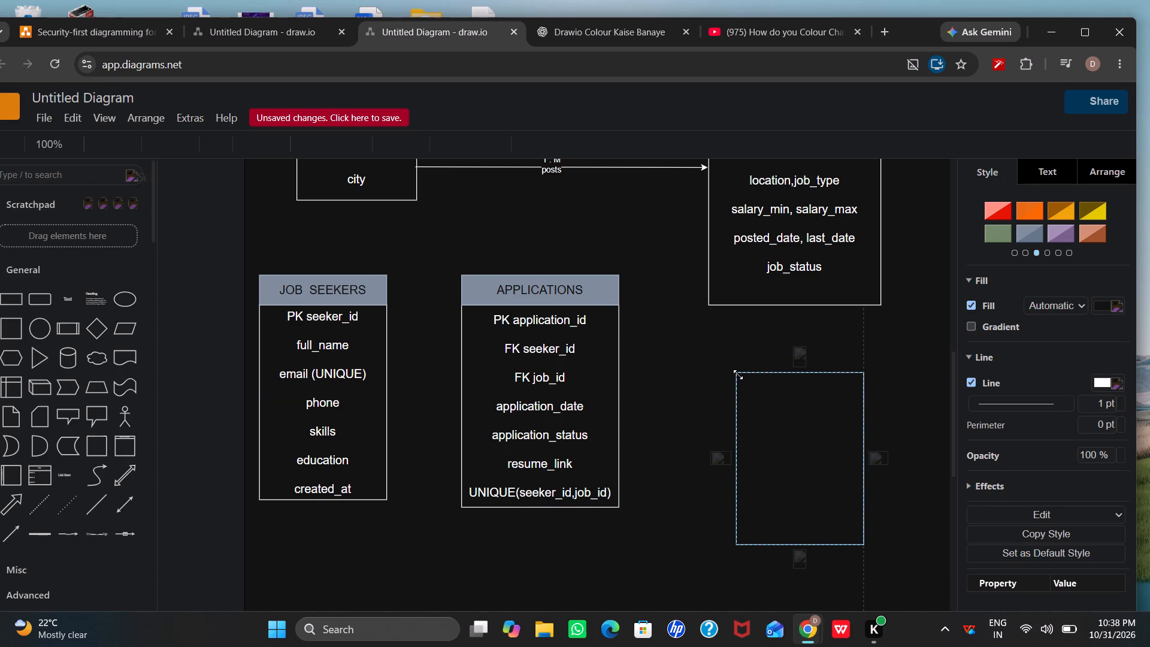
Add a header rectangle directly on top of the new table body, matching its 170 width, and reduce the header's height.
click(19, 301)
drag(573, 411, 749, 361)
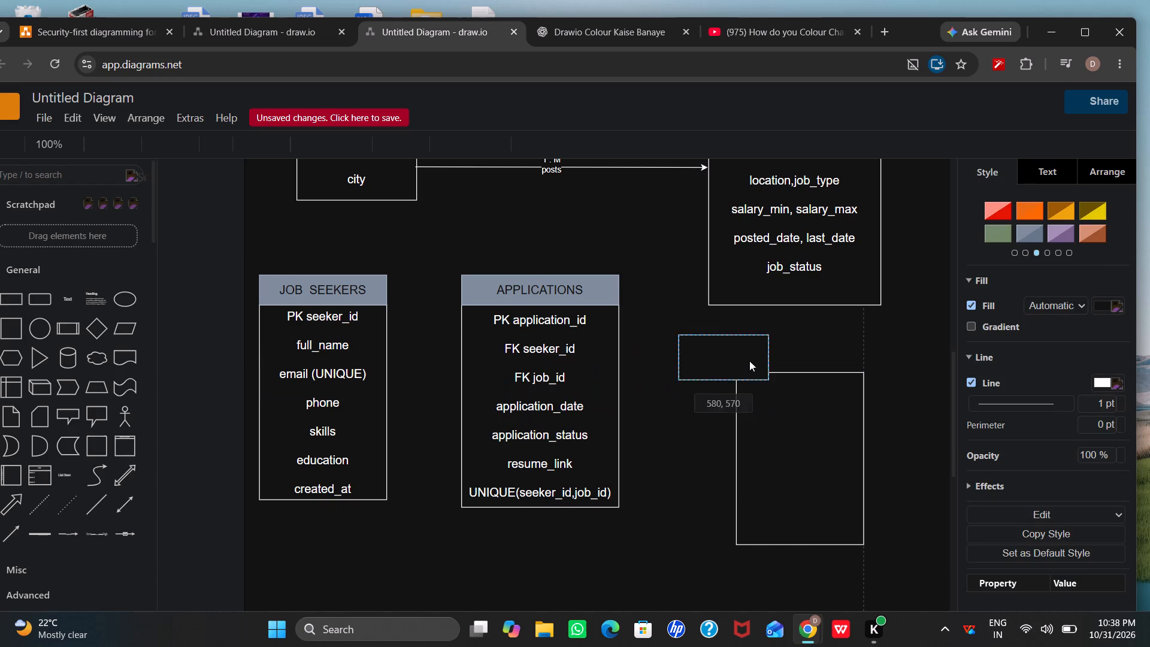
drag(749, 361, 800, 361)
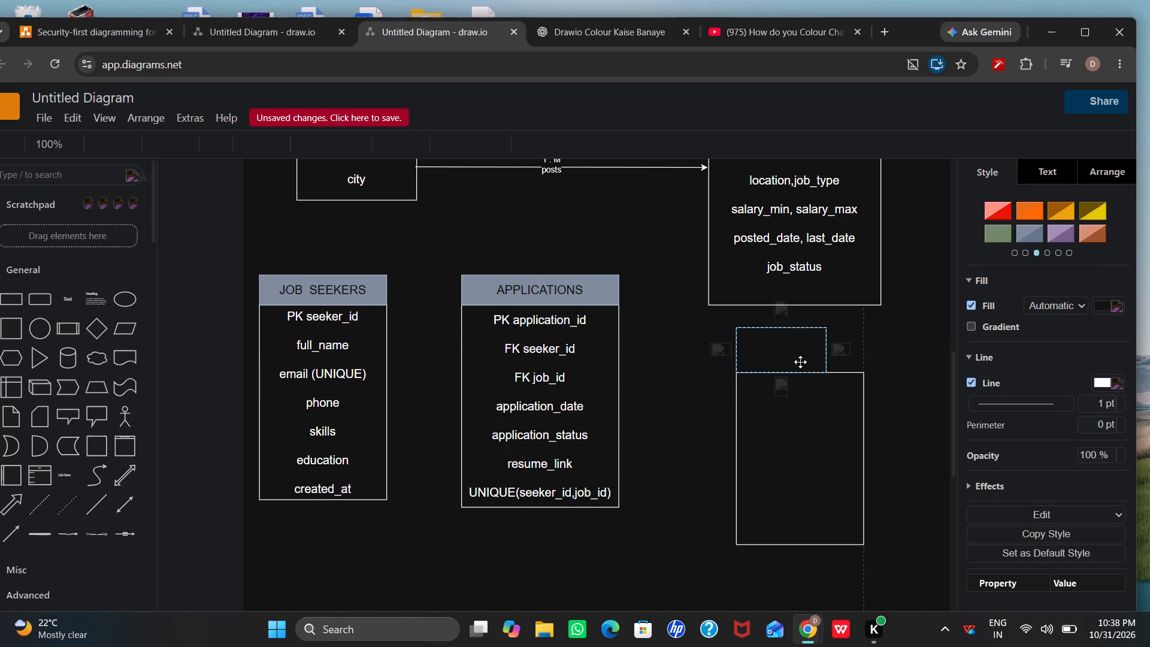
drag(822, 356, 861, 356)
click(812, 329)
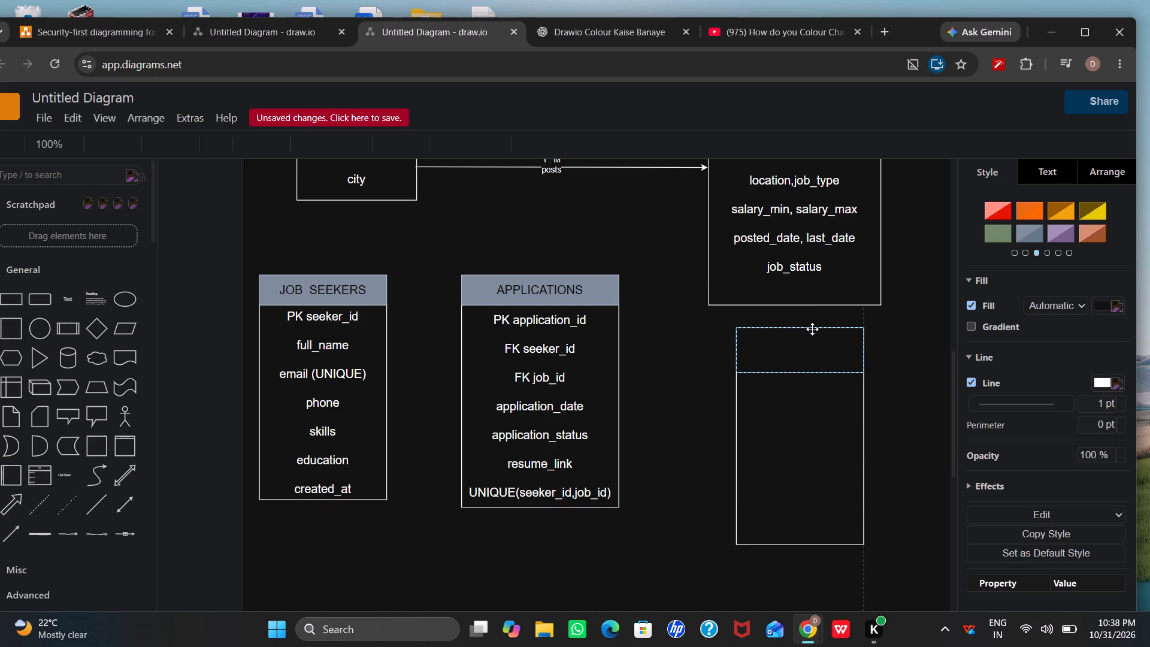
drag(798, 329, 798, 332)
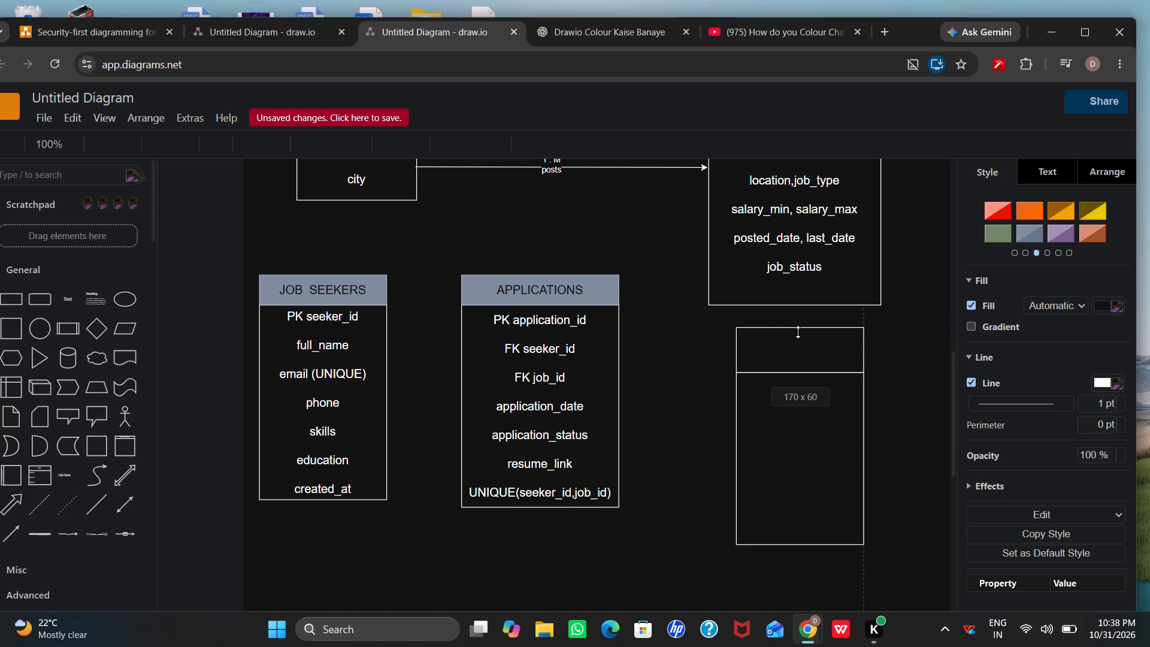
drag(798, 332, 801, 343)
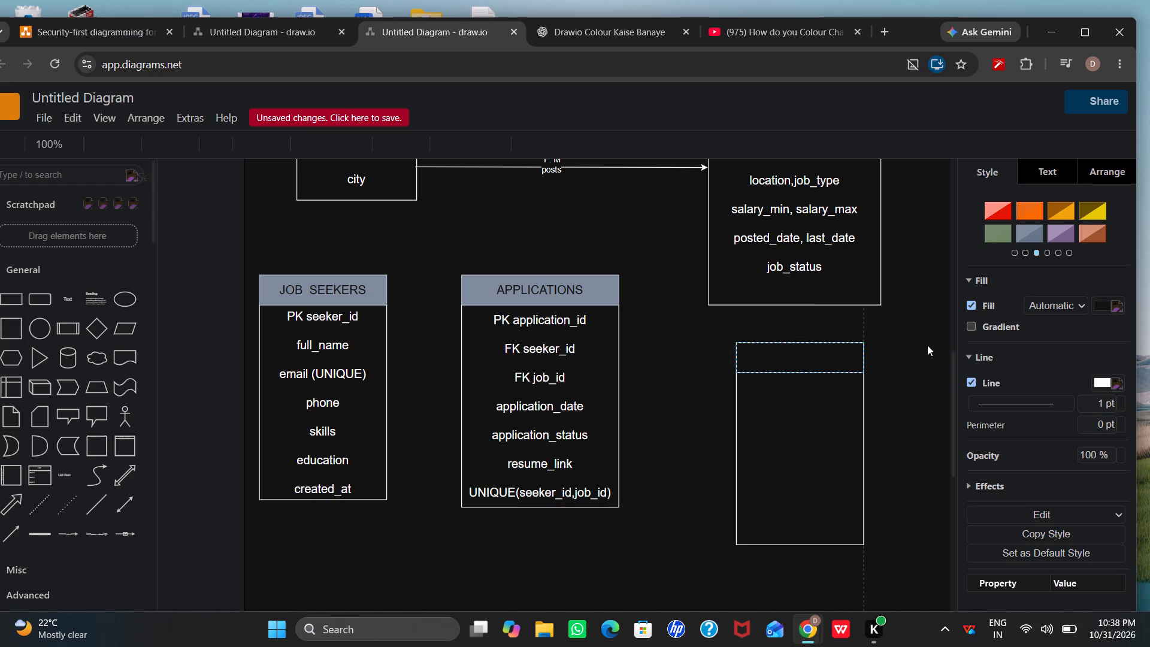
Apply the blue-grey colour style to the new header rectangle, matching the other table headers.
click(1028, 230)
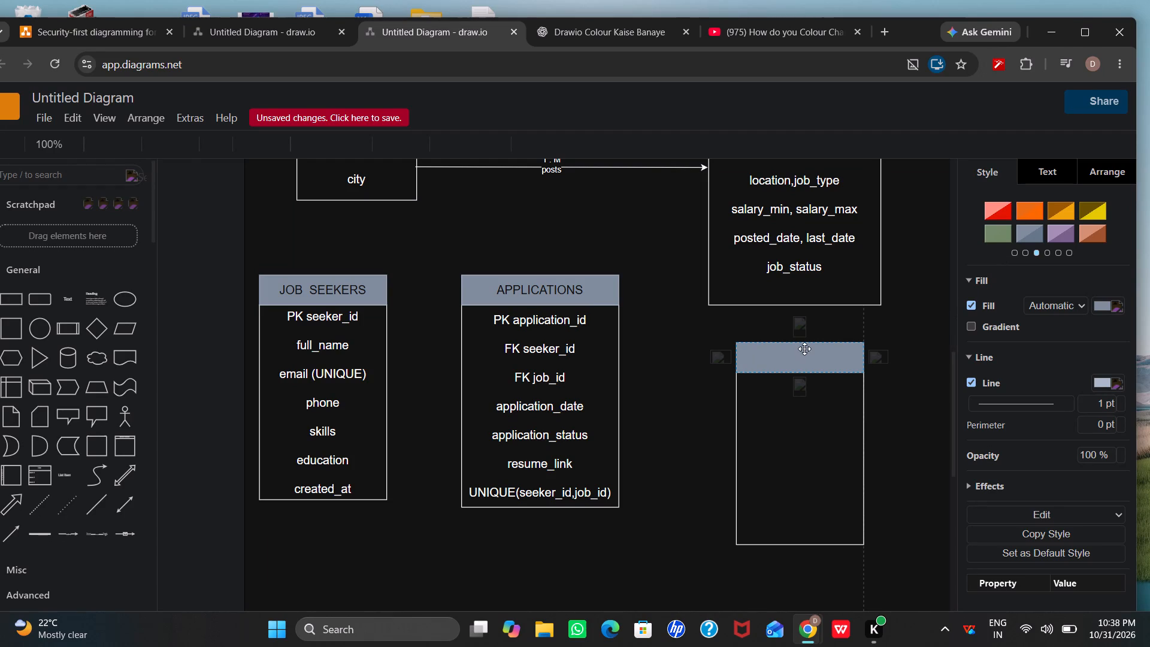
Title the new table's header INTERVIEWS, choosing font size 18 for the text.
key(p)
key(BackSpace)
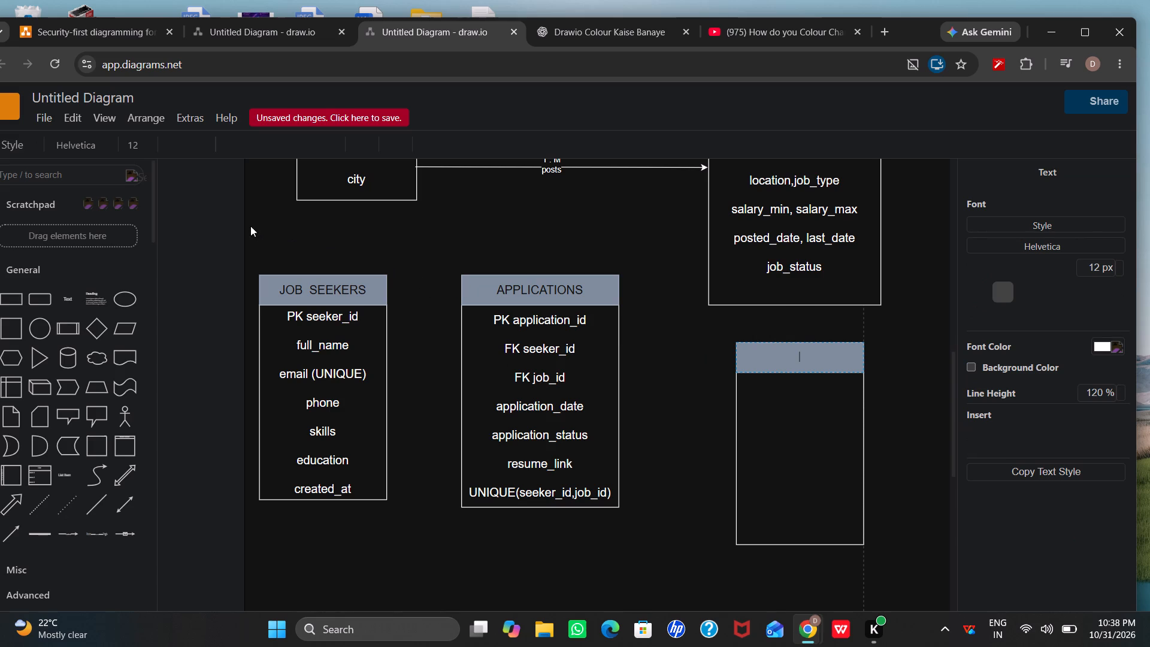
click(128, 140)
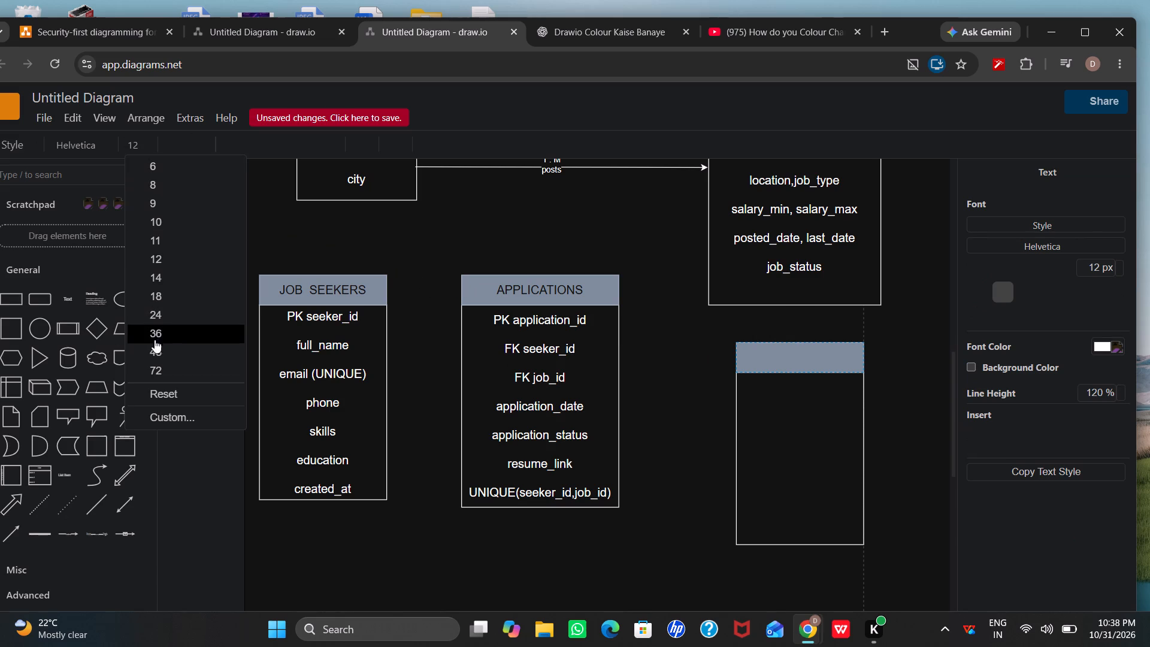
click(164, 298)
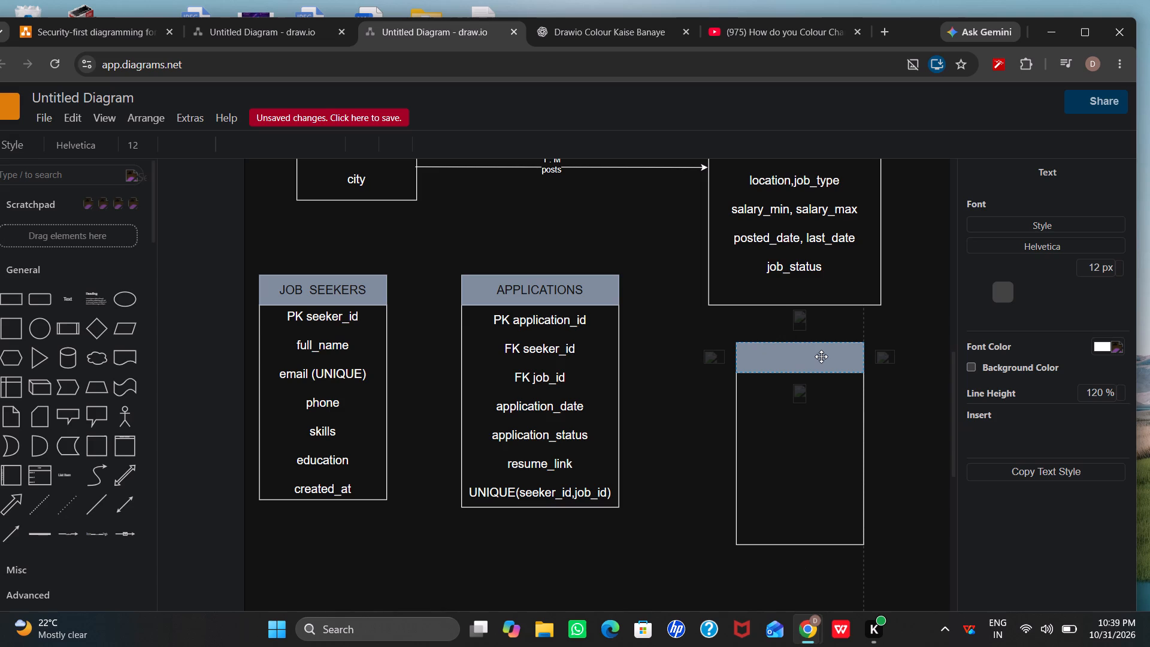
key(i)
key(n)
text(TER)
text(VI)
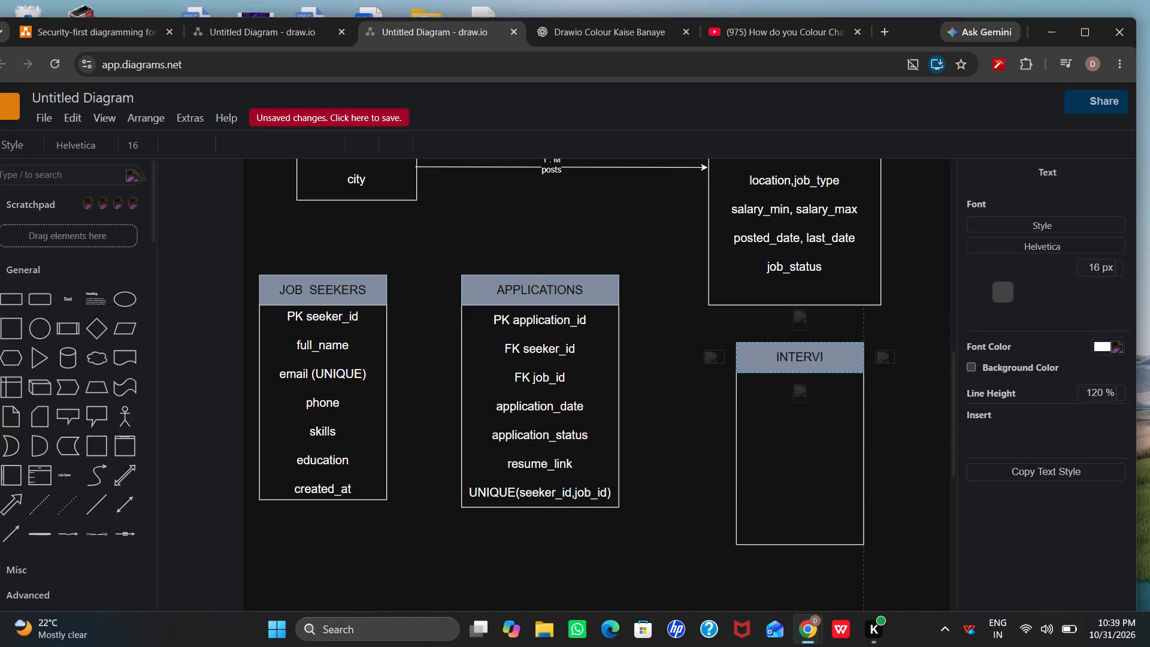
key(e)
key(w)
key(s)
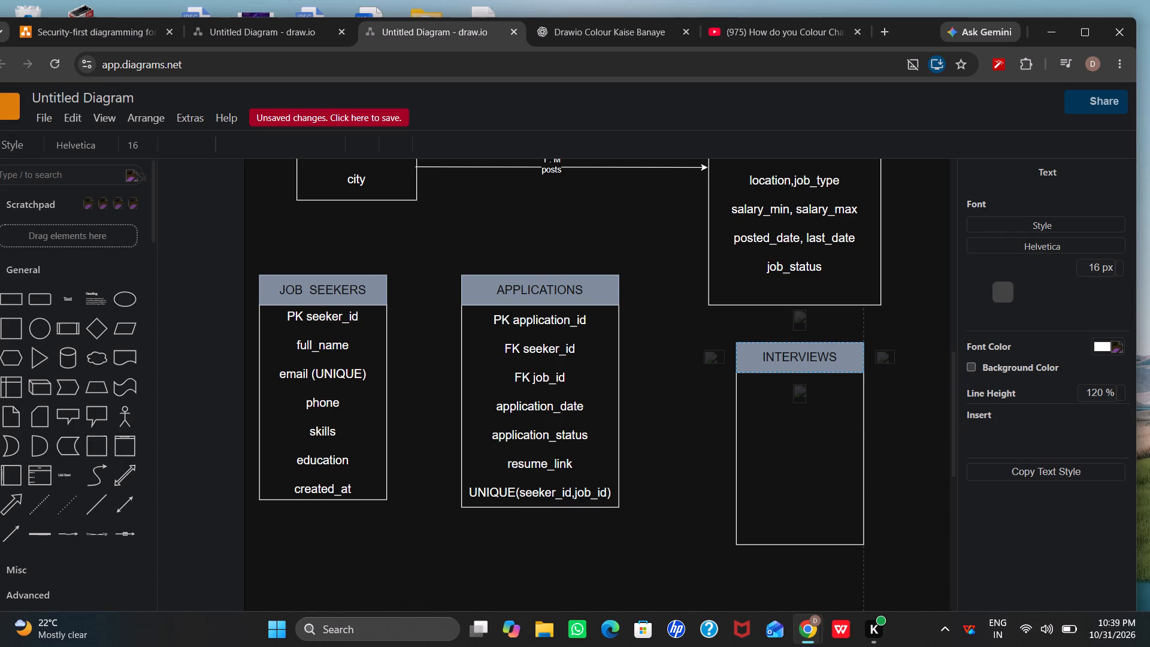
Enter "PK interview_id" in the INTERVIEWS table body with font size 14 chosen, followed by a blank line.
click(799, 501)
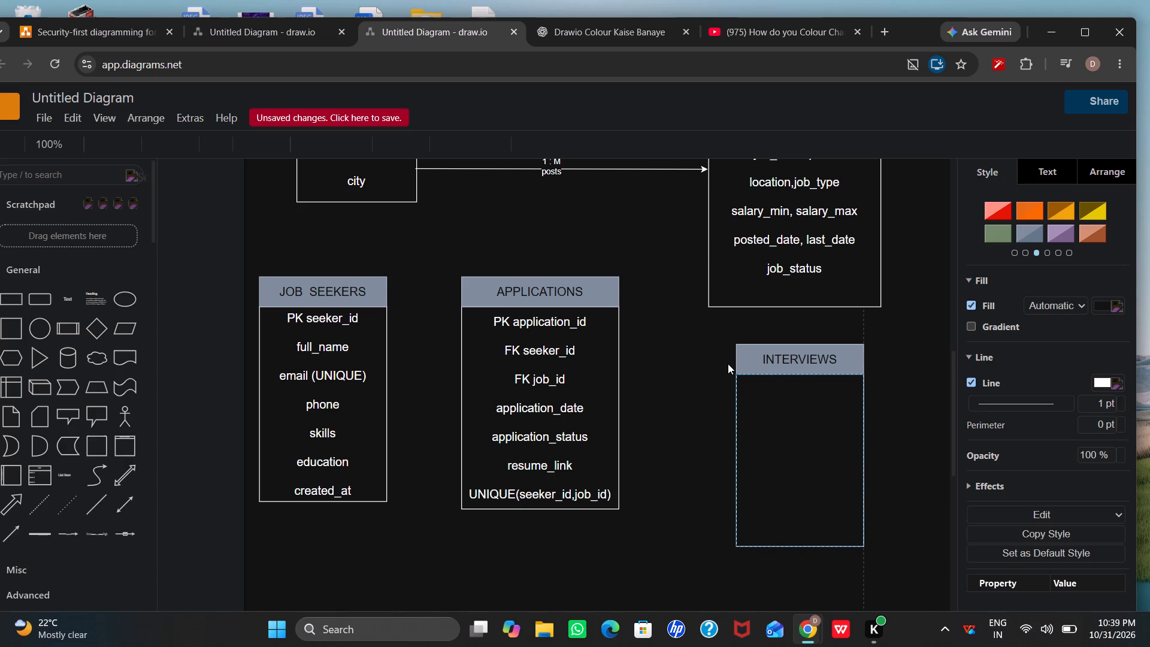
key(i)
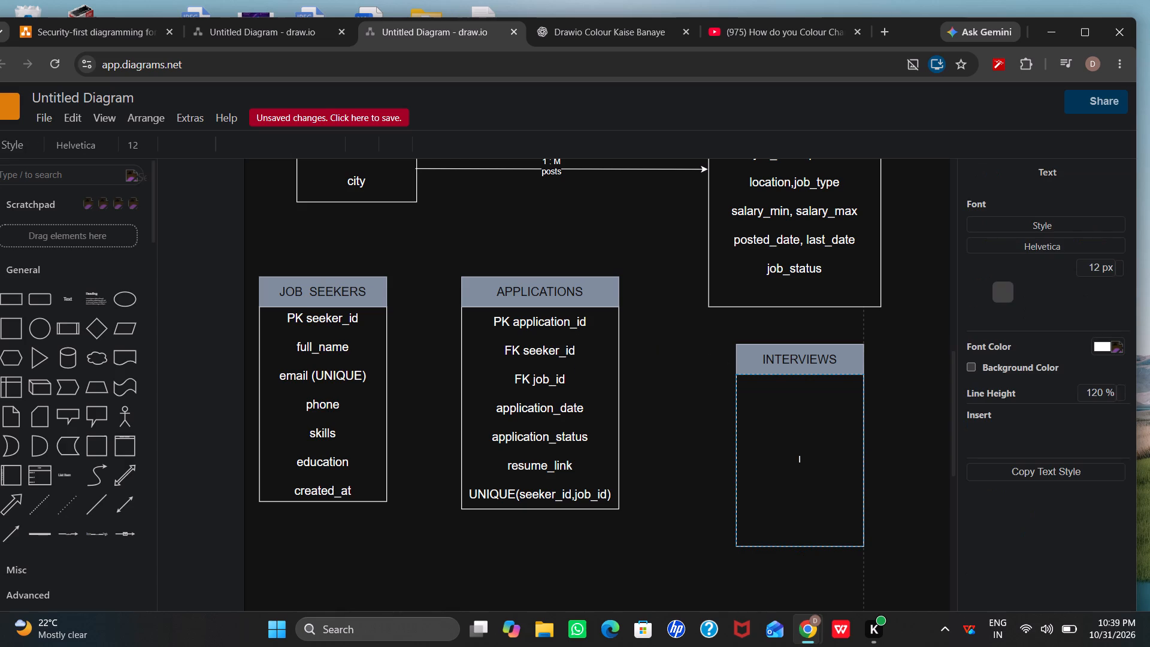
key(BackSpace)
click(128, 144)
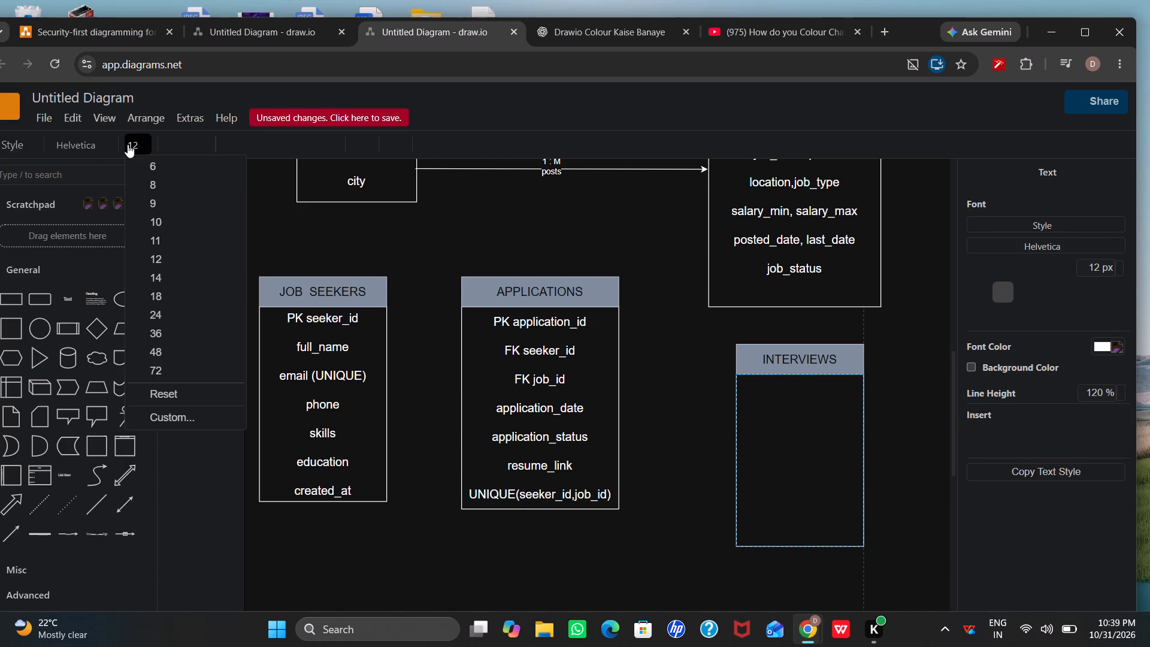
click(162, 281)
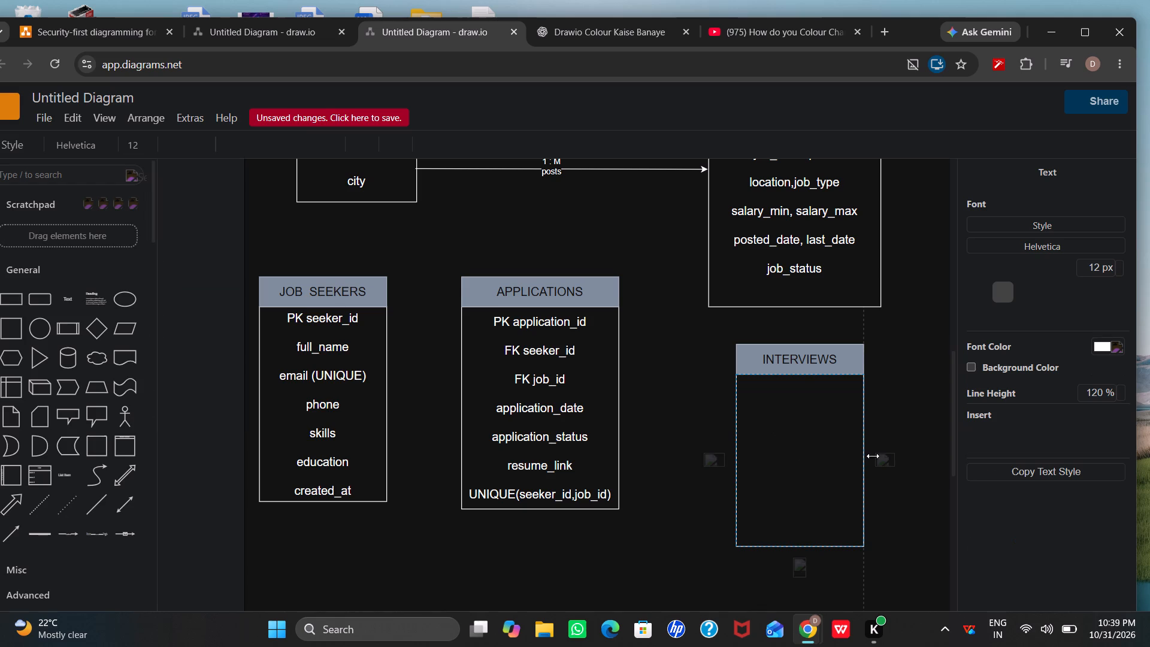
text(pk)
key(BackSpace)
key(BackSpace)
text(PK)
key(space)
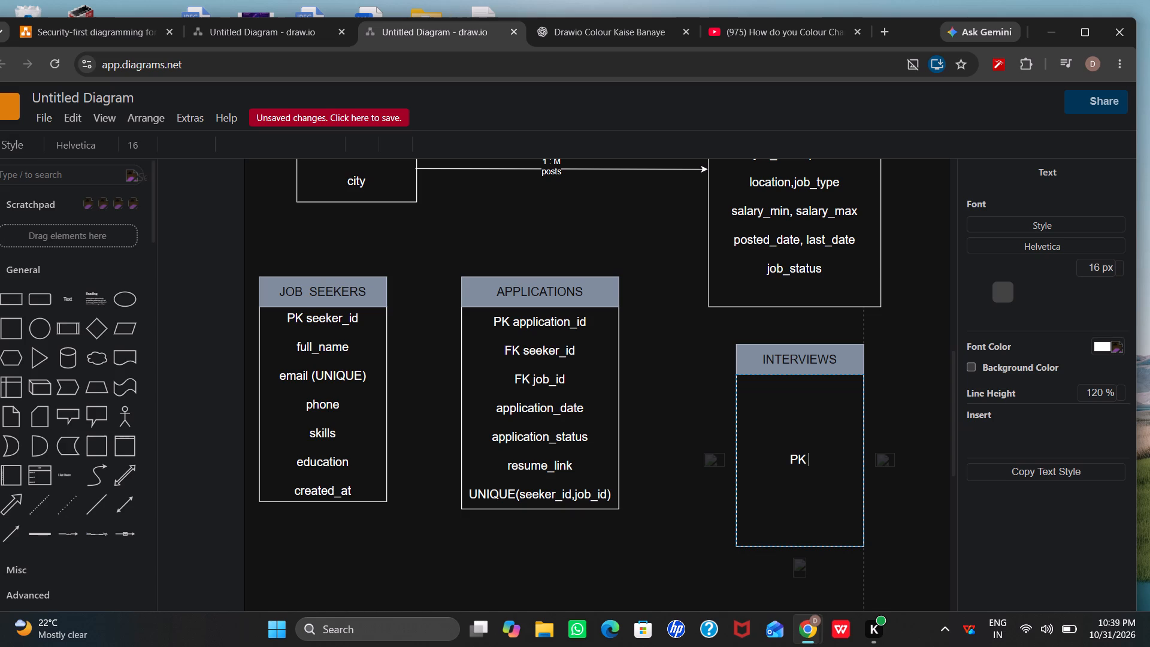
text(in)
text(ter)
text(vi)
text(ew)
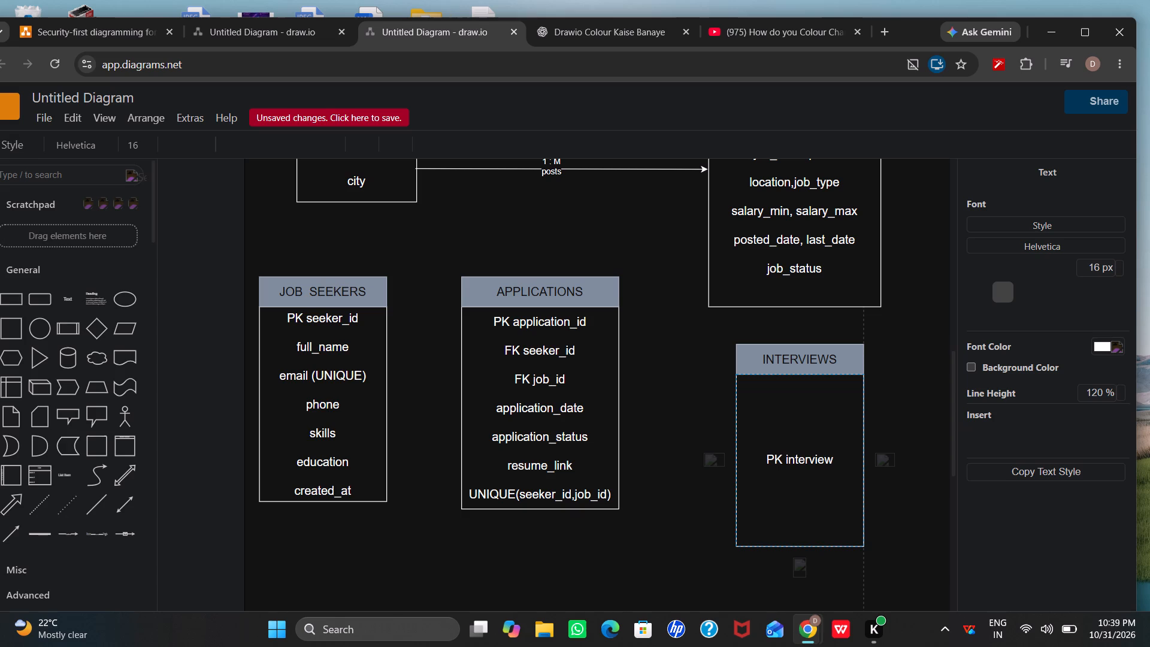
text(_id)
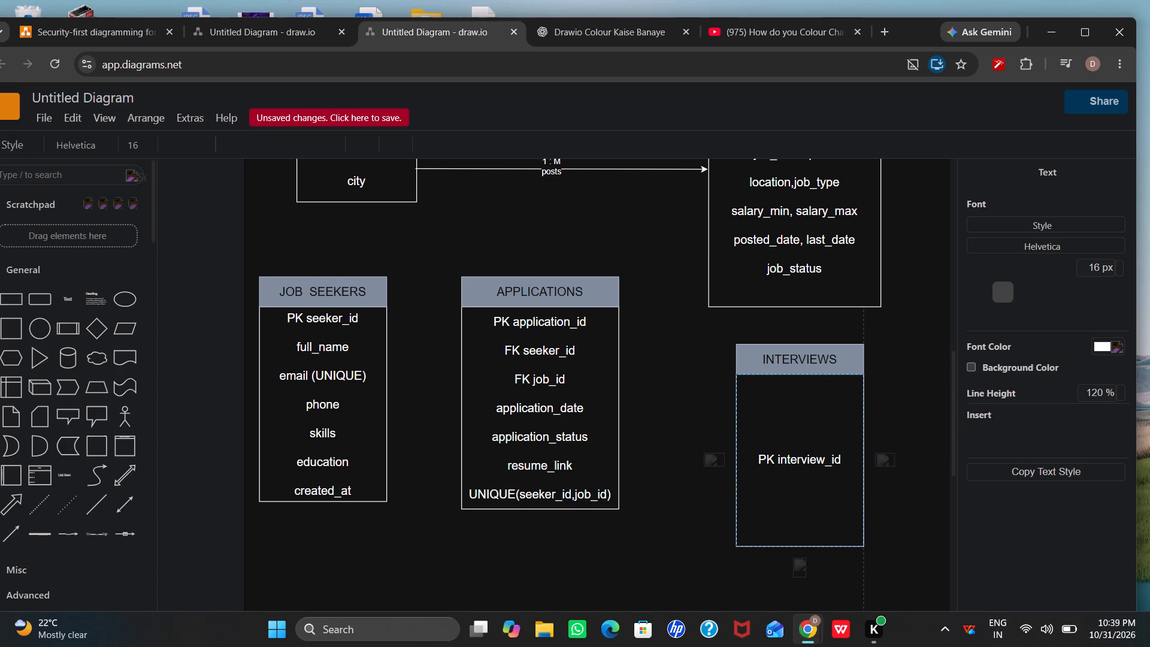
key(Return)
key(Return)
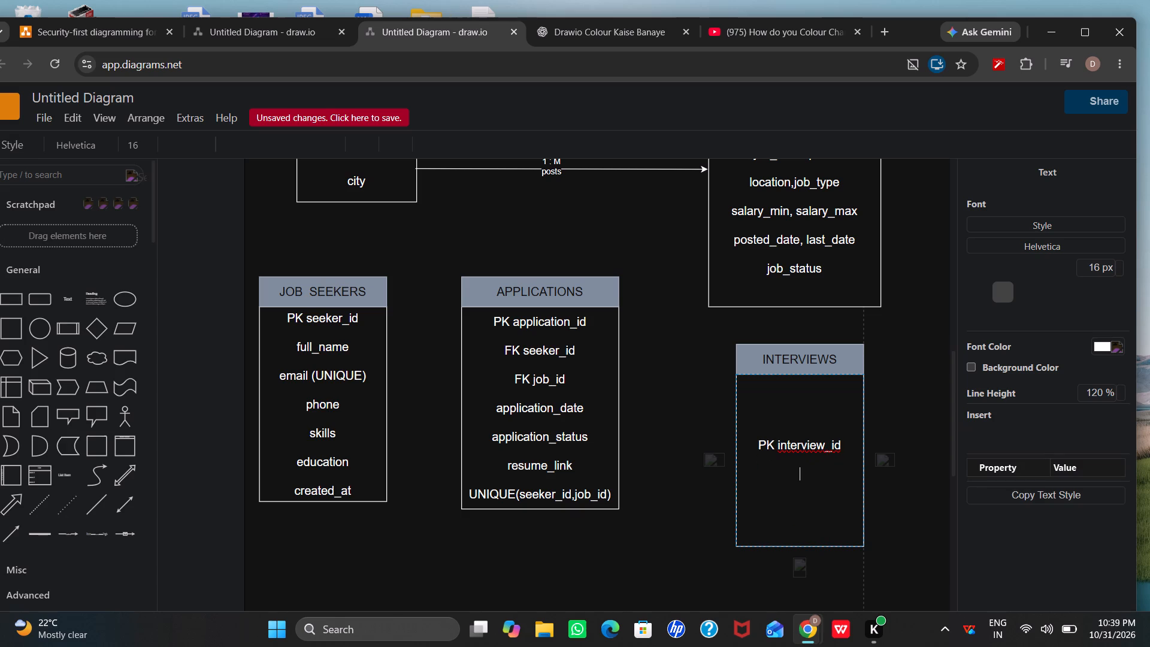
key(BackSpace)
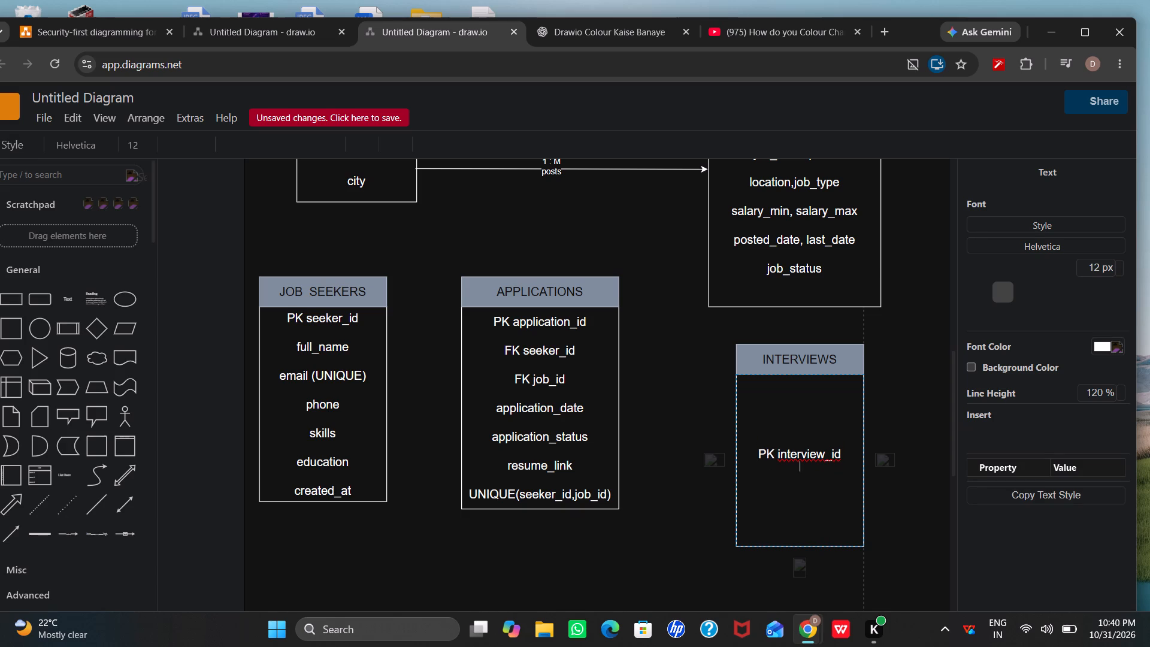
key(Return)
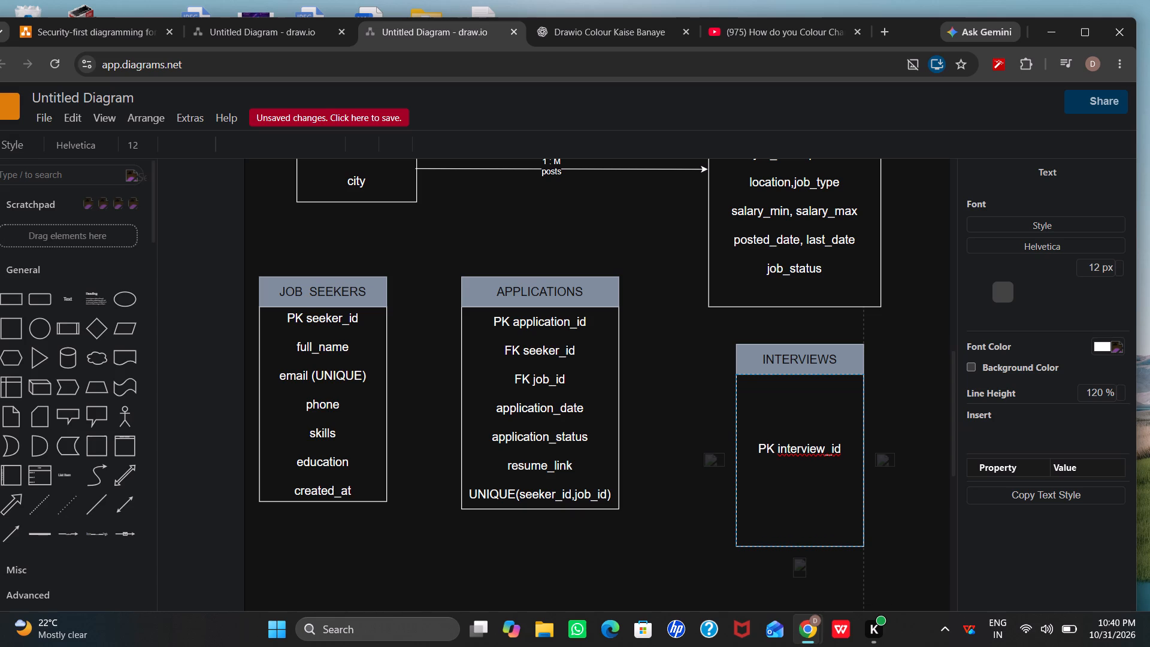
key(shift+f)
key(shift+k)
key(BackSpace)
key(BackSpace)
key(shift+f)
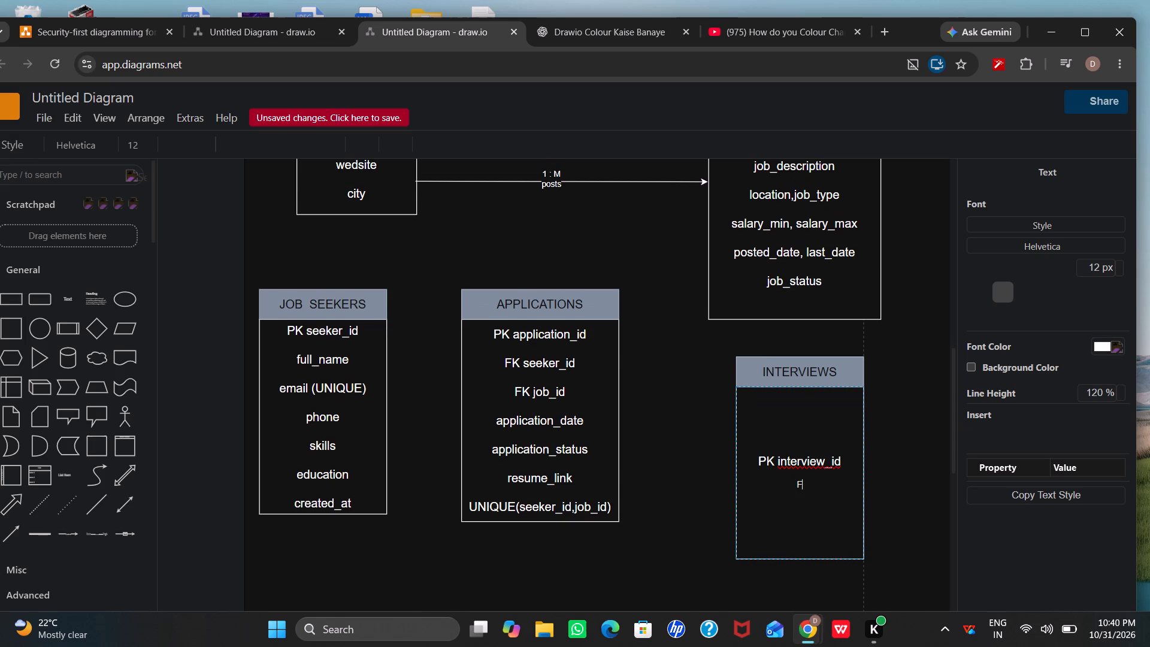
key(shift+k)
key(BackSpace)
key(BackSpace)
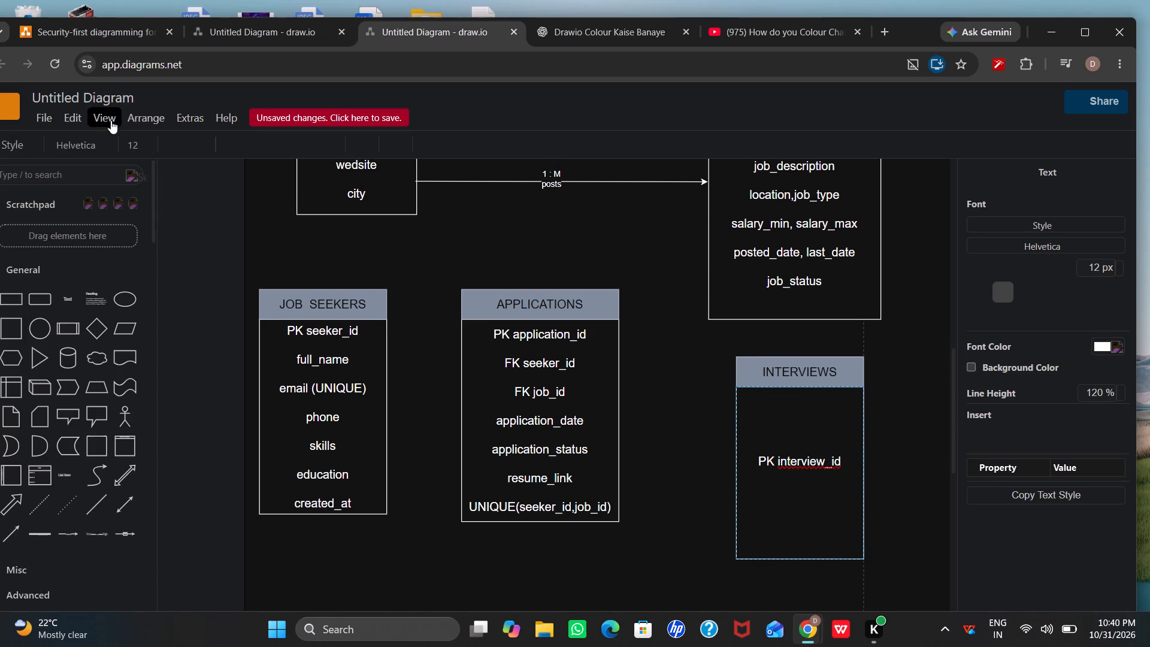
Add the attribute "FK application_id" below PK interview_id in the INTERVIEWS table, with font size 14 chosen.
click(128, 145)
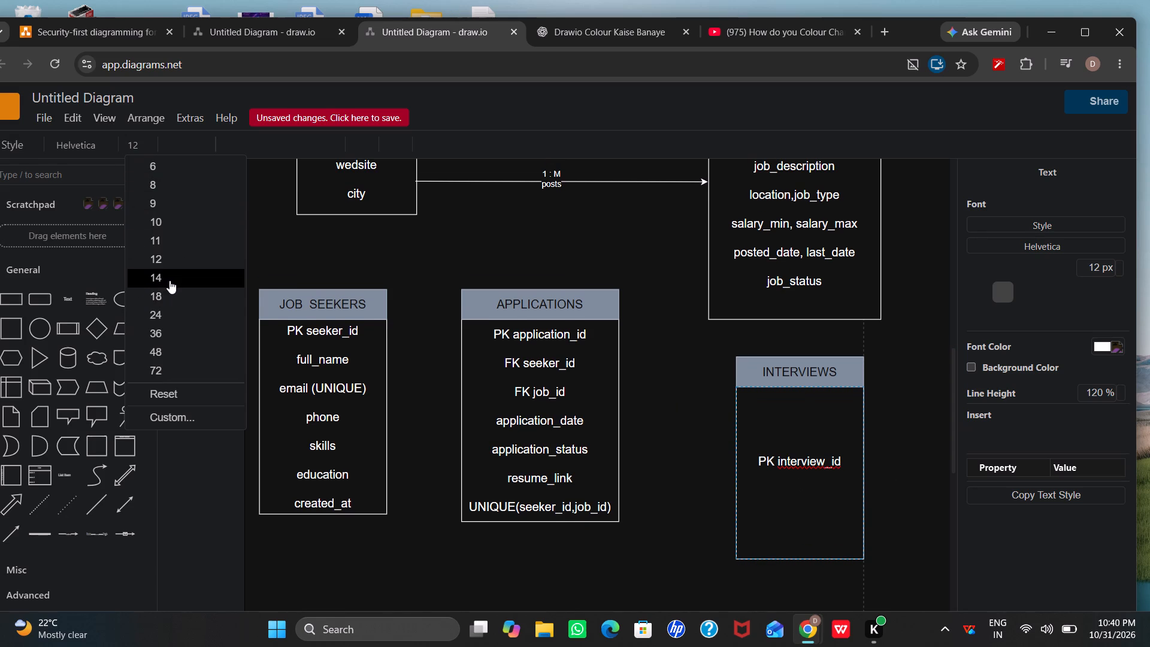
click(171, 277)
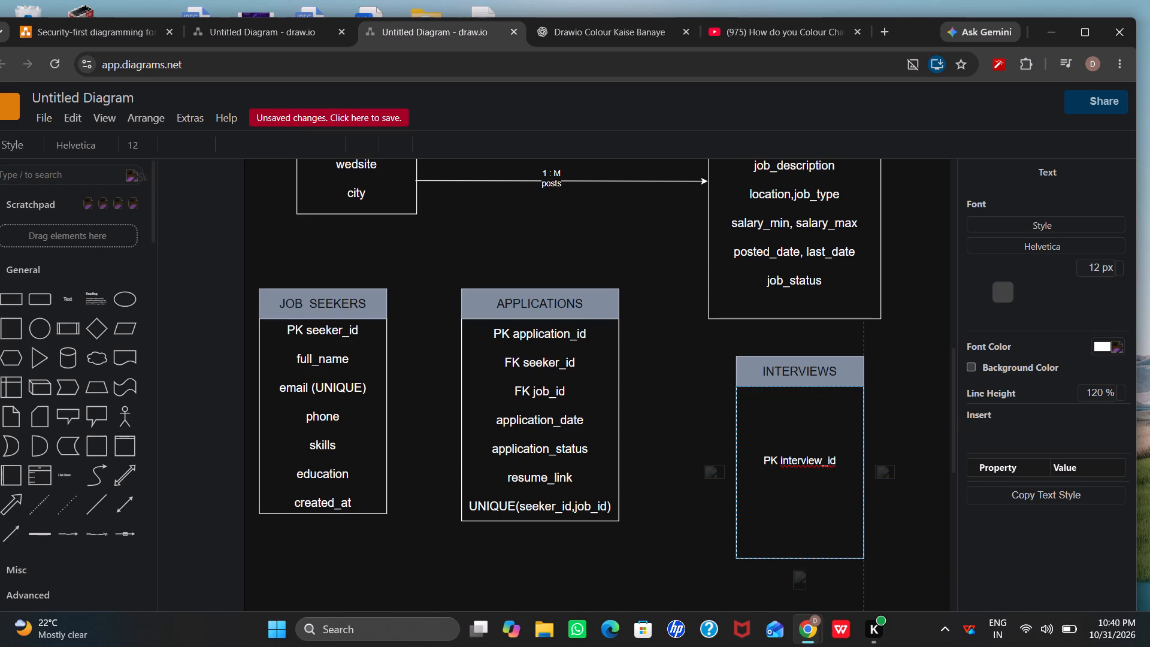
key(shift+f)
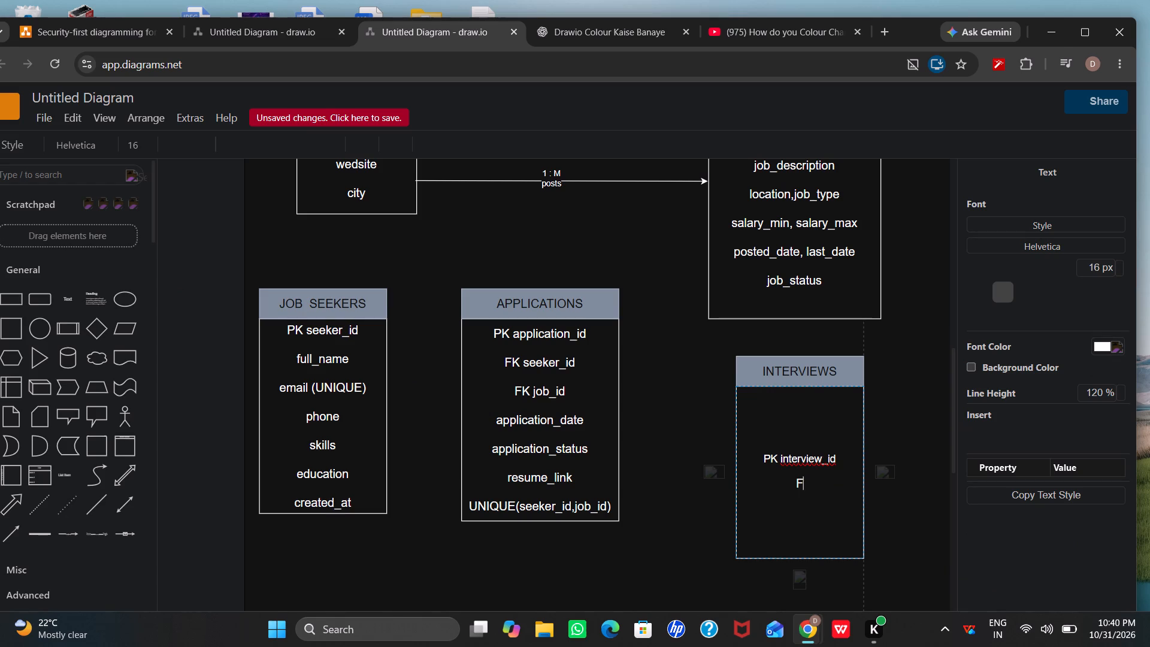
key(shift+k)
key(space)
text(app)
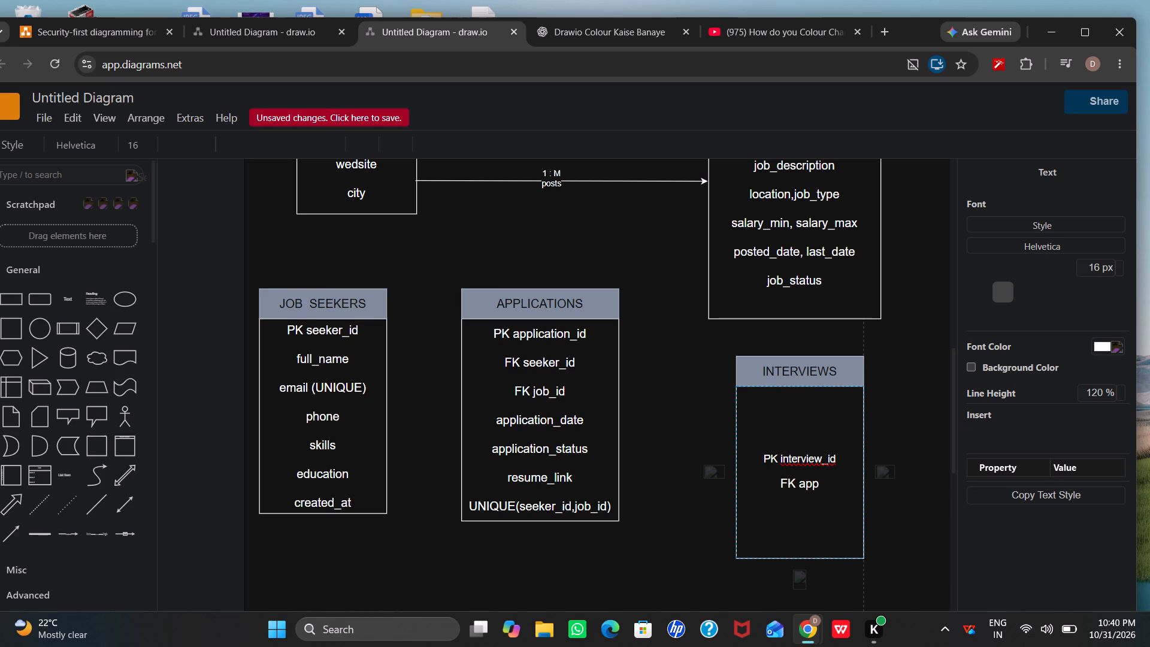
text(lication)
text(_id)
Add the attribute "interview_date" below FK application_id in the INTERVIEWS table.
key(Return)
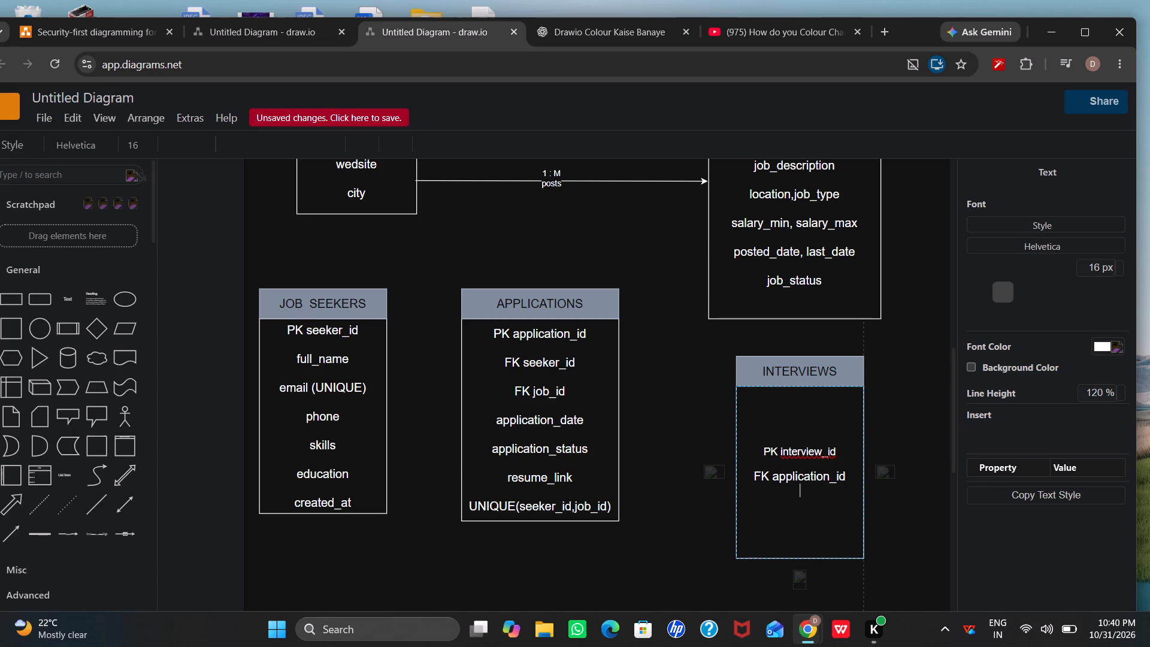
key(Return)
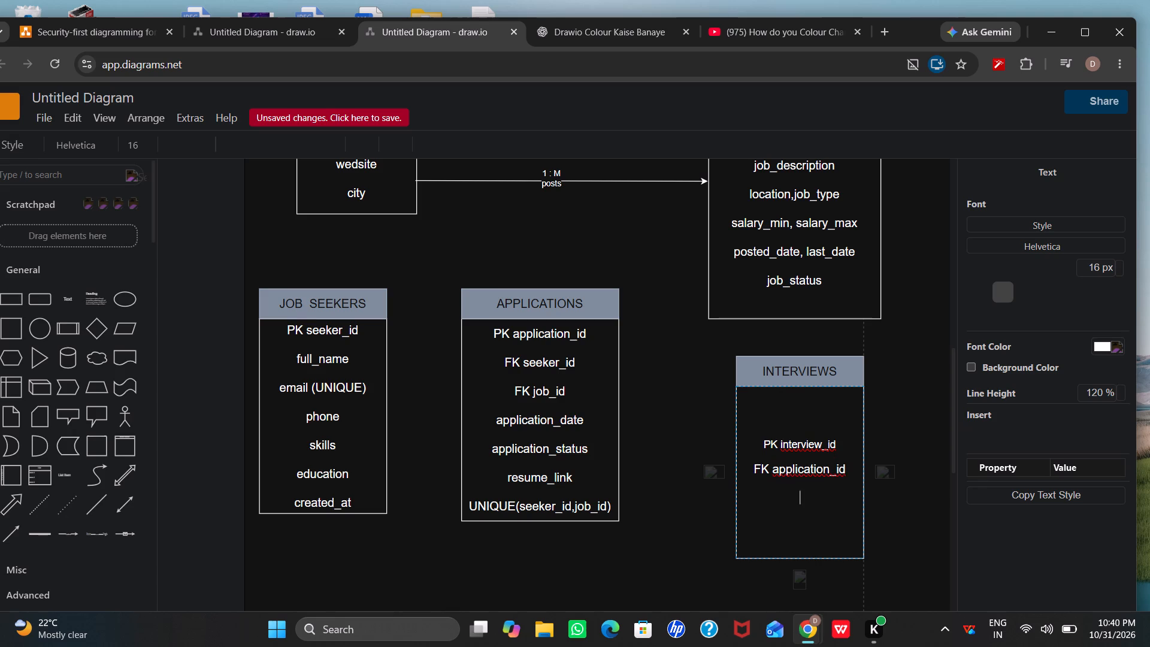
key(i)
key(n)
text(ter)
text(vi)
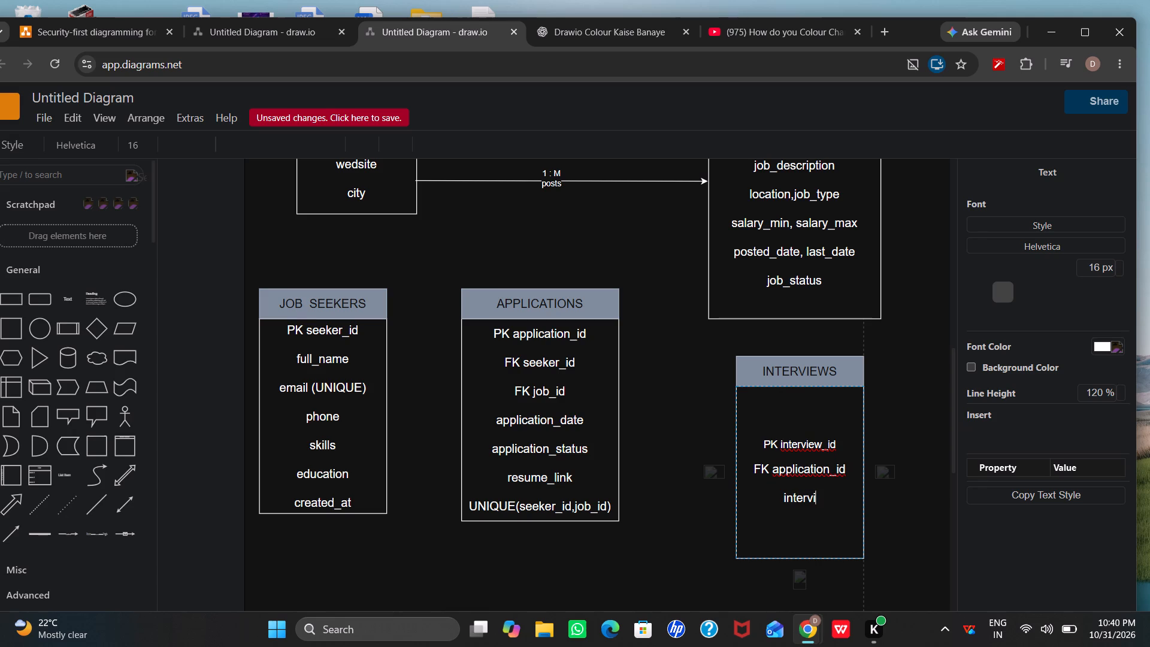
text(ew)
text(_date)
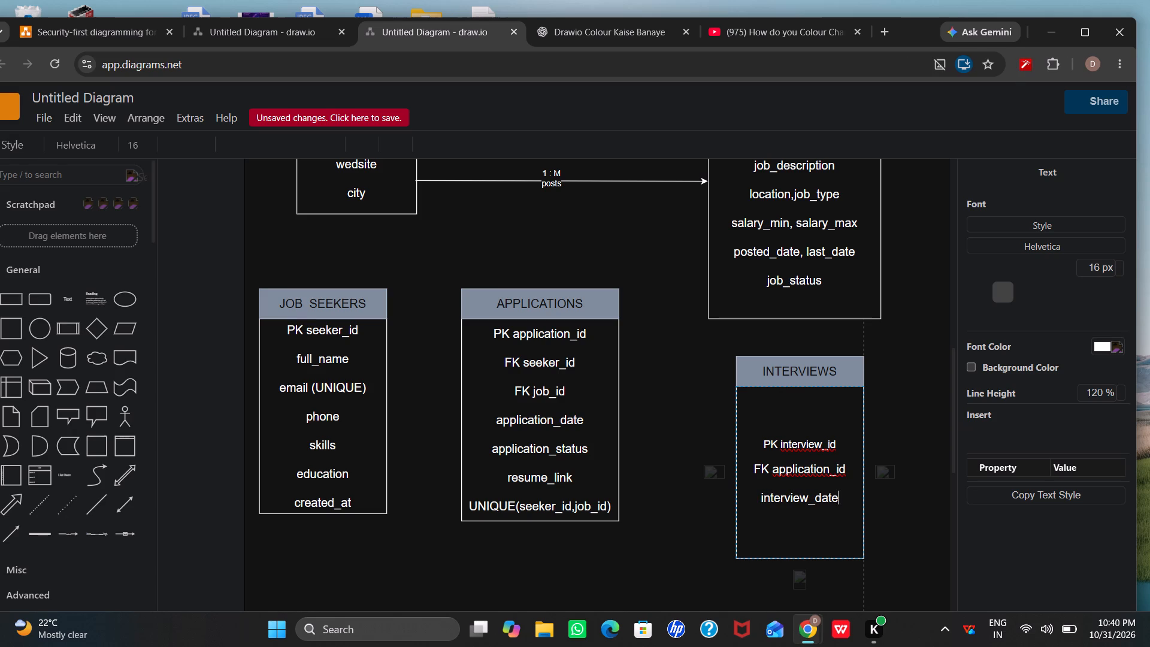
Add the attribute "interview_mode" below interview_date in the INTERVIEWS table.
key(Return)
key(Return)
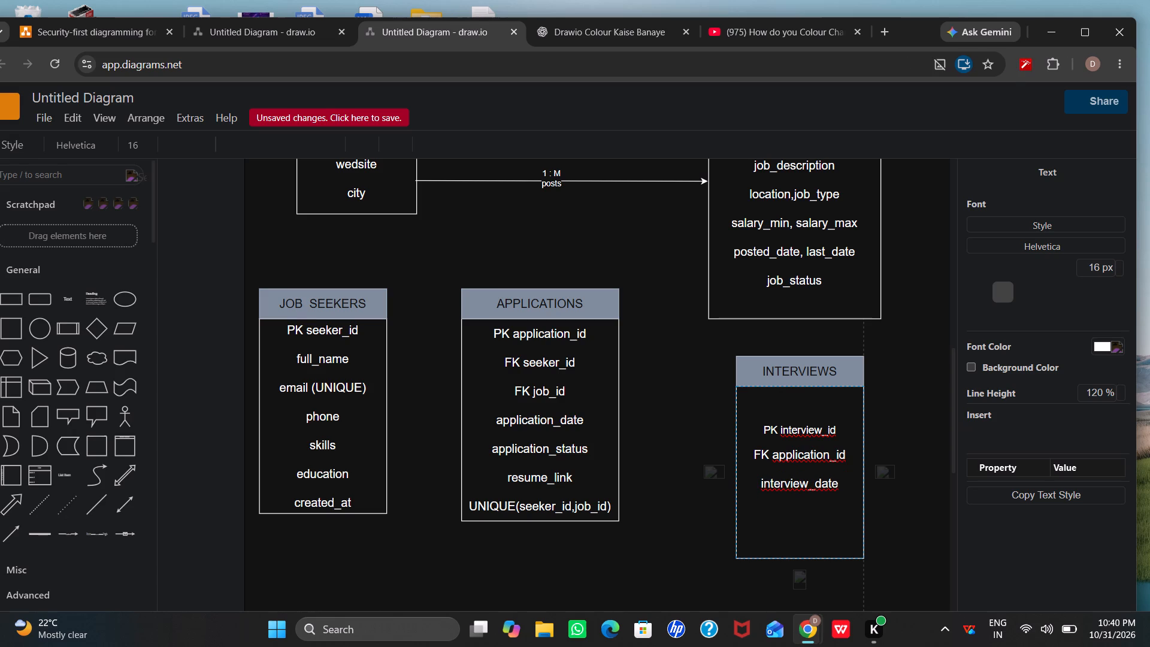
text(inter)
text(vi)
text(ew)
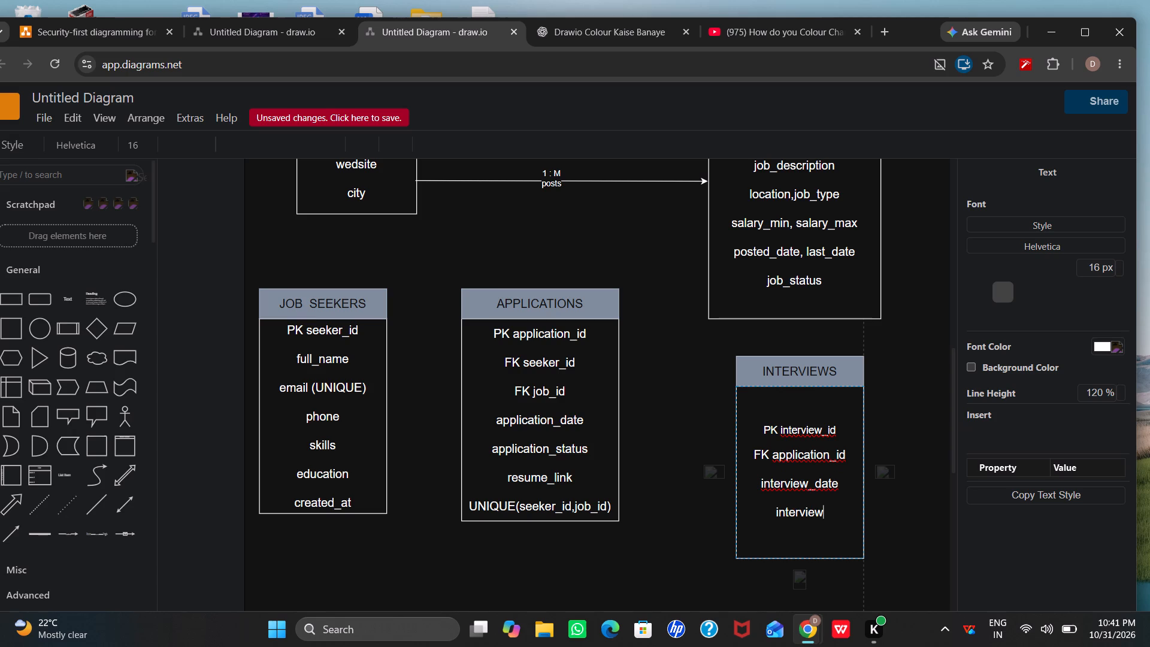
key(shift+underscore)
text(mode)
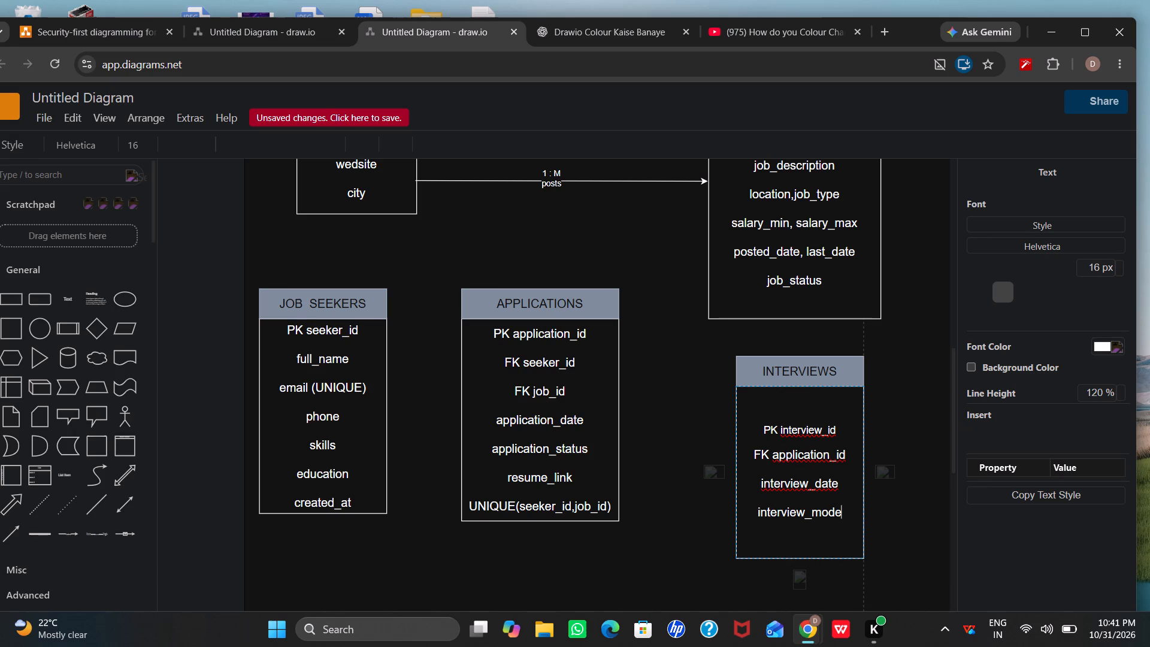
Add the attributes "interview_result" and "notes" on separate lines below interview_mode in the INTERVIEWS table.
key(Return)
key(Return)
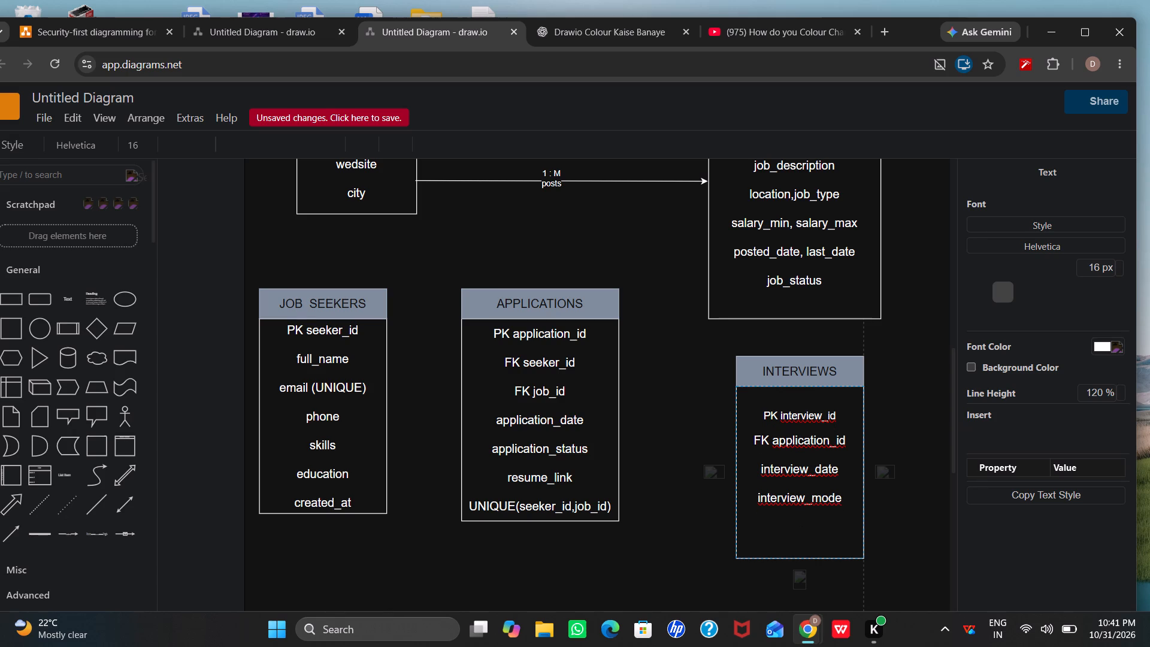
text(inter)
text(vi)
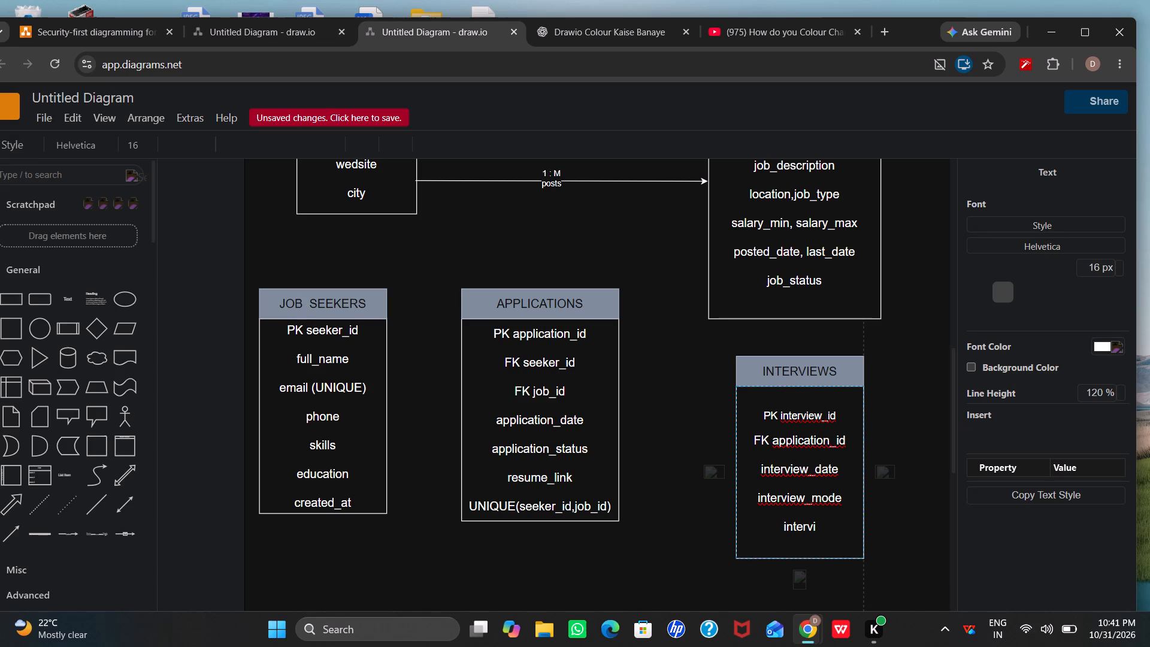
text(ew)
key(shift+underscore)
text(result)
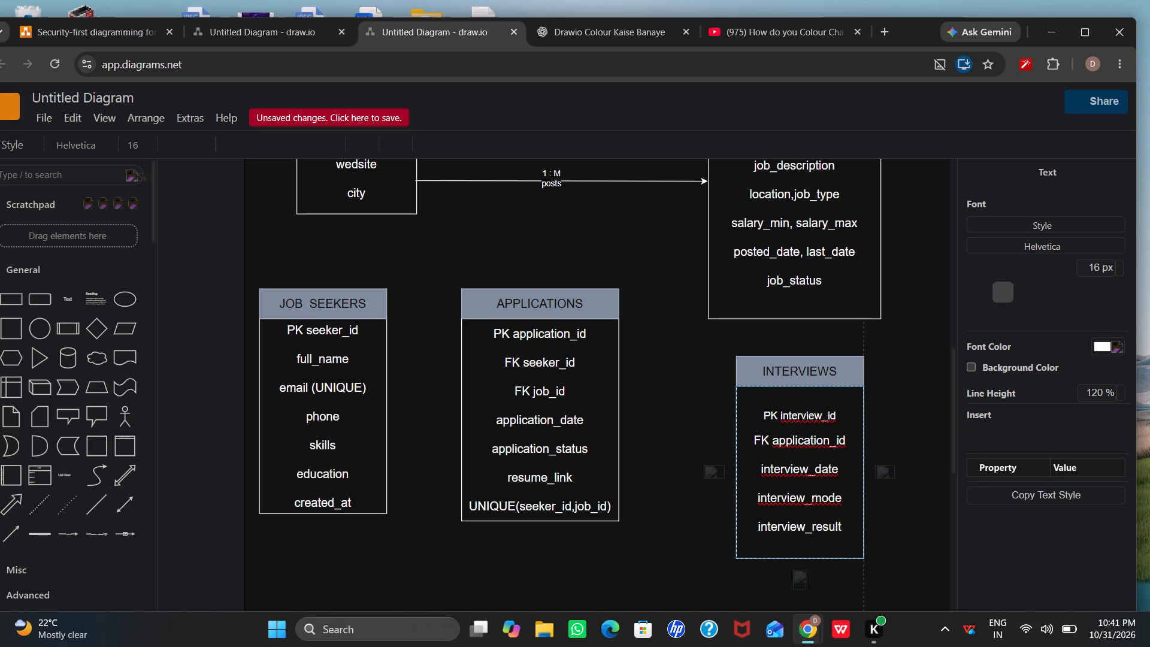
key(Return)
key(Return)
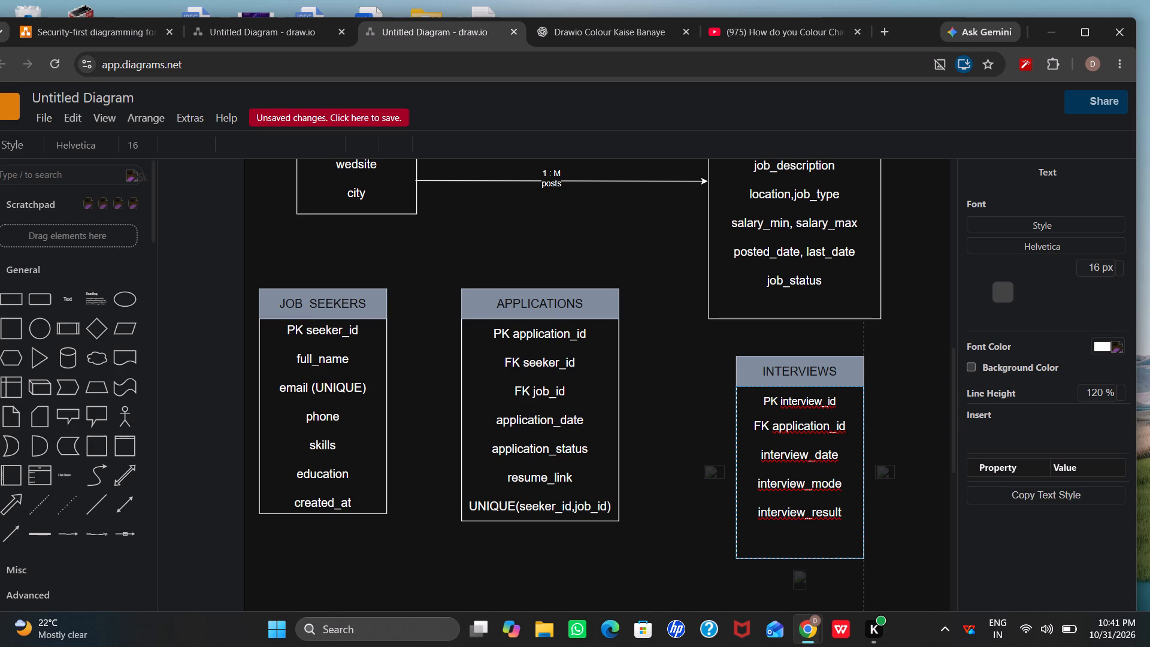
text(notes)
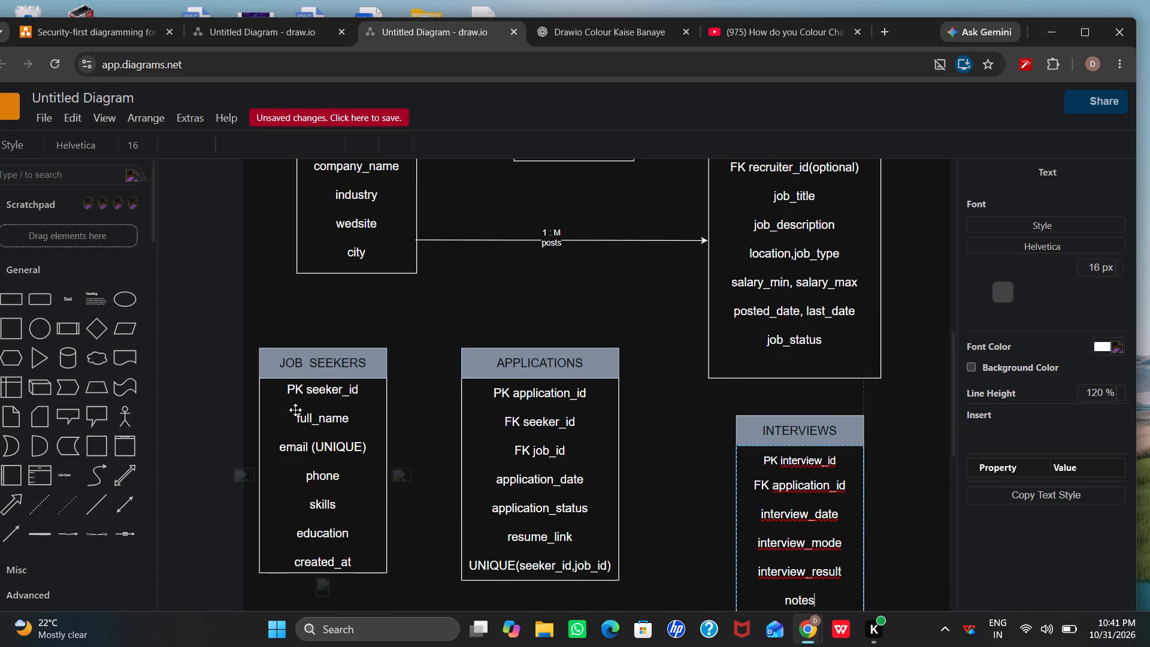
Draw a straight arrow connector from the lower edge area of the table containing job_status to the APPLICATIONS header, pointing at APPLICATIONS.
click(8, 537)
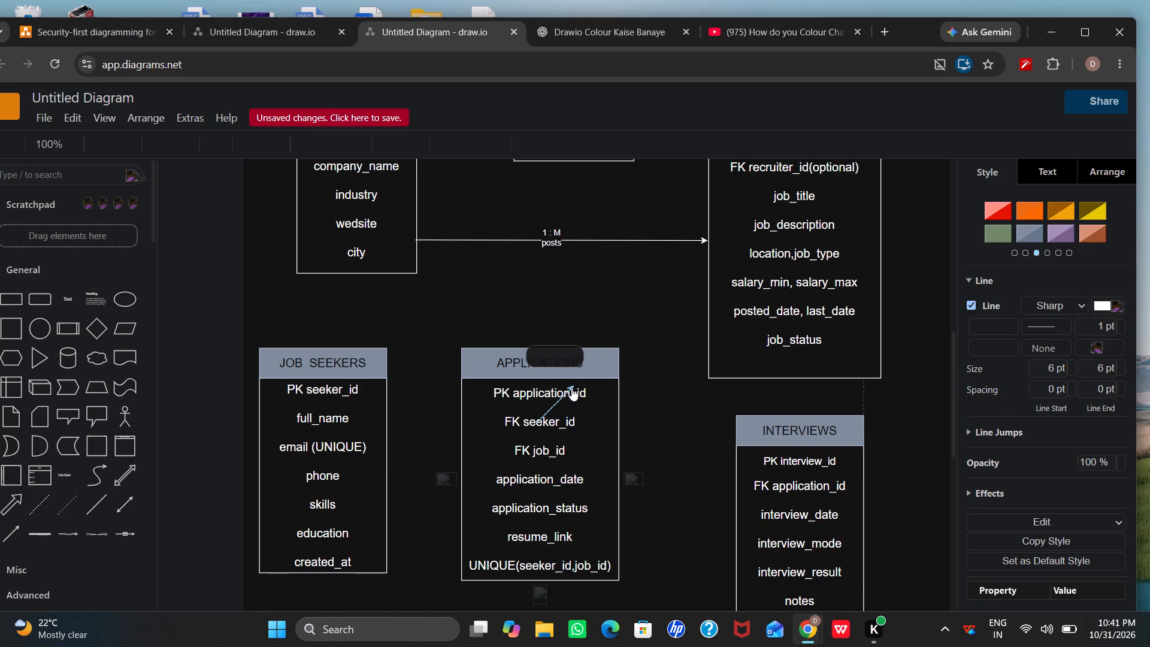
drag(571, 388, 621, 364)
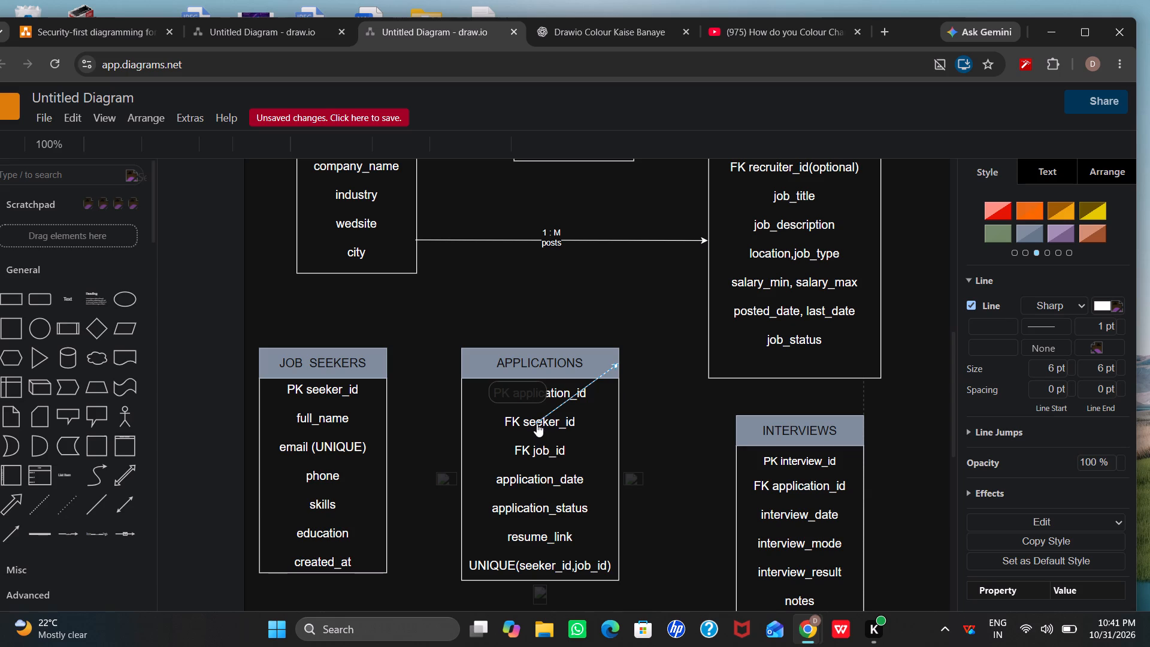
drag(536, 421, 625, 412)
drag(634, 410, 650, 405)
click(624, 410)
drag(625, 415, 706, 361)
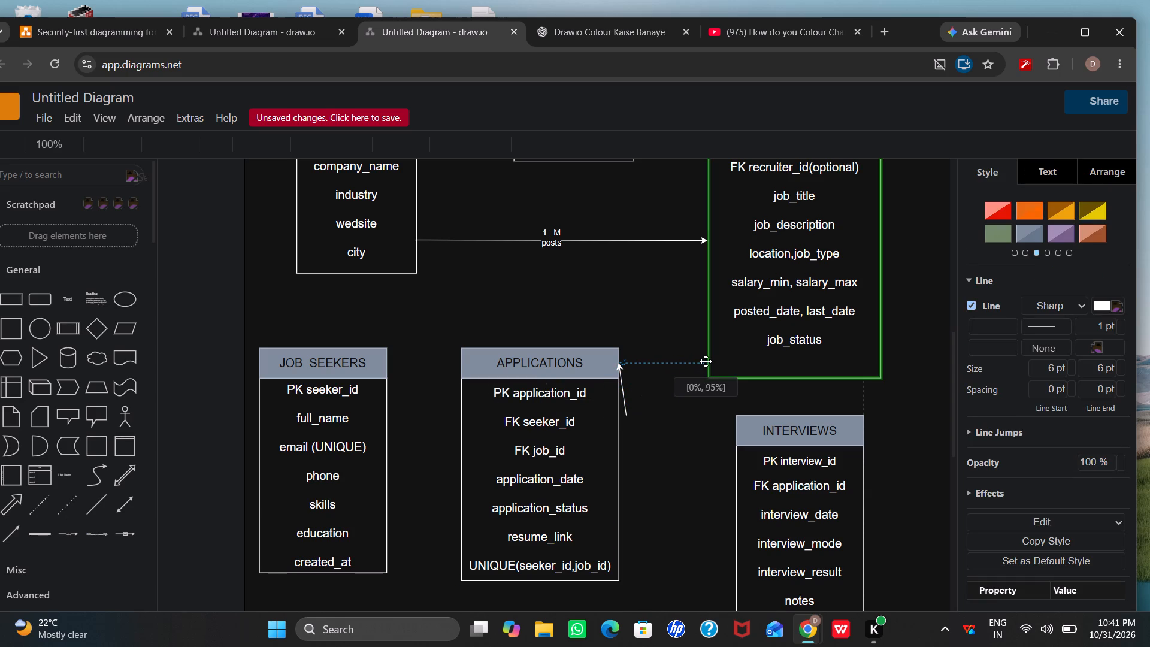
drag(706, 361, 709, 362)
drag(709, 362, 709, 363)
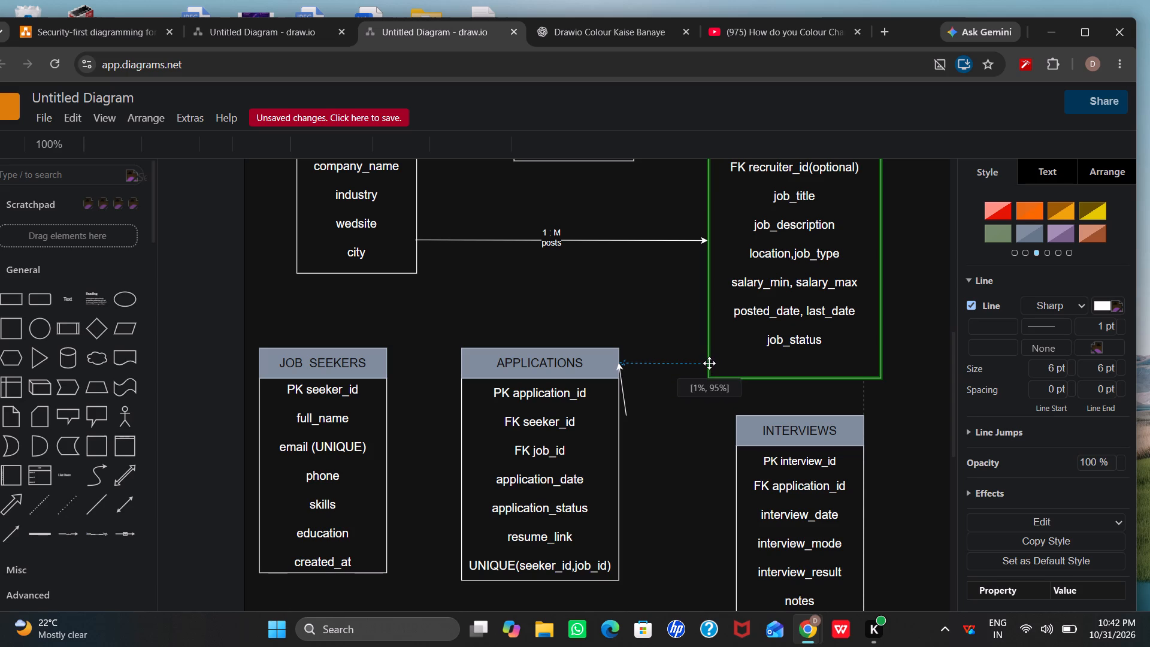
drag(709, 363, 709, 364)
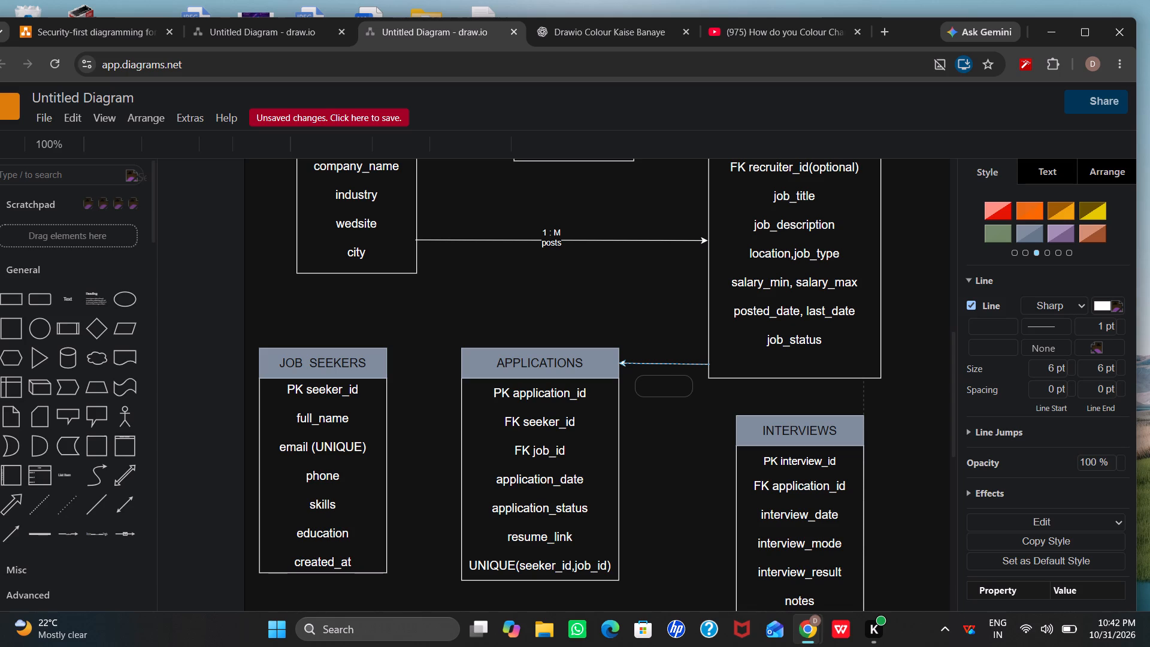
Label the arrow pointing at the APPLICATIONS header "1:M" with "receives" on a second line.
key(1)
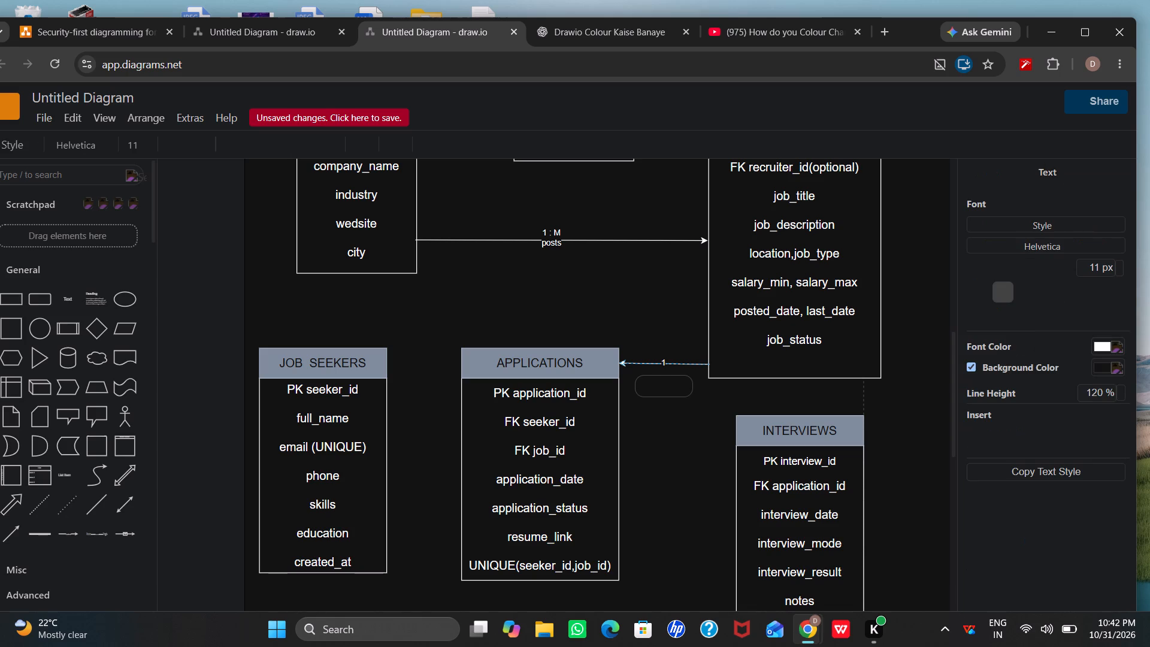
key(shift+colon)
key(m)
key(BackSpace)
key(BackSpace)
key(BackSpace)
text(1:)
key(m)
key(Return)
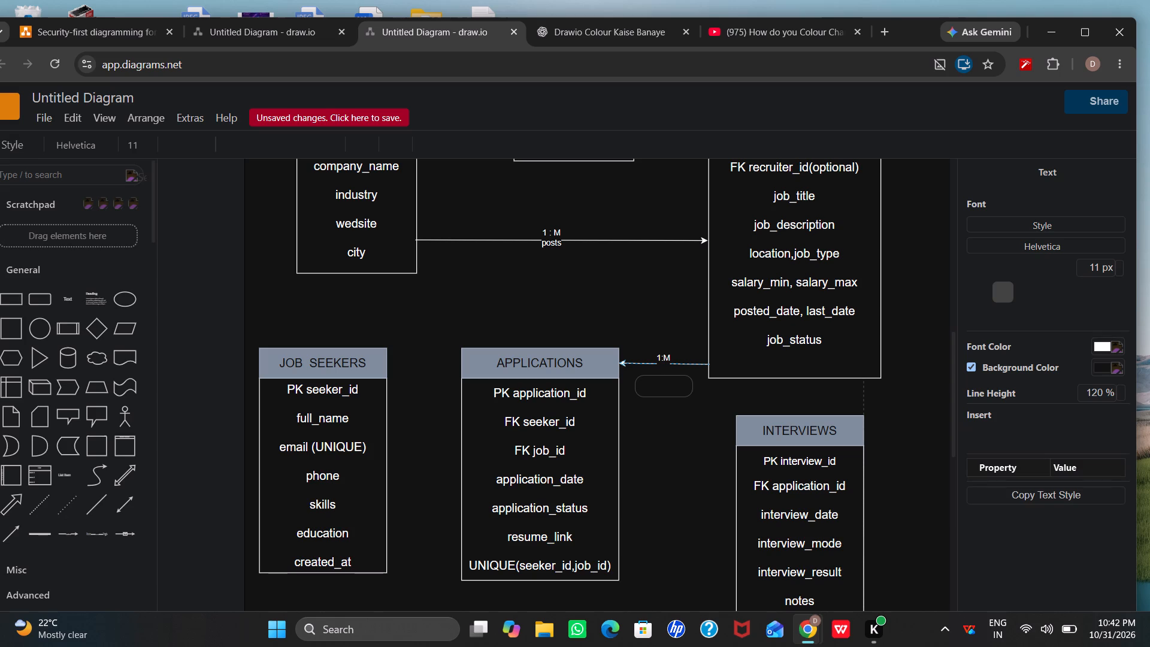
key(r)
key(BackSpace)
text(re)
text(ce)
key(i)
text(ves)
key(Return)
key(BackSpace)
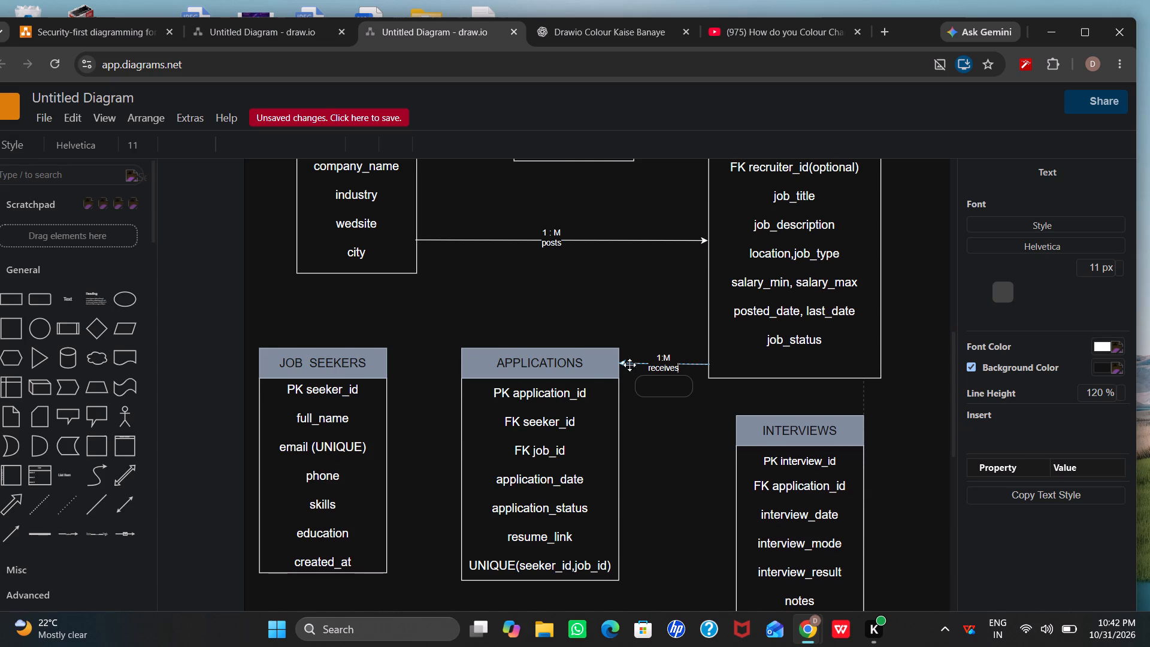
Draw a straight arrow connector from the APPLICATIONS table's edge near application_date to the INTERVIEWS table at FK application_id.
click(8, 534)
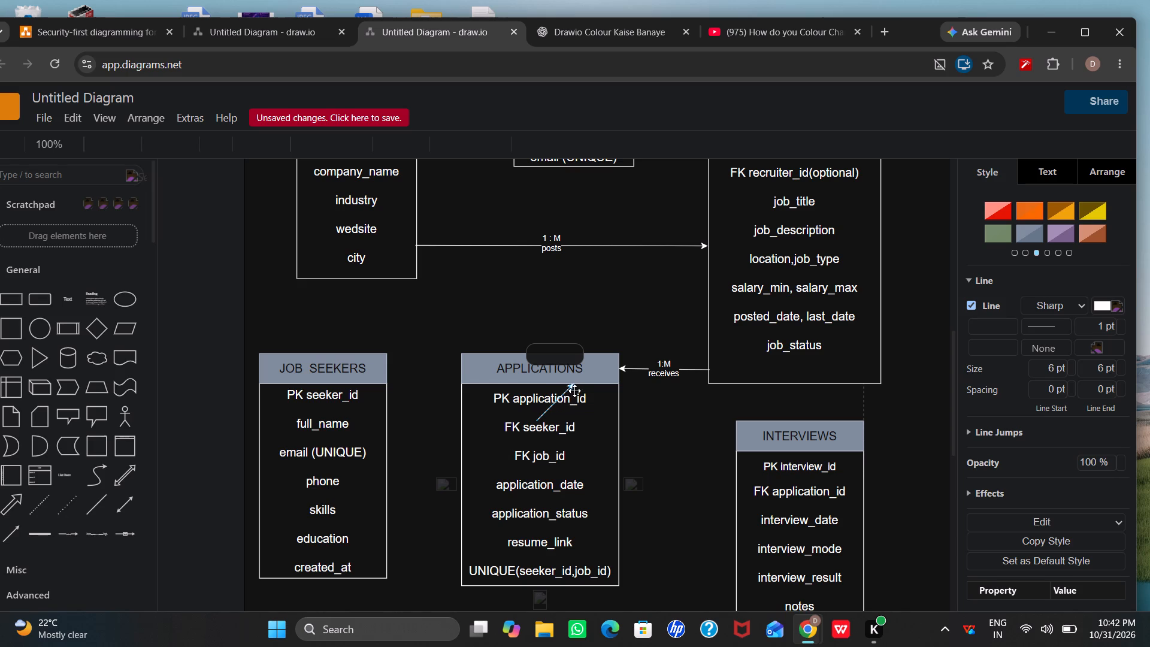
drag(572, 380, 724, 471)
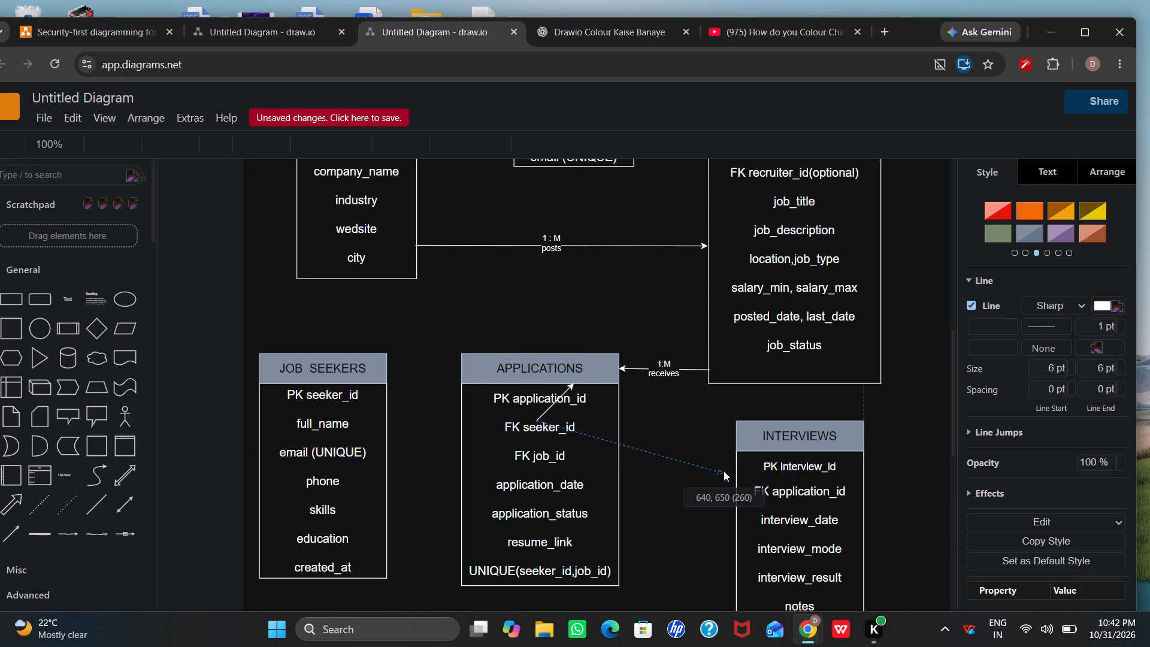
drag(724, 471, 726, 471)
drag(726, 471, 737, 488)
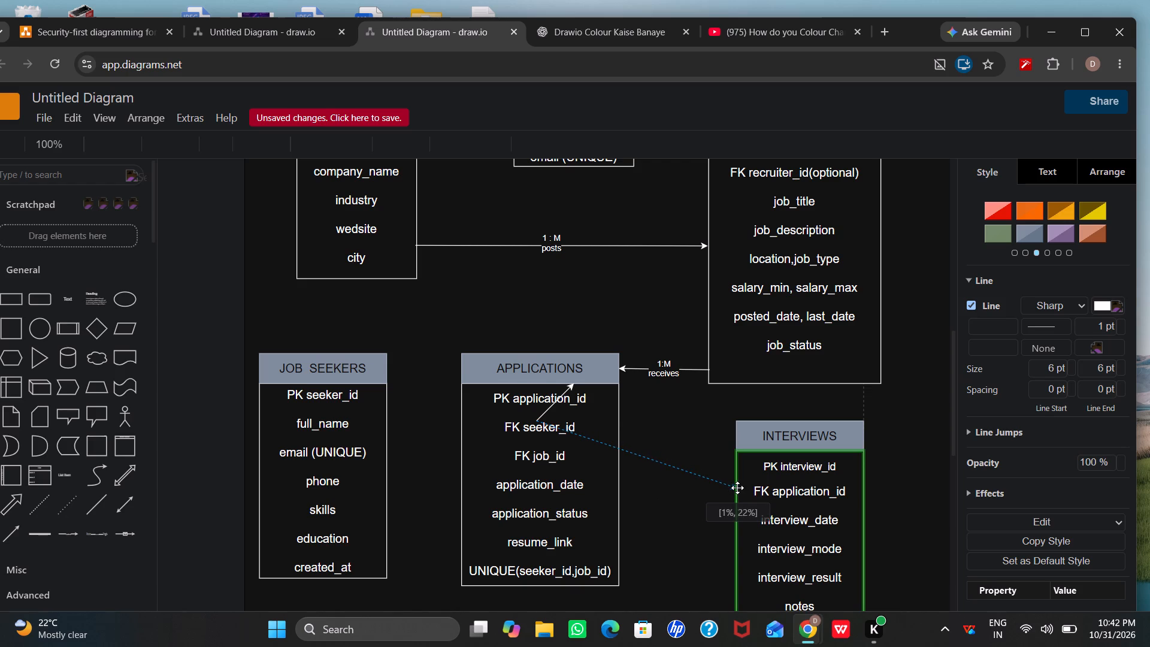
drag(737, 488, 737, 491)
drag(538, 418, 538, 418)
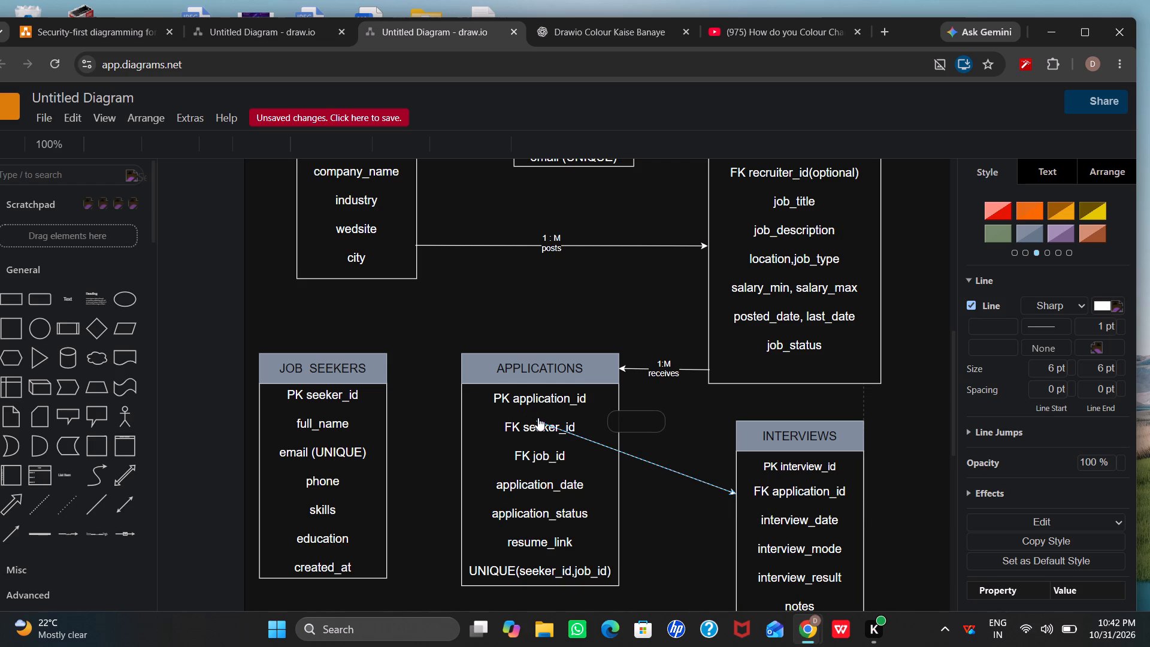
drag(538, 418, 617, 493)
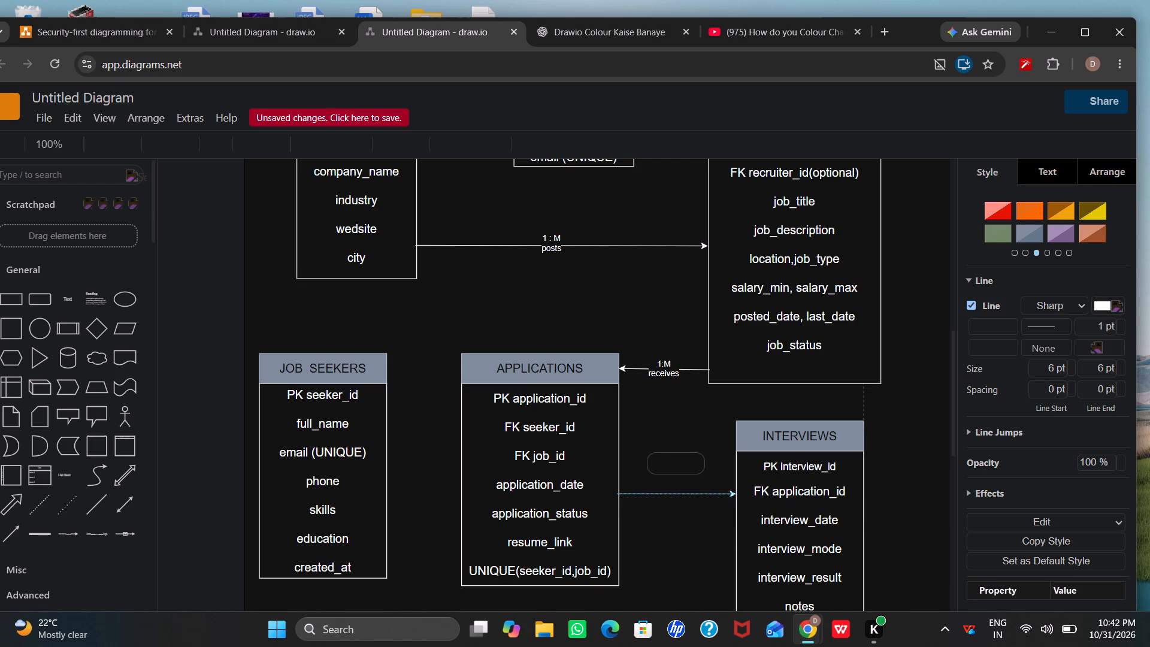
Label the arrow from APPLICATIONS to INTERVIEWS "1 : M" with "scheduled for" on a second line.
click(683, 494)
text(1 :)
key(space)
key(shift+m)
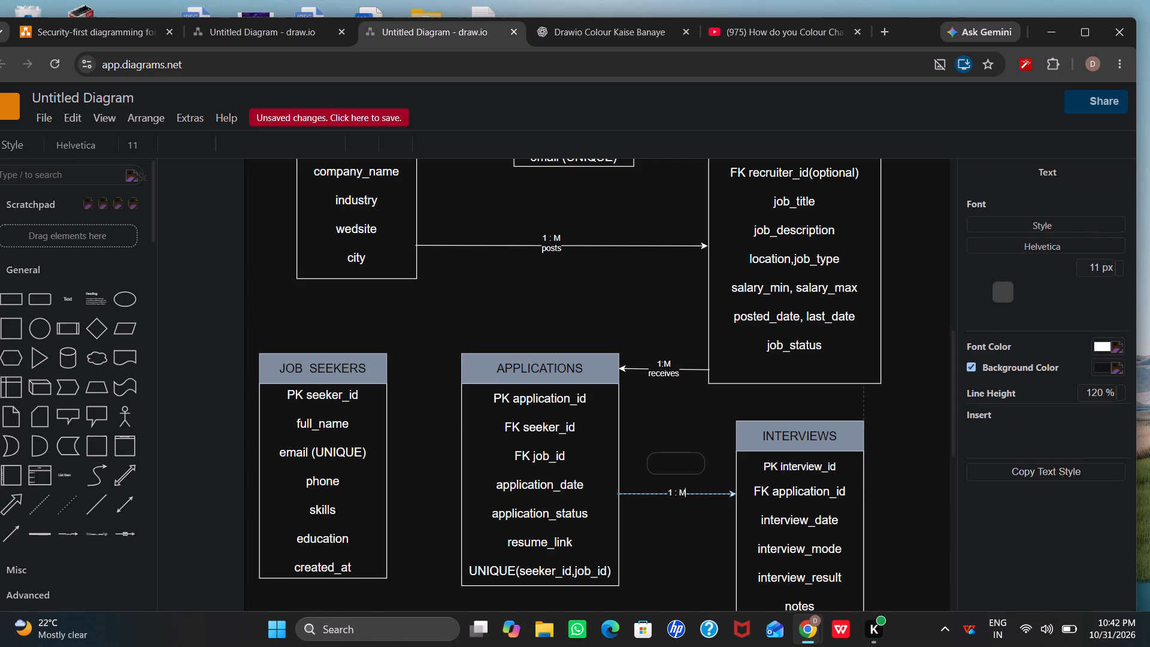
key(Return)
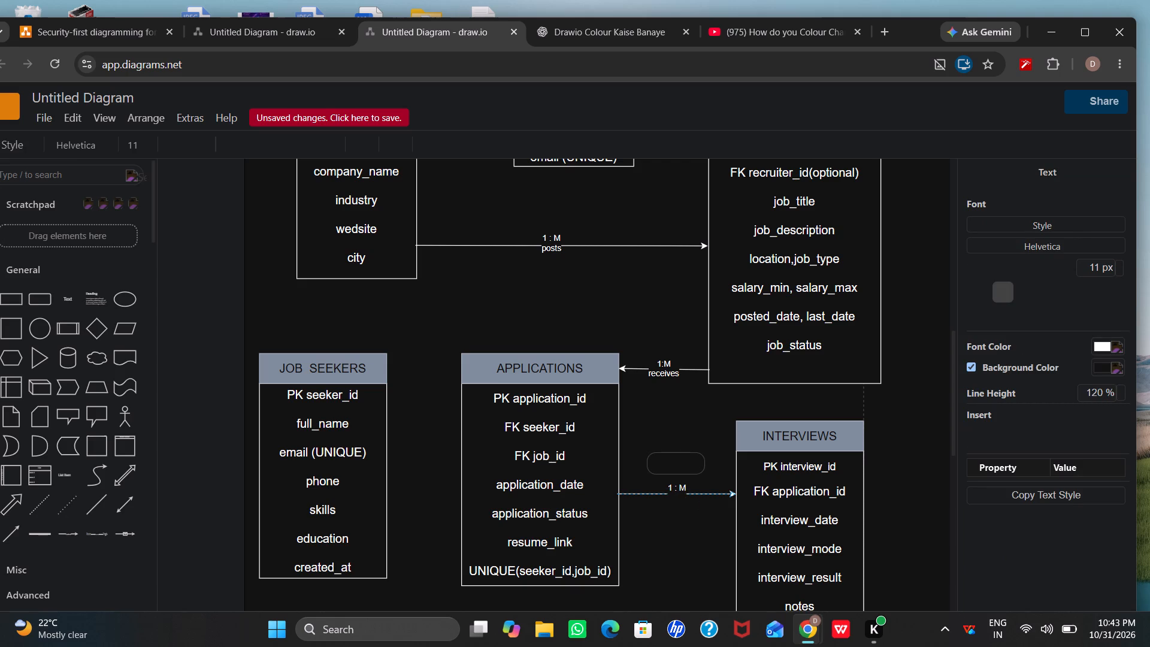
key(s)
text(ch)
key(e)
text(du)
text(led)
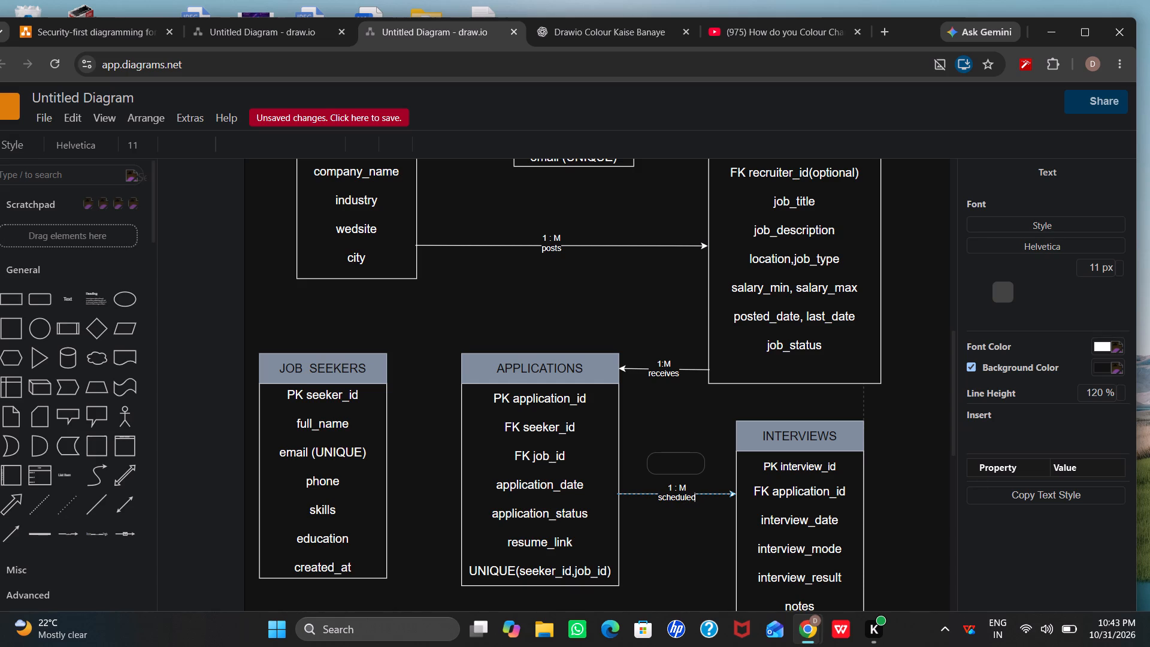
key(space)
text(for)
Draw a straight arrow connector from the JOB SEEKERS table's edge near phone to the facing edge of the APPLICATIONS table.
click(5, 530)
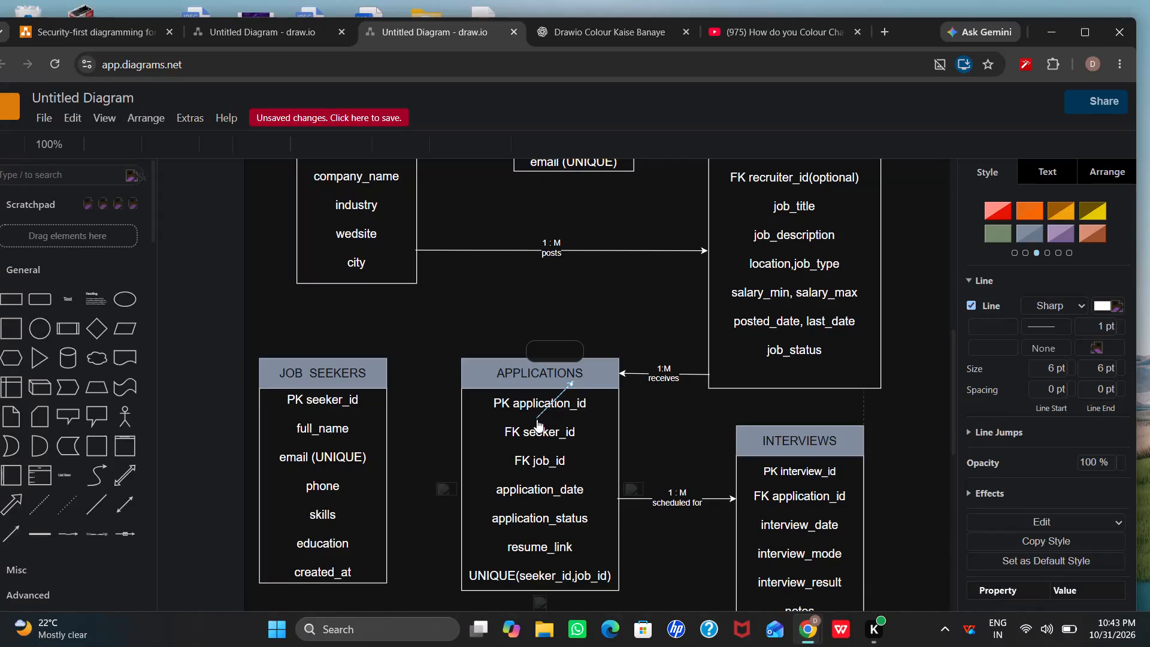
drag(537, 416, 380, 477)
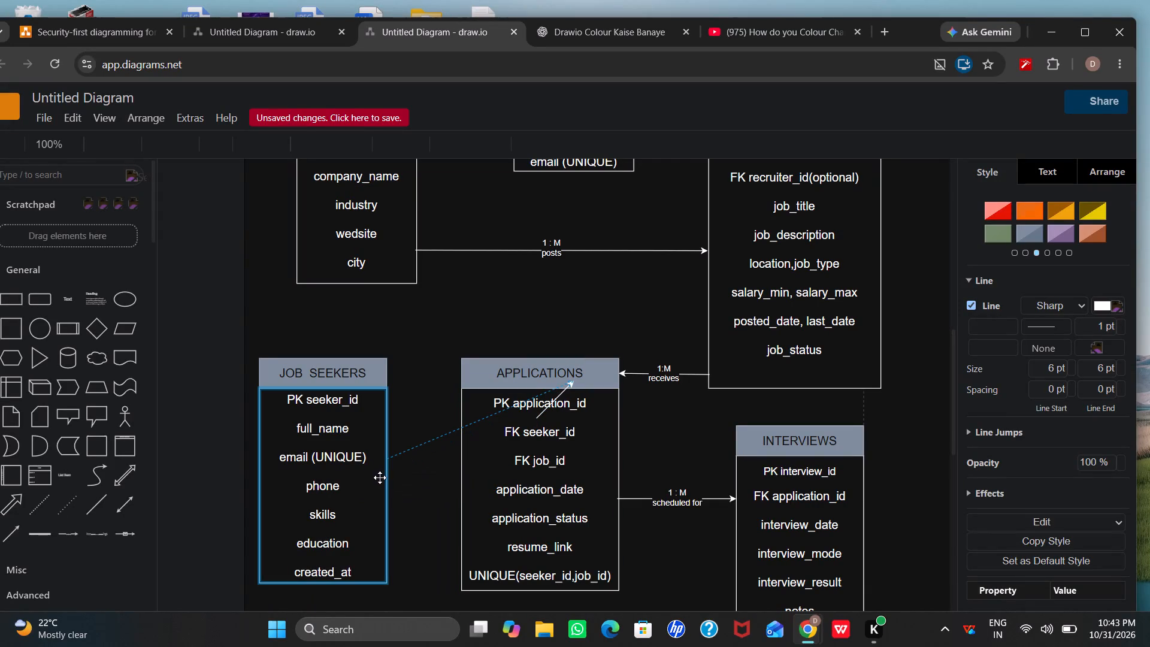
drag(380, 477, 389, 497)
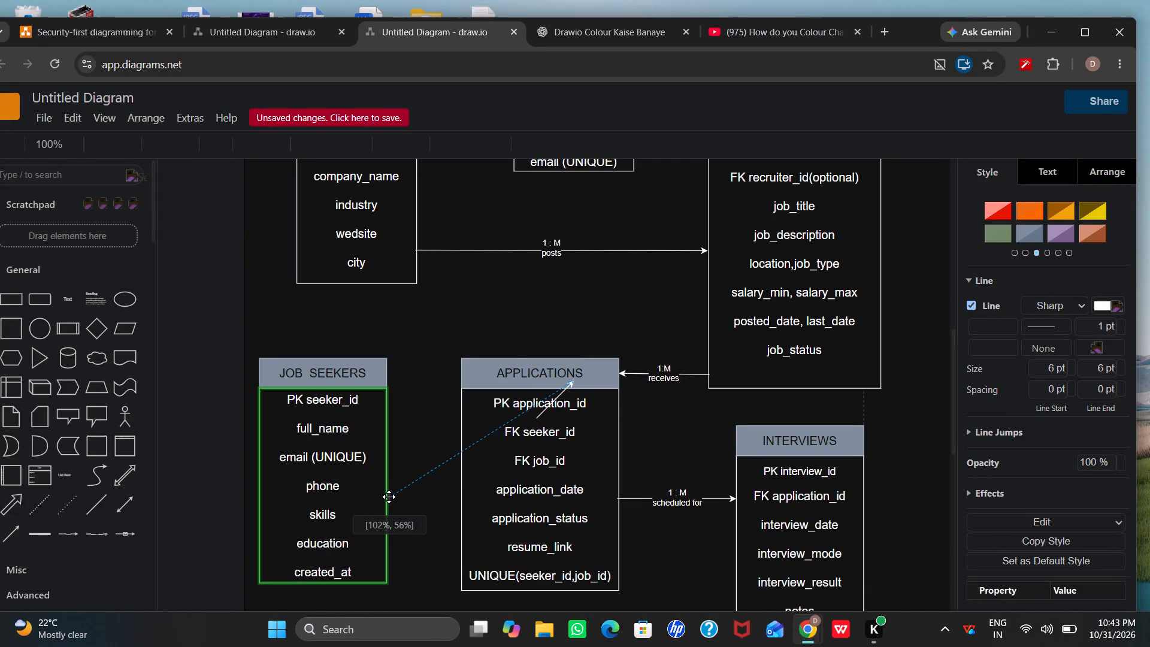
drag(389, 497, 386, 473)
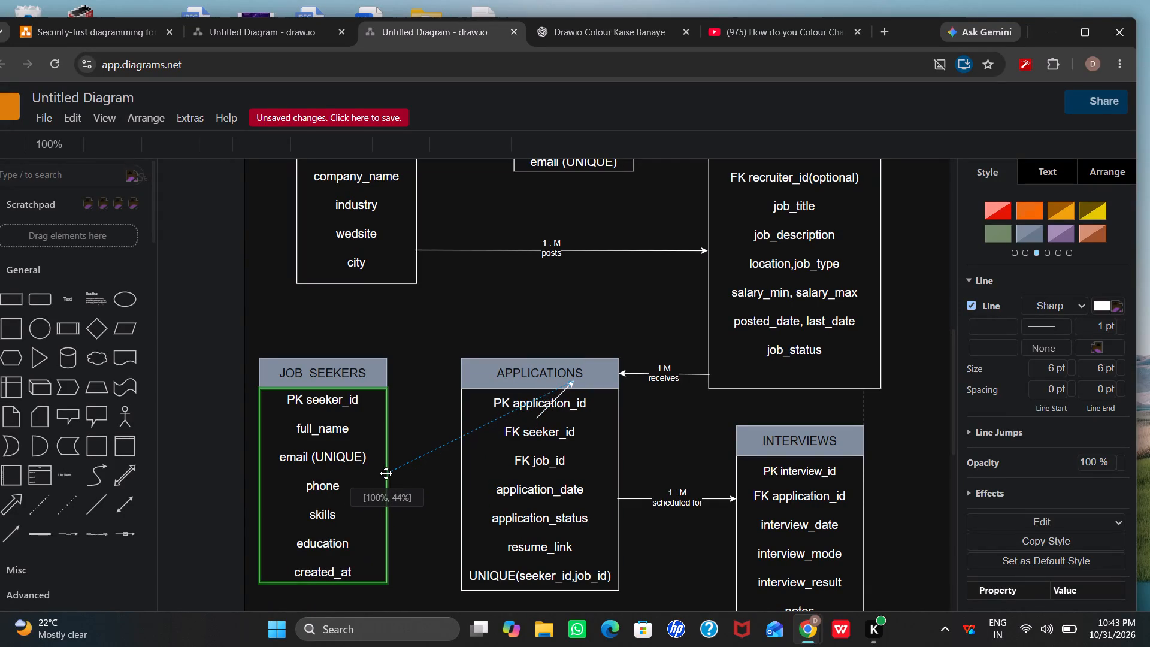
drag(386, 473, 386, 474)
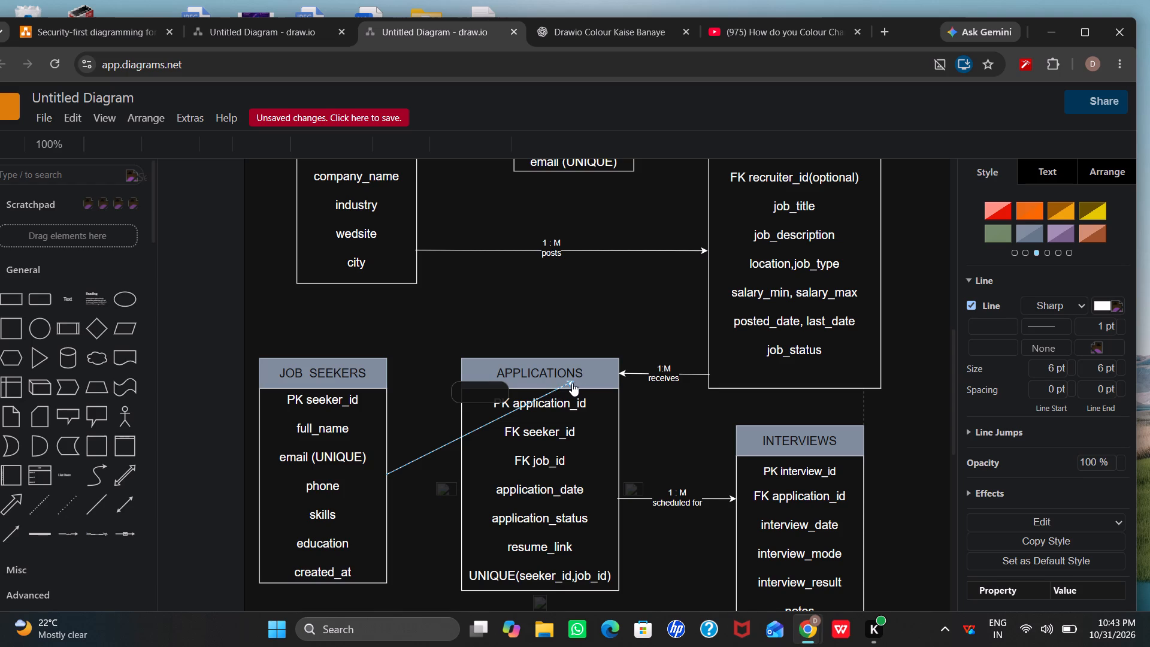
drag(571, 380, 464, 468)
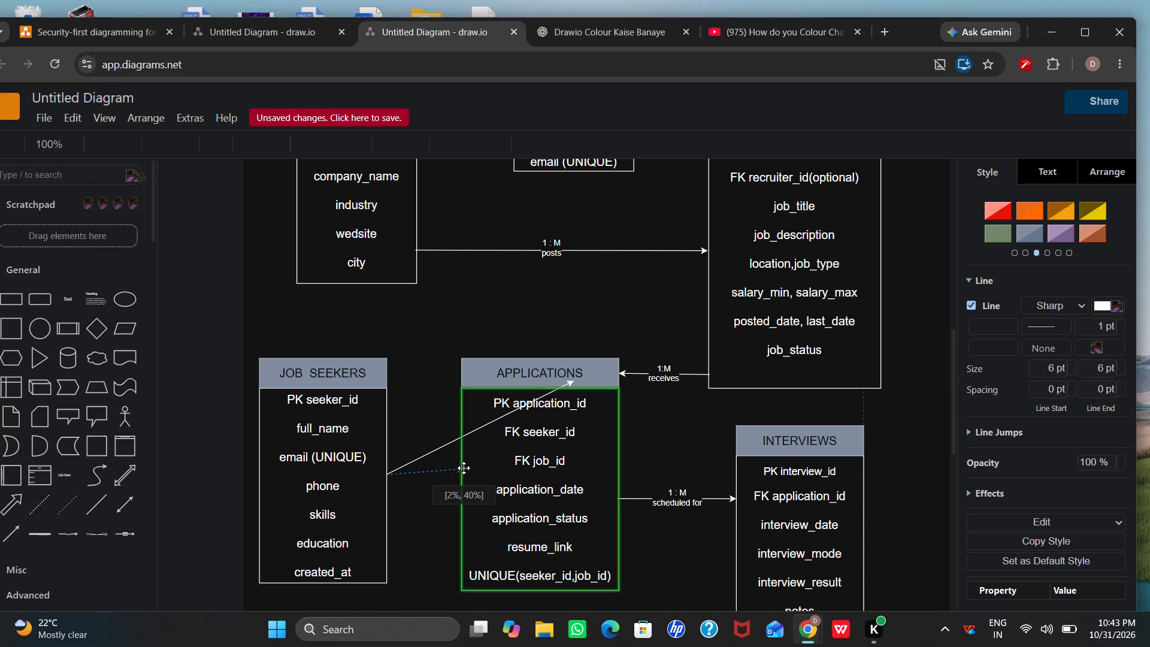
drag(464, 468, 463, 473)
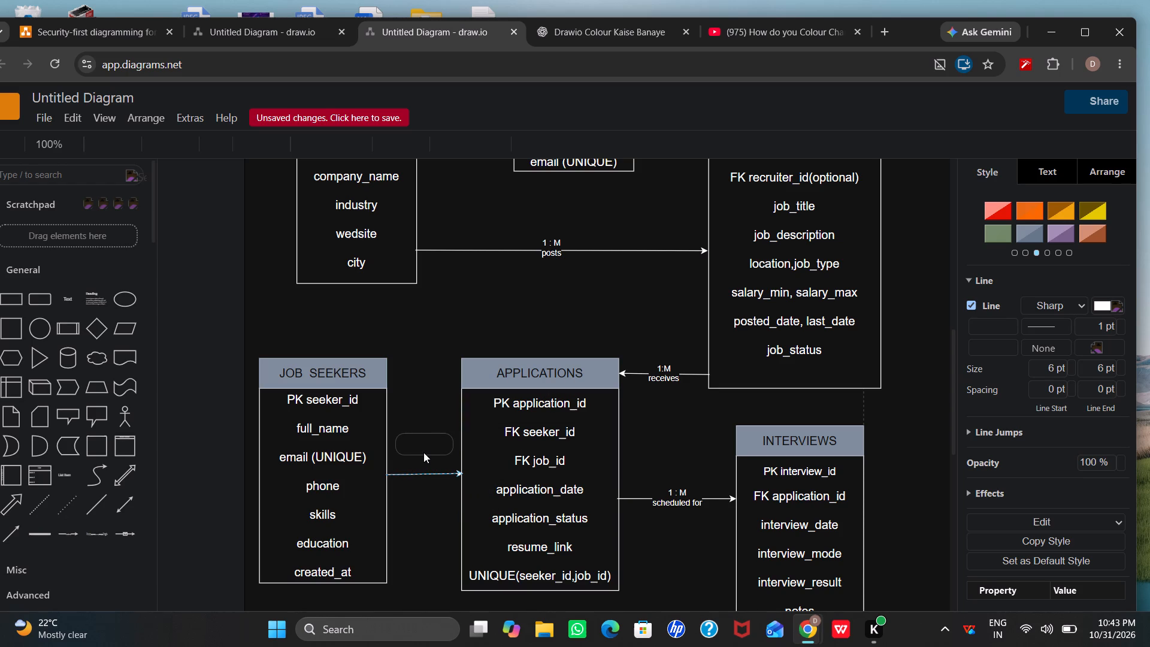
Label the arrow from JOB SEEKERS to APPLICATIONS "1 : M" with "submits" on a second line.
key(1)
key(space)
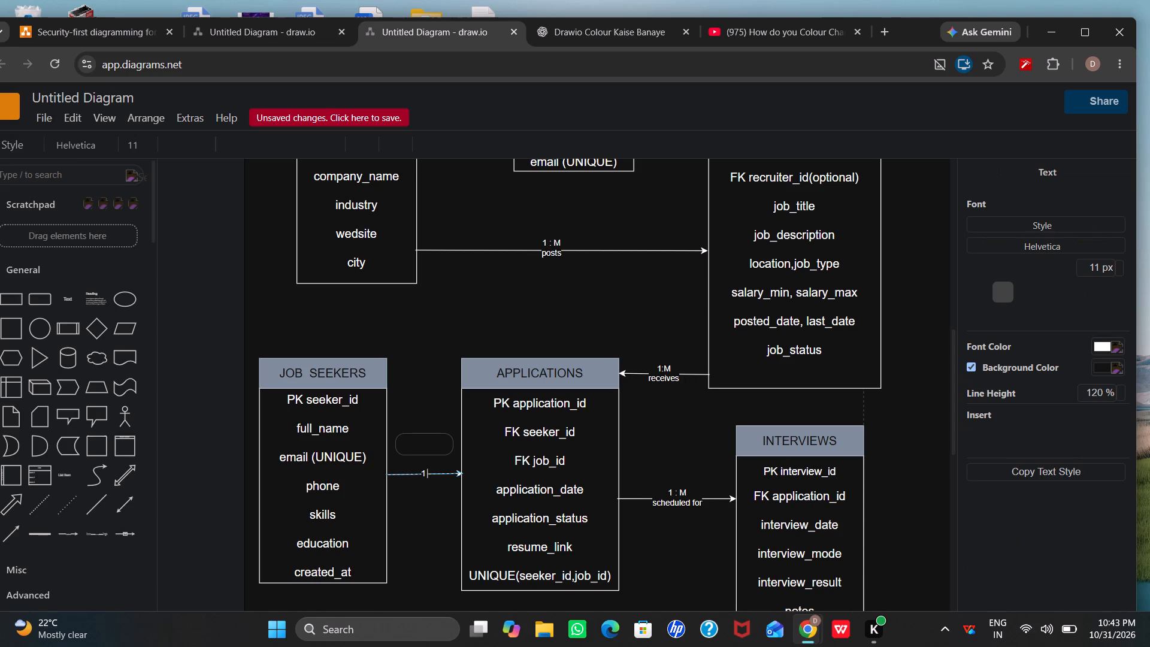
text(:)
key(space)
key(m)
key(BackSpace)
key(shift+m)
key(Return)
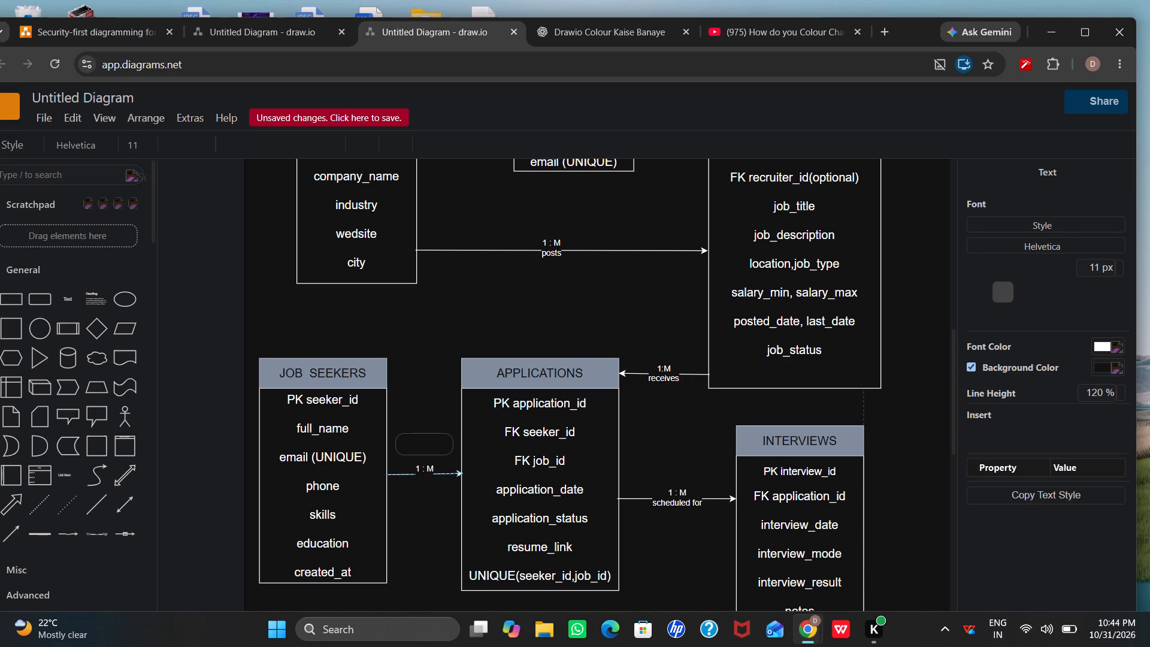
text(su)
text(bmi)
text(ts)
Add a rectangle to the diagram and place it just above the RECRUITERS table header.
scroll(581, 358, up, 3)
scroll(581, 358, down, 1)
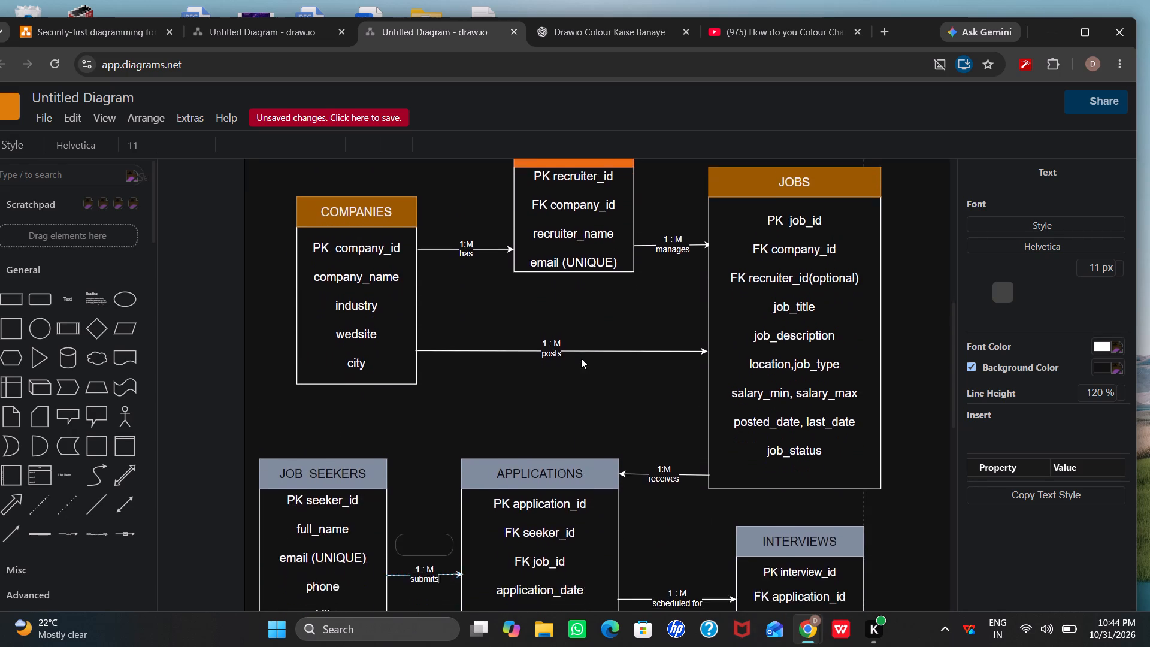
scroll(581, 358, down, 1)
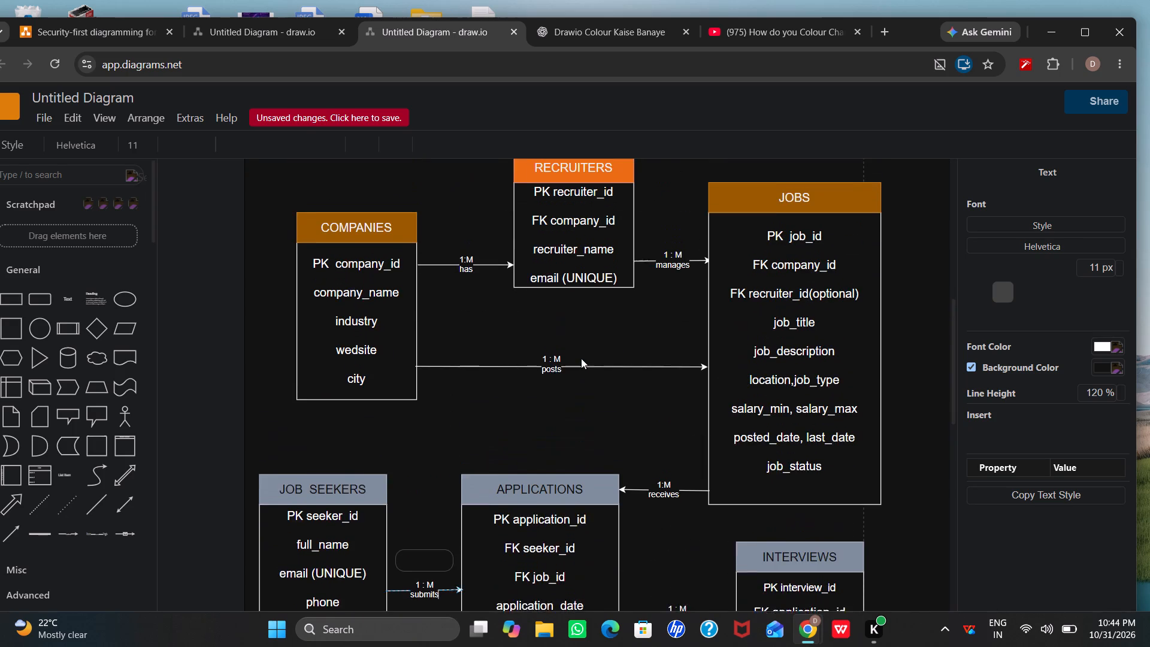
scroll(581, 358, up, 3)
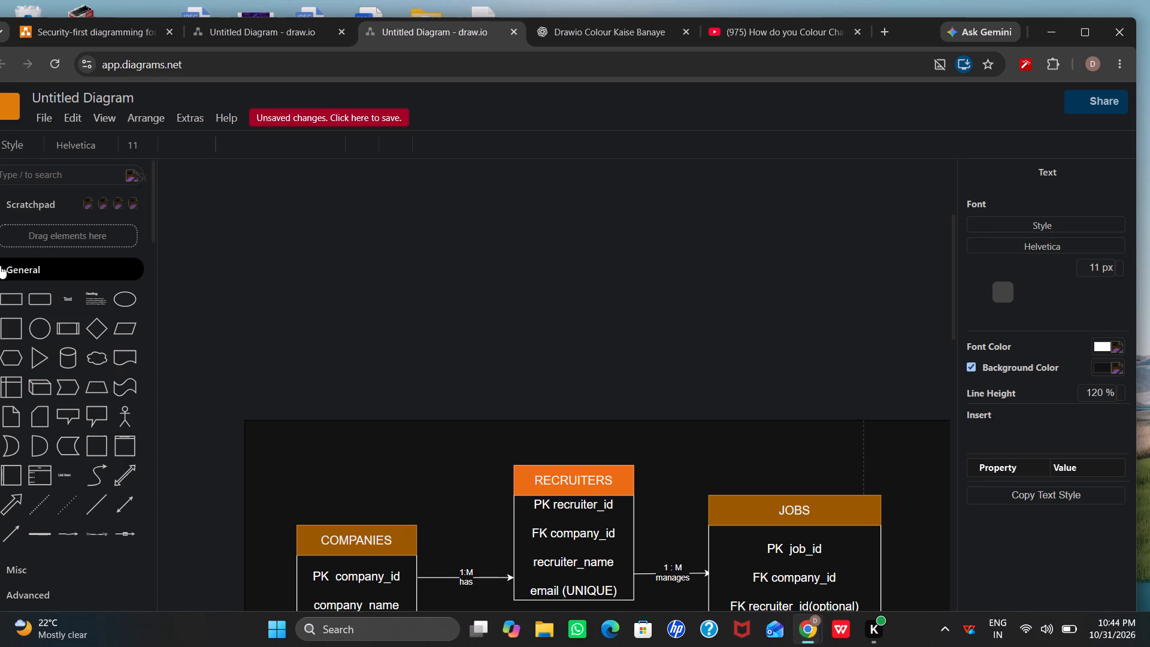
drag(1, 294, 7, 295)
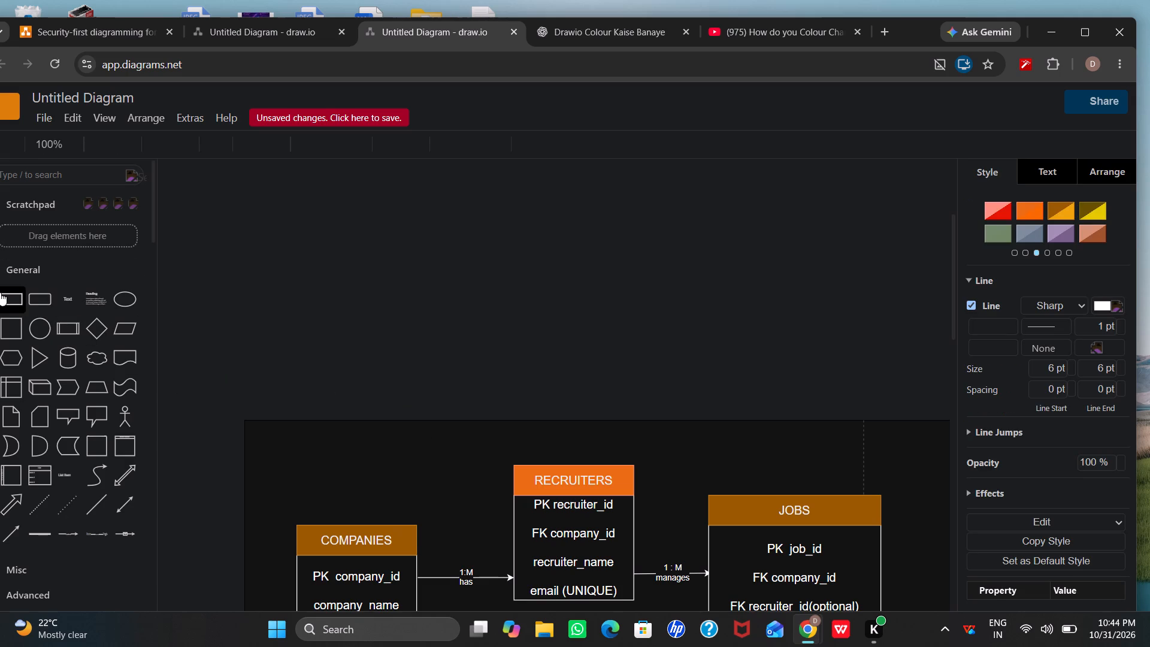
click(5, 297)
scroll(424, 286, down, 5)
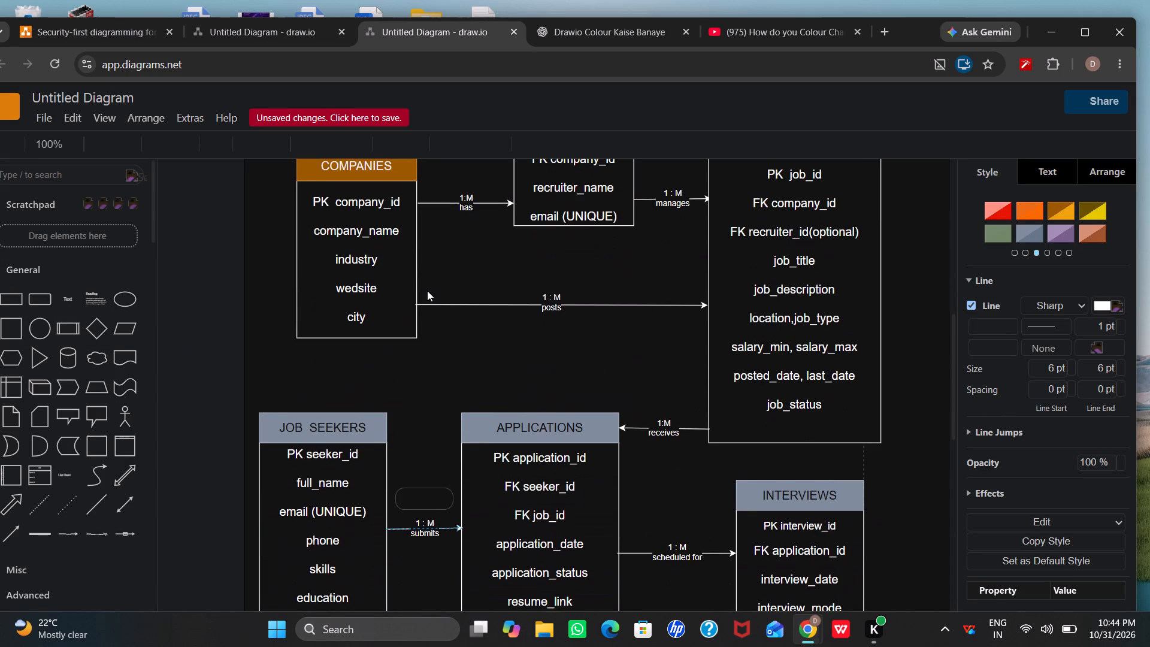
scroll(427, 290, up, 3)
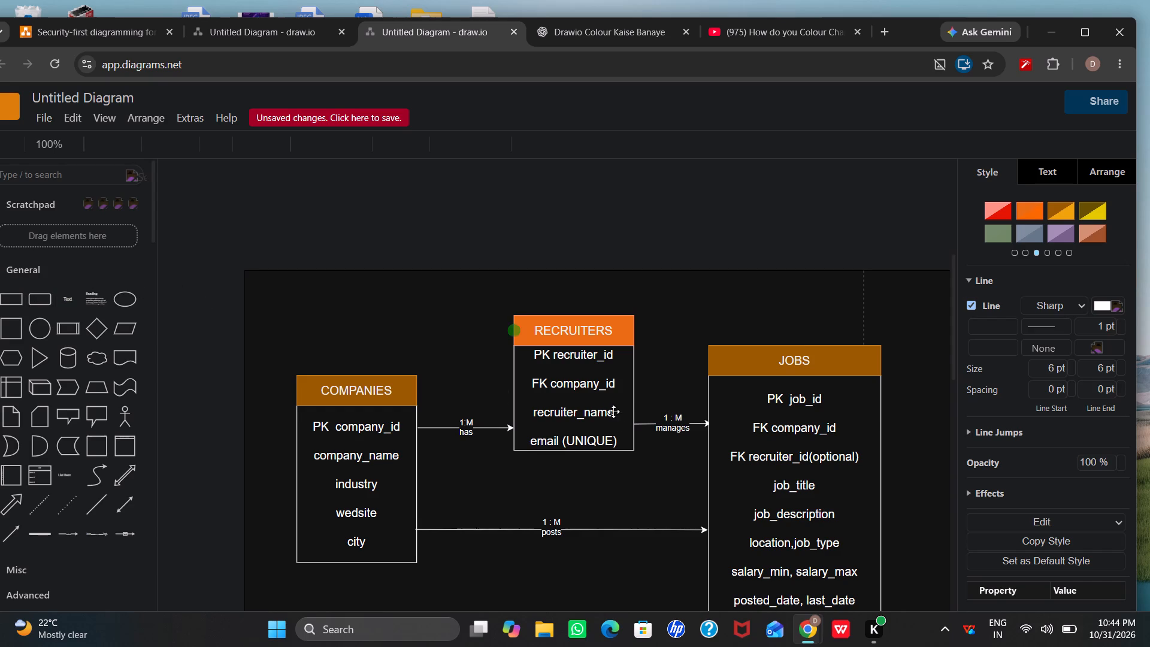
scroll(617, 422, down, 5)
click(423, 428)
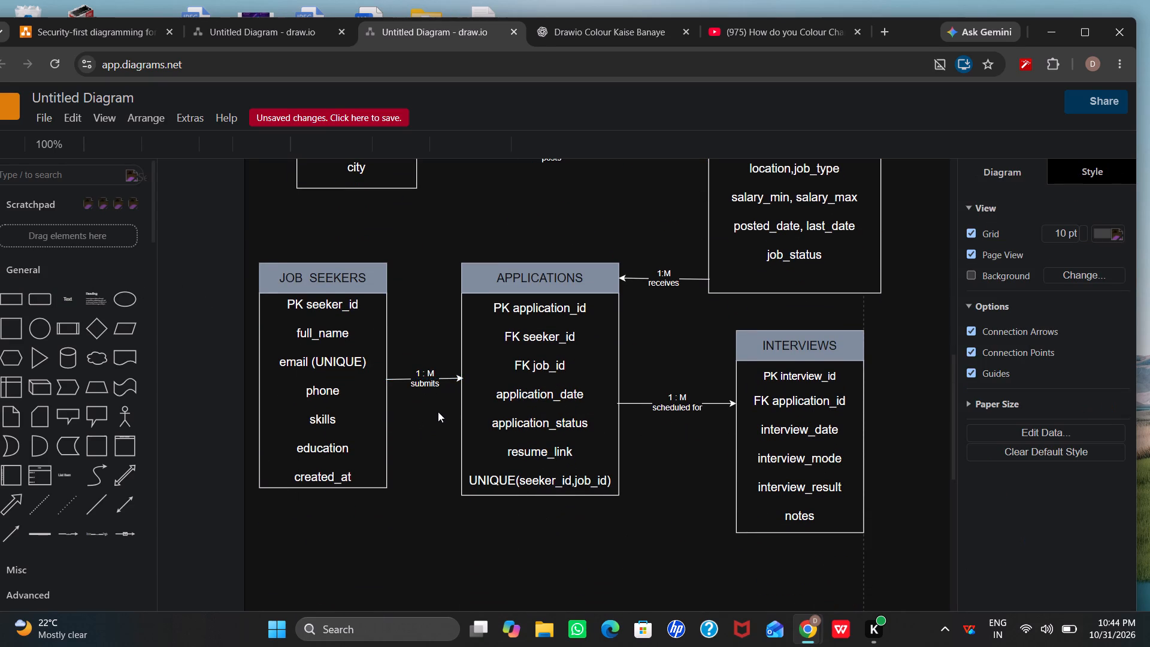
scroll(512, 264, down, 4)
scroll(513, 279, up, 12)
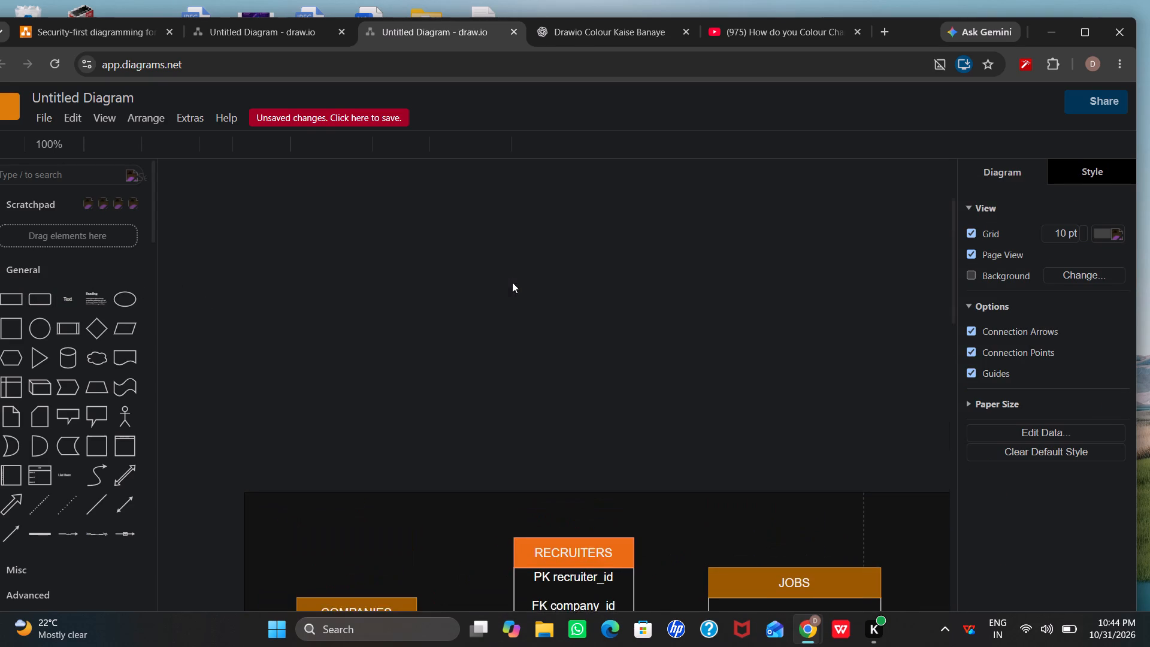
click(13, 301)
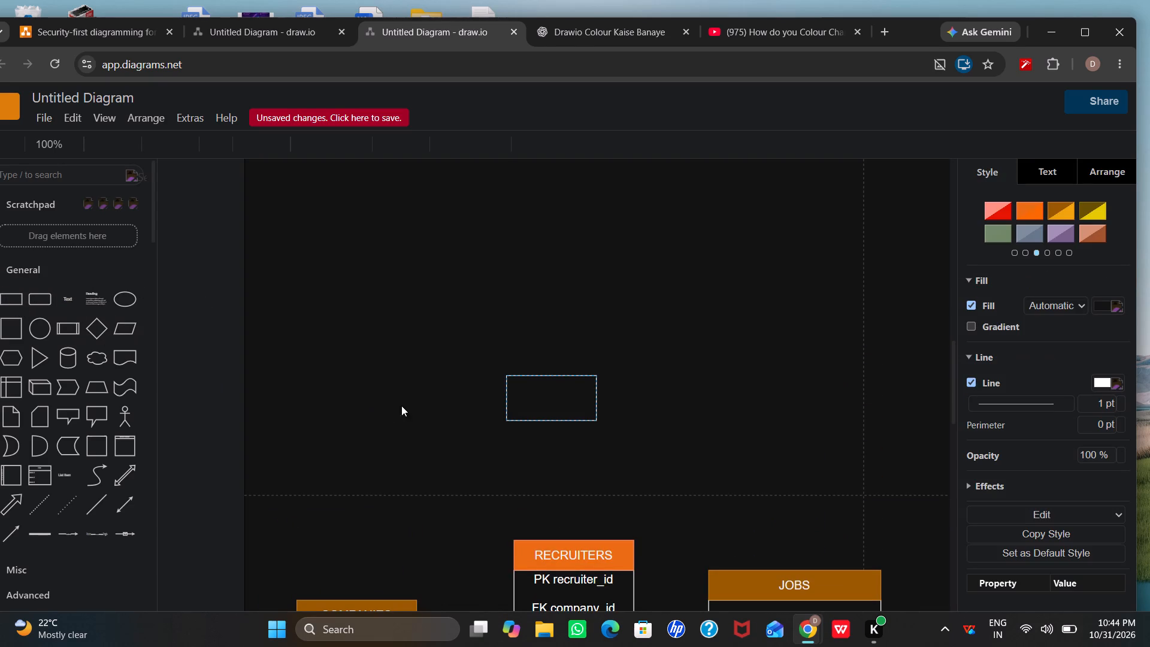
scroll(444, 404, down, 2)
drag(552, 249, 569, 285)
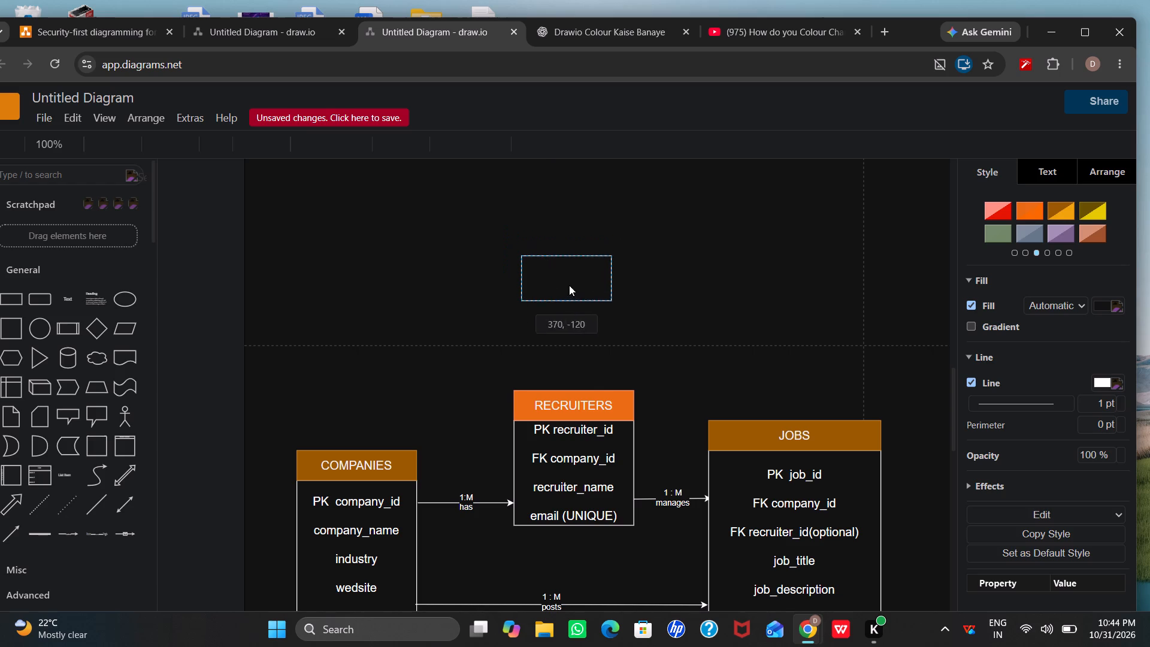
drag(569, 285, 569, 367)
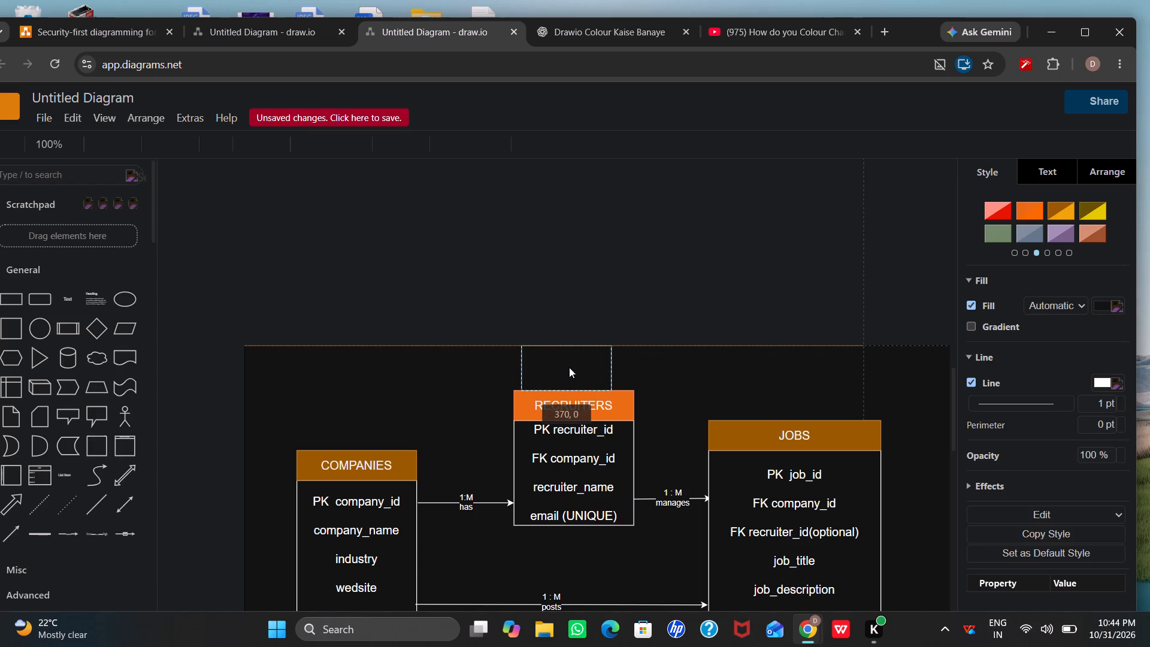
drag(569, 367, 569, 360)
Stretch the rectangle into a banner spanning almost the full page width, with its top edge on the page's top boundary.
drag(615, 358, 652, 354)
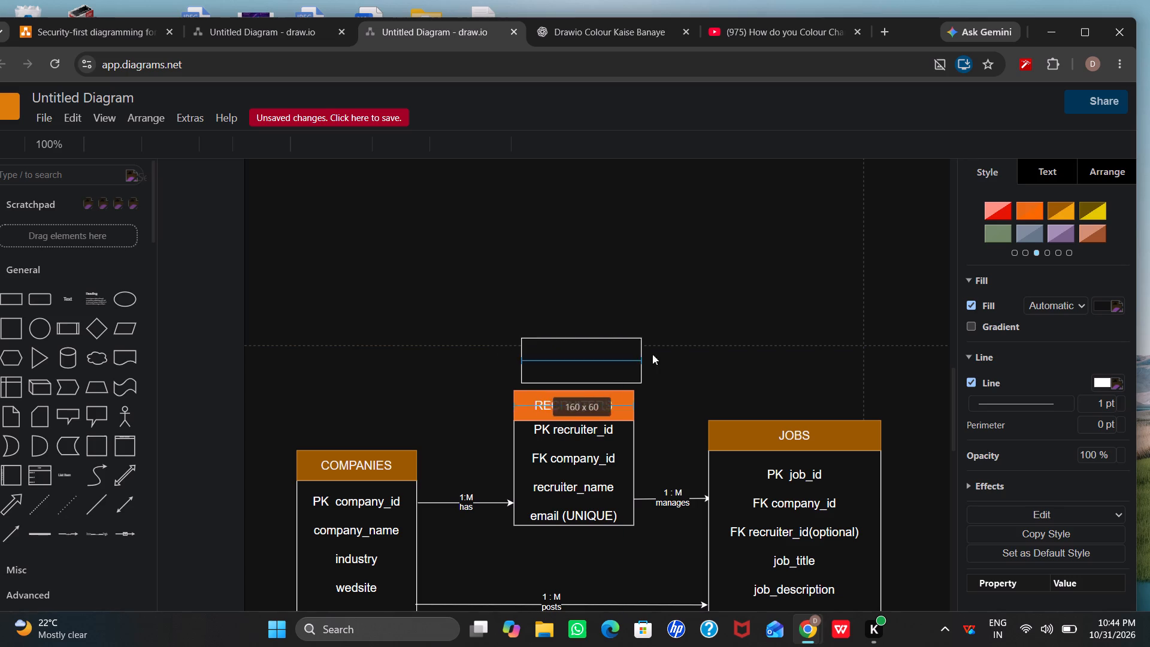
drag(652, 354, 864, 353)
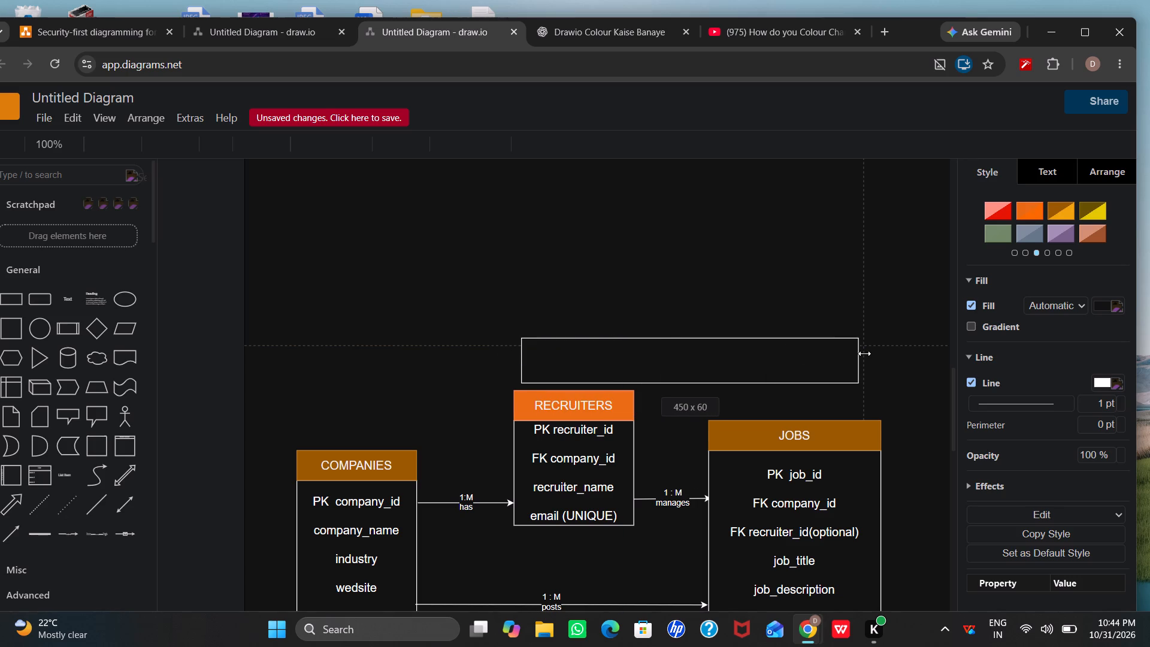
drag(864, 353, 865, 354)
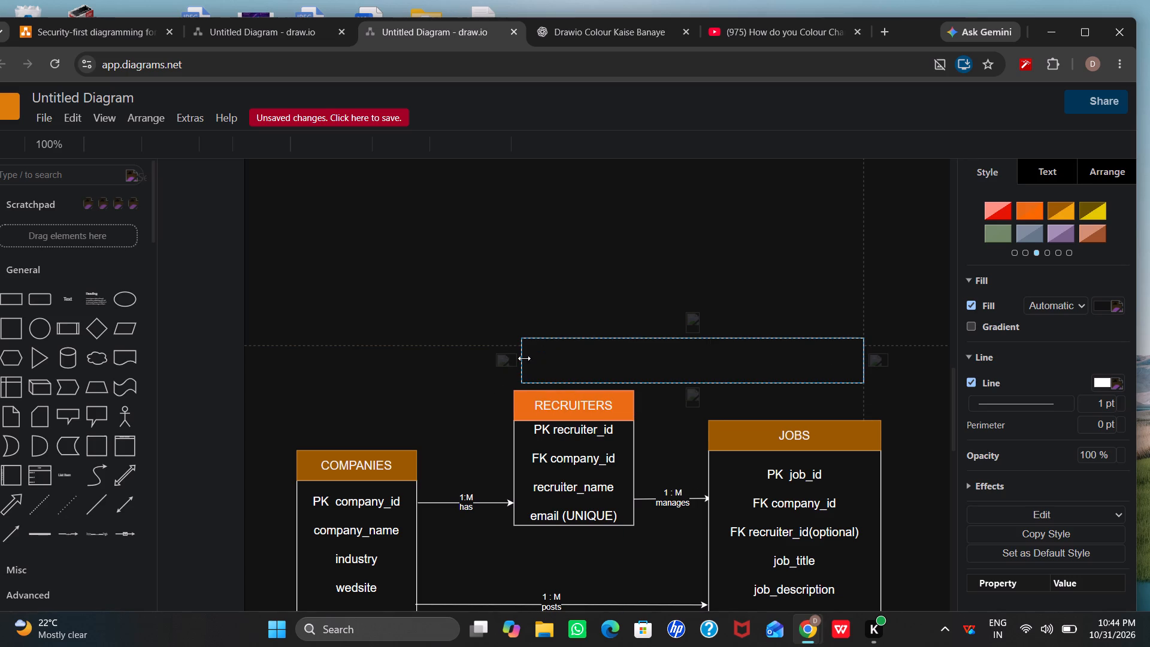
drag(522, 361, 247, 362)
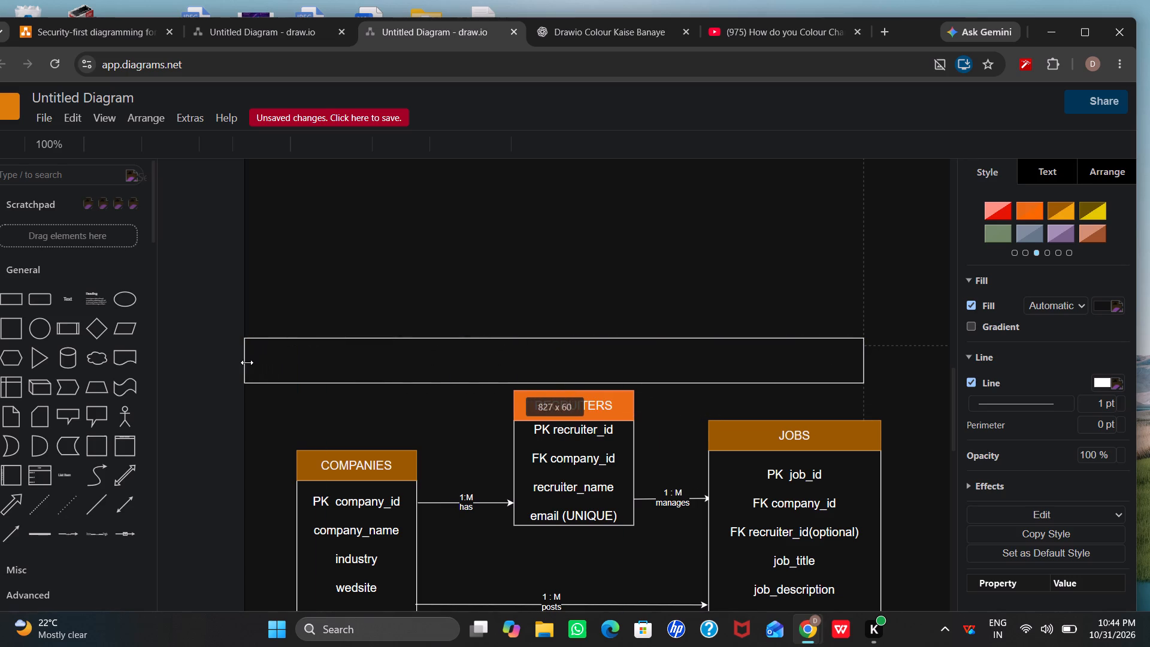
drag(247, 362, 253, 364)
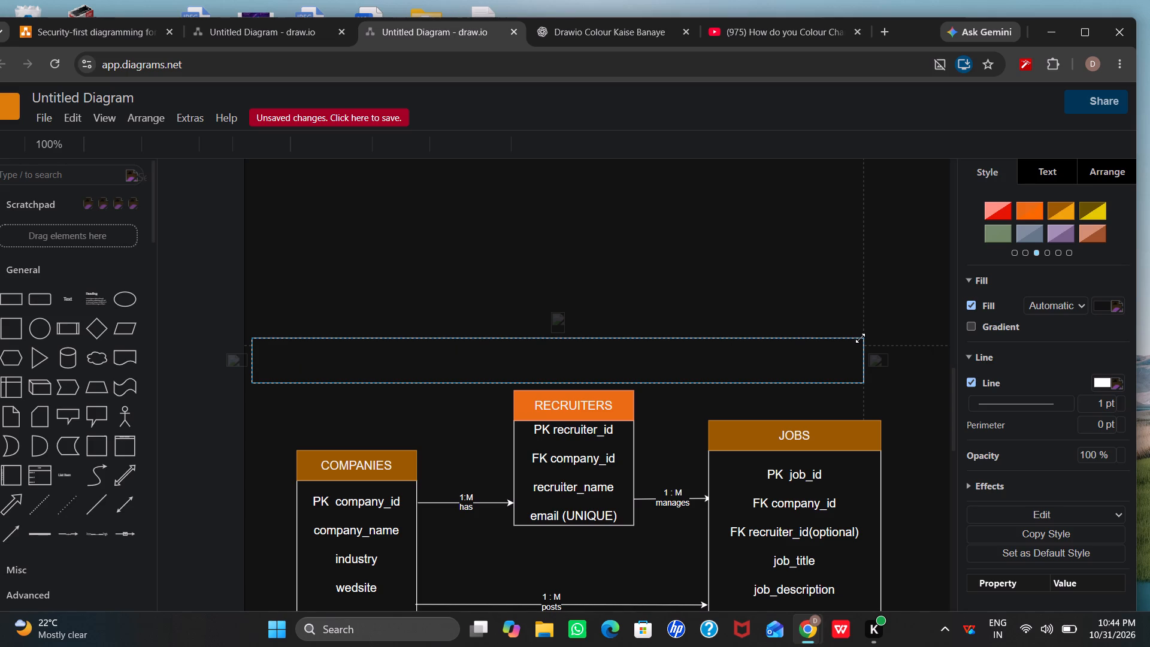
drag(860, 338, 862, 347)
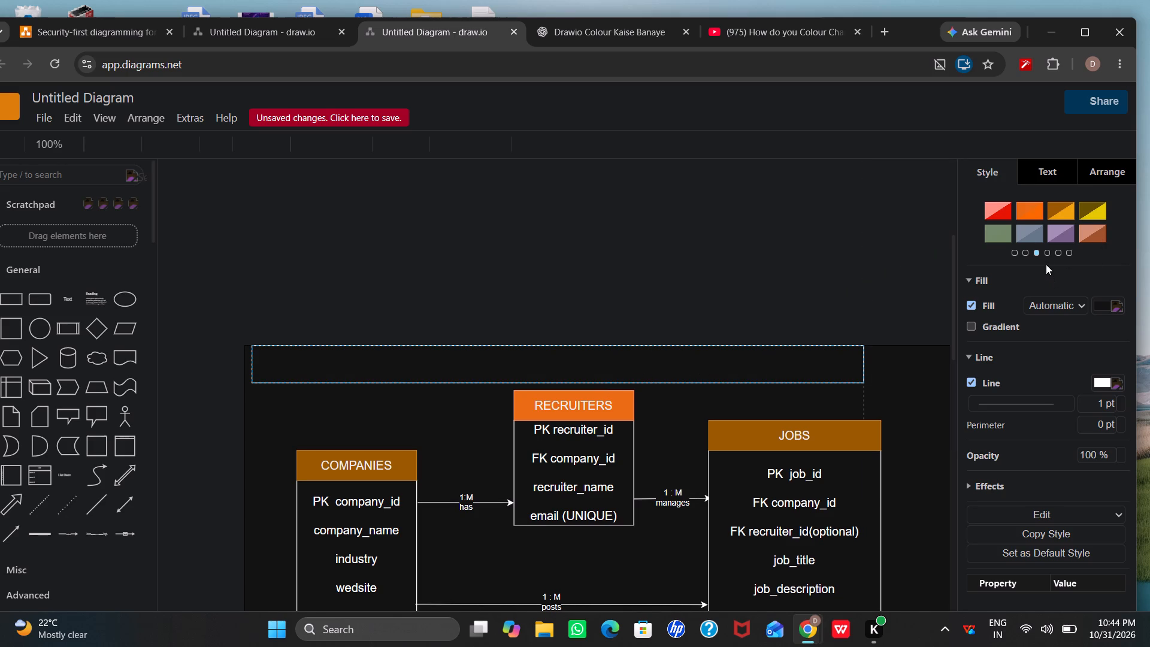
Try different preset styles on the banner rectangle and give it the plain dark grey fill with a light grey outline.
click(1015, 253)
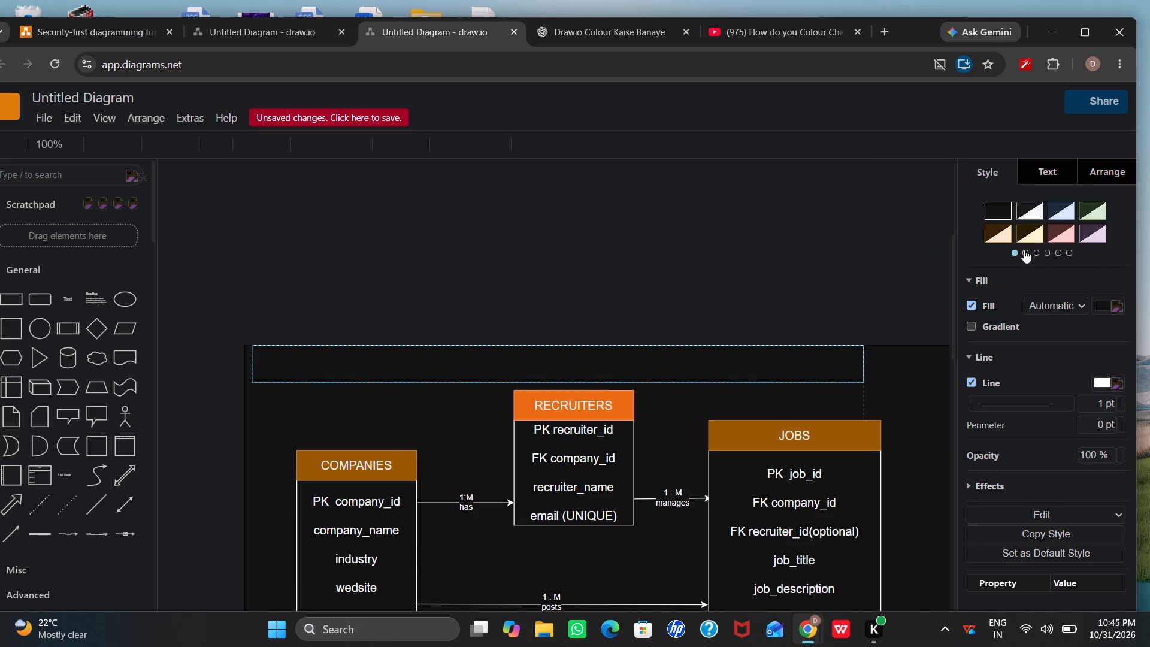
click(1024, 250)
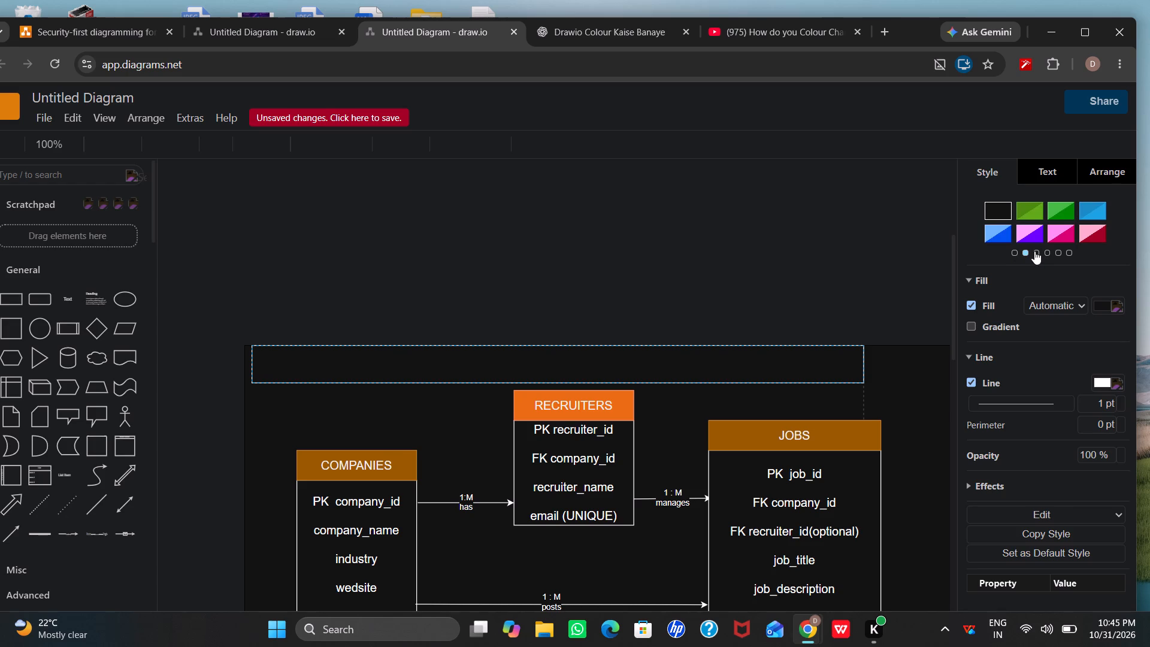
click(1034, 251)
click(1046, 252)
click(1055, 250)
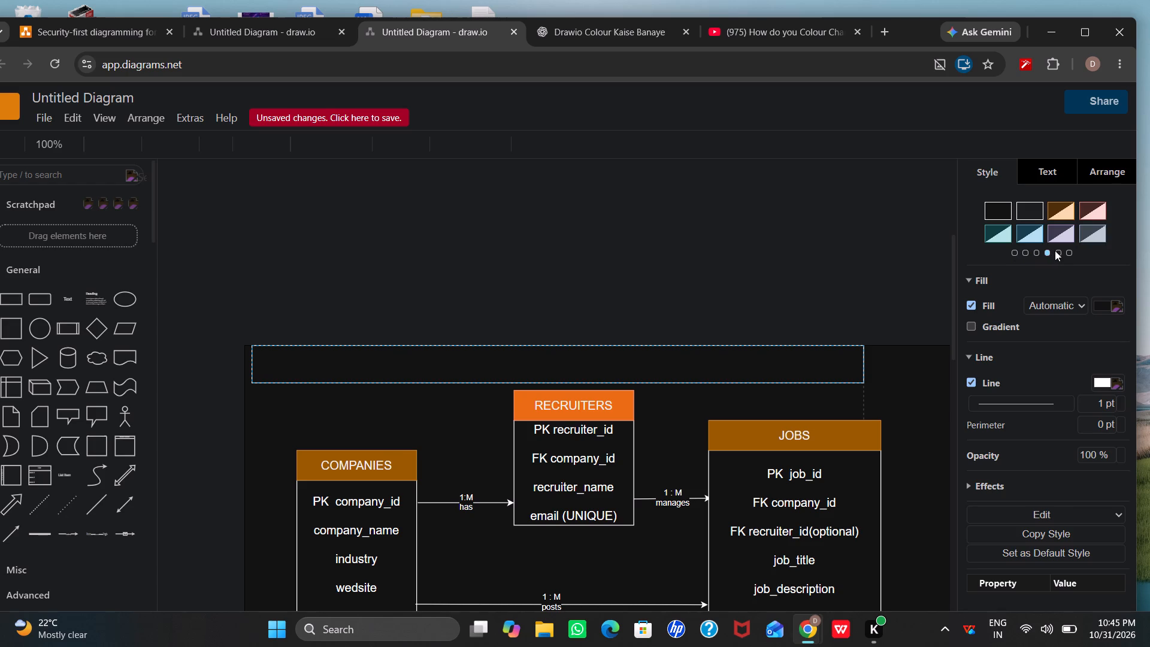
click(1057, 250)
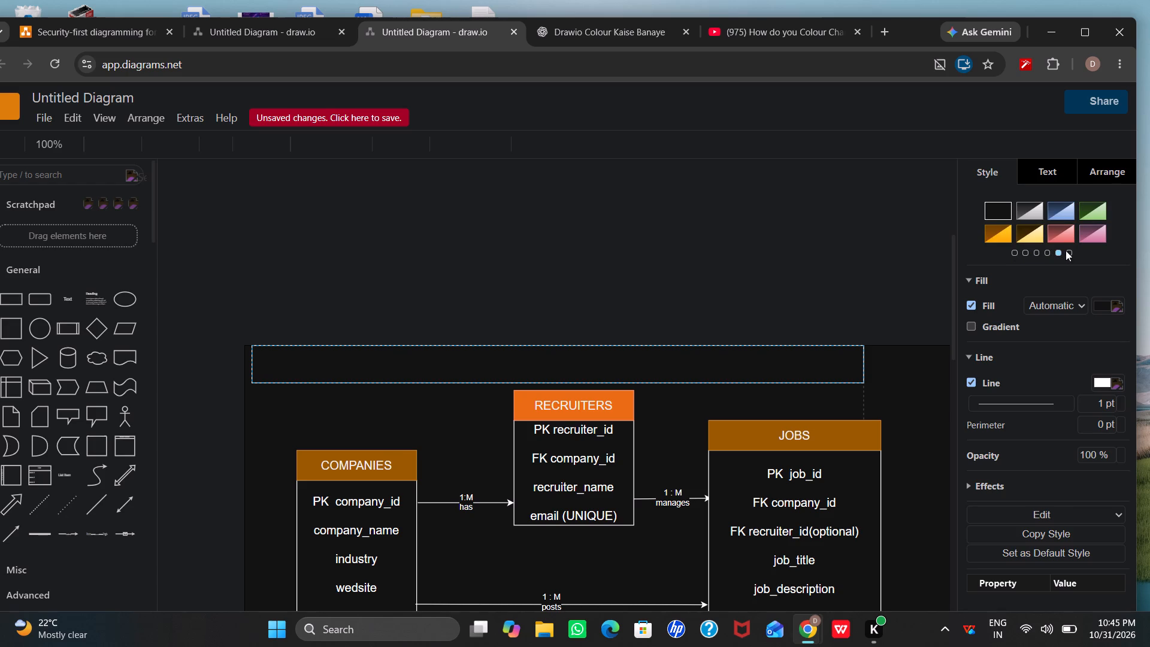
click(1030, 212)
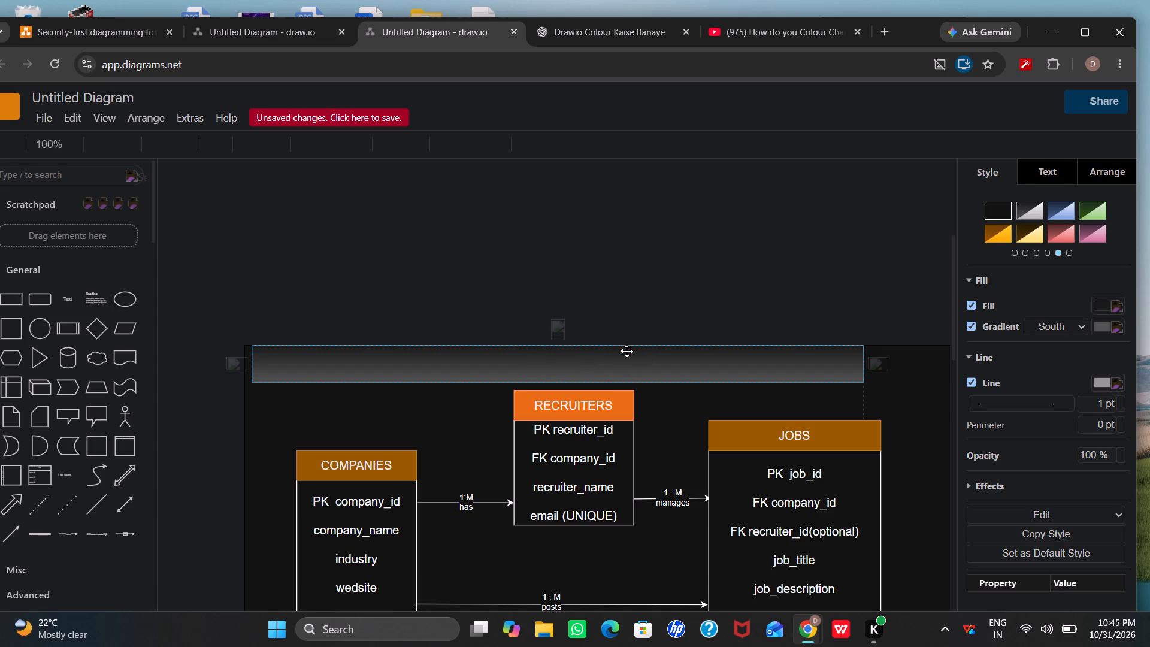
click(1069, 251)
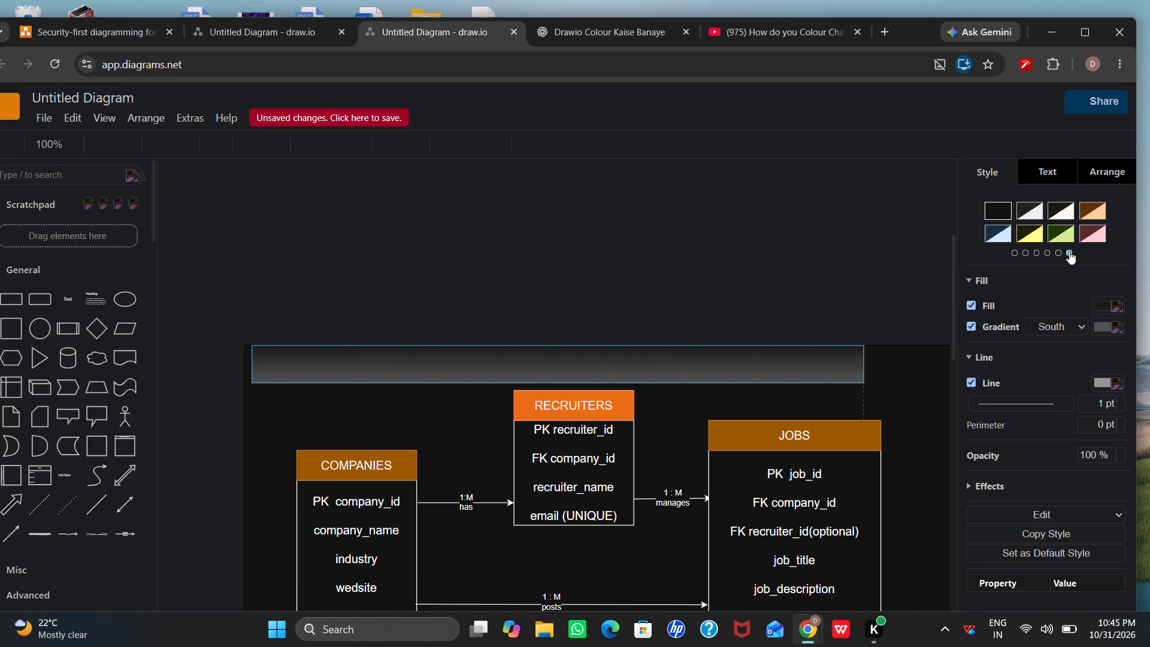
click(1063, 211)
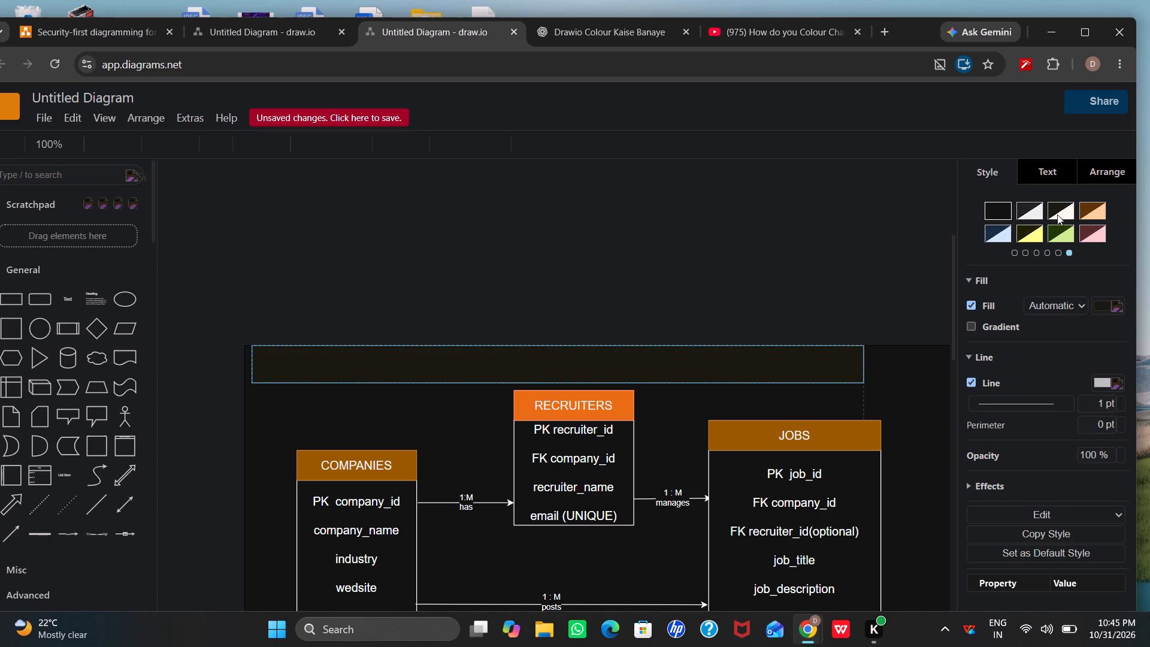
click(1033, 217)
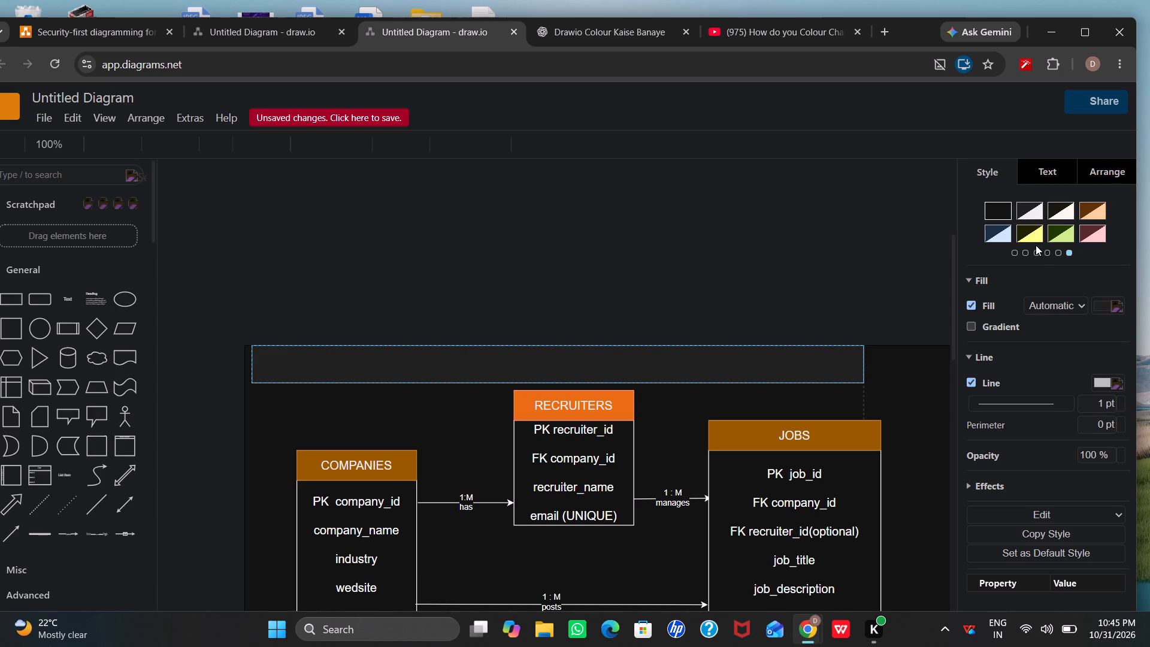
click(1062, 252)
click(1045, 250)
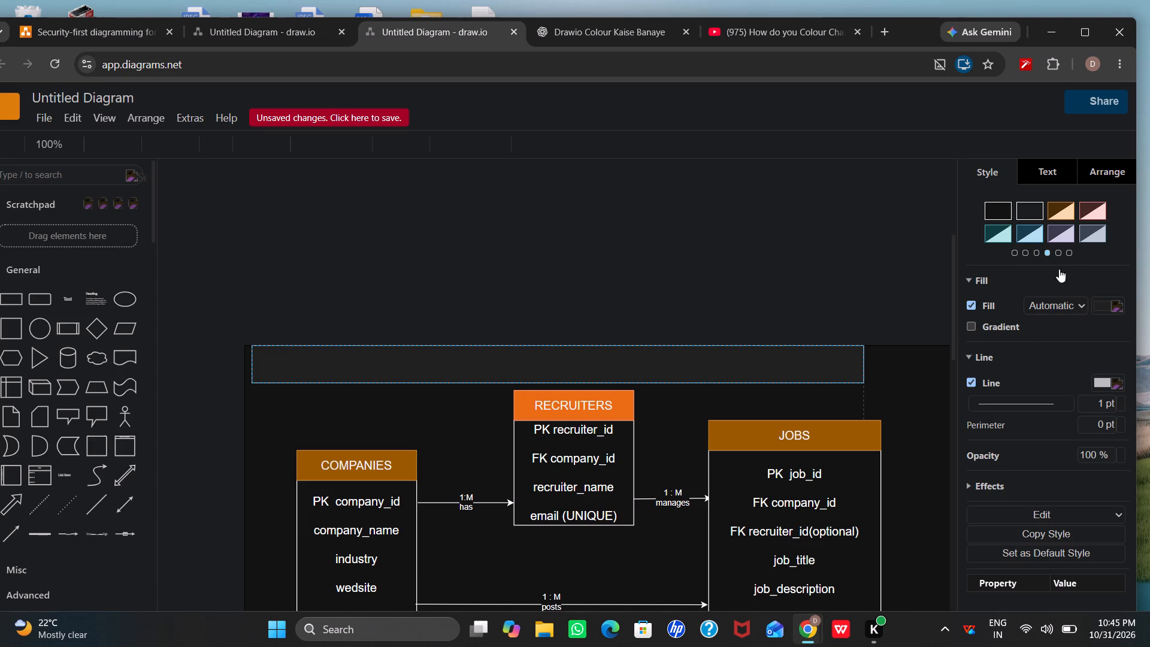
Set the banner rectangle's line colour to white (FFFFFF).
click(1100, 382)
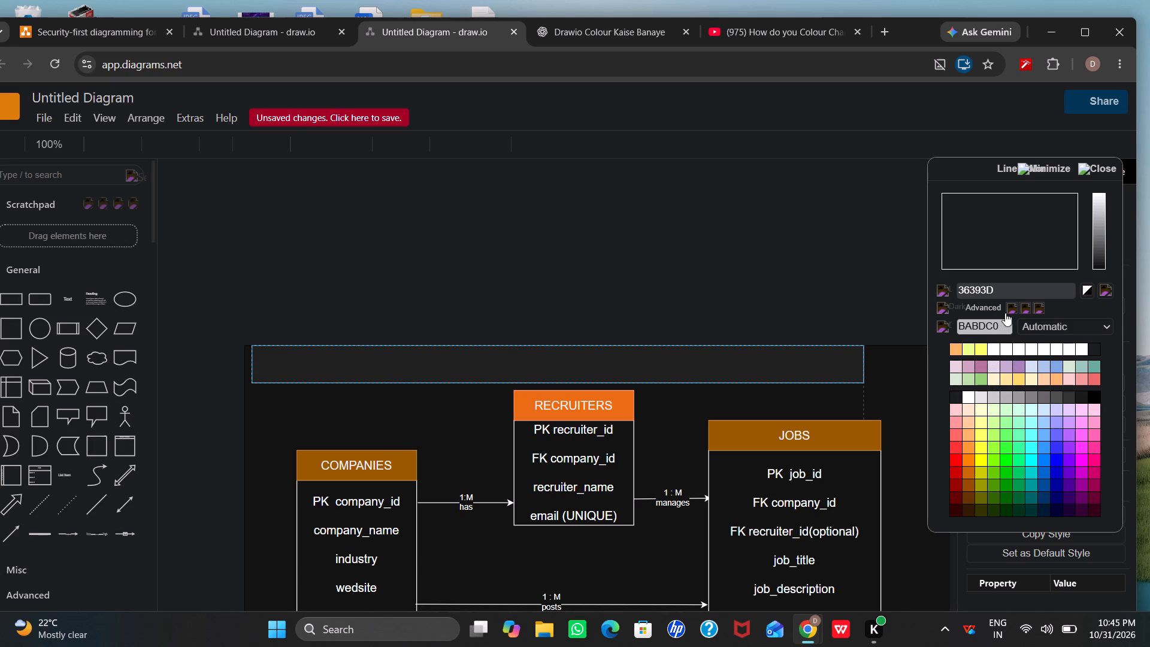
click(1004, 347)
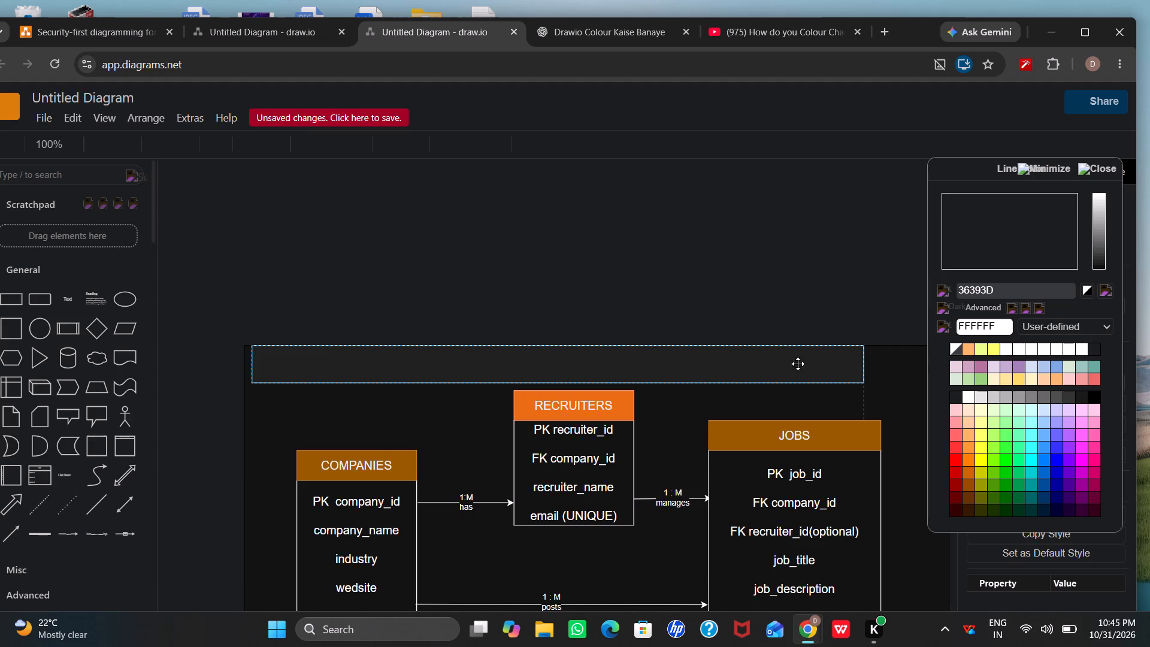
click(753, 371)
click(803, 363)
key(l)
key(BackSpace)
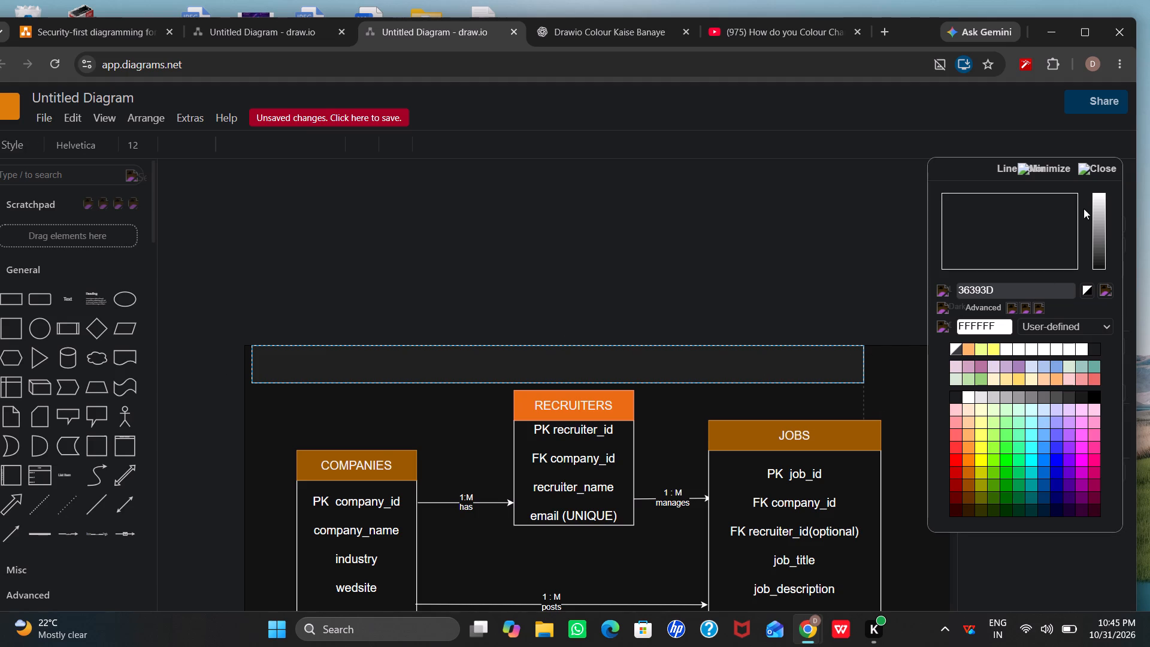
click(856, 279)
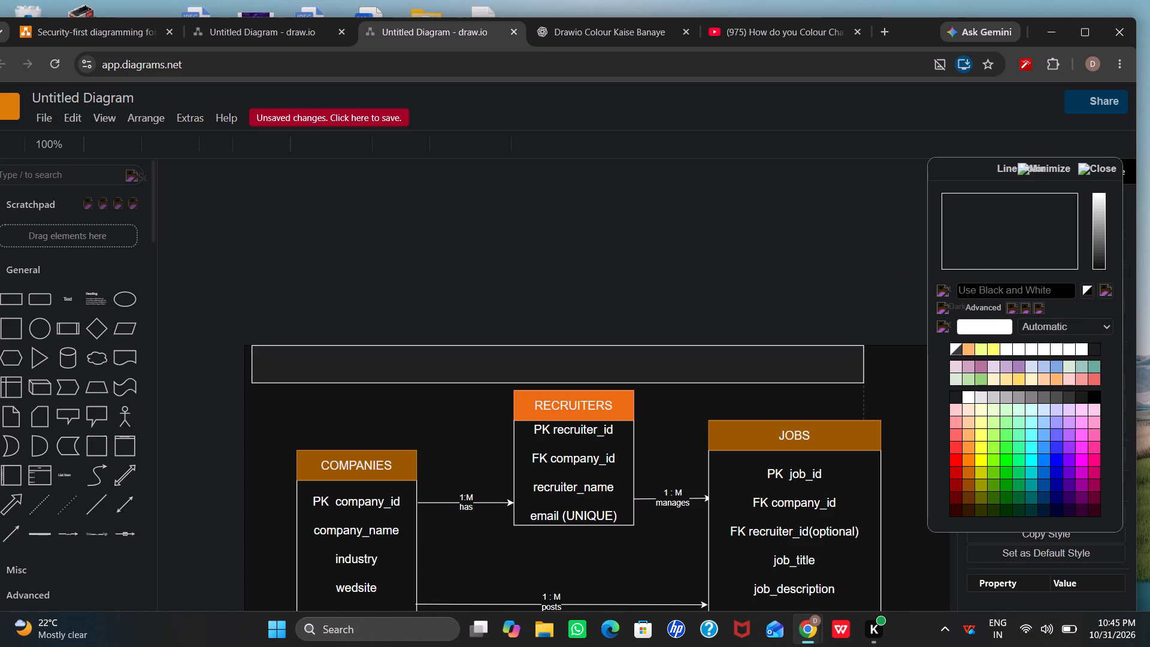
click(1071, 556)
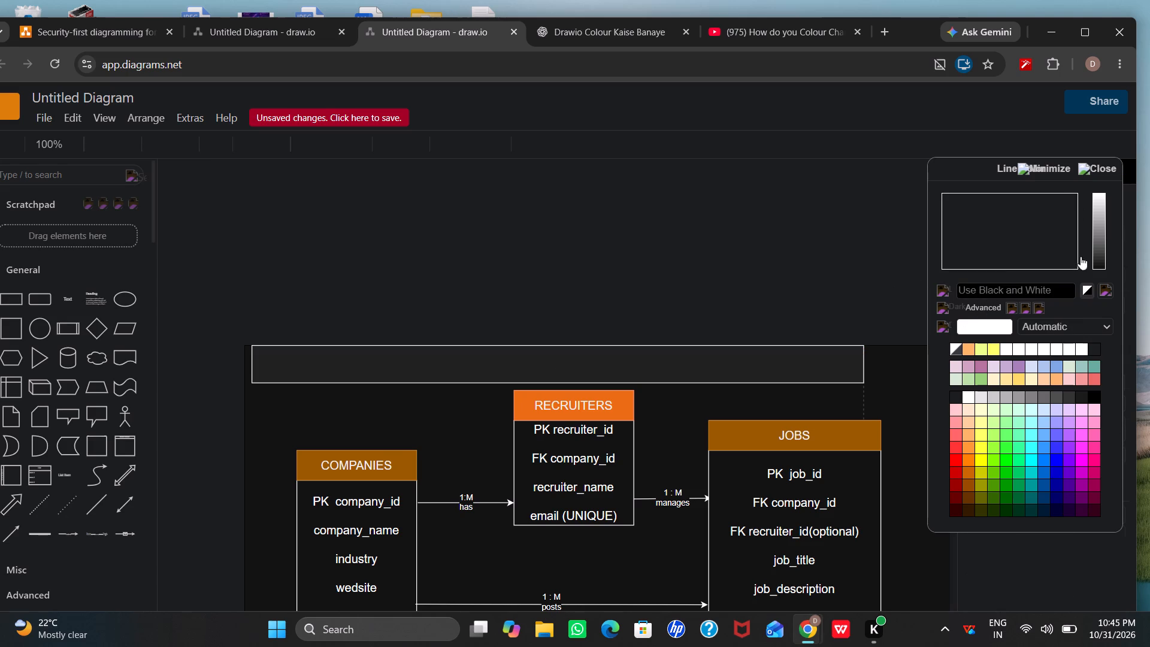
click(1104, 162)
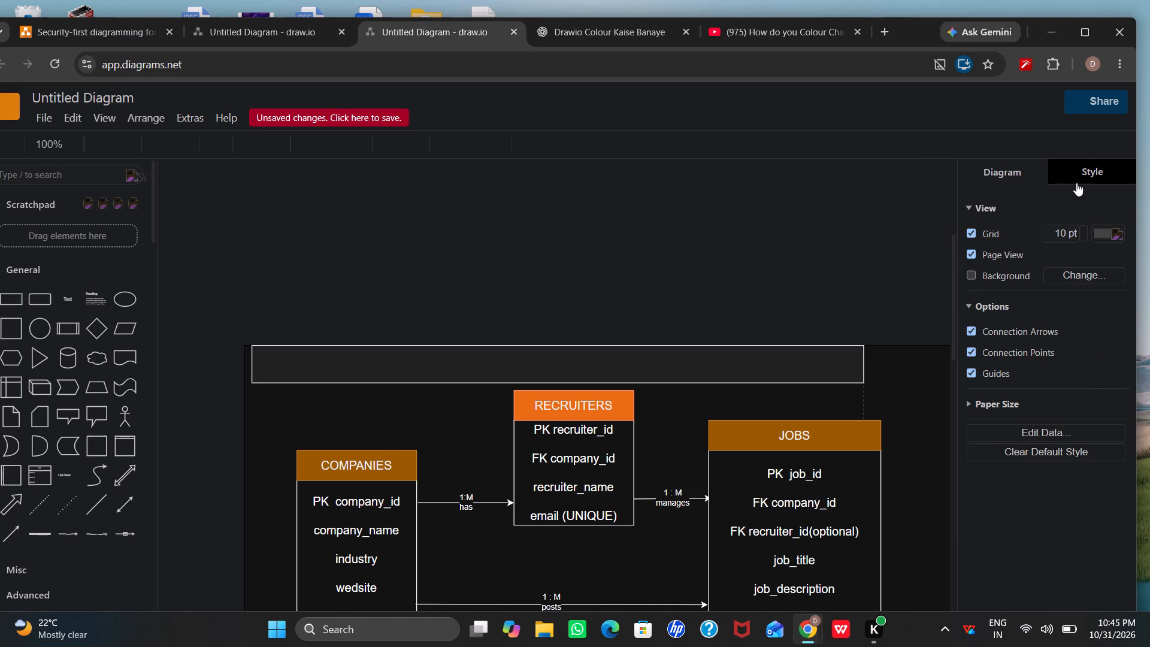
Apply the plain preset style with black fill and white outlines to the whole diagram.
scroll(1014, 225, down, 2)
scroll(1015, 229, up, 2)
click(1070, 179)
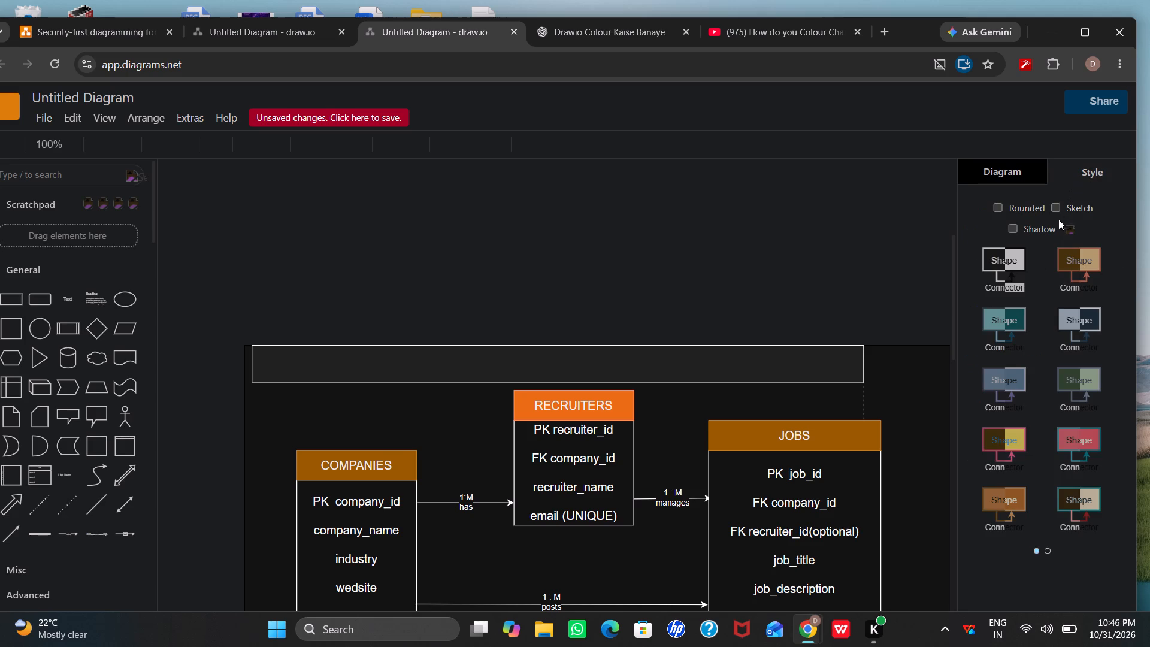
click(1014, 258)
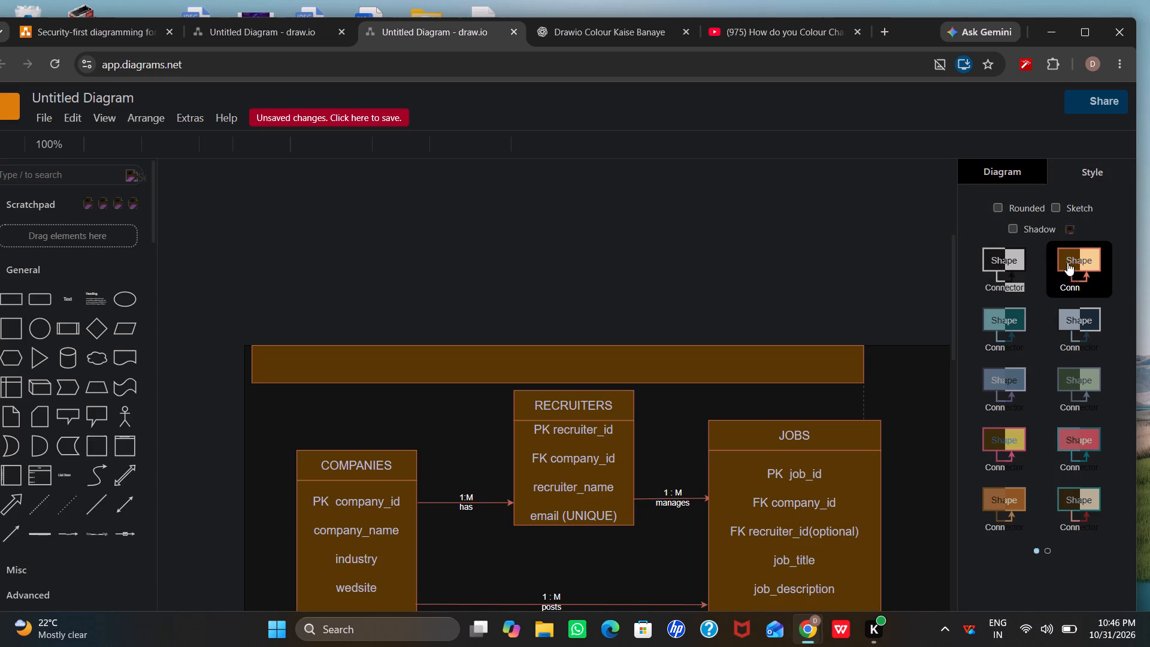
click(885, 251)
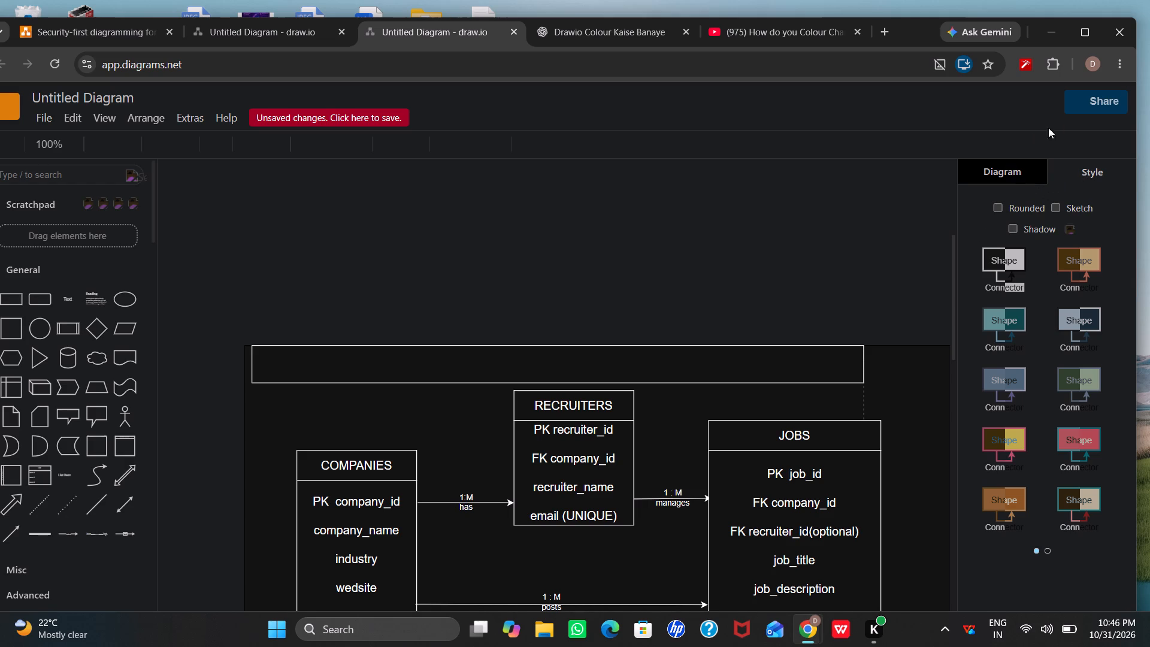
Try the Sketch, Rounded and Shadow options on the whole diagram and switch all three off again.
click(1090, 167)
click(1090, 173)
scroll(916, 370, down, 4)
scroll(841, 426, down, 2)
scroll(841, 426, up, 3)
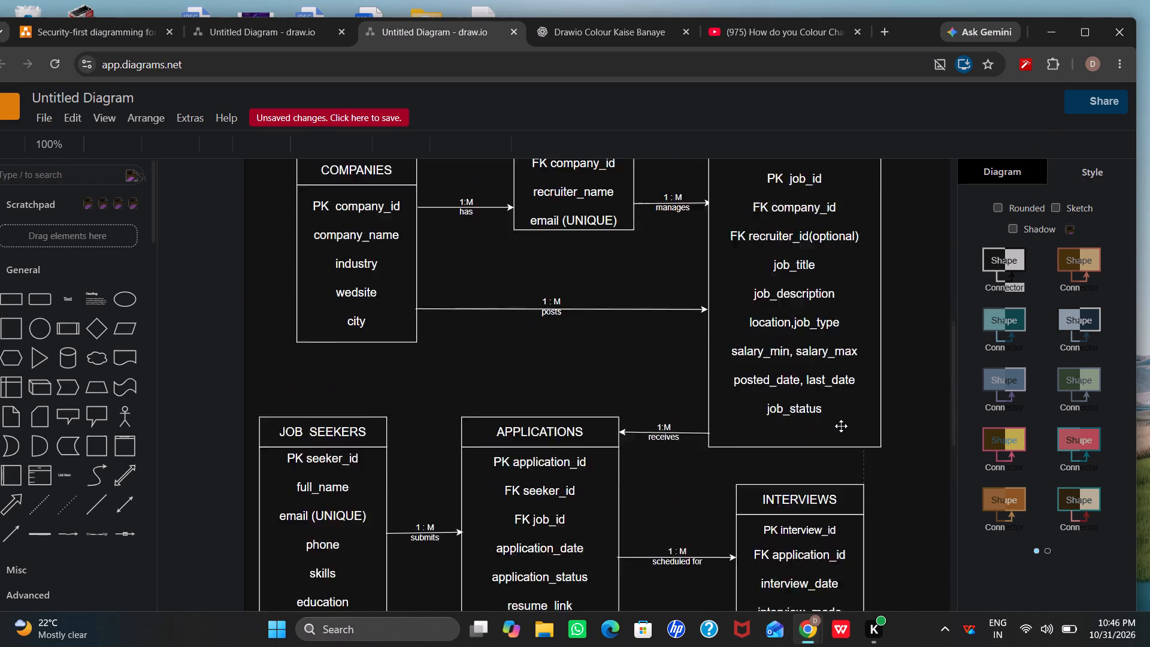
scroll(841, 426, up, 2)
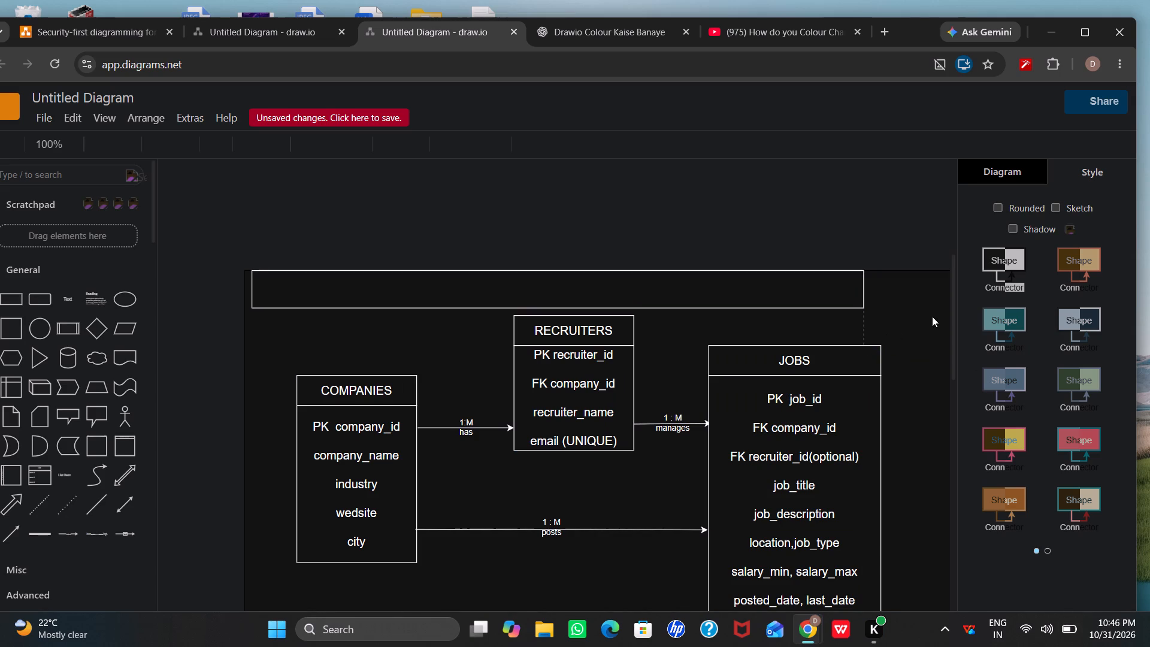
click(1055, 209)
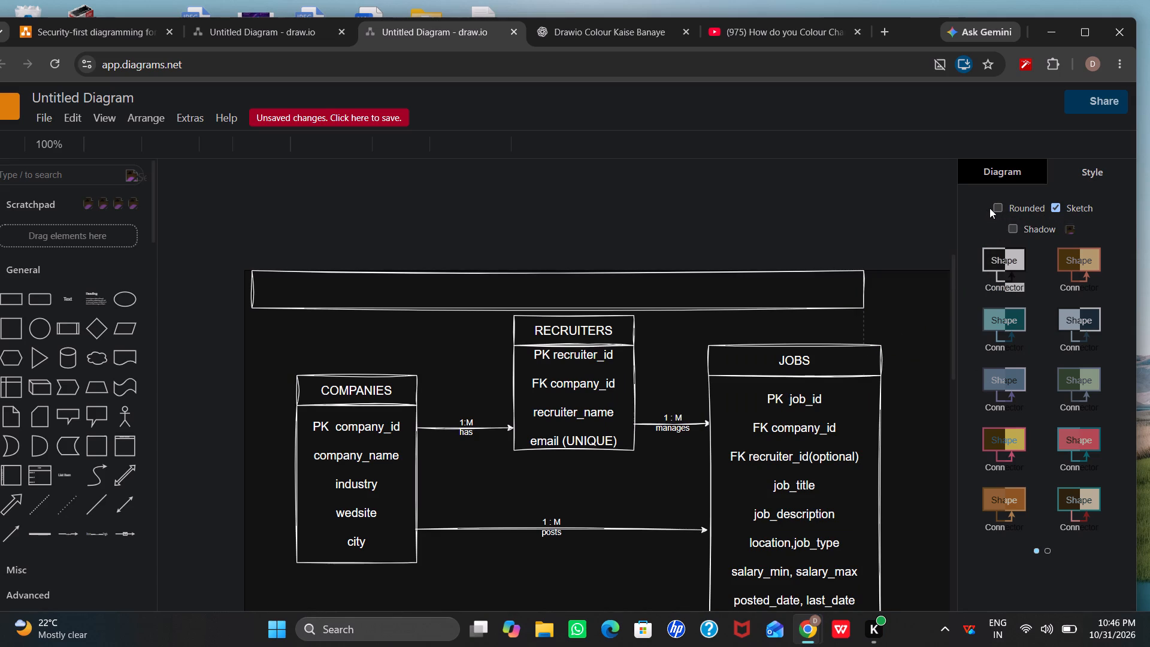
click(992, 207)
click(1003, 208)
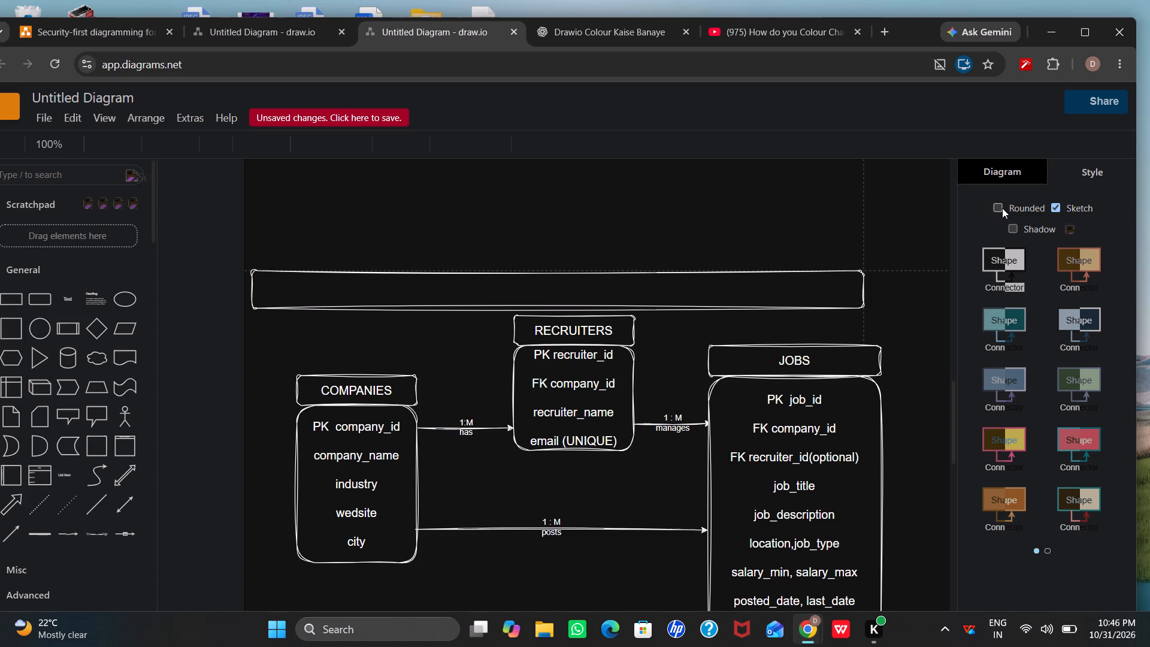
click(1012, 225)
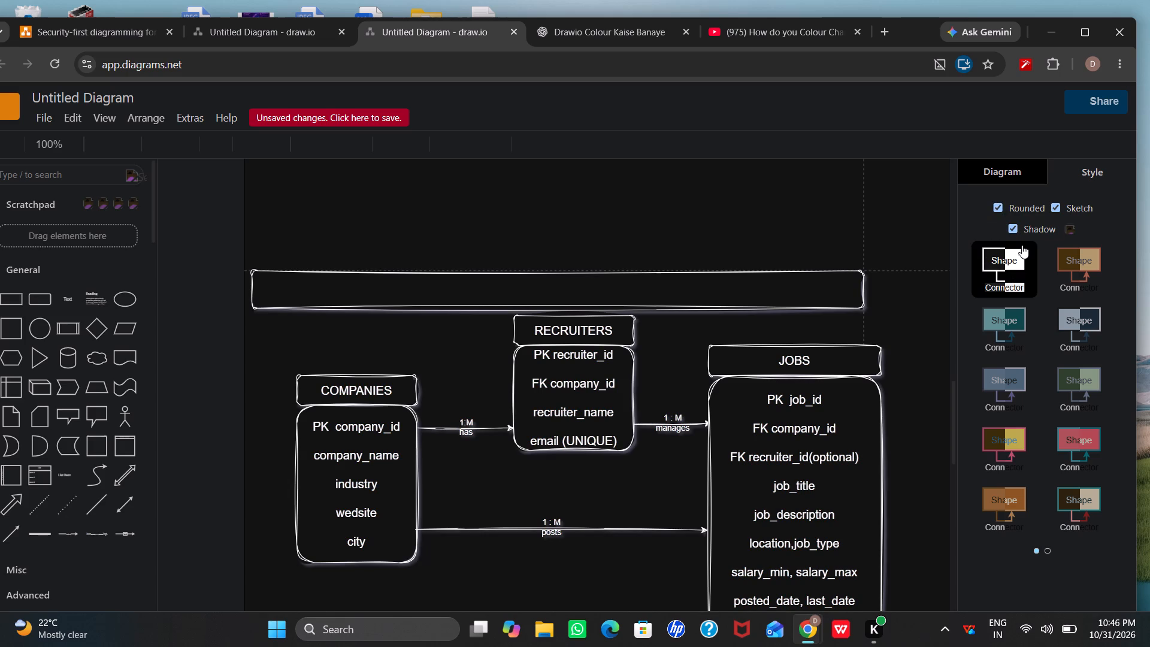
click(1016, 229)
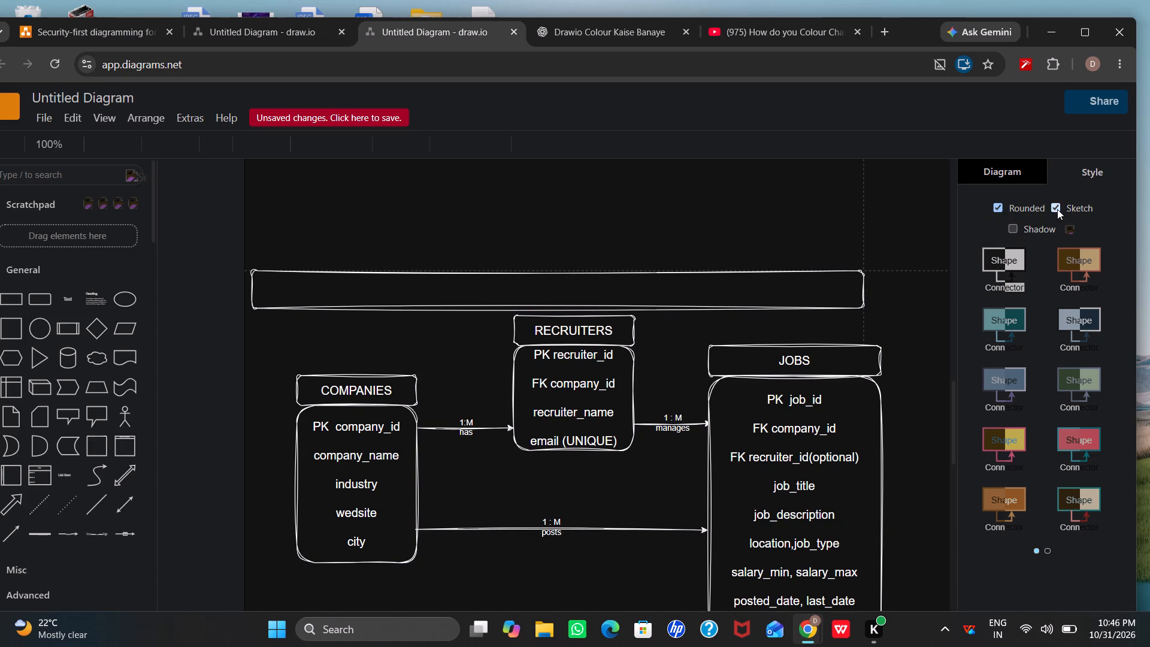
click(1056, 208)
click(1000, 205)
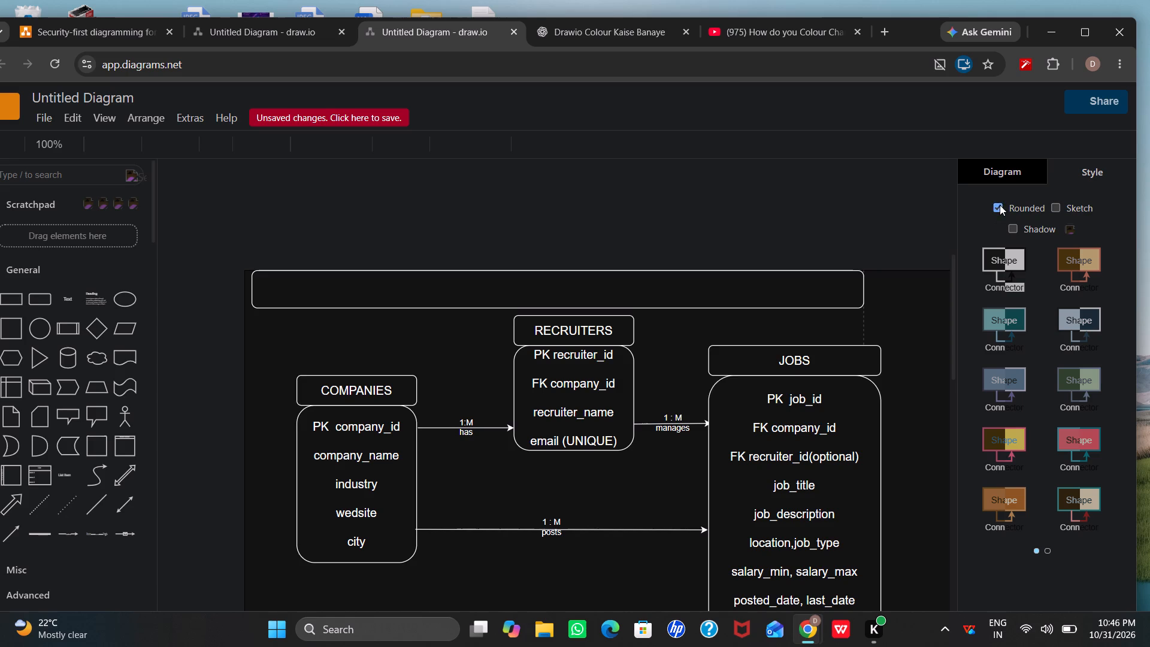
Browse and preview the diagram-wide preset styles on both preset pages.
scroll(1039, 275, up, 3)
scroll(1061, 557, down, 2)
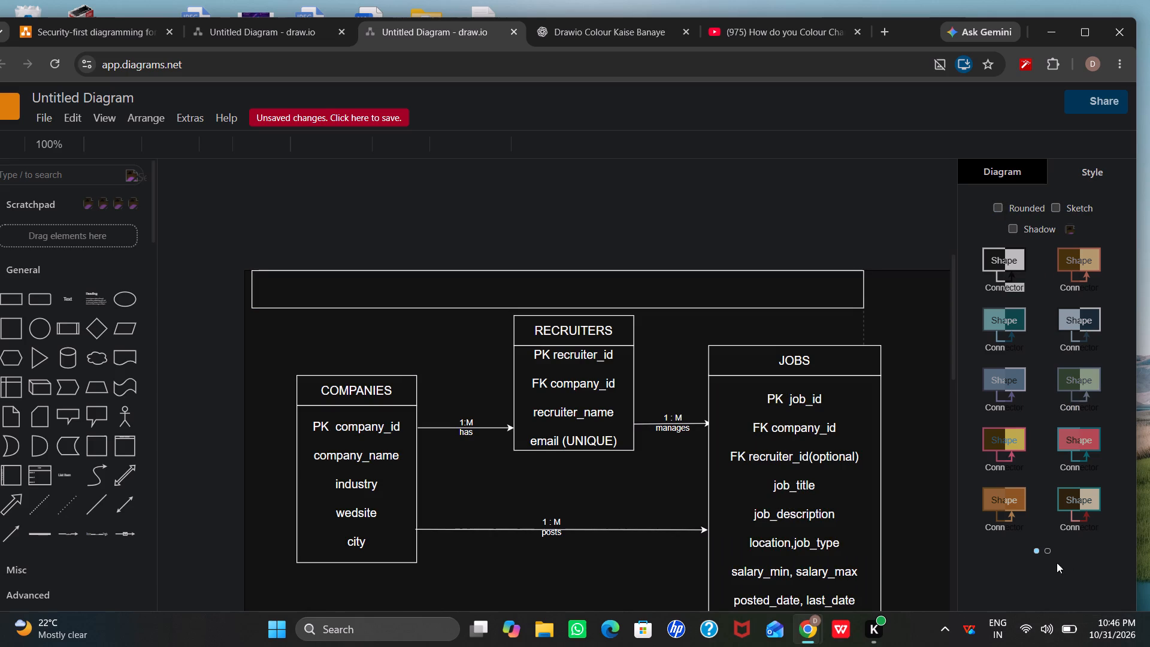
click(1045, 547)
click(1046, 549)
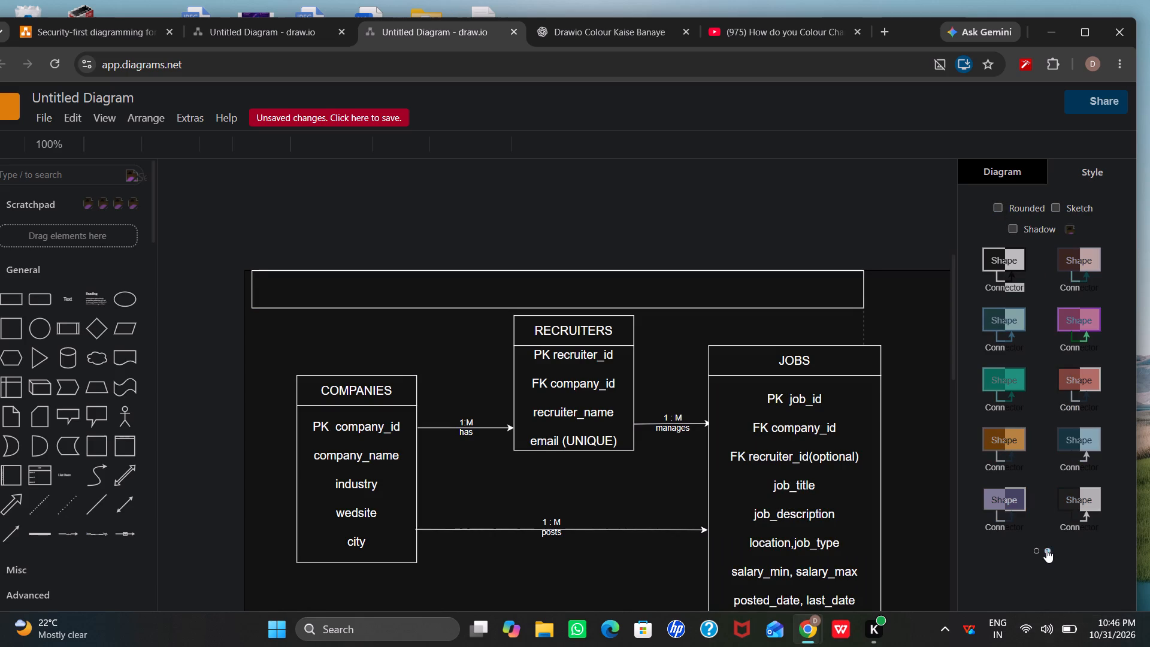
scroll(1051, 485, down, 3)
scroll(1051, 485, up, 2)
scroll(1051, 485, down, 1)
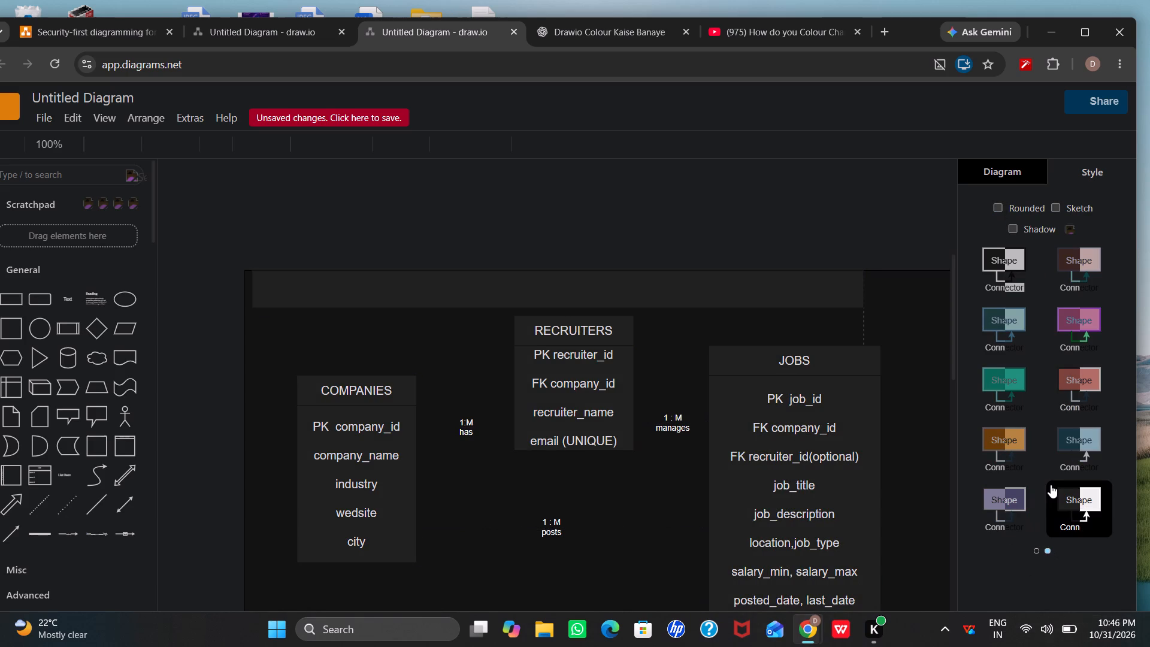
scroll(1051, 485, down, 1)
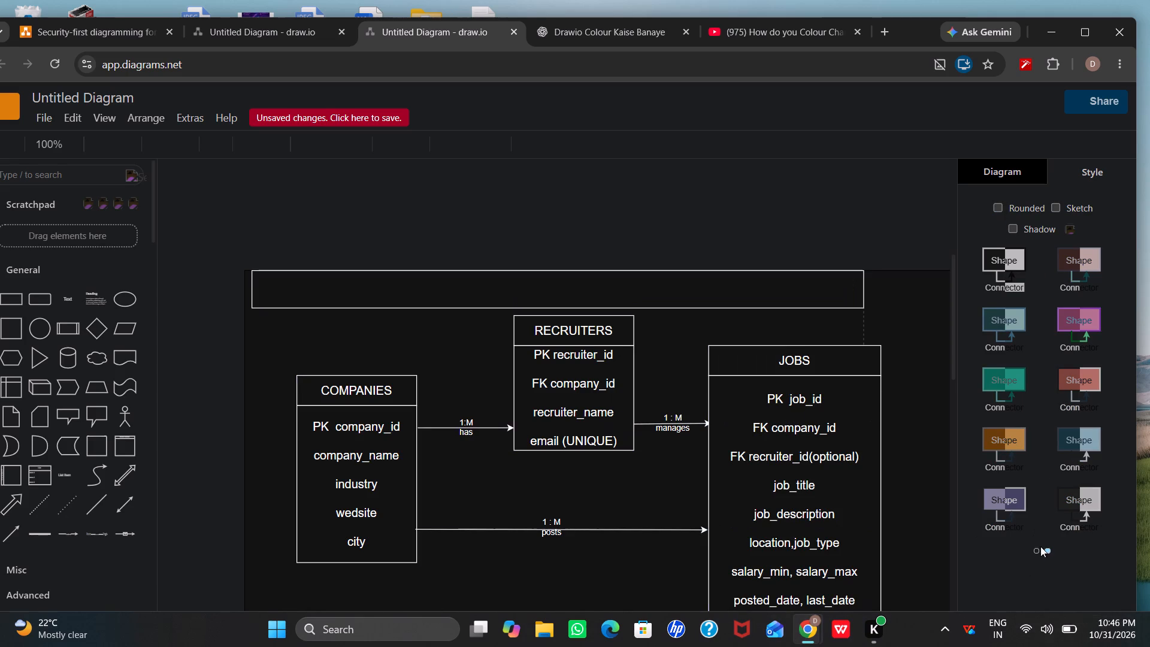
click(1037, 551)
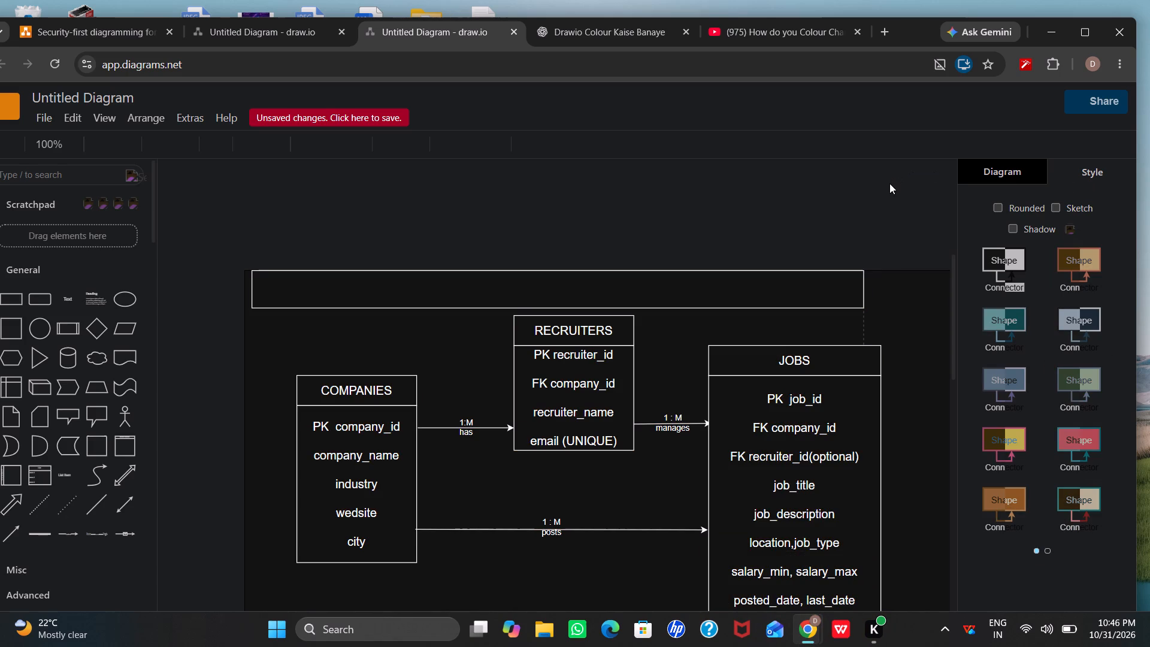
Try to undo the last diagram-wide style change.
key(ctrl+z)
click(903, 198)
Examine the restyled tables and relationship arrows from the banner down to INTERVIEWS.
click(1090, 172)
scroll(963, 195, down, 2)
scroll(807, 313, down, 1)
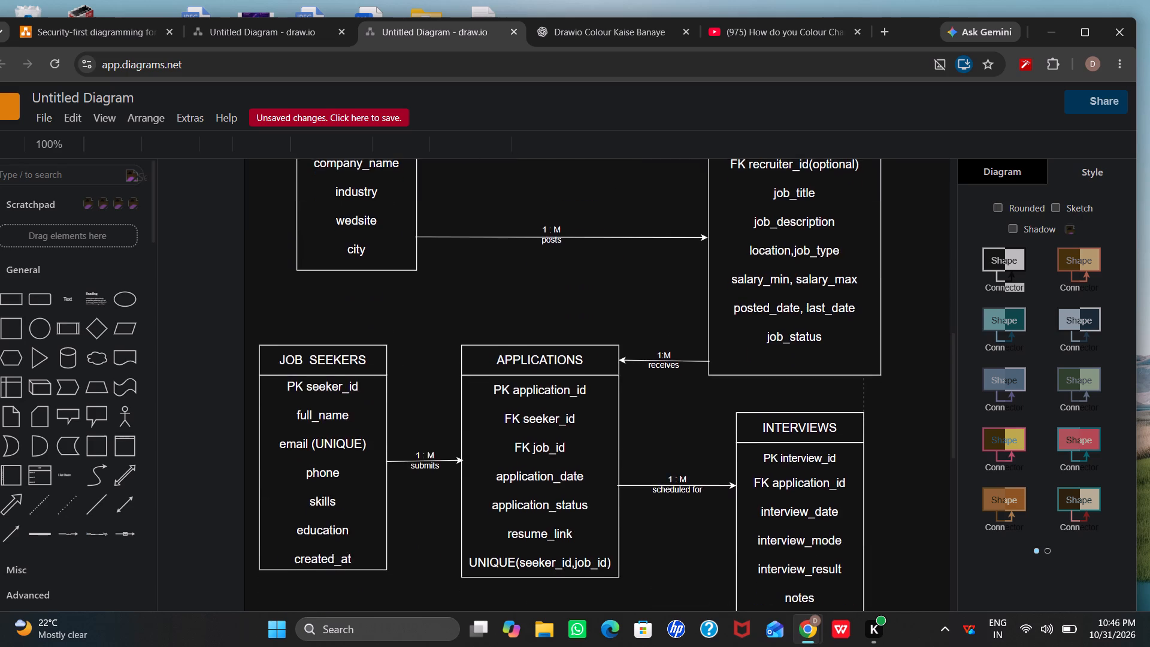
scroll(807, 313, down, 3)
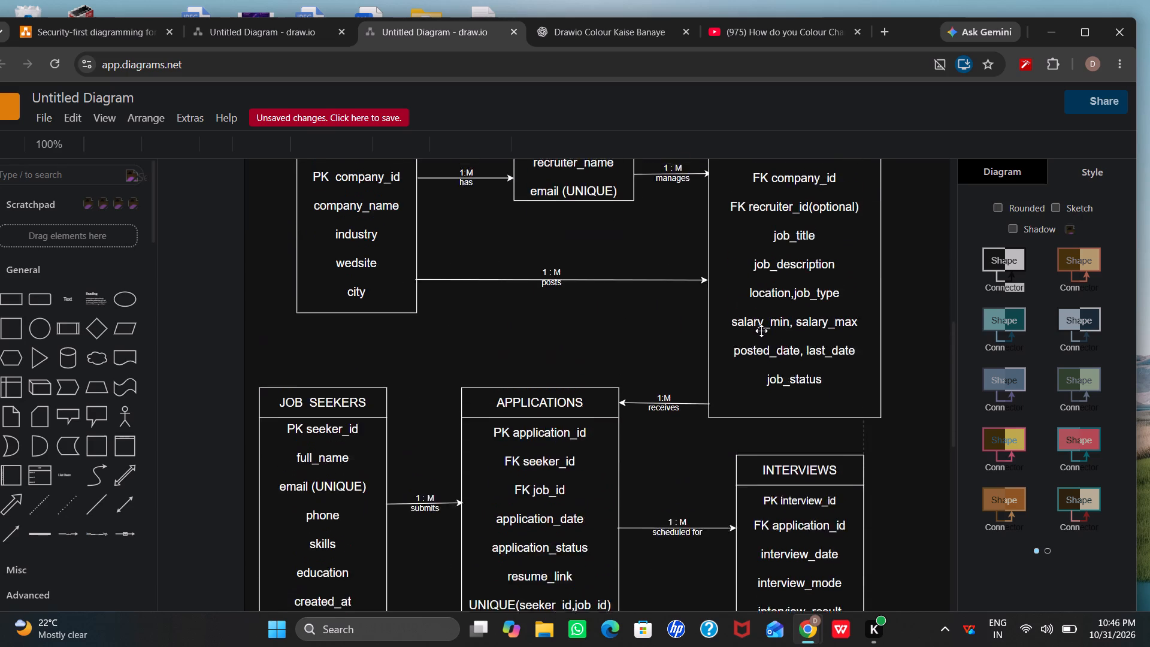
scroll(761, 331, up, 1)
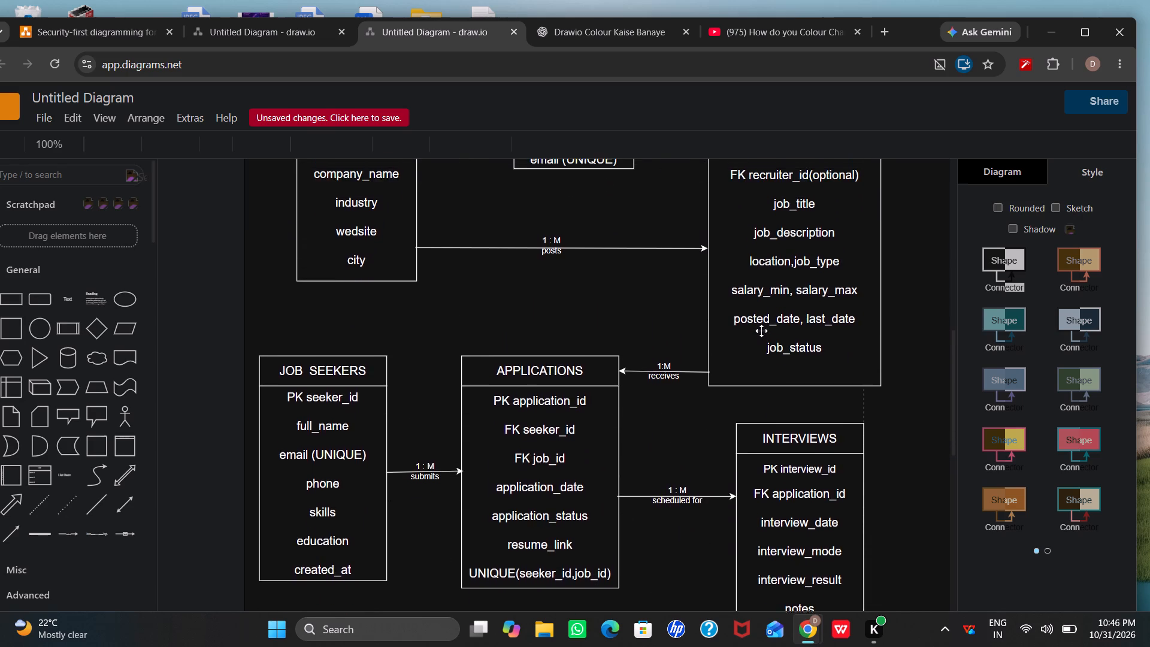
scroll(761, 331, up, 2)
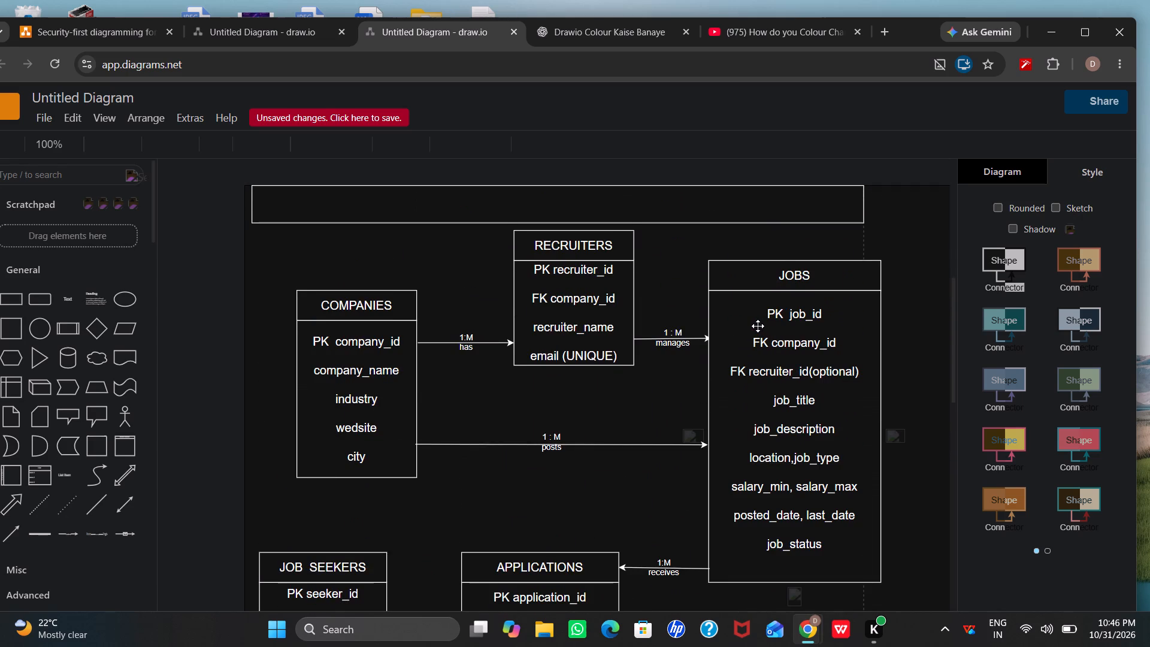
scroll(742, 320, down, 1)
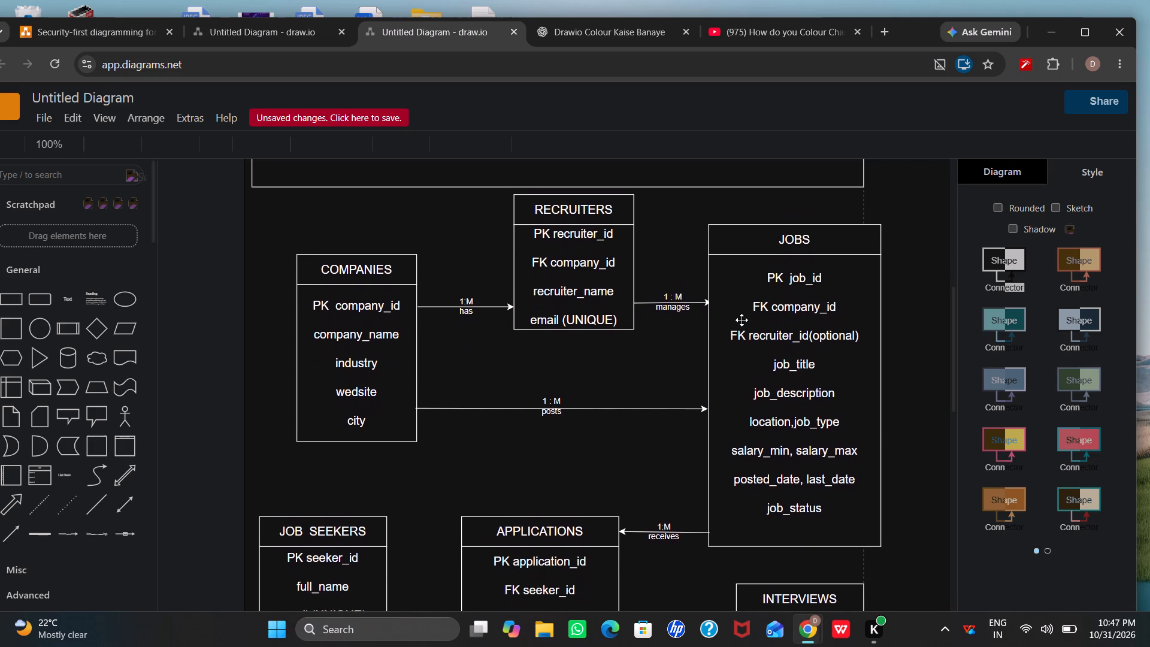
scroll(742, 320, down, 1)
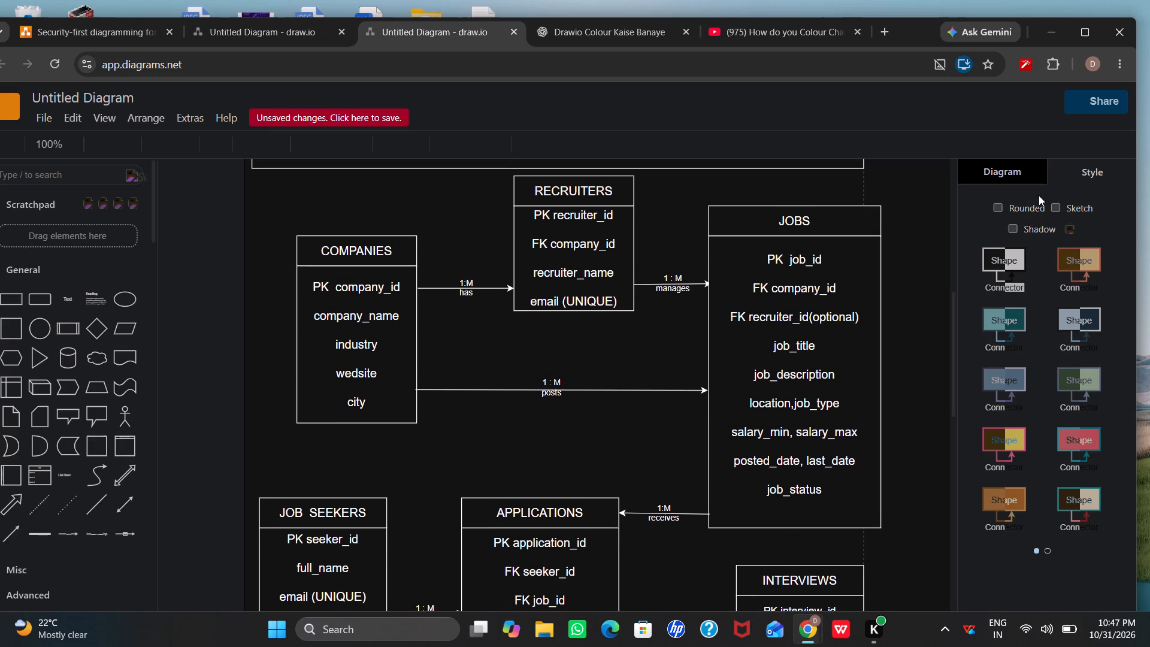
Preview other diagram-wide preset styles and reapply the plain one with black fill and white outlines.
click(926, 207)
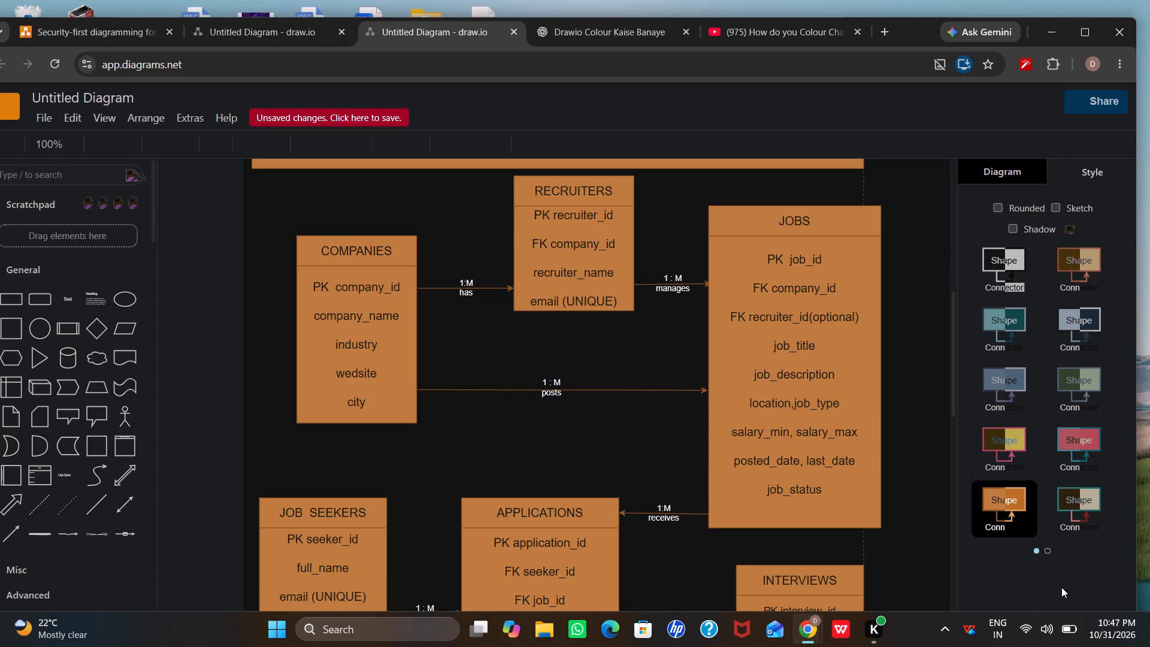
scroll(1051, 596, down, 4)
scroll(1072, 516, up, 3)
scroll(1075, 471, down, 4)
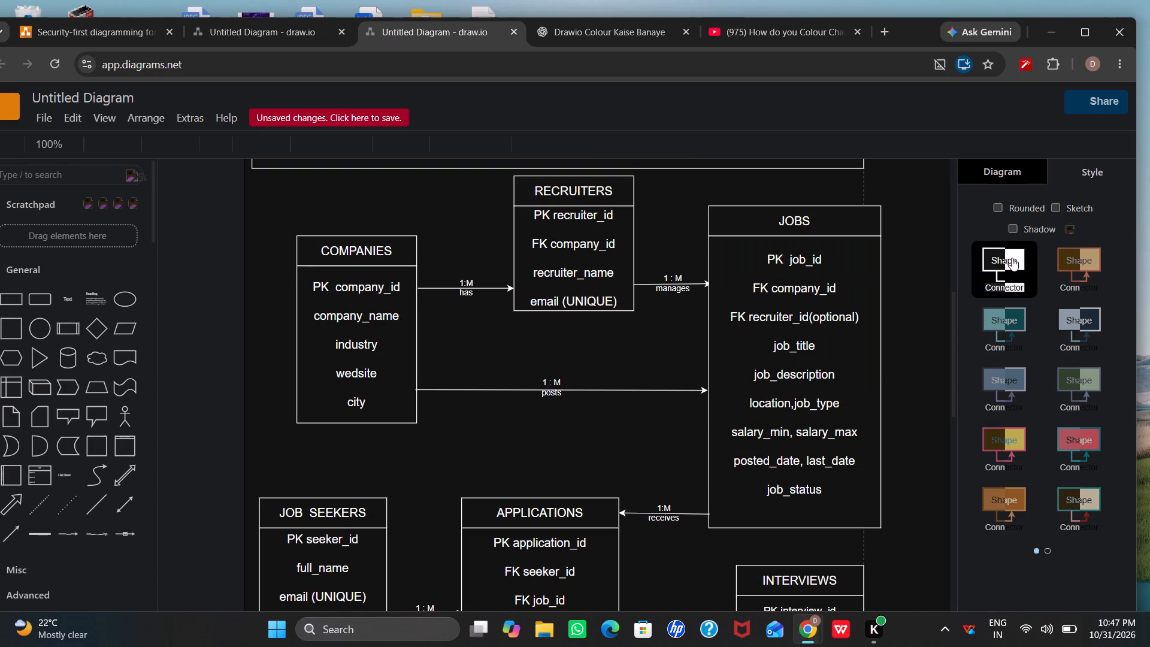
click(1012, 258)
Reapply the plain diagram-wide style, show the second page of preset styles, and examine the diagram from the banner down to INTERVIEWS.
click(995, 287)
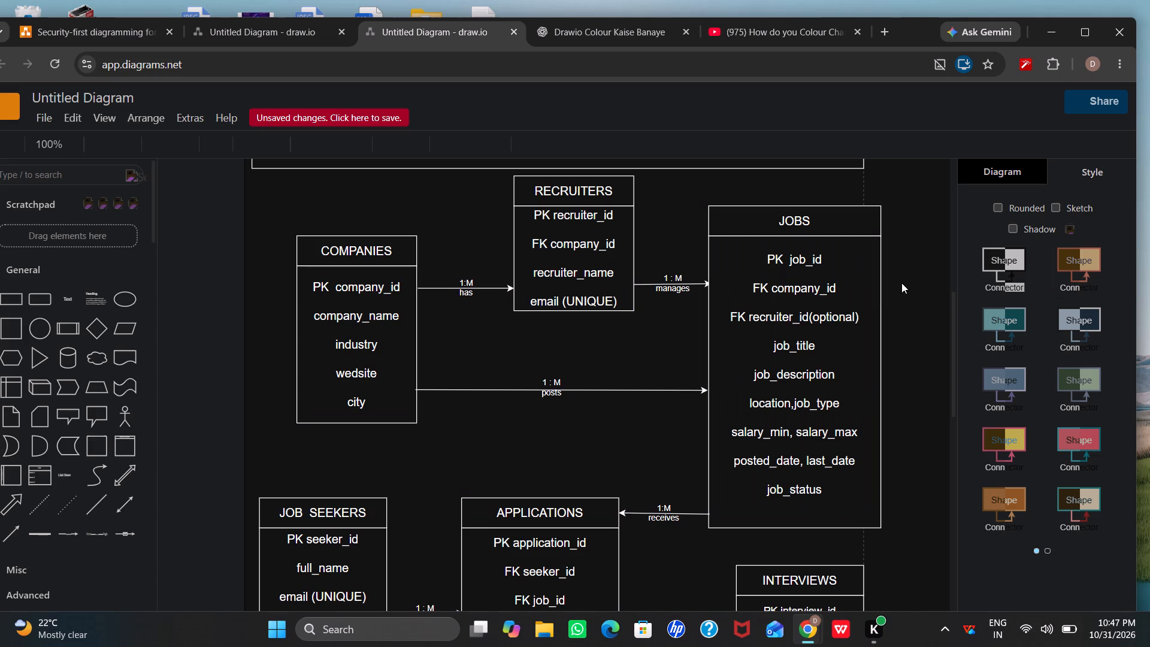
scroll(1030, 293, up, 3)
scroll(1031, 310, down, 5)
click(1049, 549)
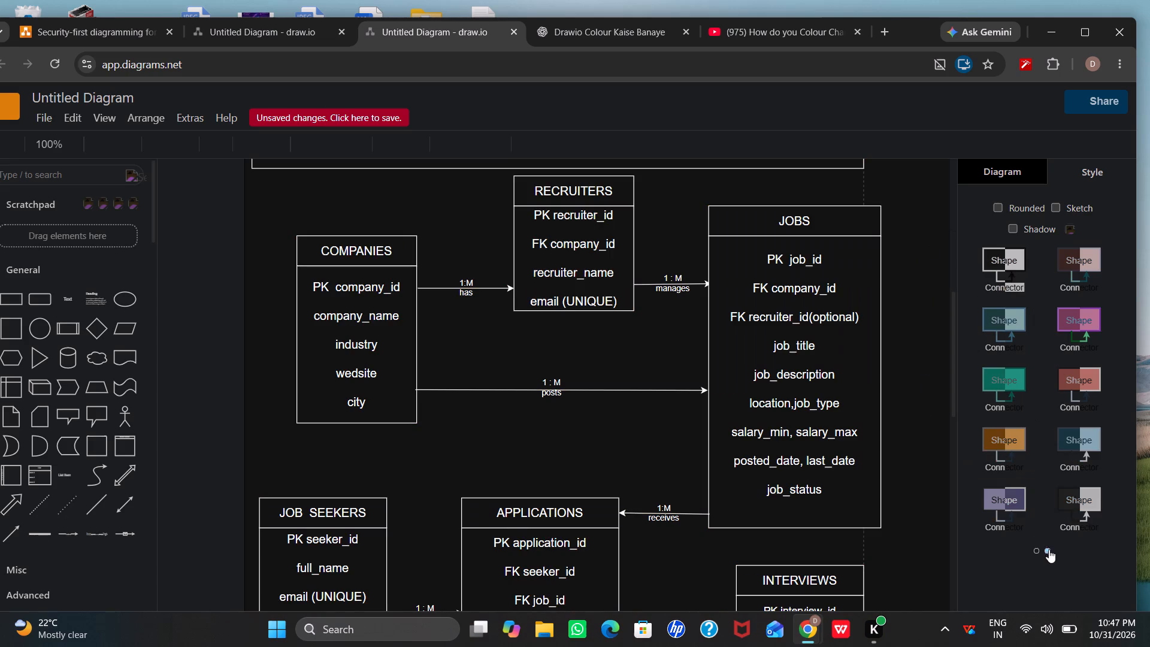
scroll(1081, 646, down, 5)
scroll(870, 425, down, 5)
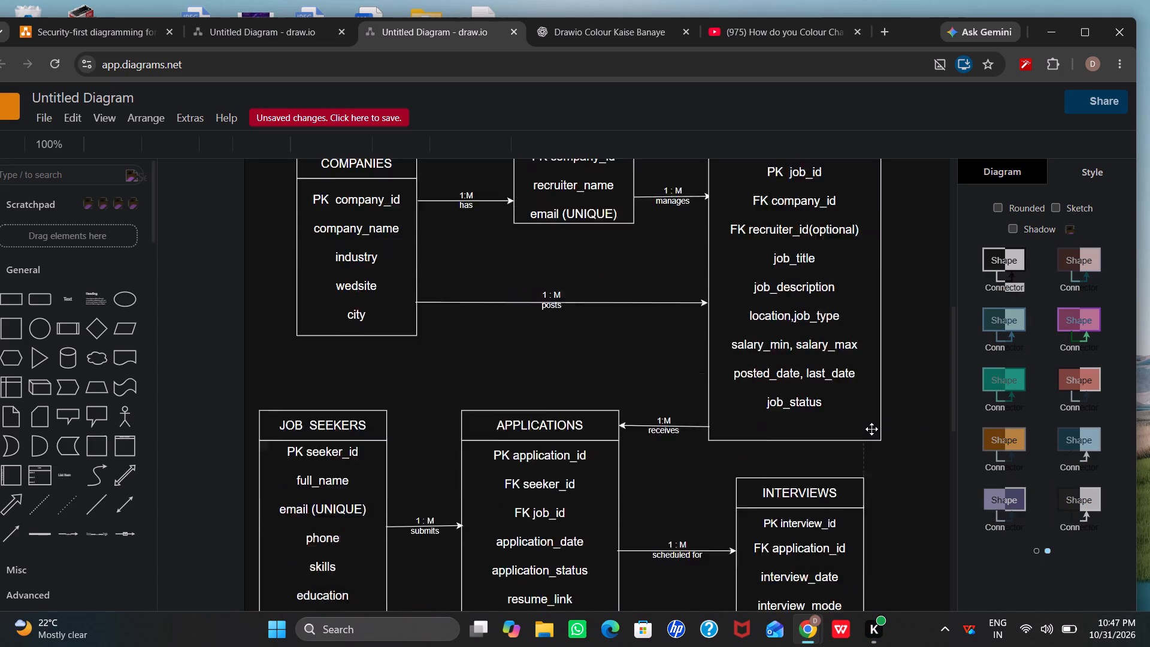
scroll(871, 432, down, 3)
scroll(852, 307, up, 3)
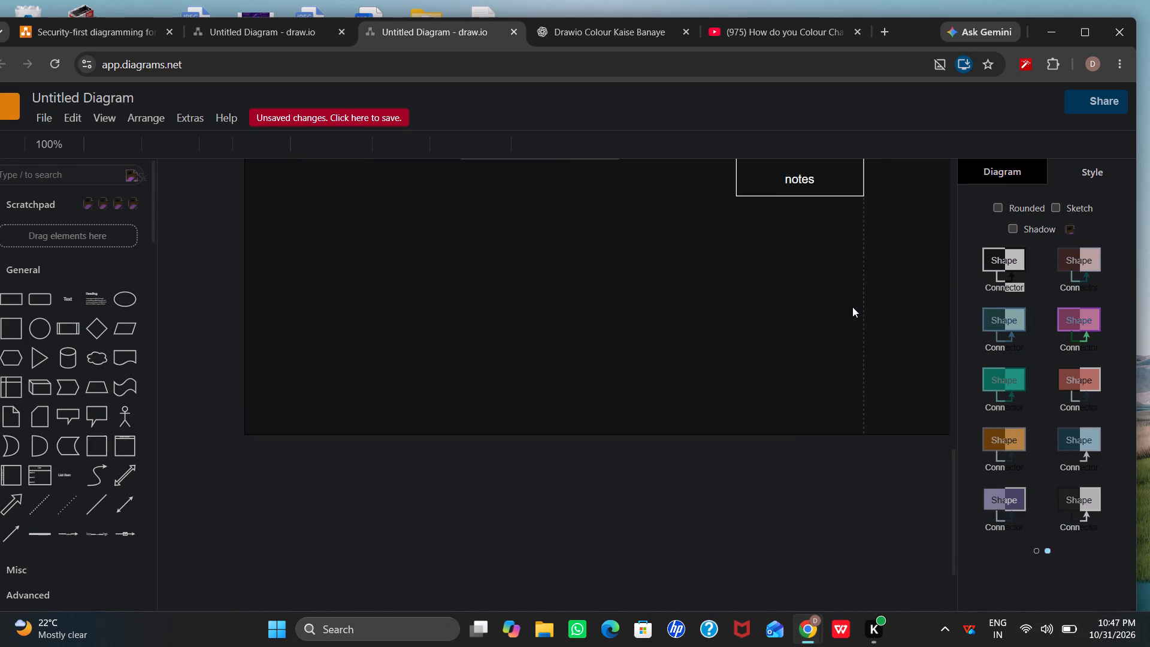
scroll(852, 307, up, 10)
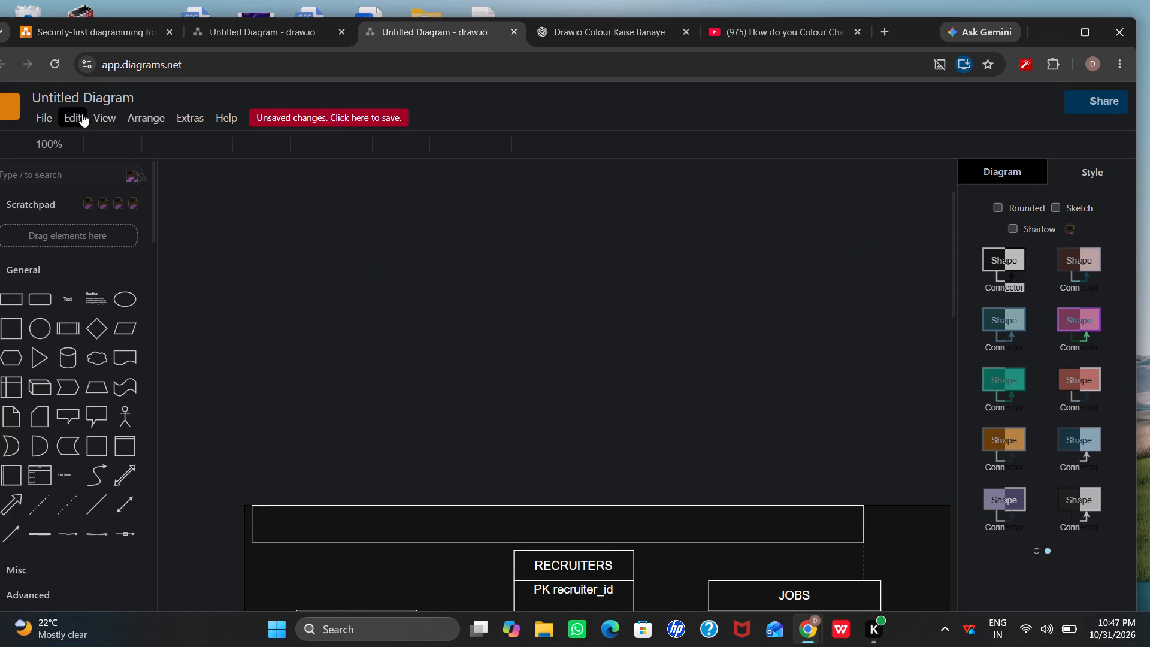
scroll(698, 382, down, 1)
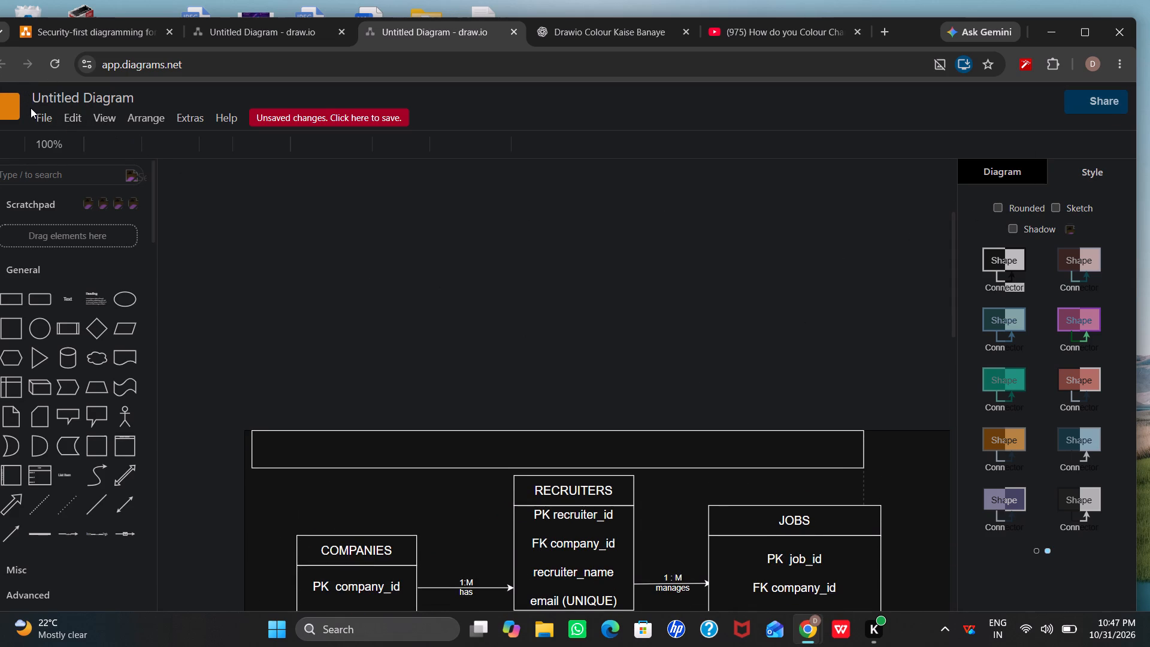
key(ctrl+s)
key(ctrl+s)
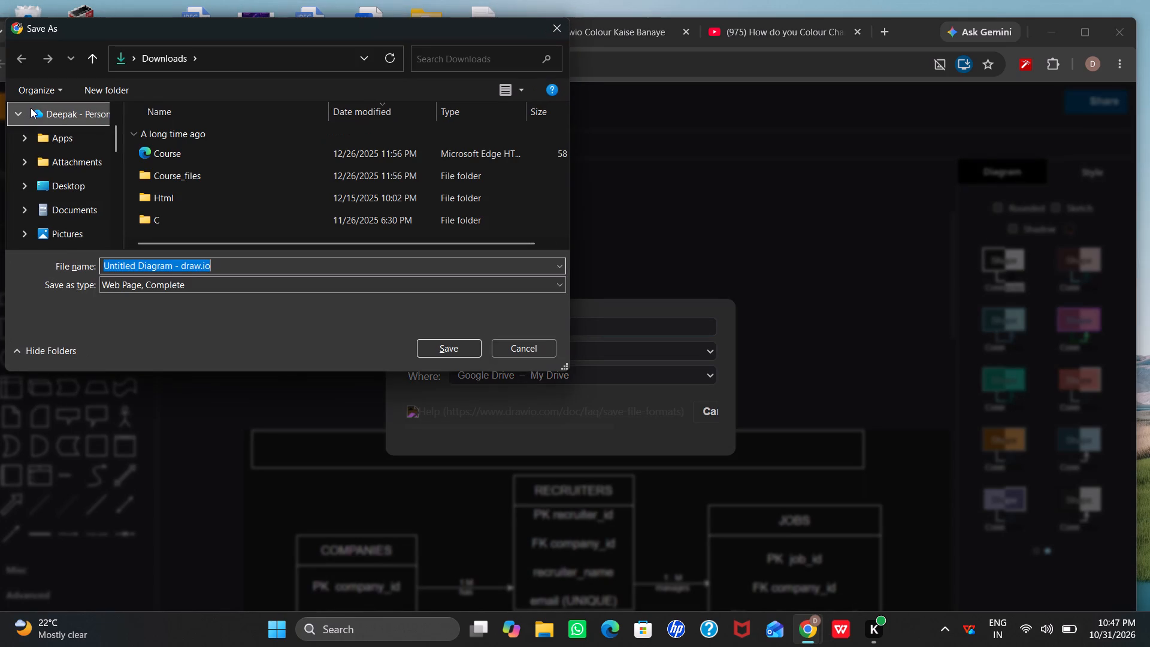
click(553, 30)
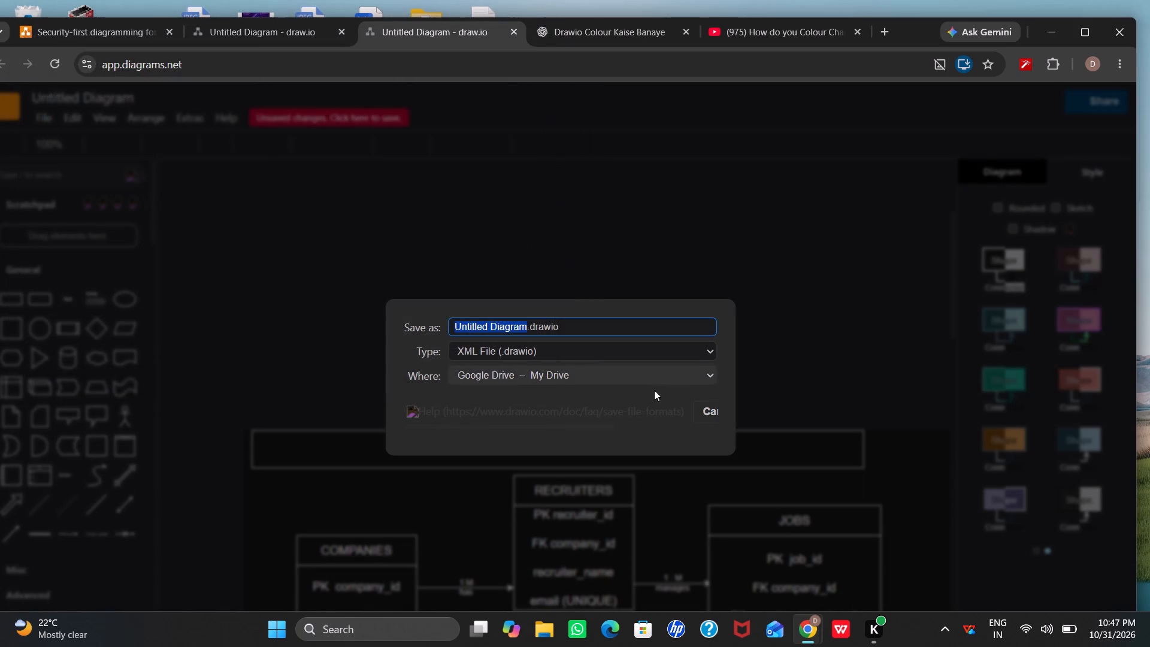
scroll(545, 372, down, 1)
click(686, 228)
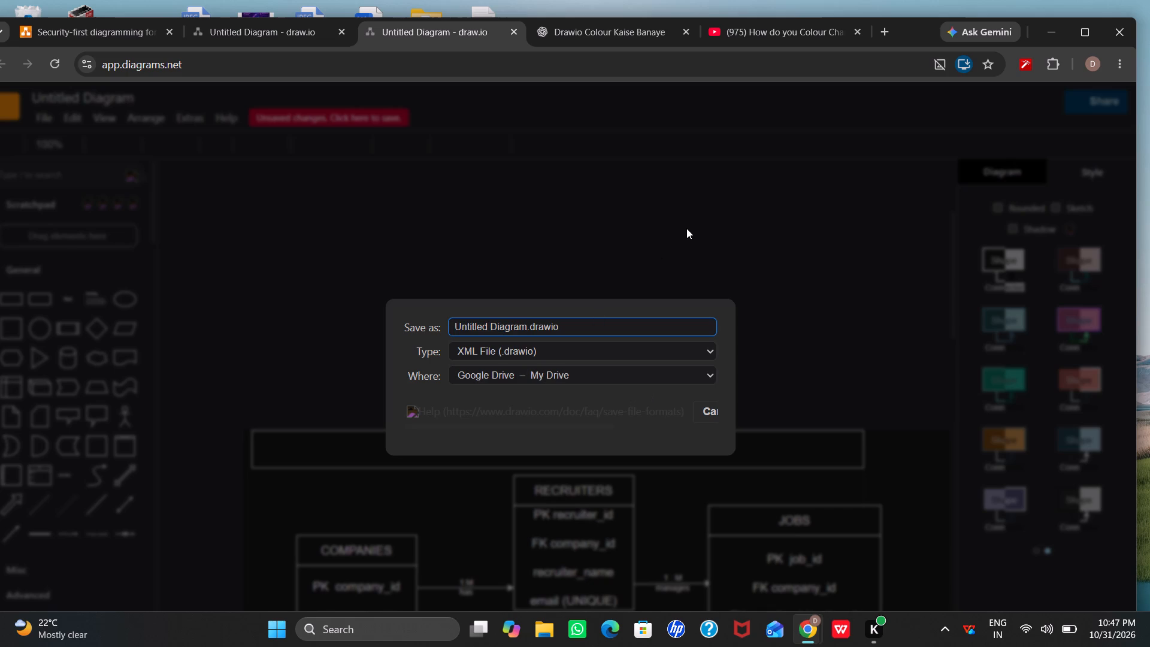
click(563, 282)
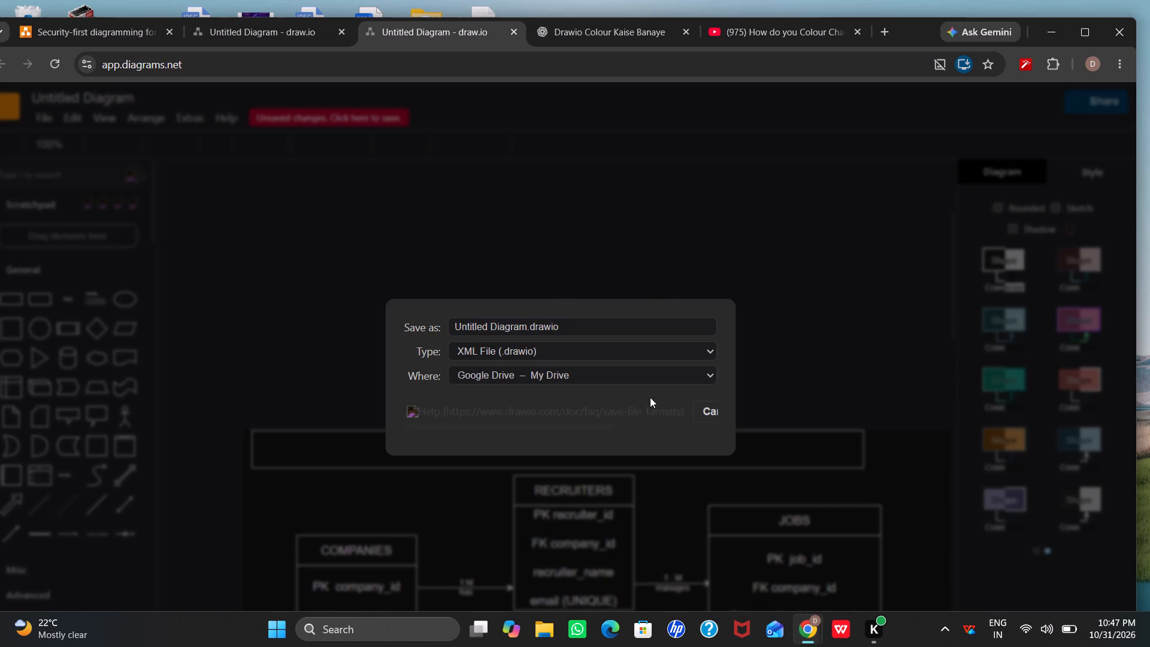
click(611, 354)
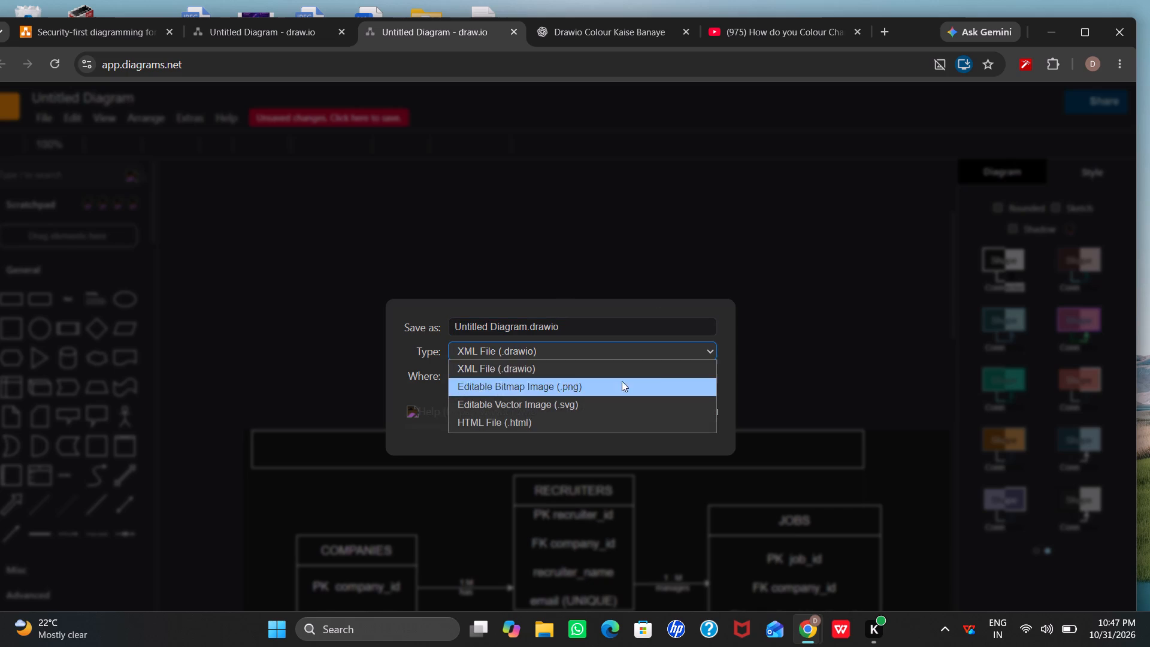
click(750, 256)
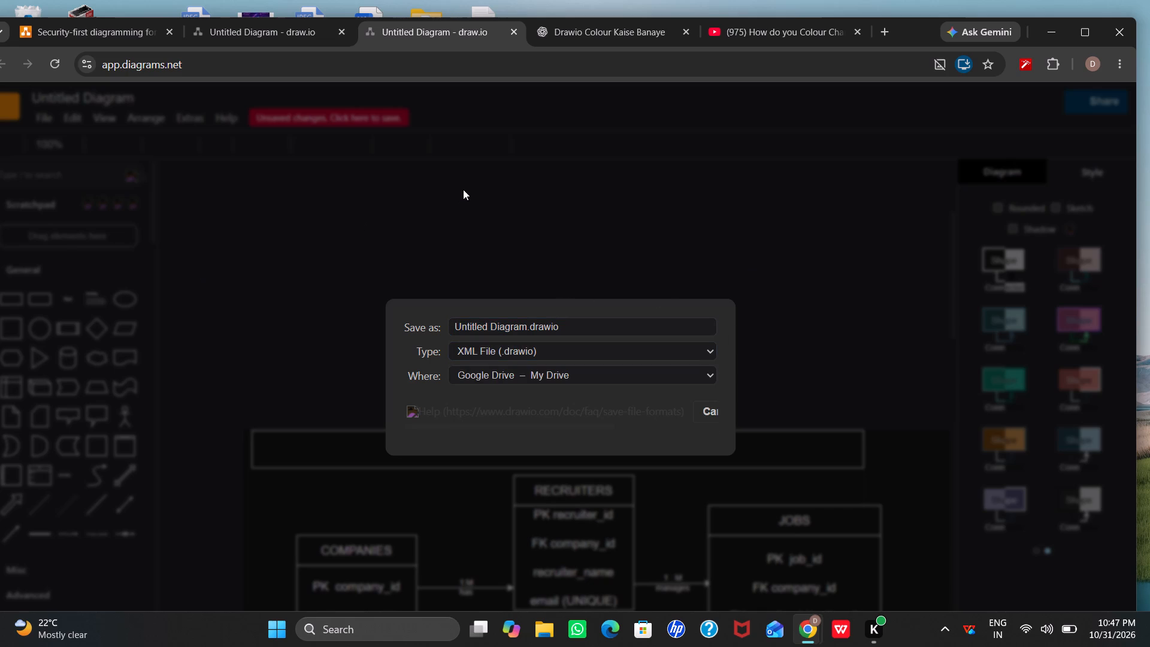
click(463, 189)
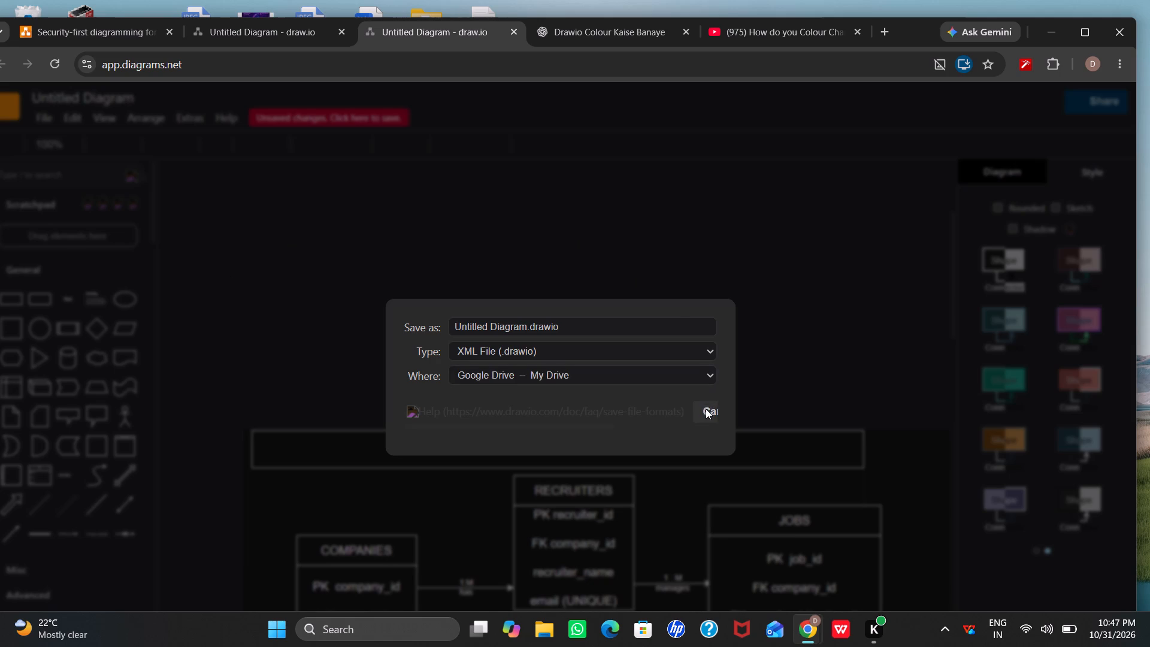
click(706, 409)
Examine the plain-styled tables and labelled relationship arrows from the banner down to the INTERVIEWS table.
scroll(552, 340, down, 3)
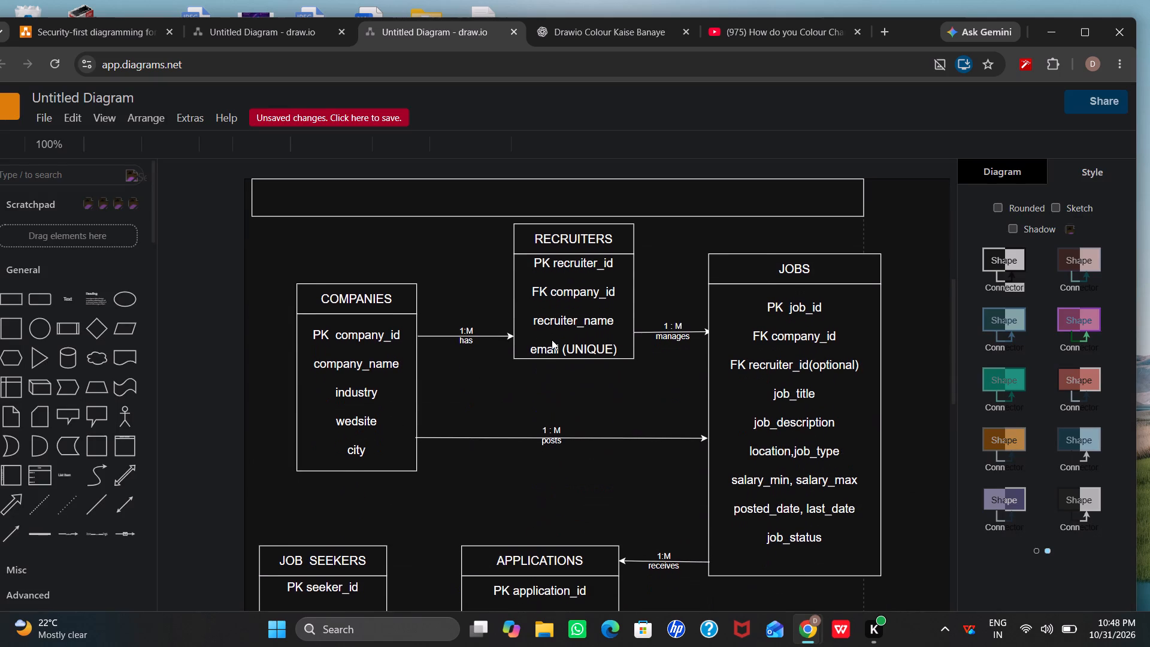
scroll(552, 340, down, 5)
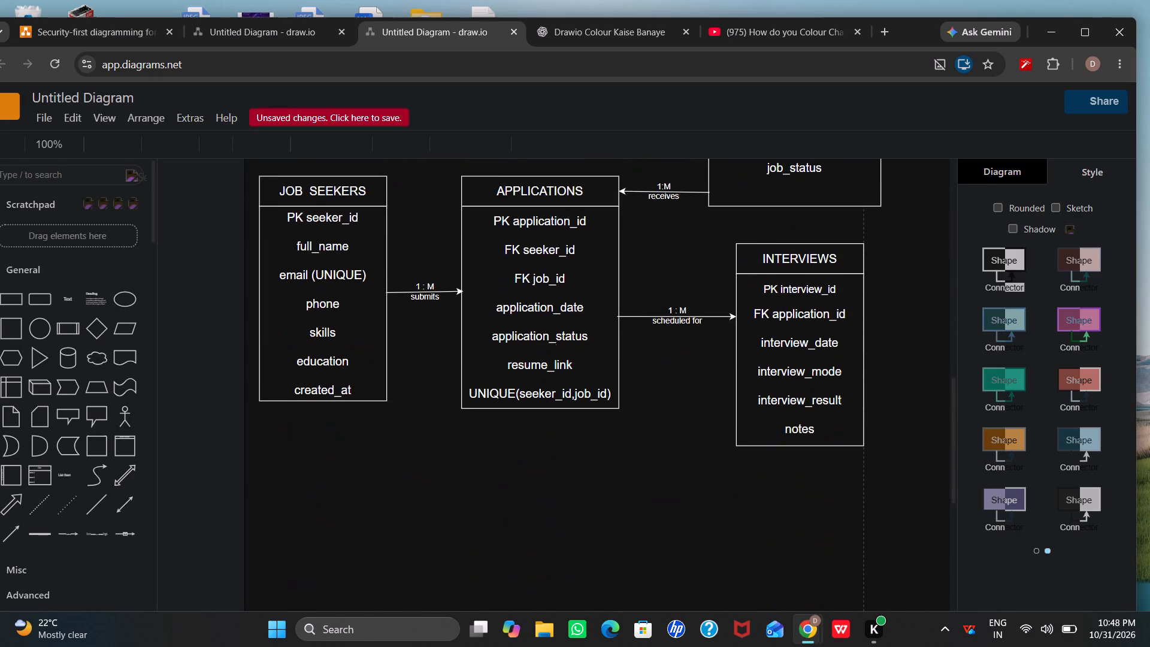
scroll(517, 341, up, 3)
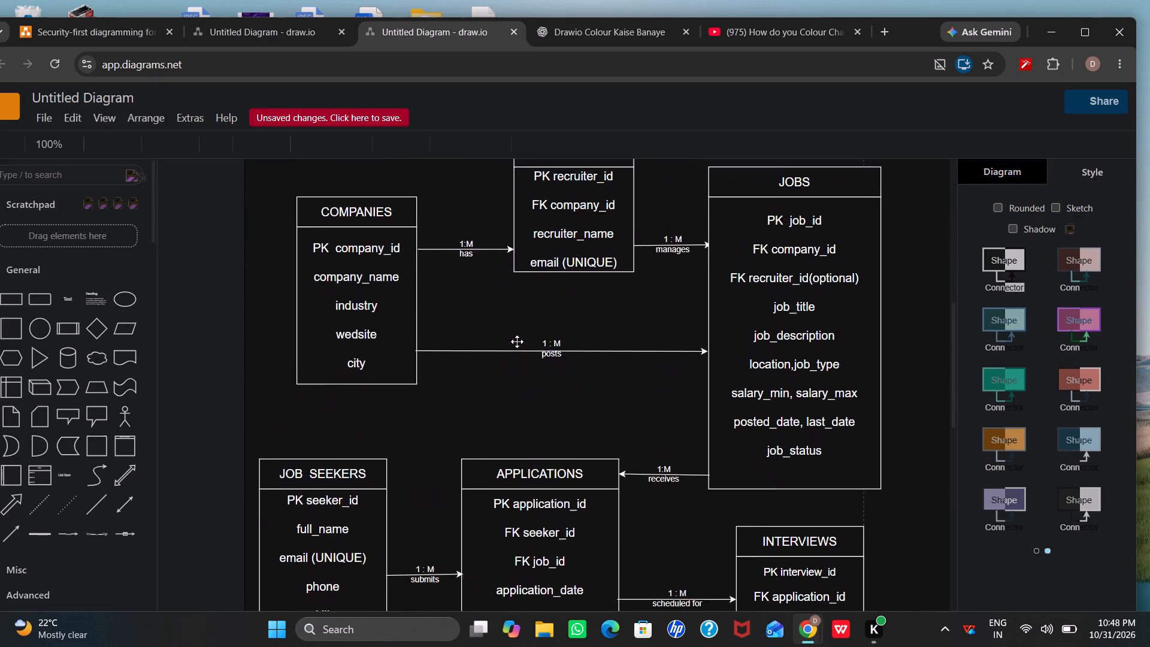
scroll(517, 341, up, 2)
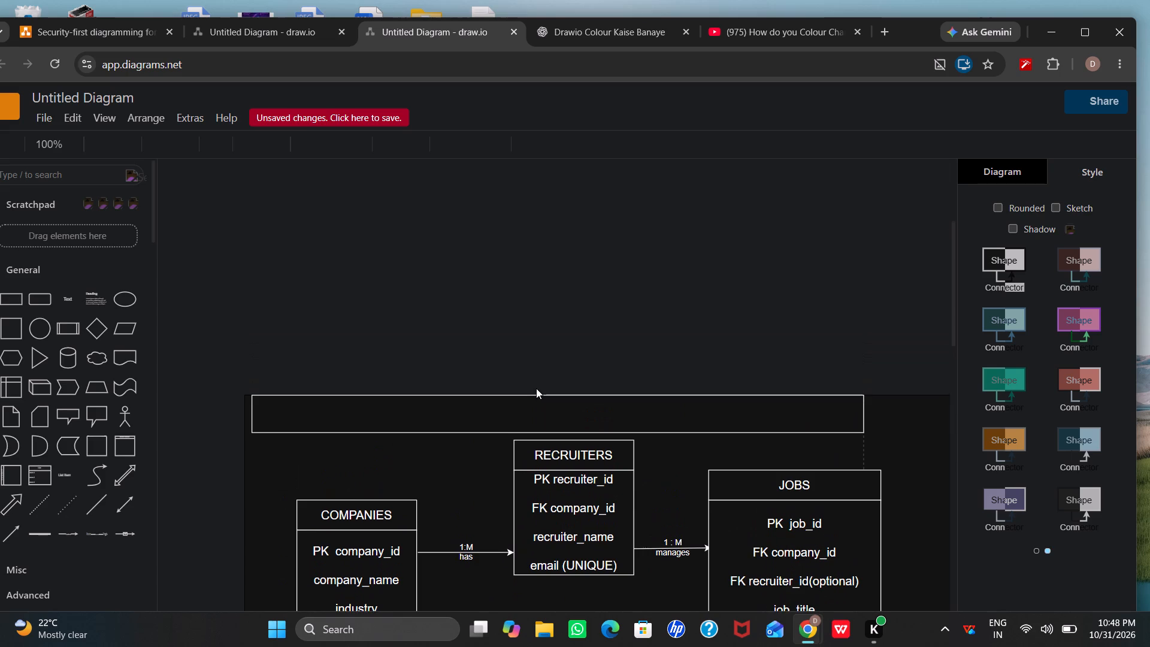
scroll(536, 388, down, 5)
scroll(536, 388, up, 1)
scroll(536, 388, down, 1)
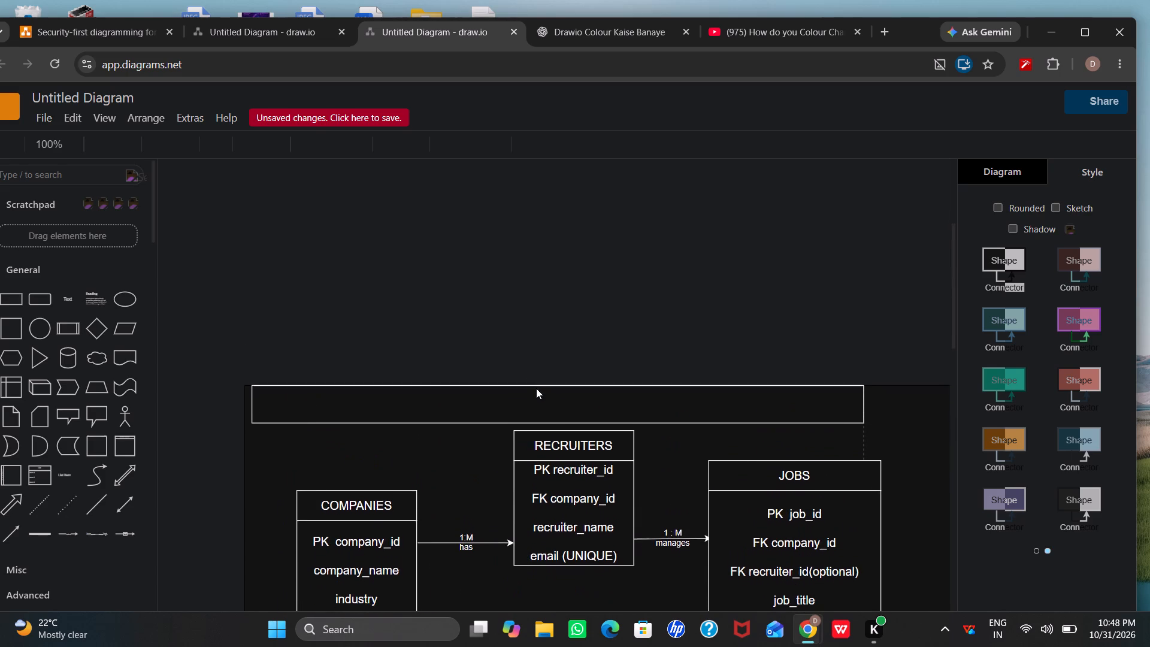
scroll(536, 388, down, 3)
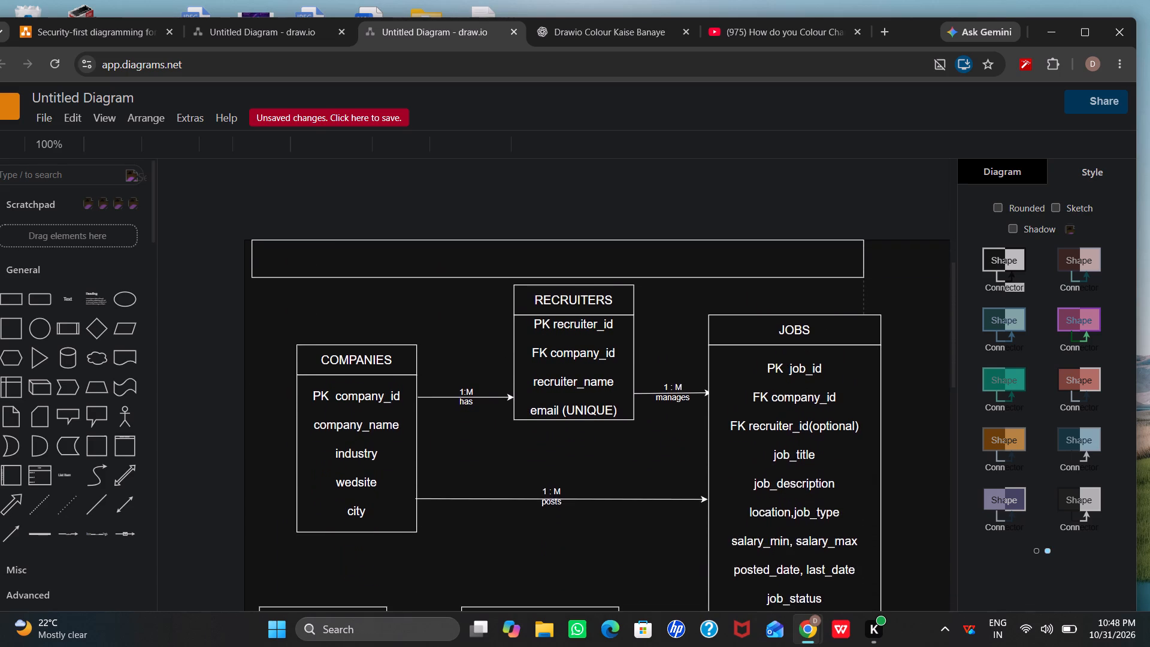
scroll(541, 414, down, 1)
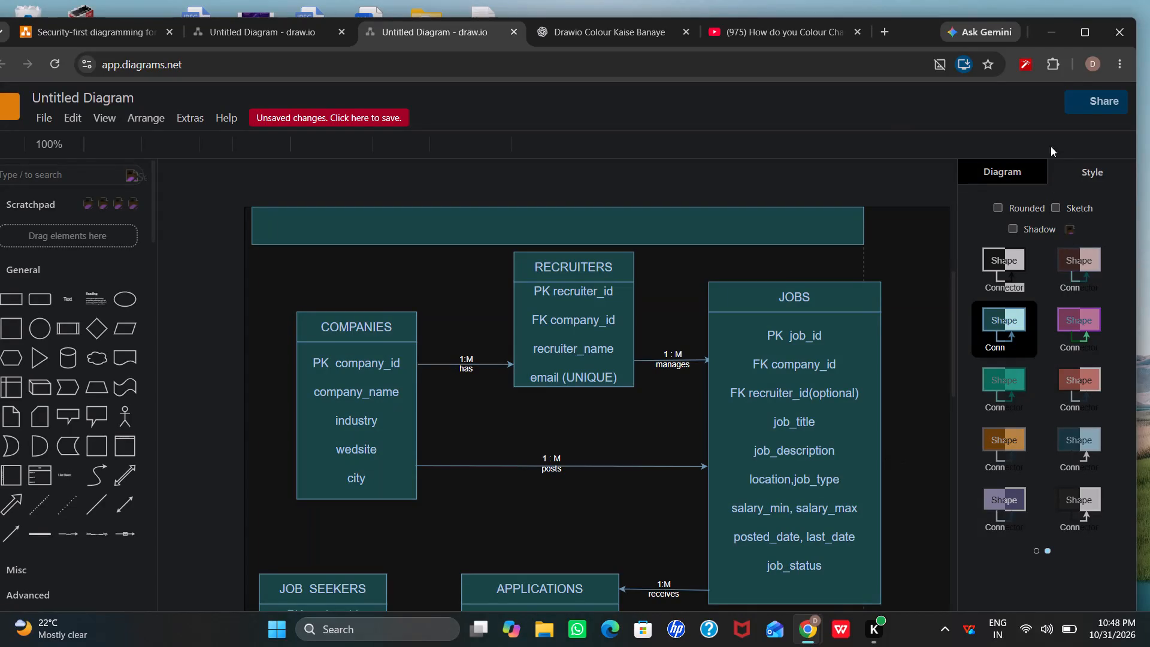
Preview the diagram-wide preset styles on both preset pages and compare them against the plain-styled diagram.
drag(1087, 170, 1078, 204)
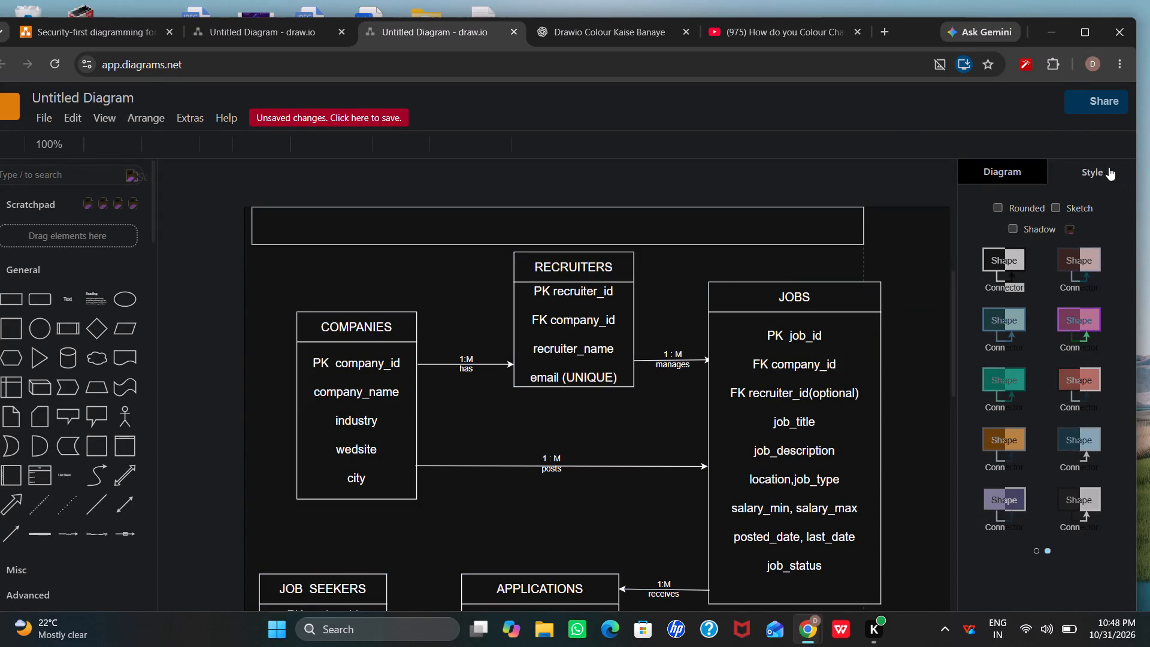
click(1093, 172)
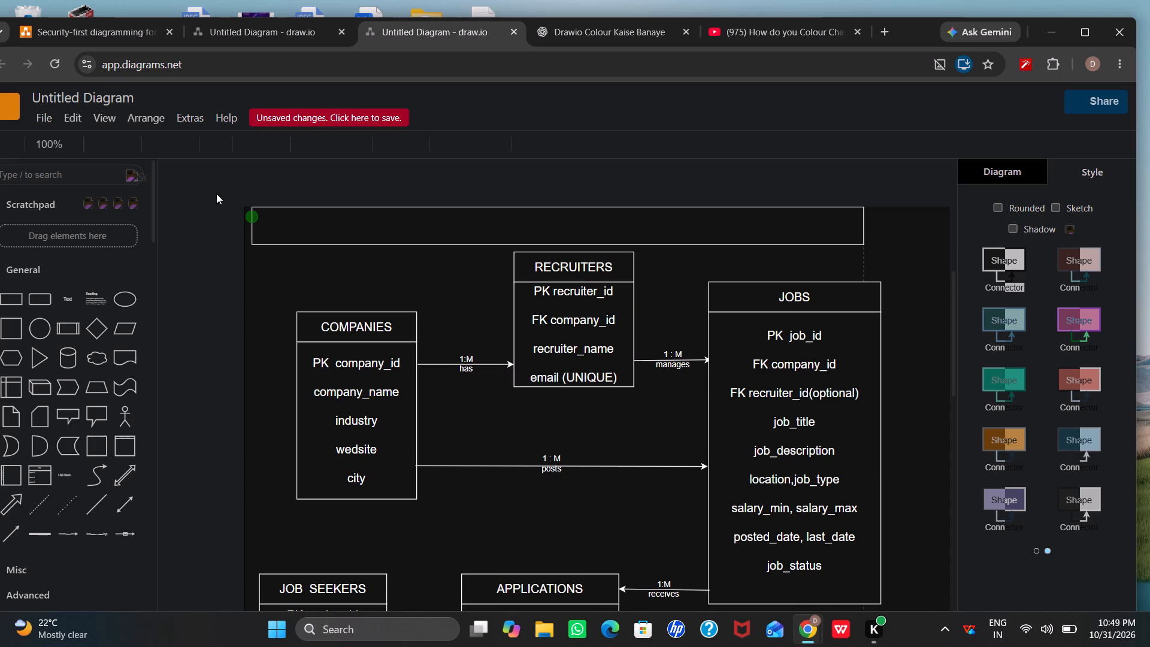
scroll(1091, 277, up, 3)
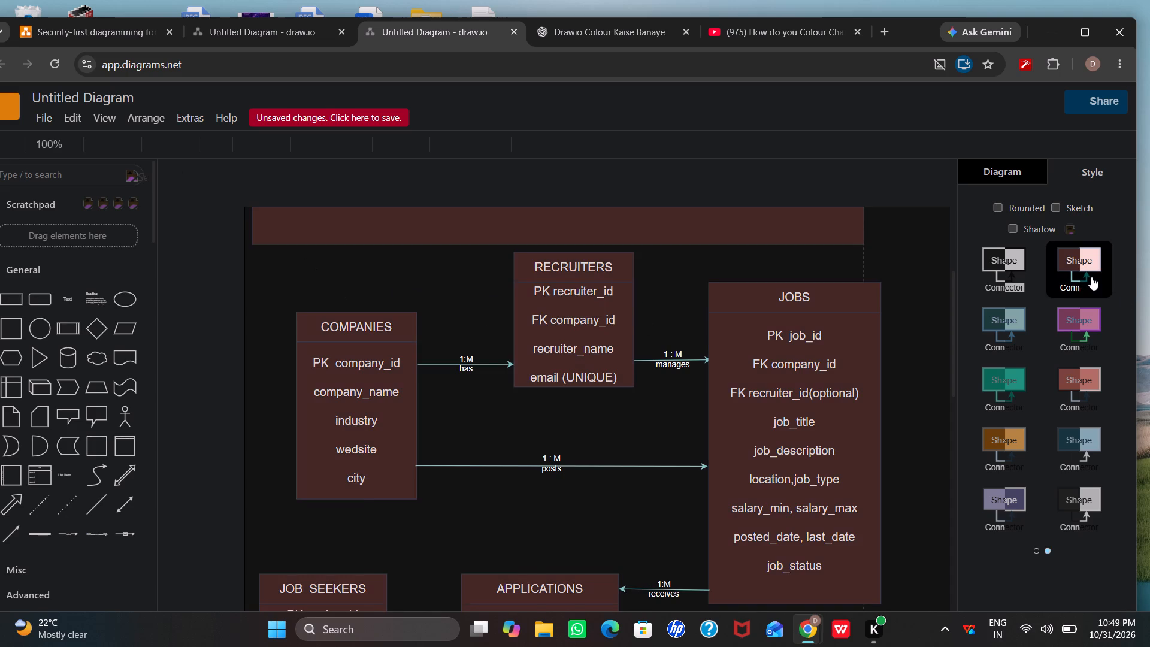
scroll(827, 118, down, 3)
scroll(827, 124, up, 3)
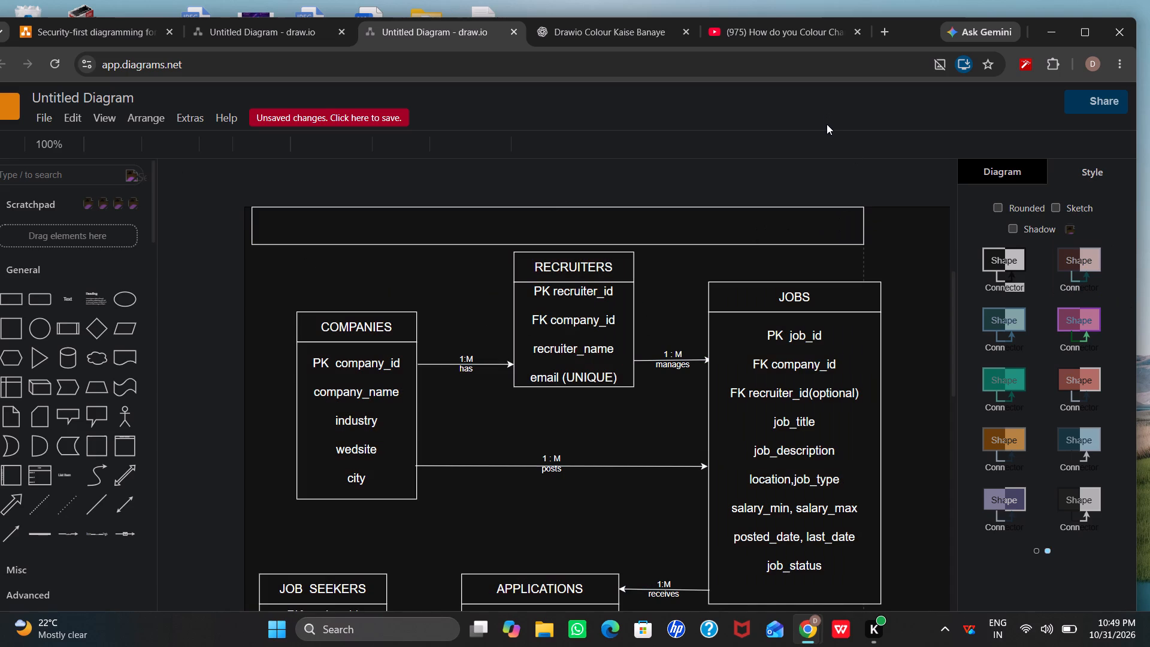
scroll(827, 126, down, 4)
click(1035, 551)
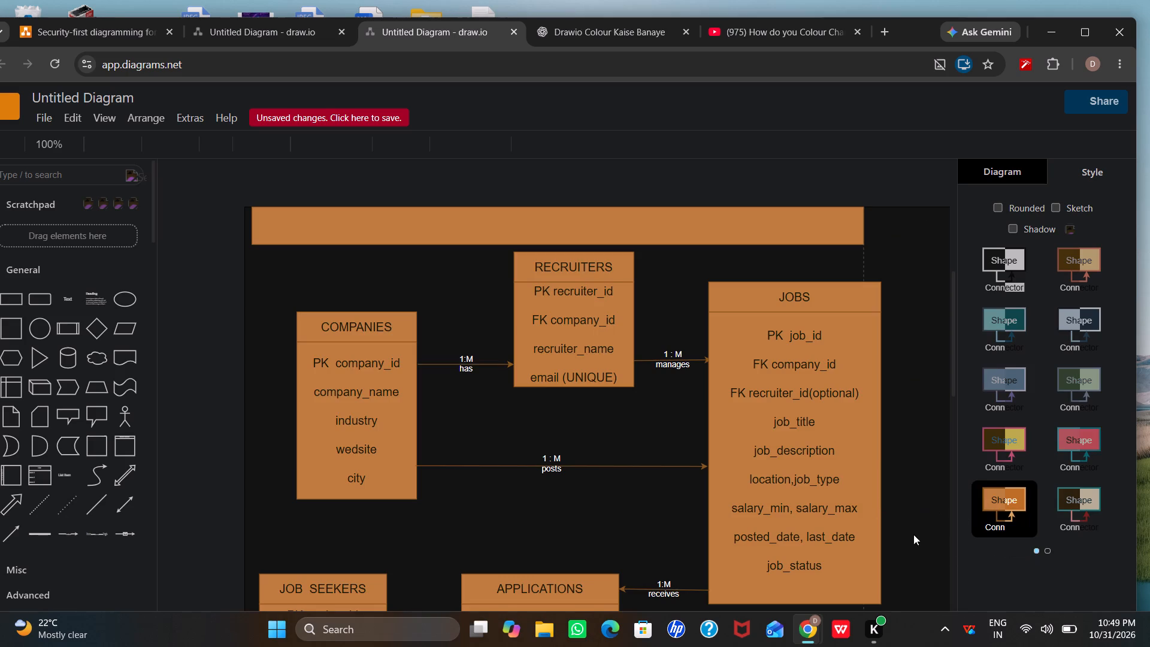
scroll(918, 448, down, 1)
scroll(915, 367, down, 1)
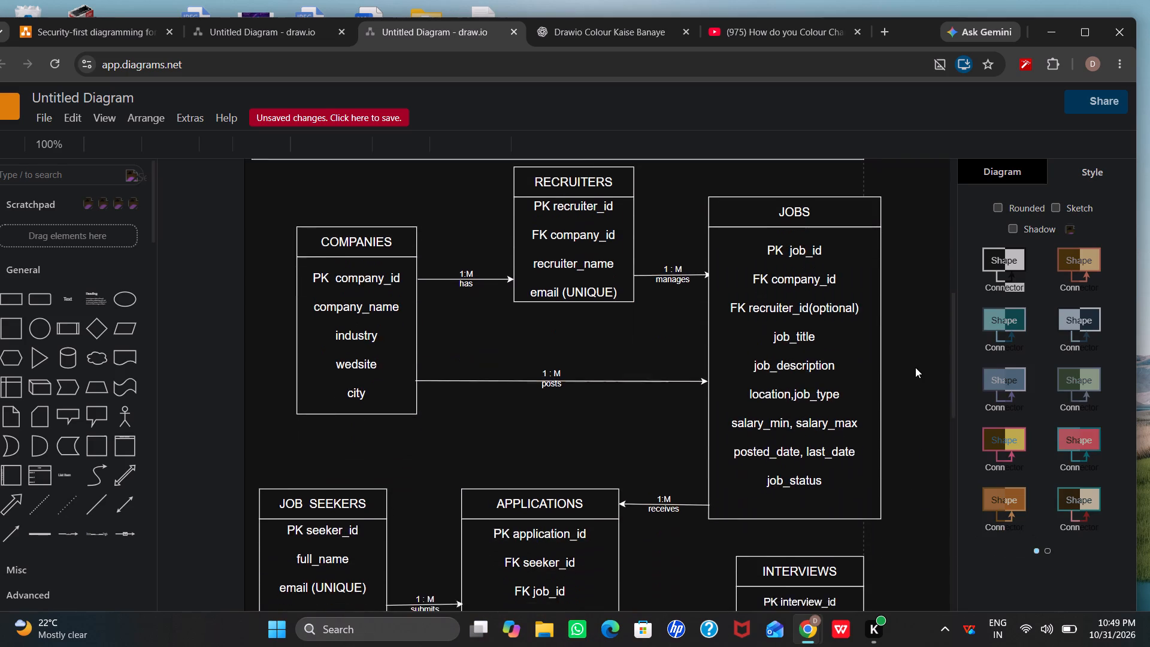
scroll(915, 367, down, 2)
scroll(915, 367, up, 17)
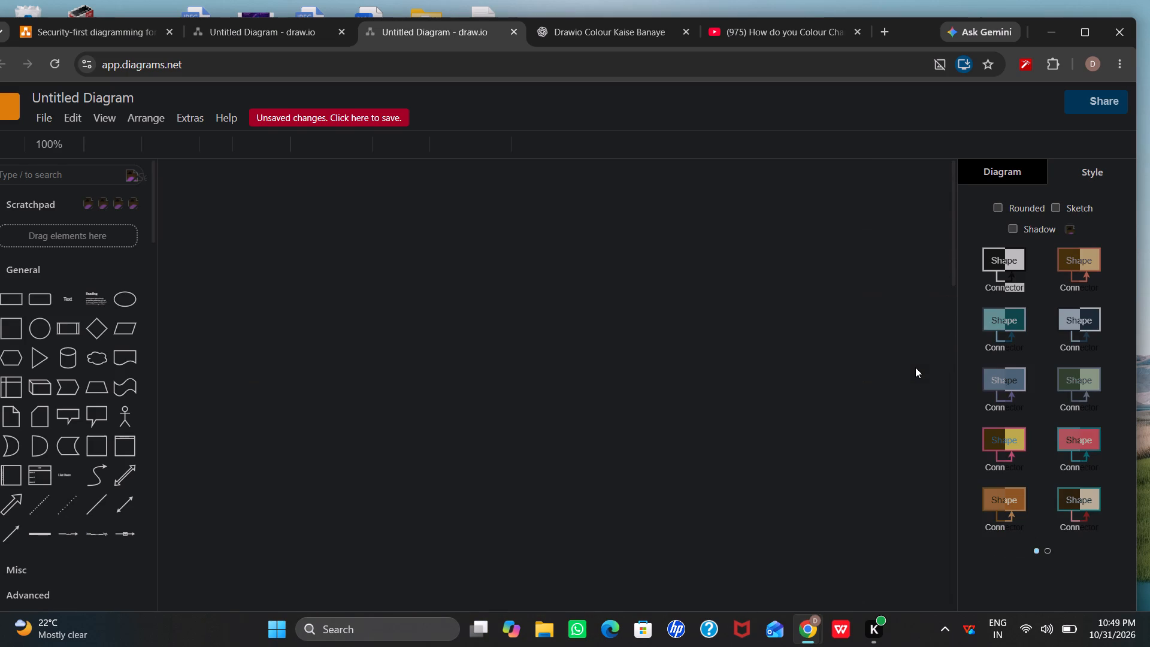
scroll(915, 367, down, 6)
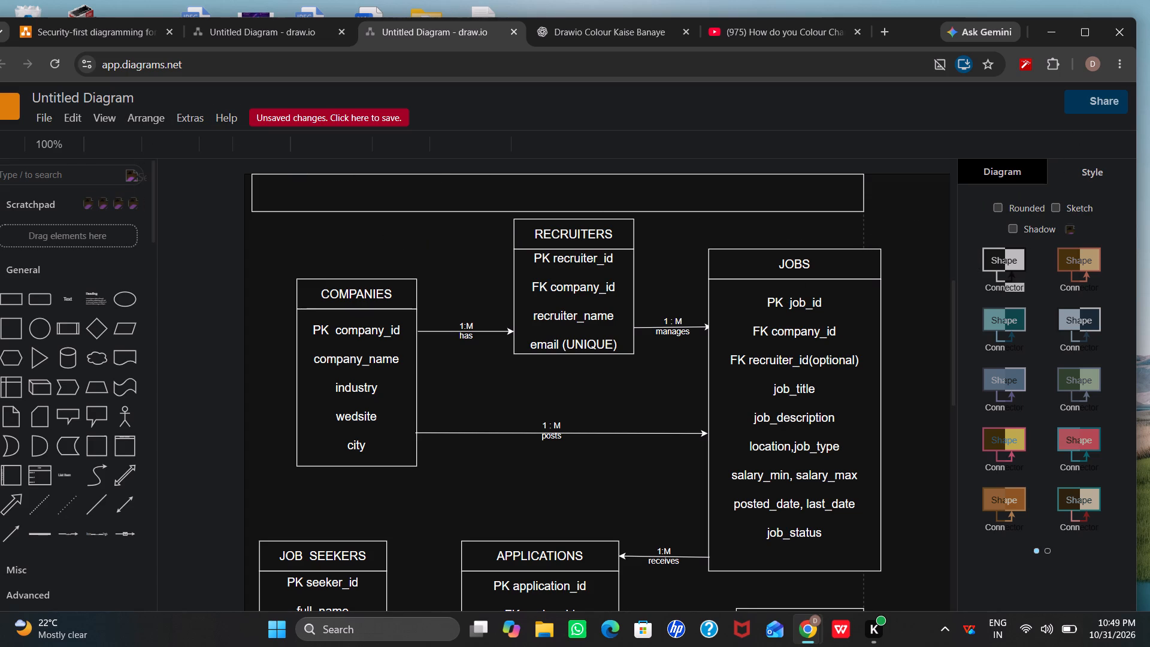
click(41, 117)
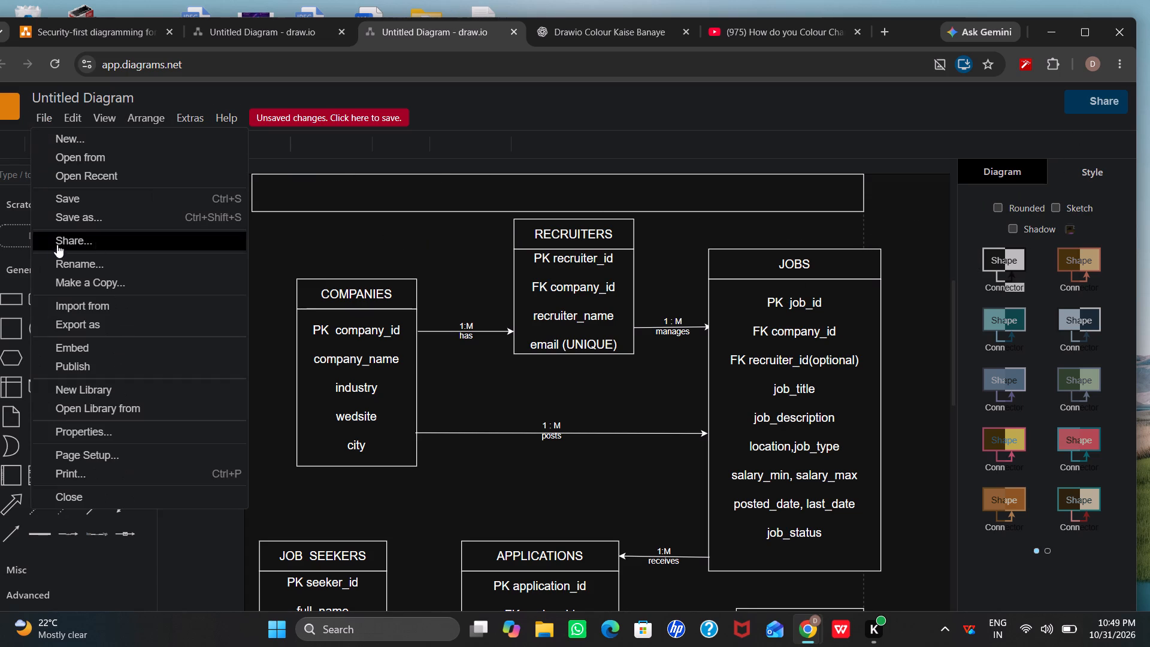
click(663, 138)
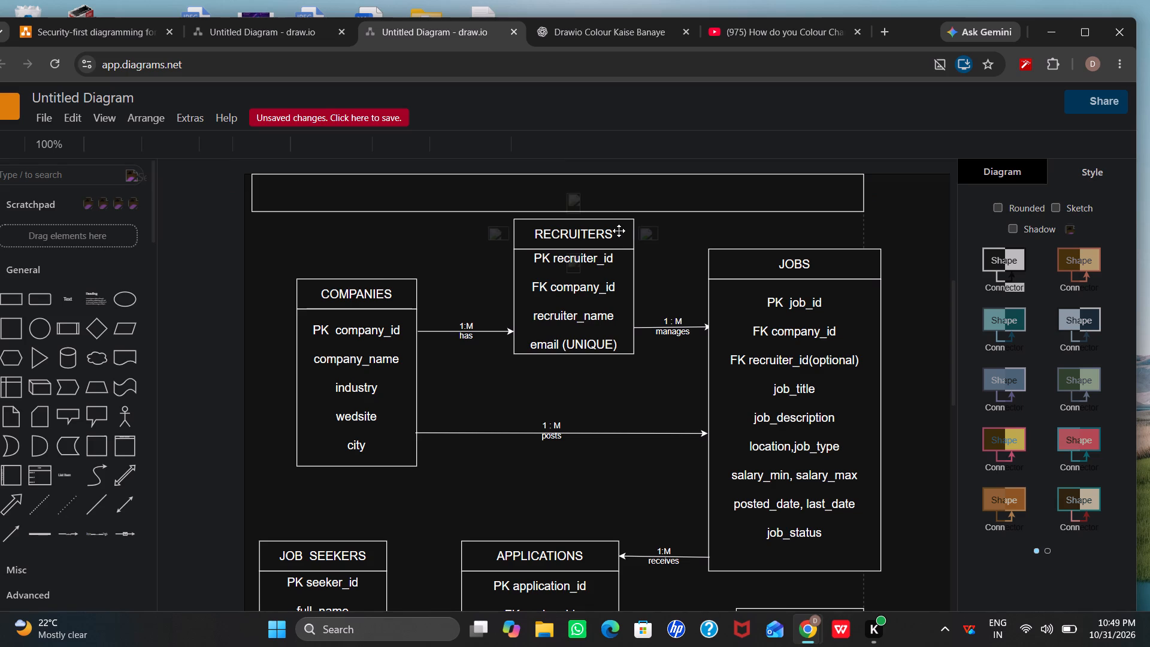
Colour the upper table headers, giving JOBS and COMPANIES the amber-brown preset and RECRUITERS the solid orange preset.
click(819, 267)
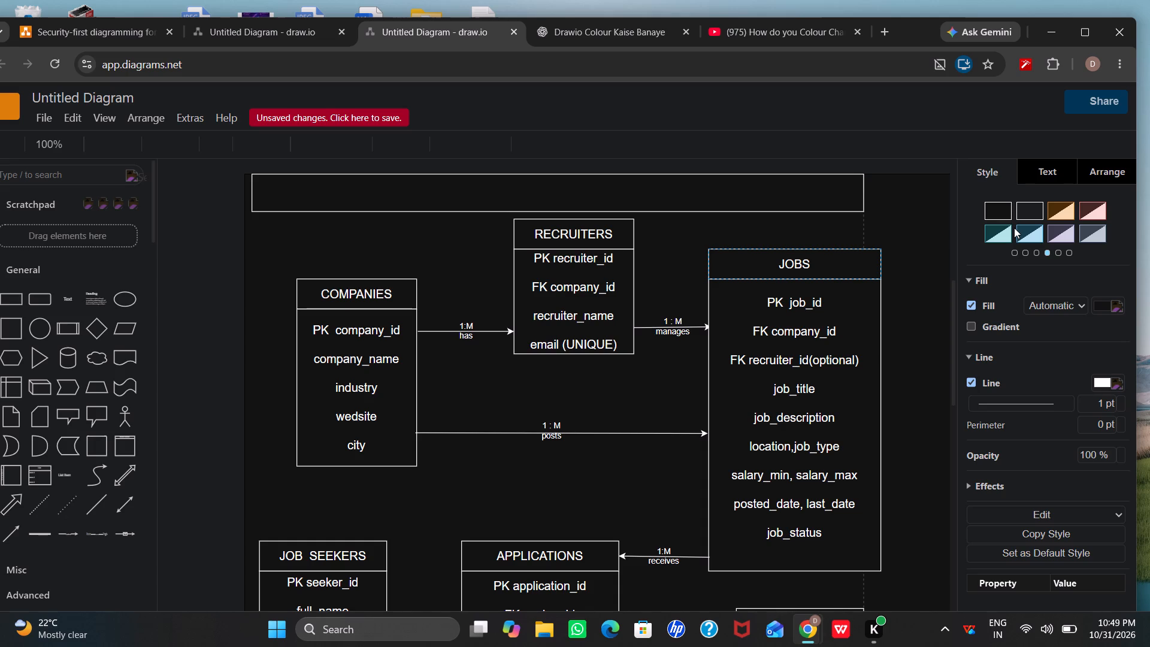
click(1063, 205)
click(1073, 210)
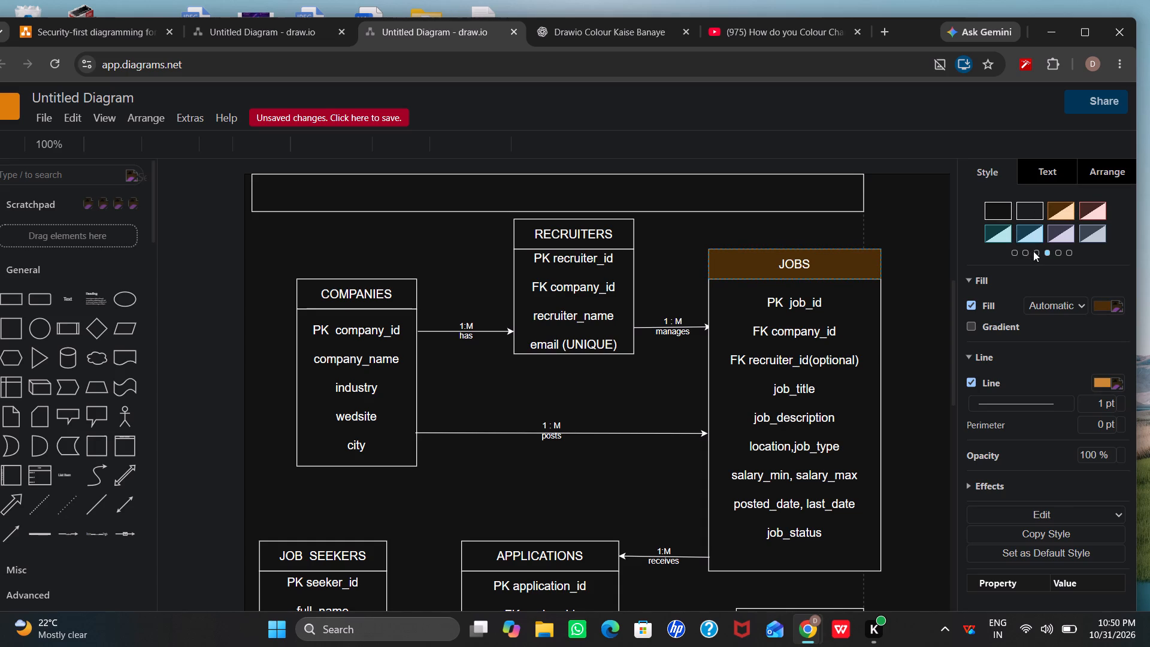
click(1033, 251)
click(1035, 251)
click(1058, 208)
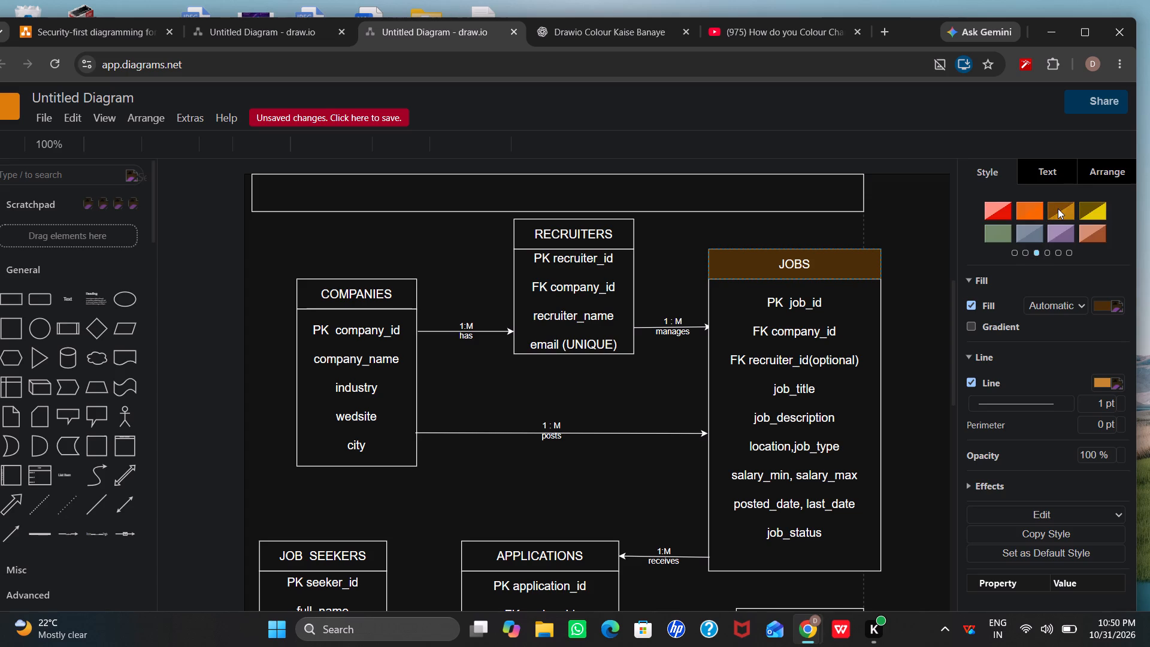
click(580, 239)
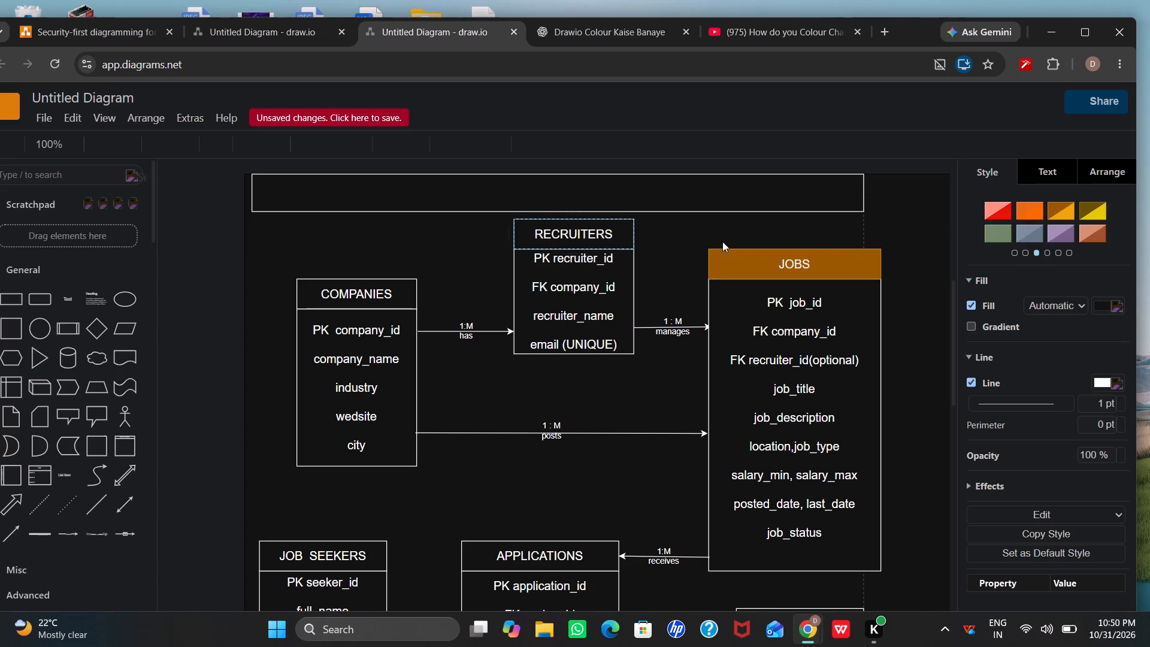
click(1031, 211)
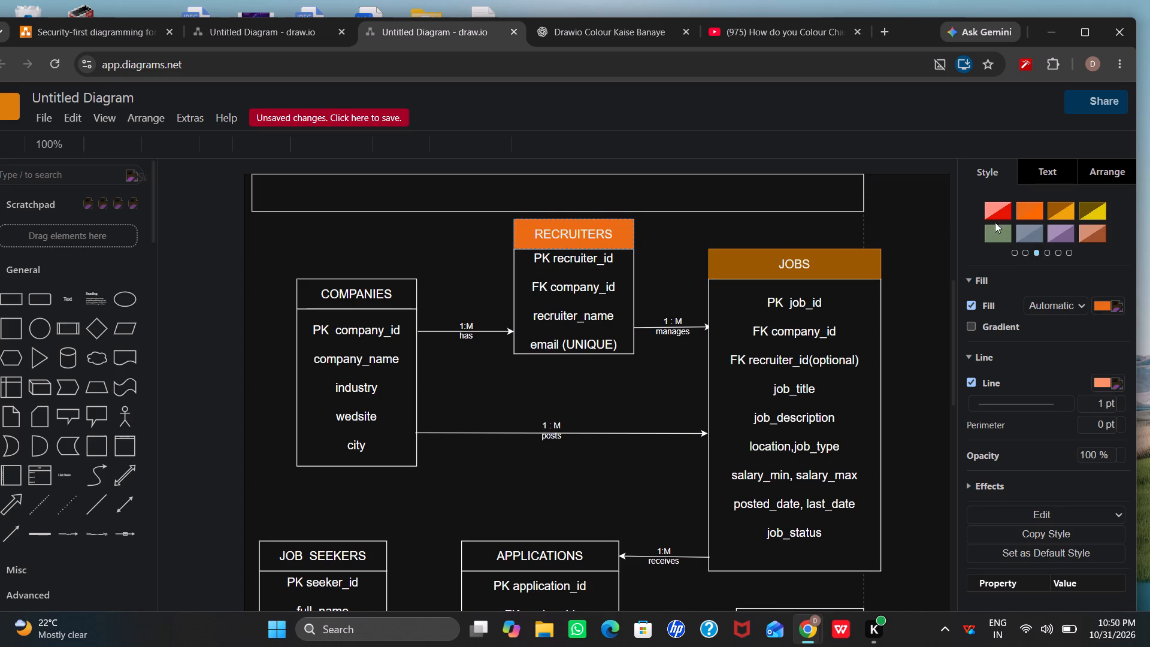
click(389, 286)
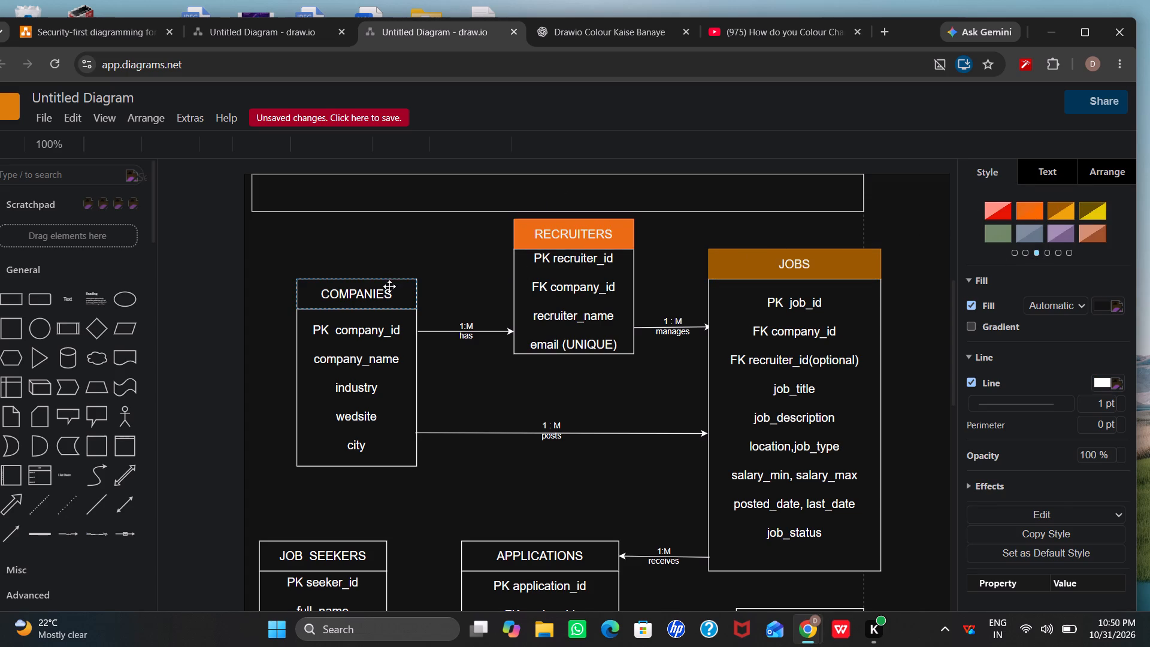
click(1060, 215)
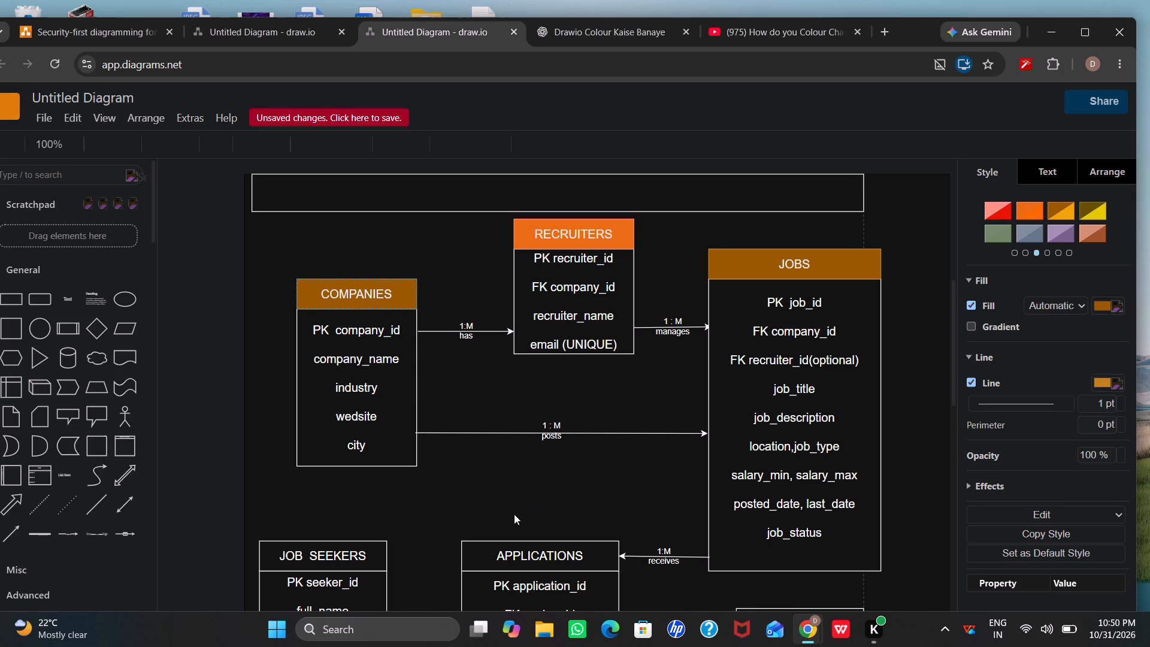
Apply the blue-grey preset colour to the JOB SEEKERS, APPLICATIONS and INTERVIEWS table headers.
scroll(522, 513, down, 2)
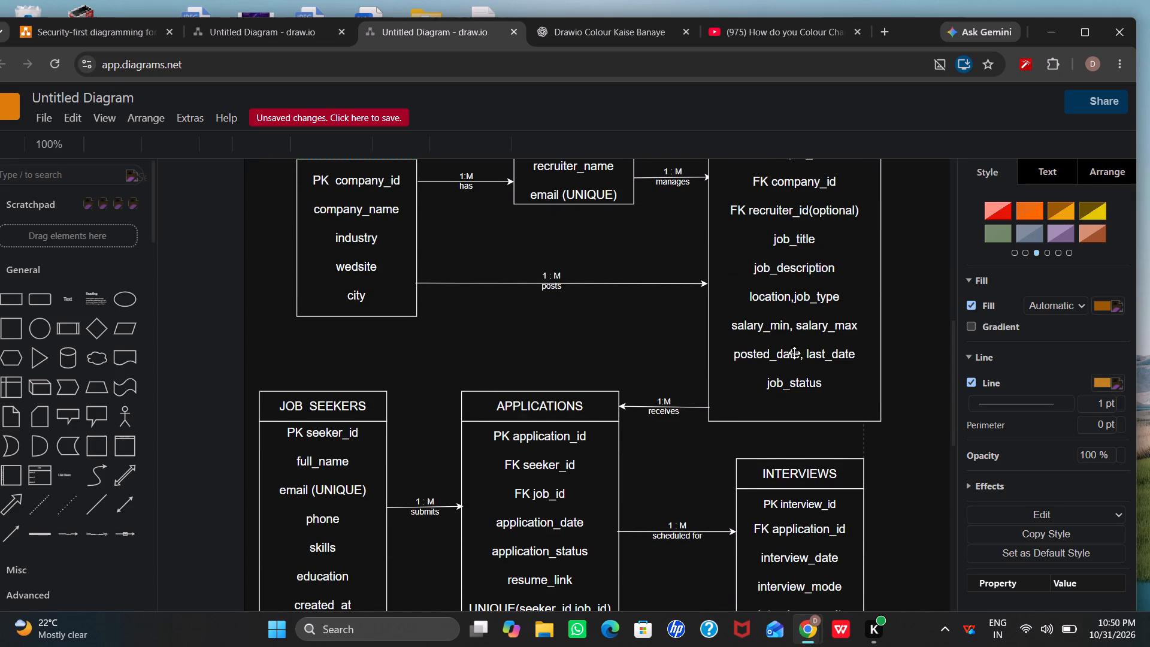
click(353, 393)
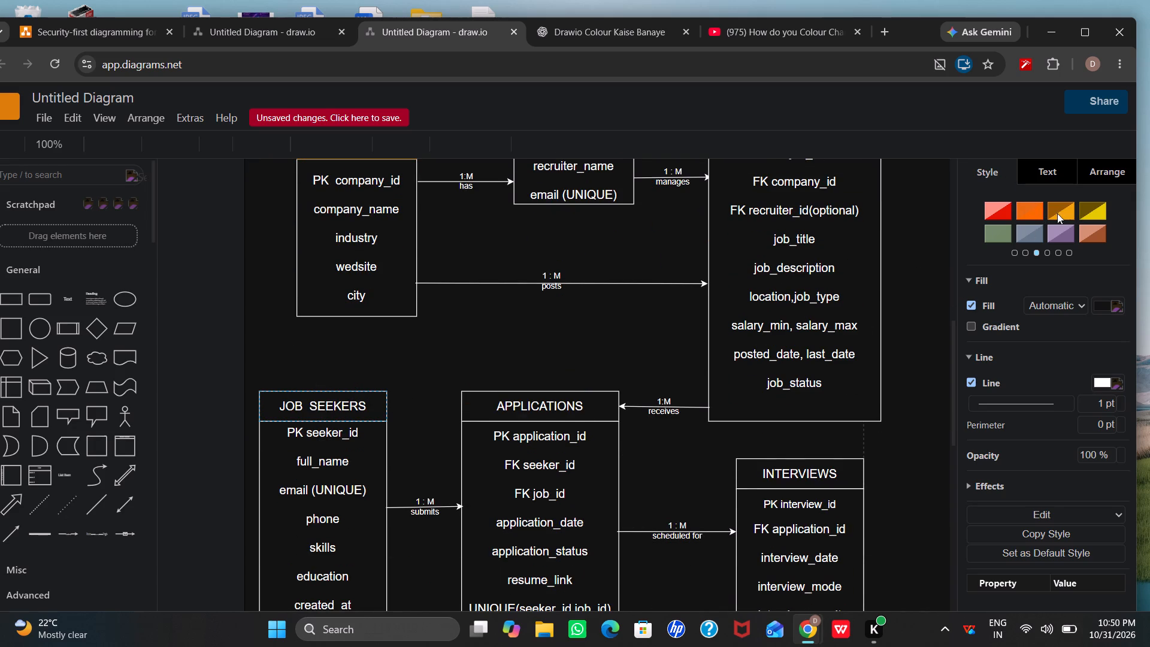
click(1031, 232)
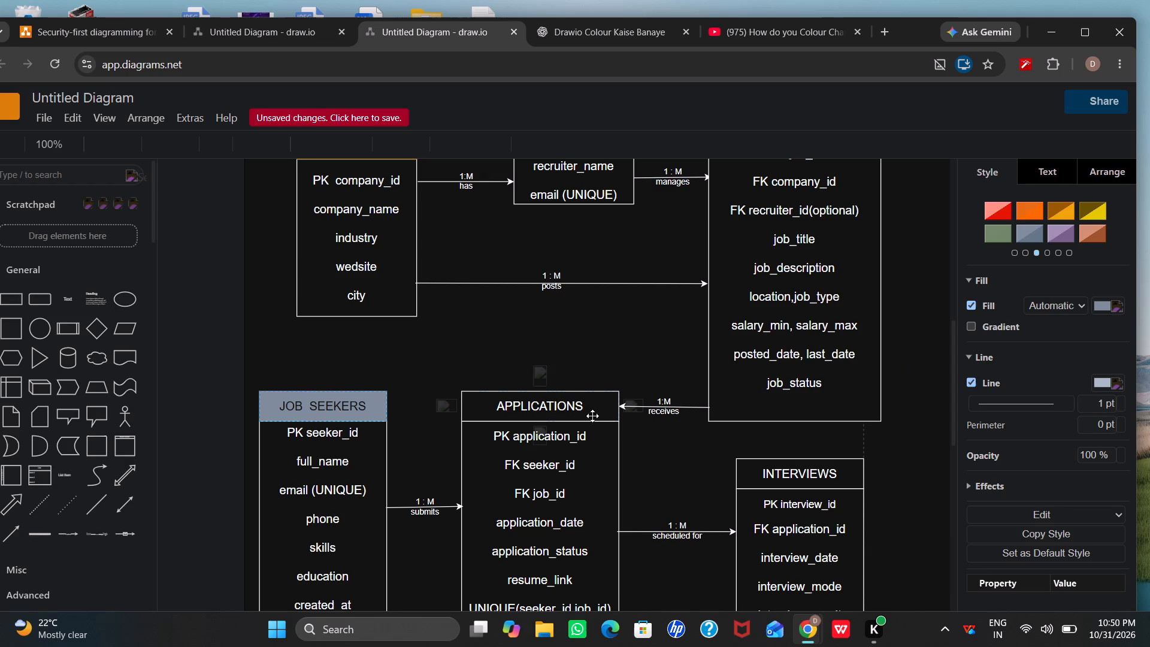
click(595, 417)
click(1022, 228)
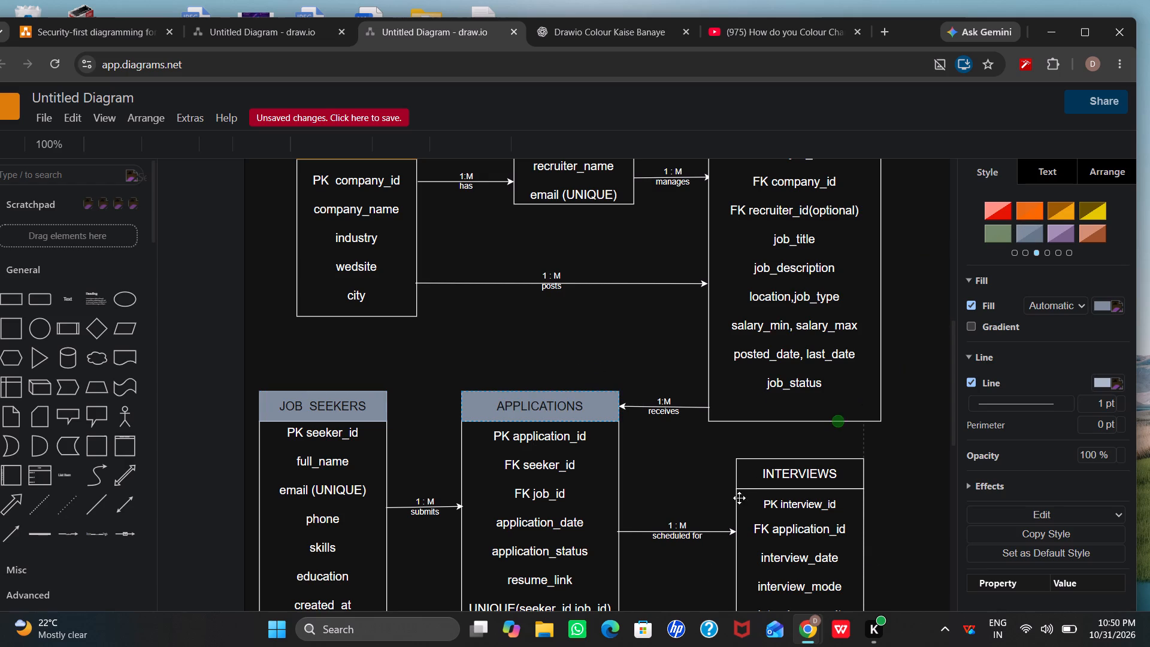
click(750, 476)
click(1027, 238)
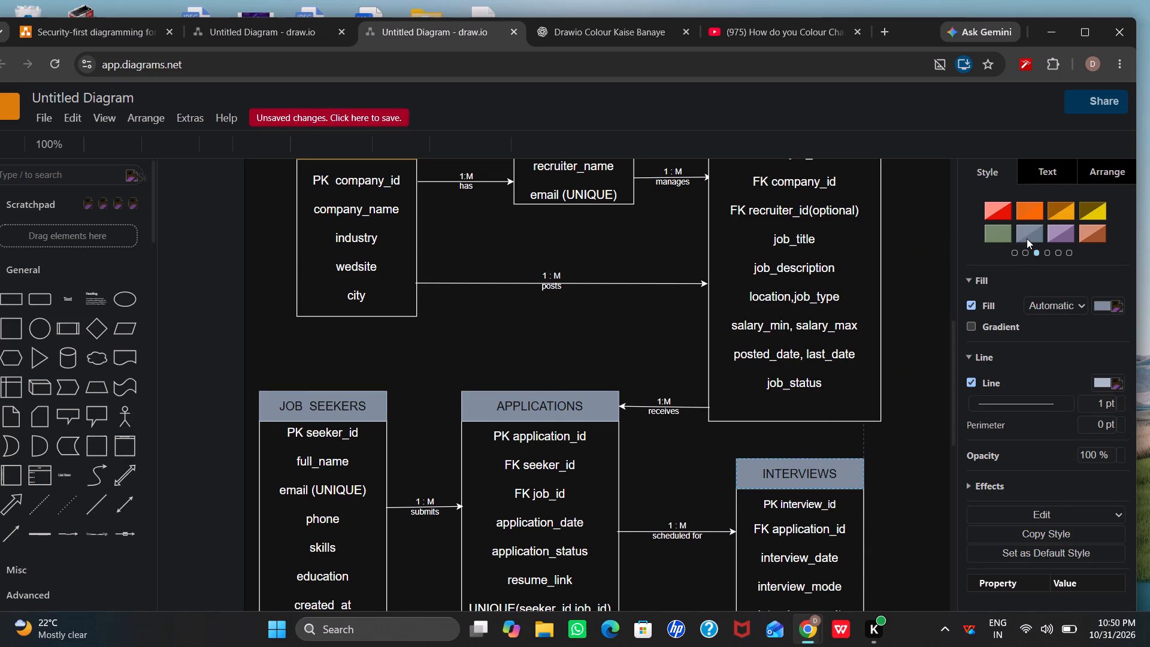
Begin text entry in the empty banner rectangle above the tables and choose font size 36 for its title.
scroll(811, 359, up, 5)
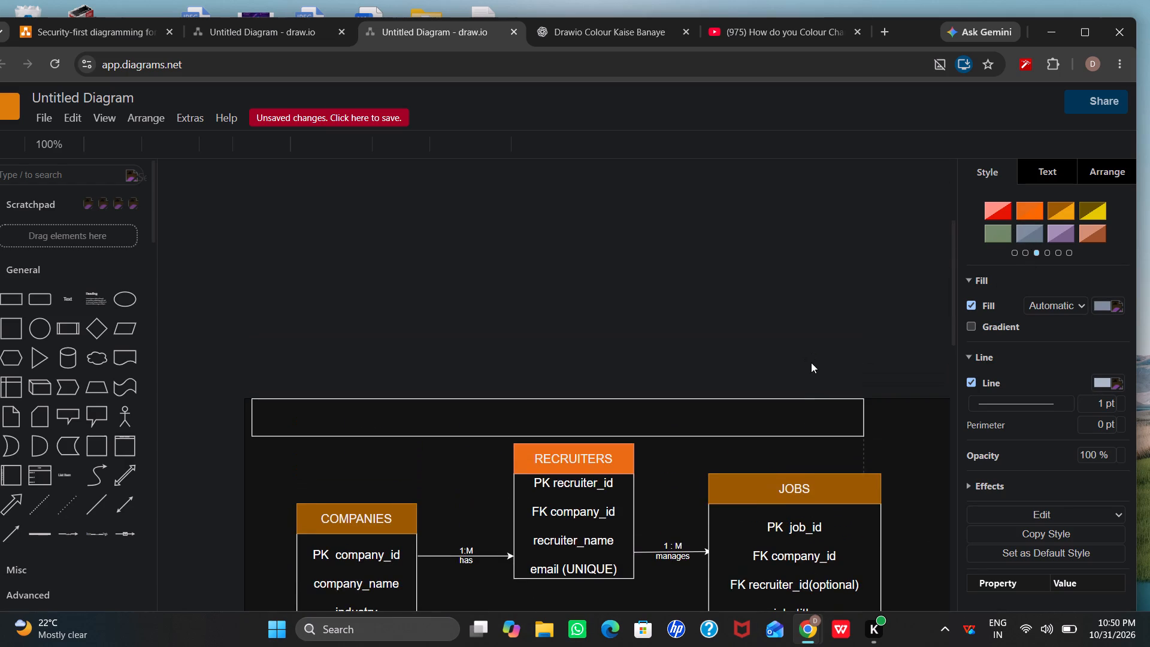
click(744, 428)
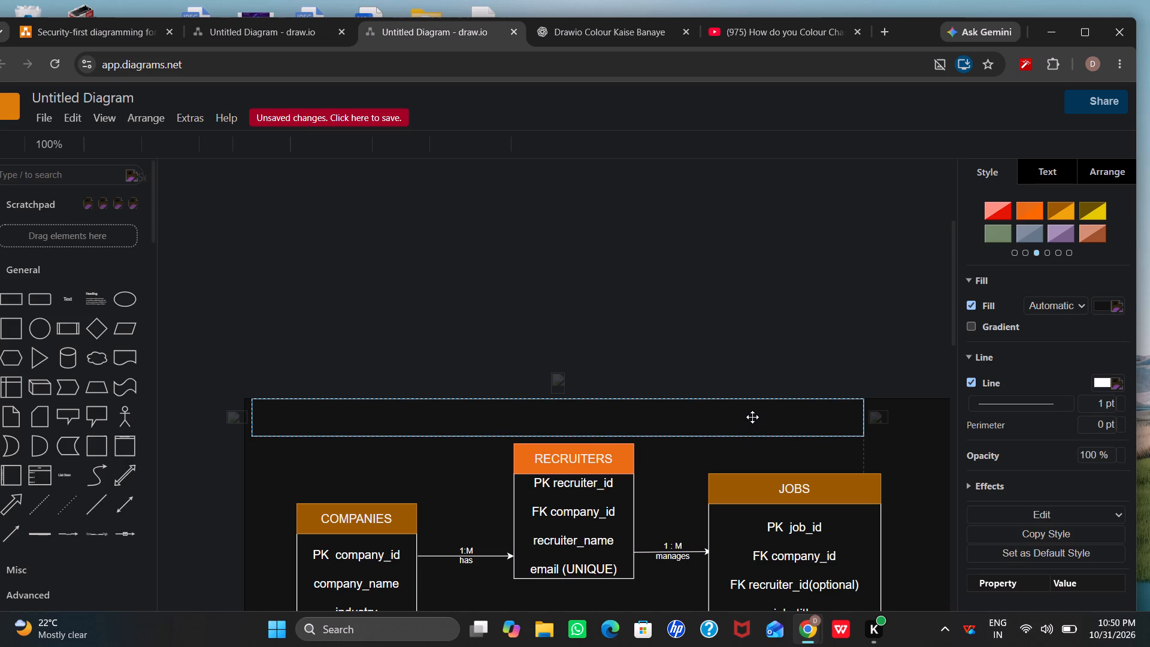
click(654, 422)
key(p)
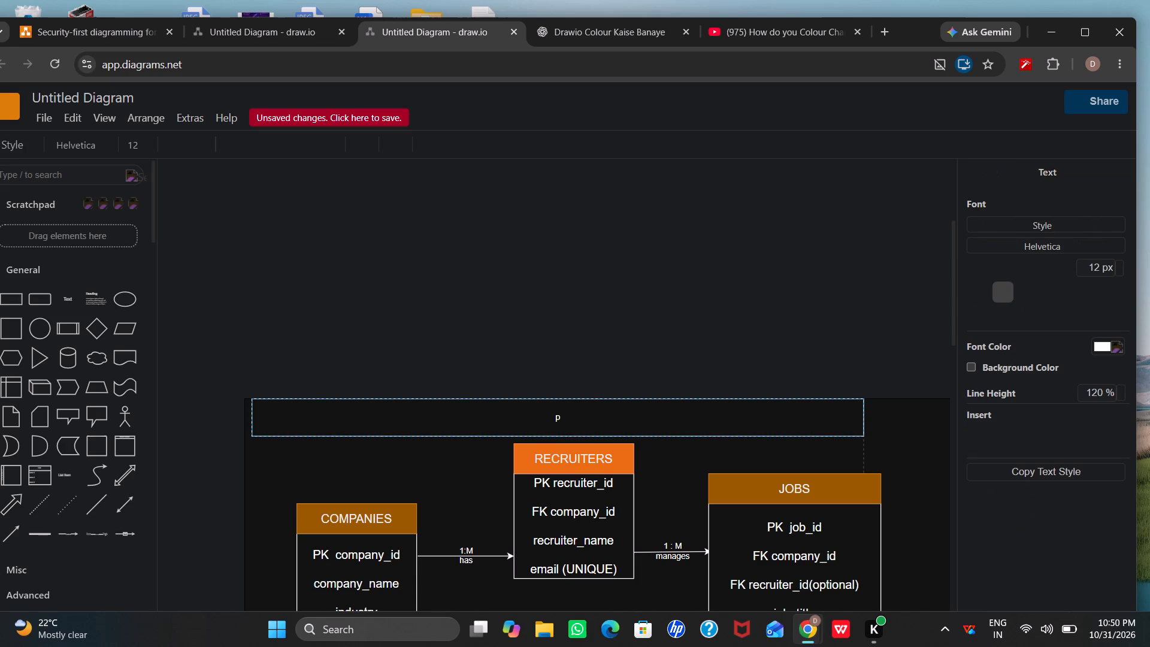
key(Return)
key(BackSpace)
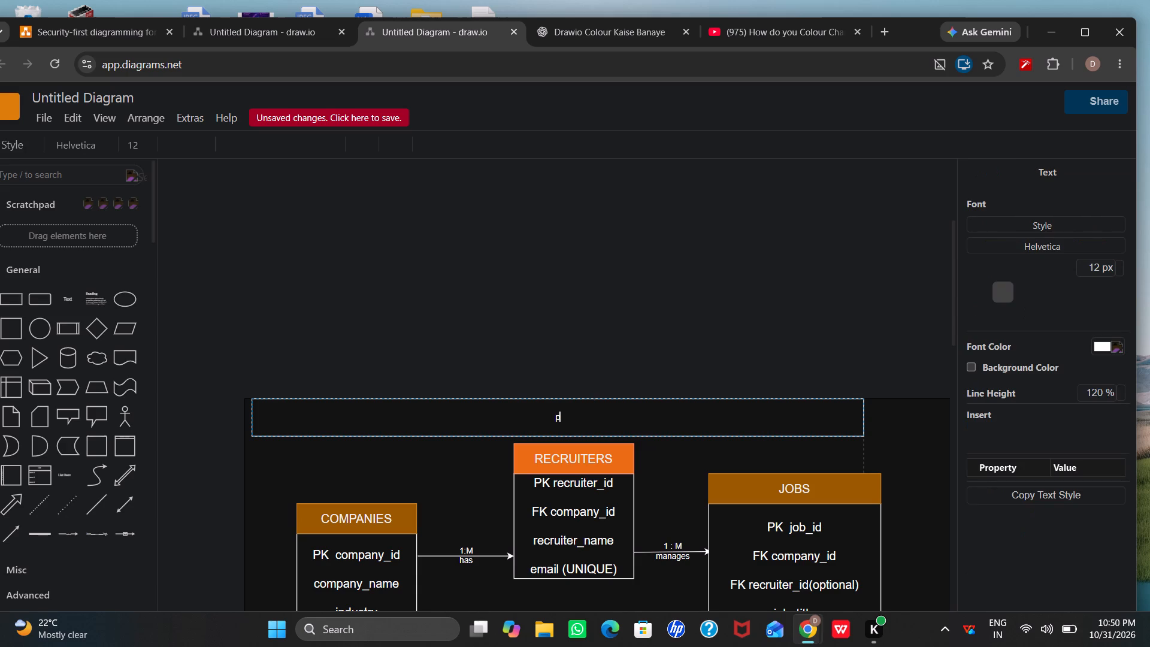
key(BackSpace)
click(129, 148)
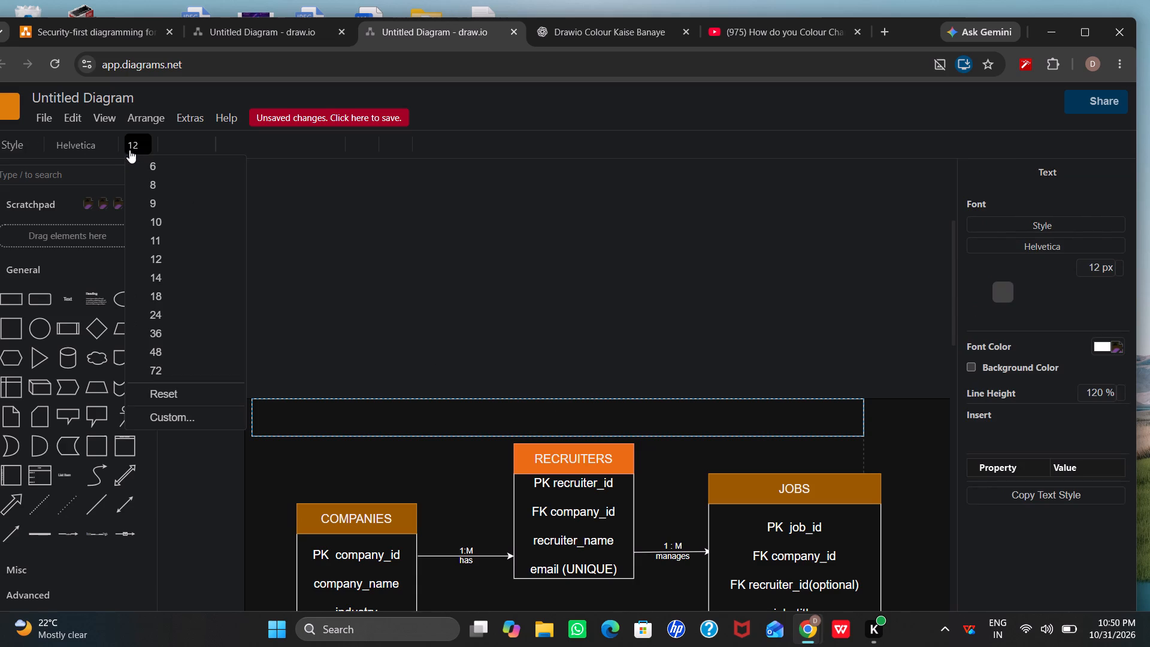
click(160, 310)
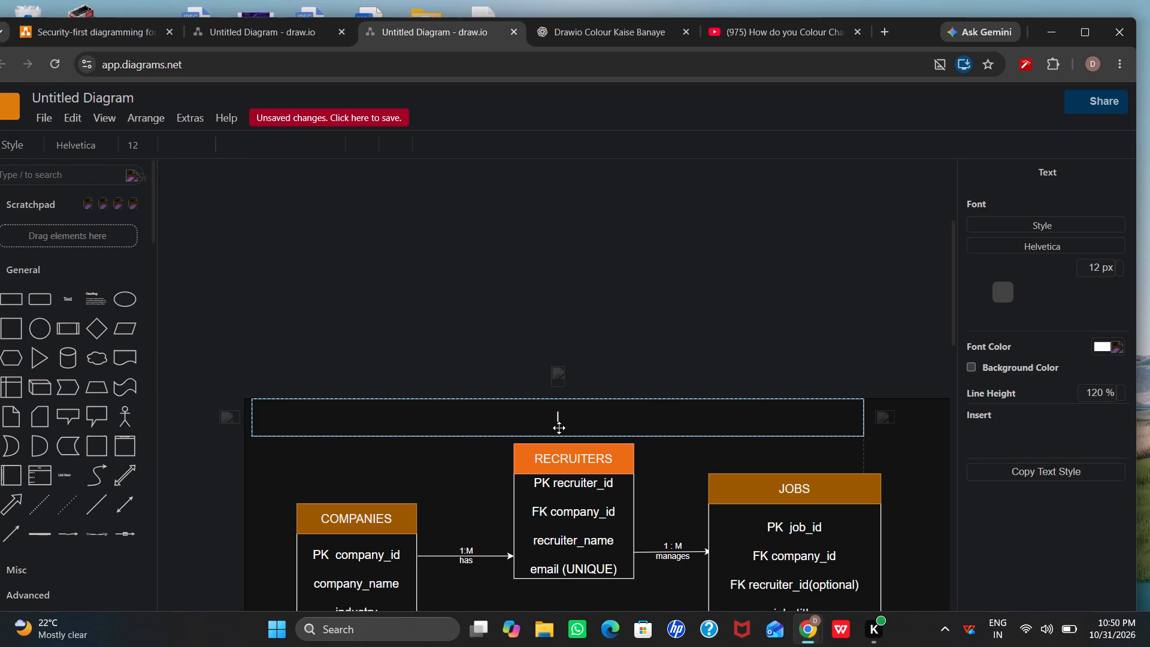
key(j)
key(BackSpace)
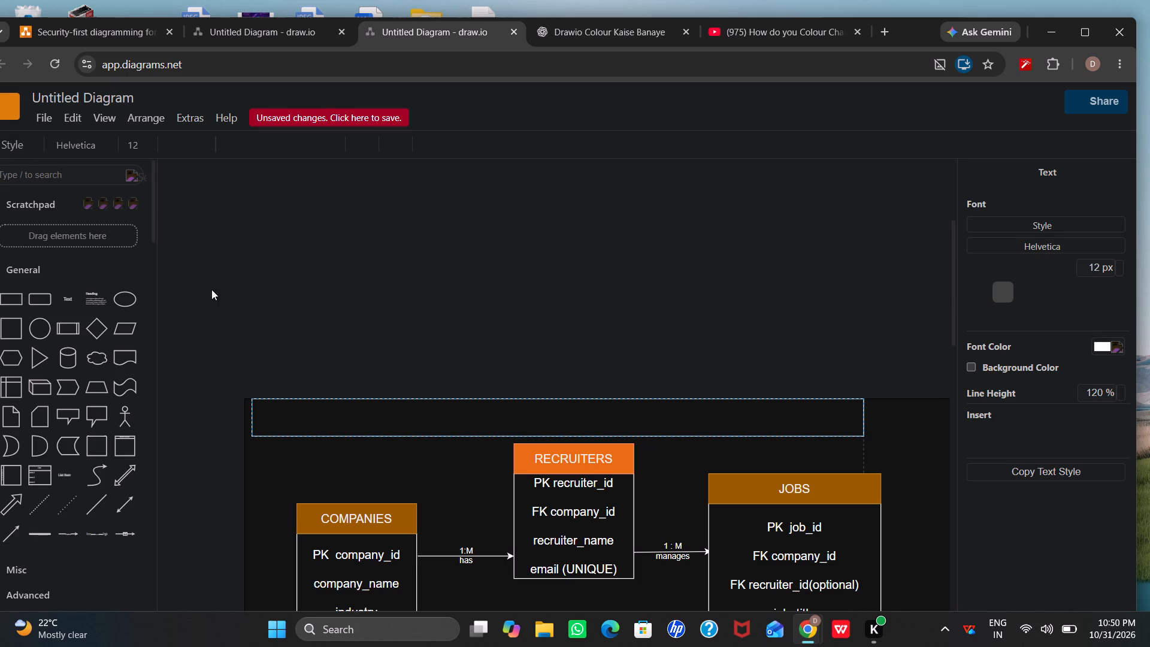
click(135, 149)
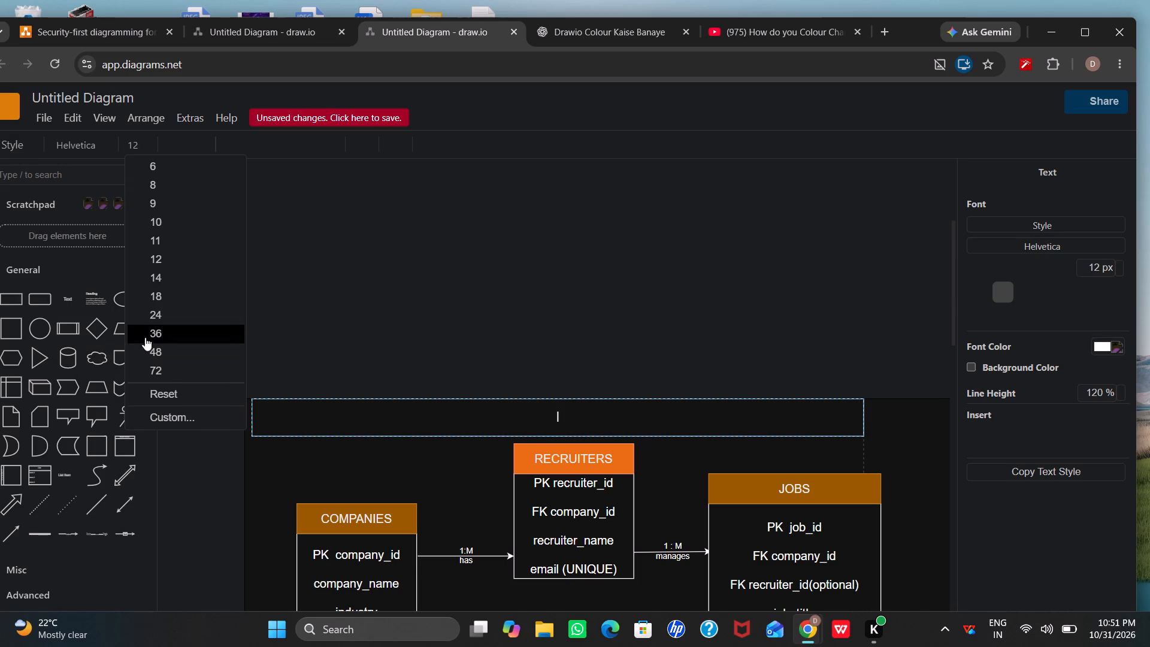
click(152, 333)
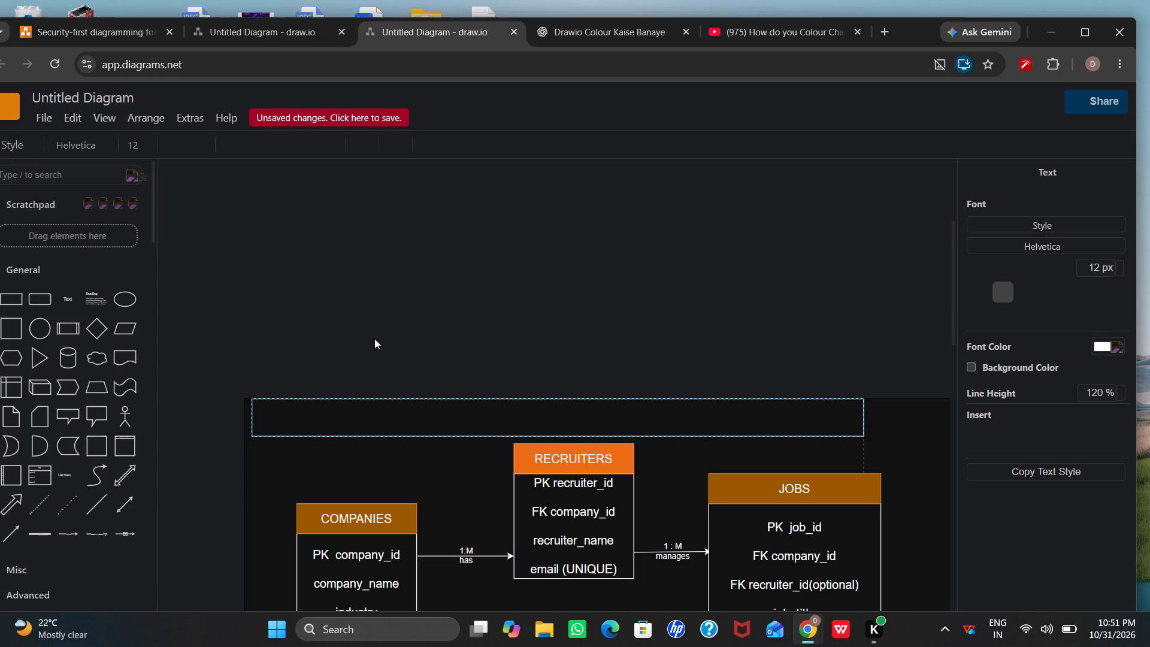
Enter the title "JOB PORTAL / RECRUITMENT DATABASE ER DIAGRAM" in the banner rectangle above the tables.
key(j)
key(0)
key(BackSpace)
text(OP)
key(BackSpace)
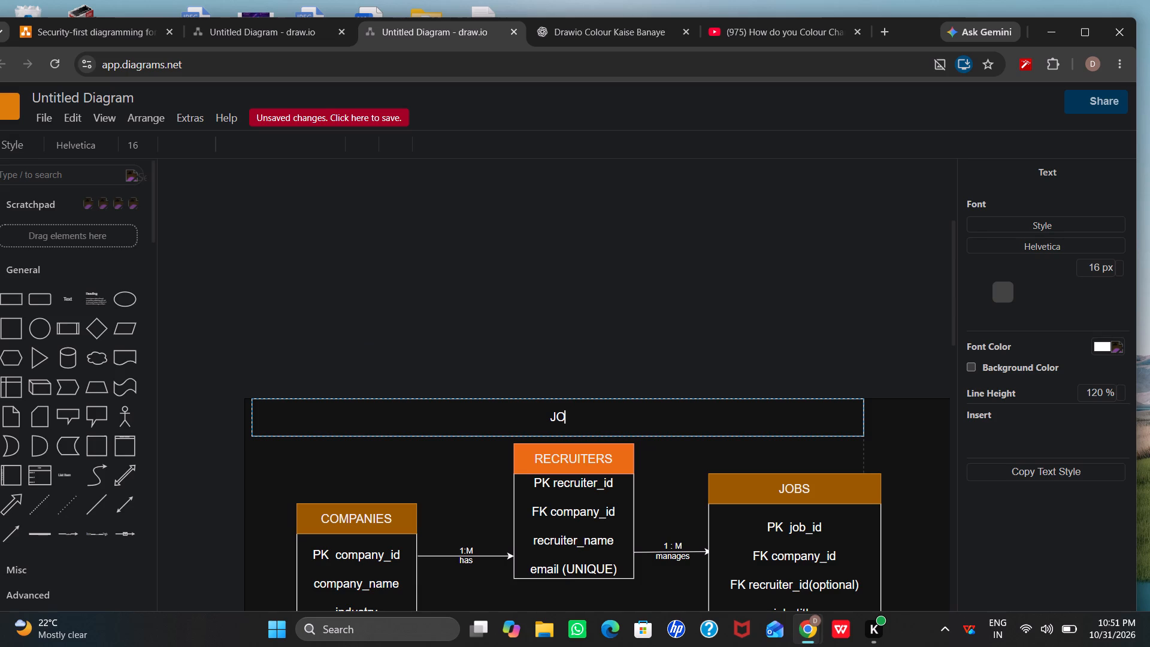
key(b)
key(space)
key(p)
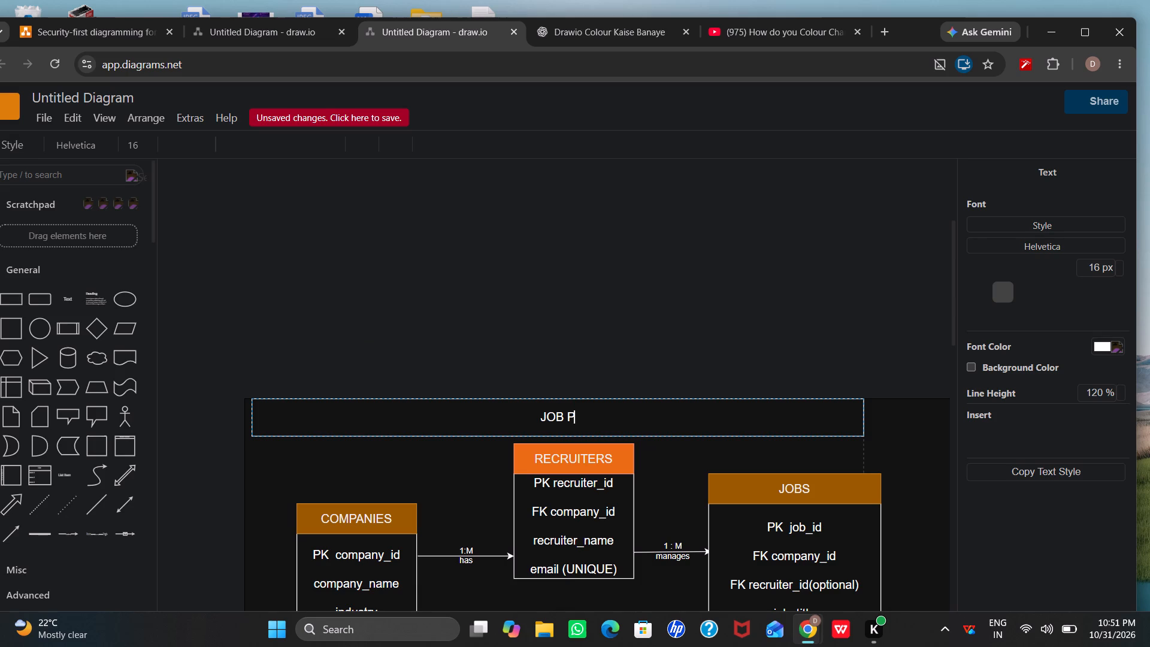
key(o)
key(r)
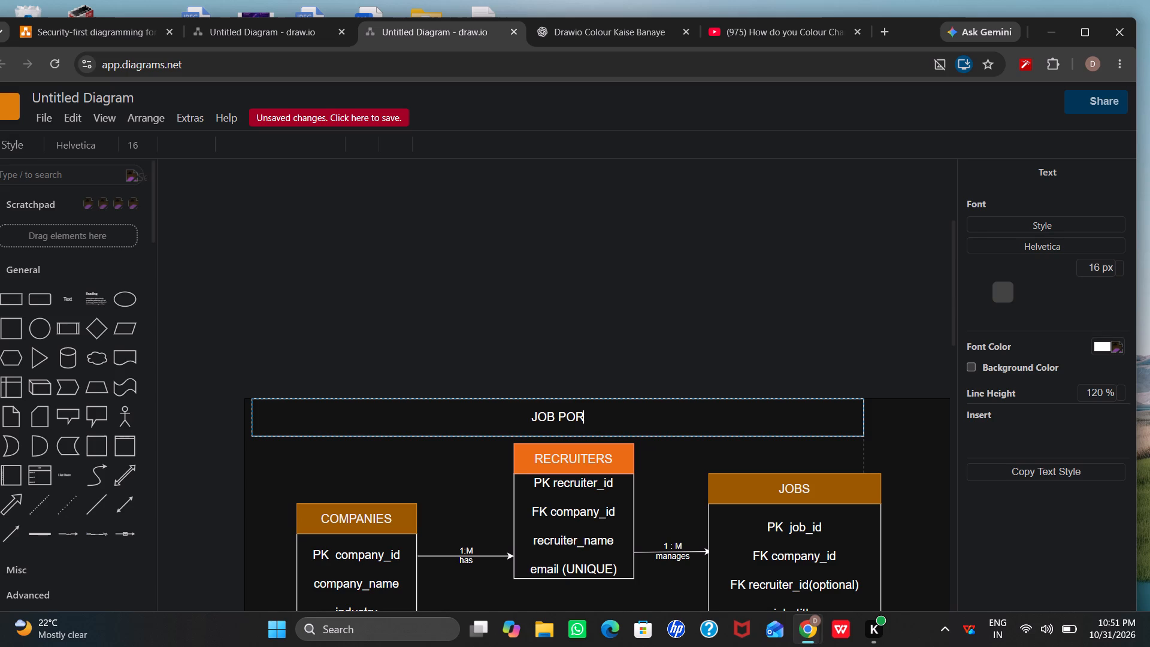
text(TAL)
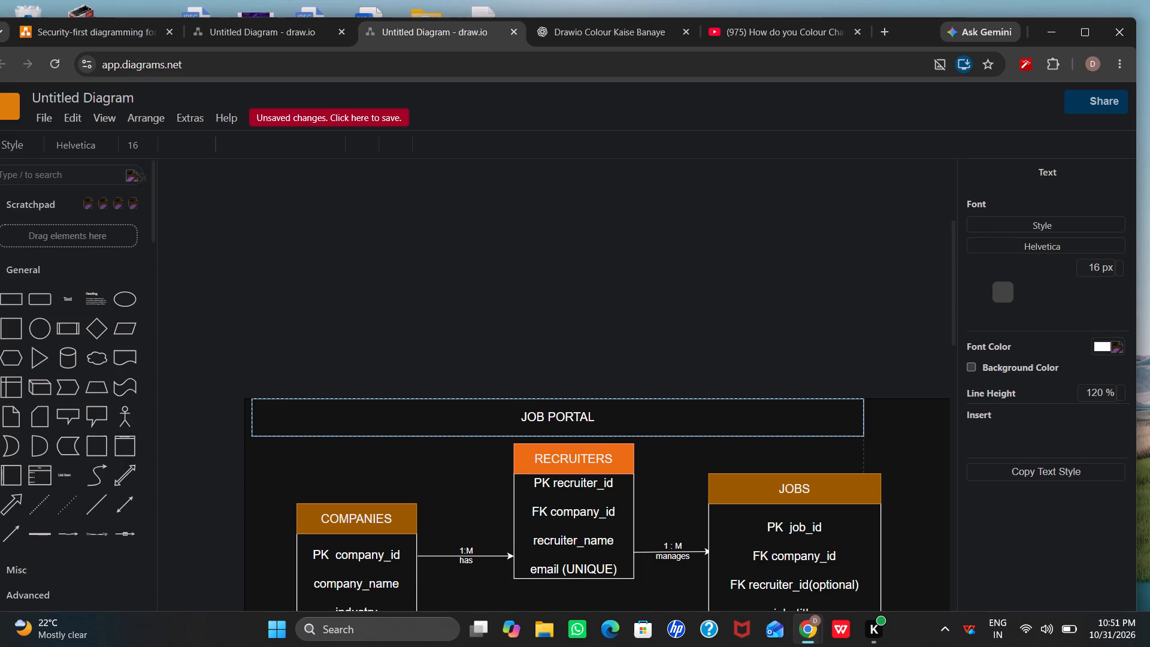
key(space)
text(/)
key(space)
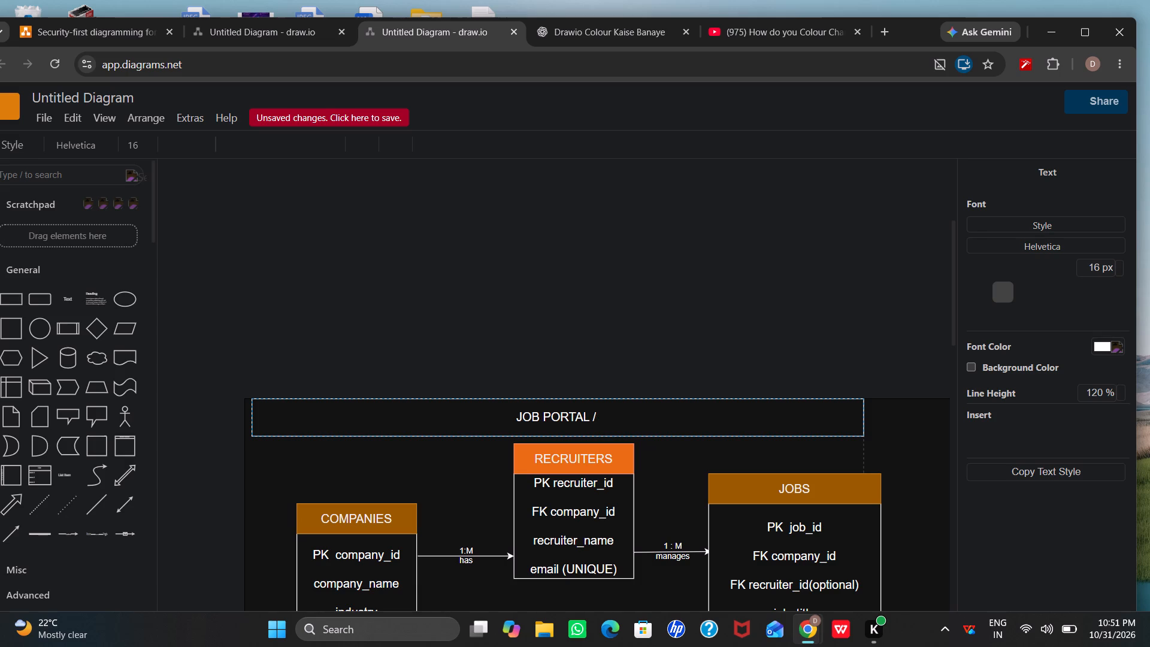
key(space)
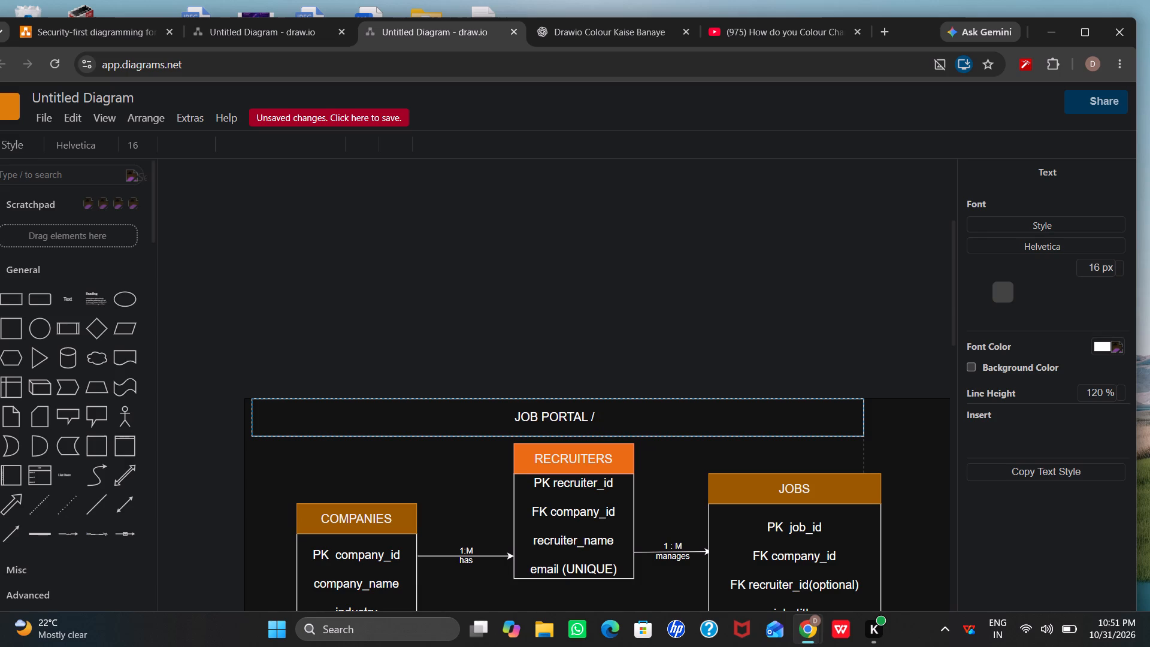
text(RE)
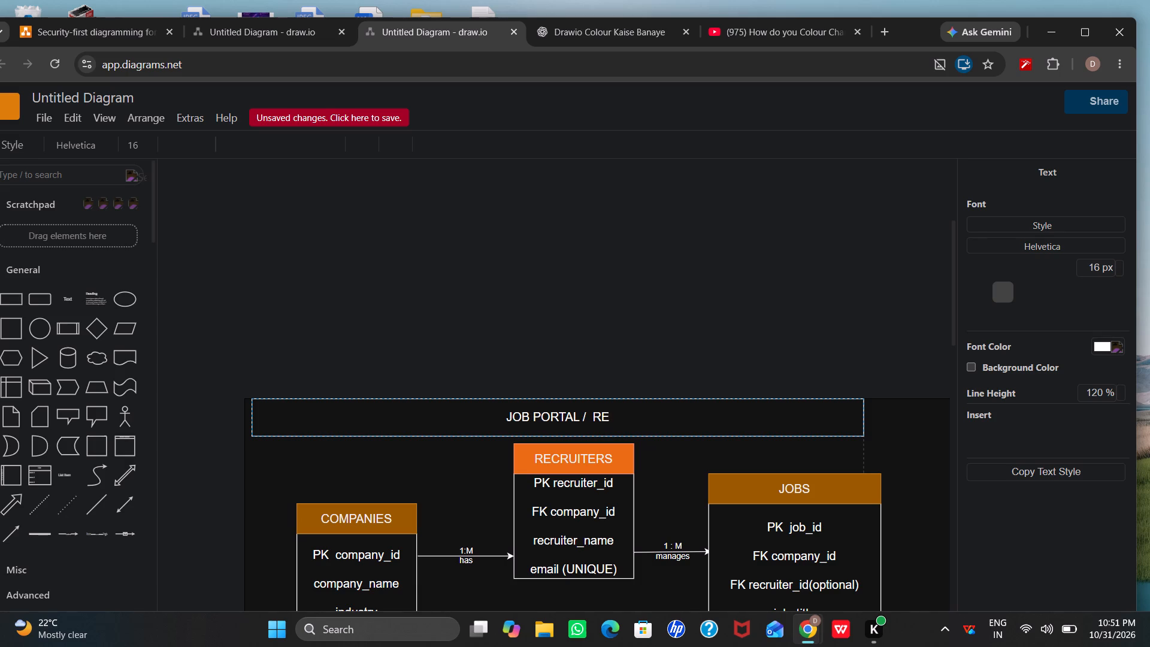
key(c)
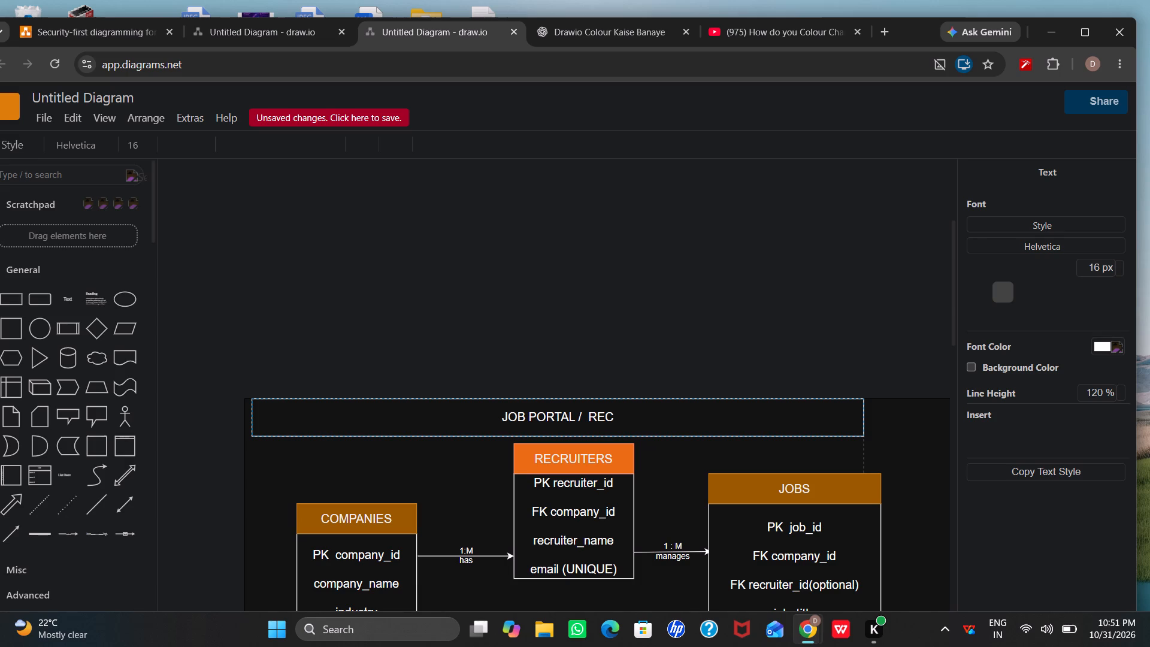
key(r)
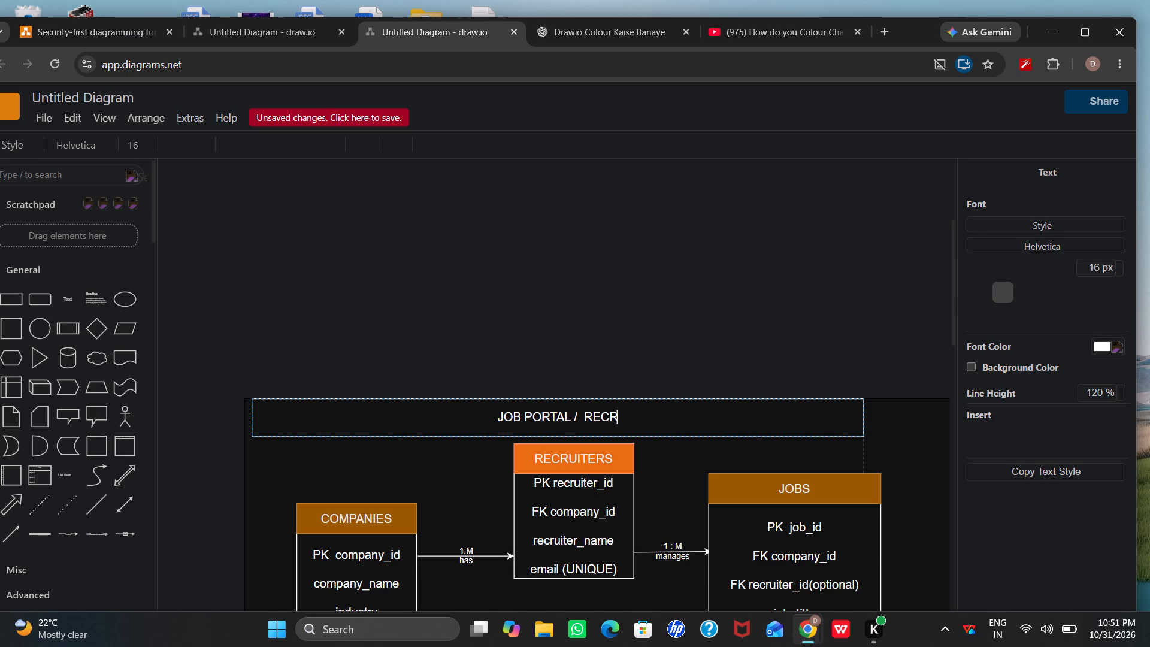
text(UI)
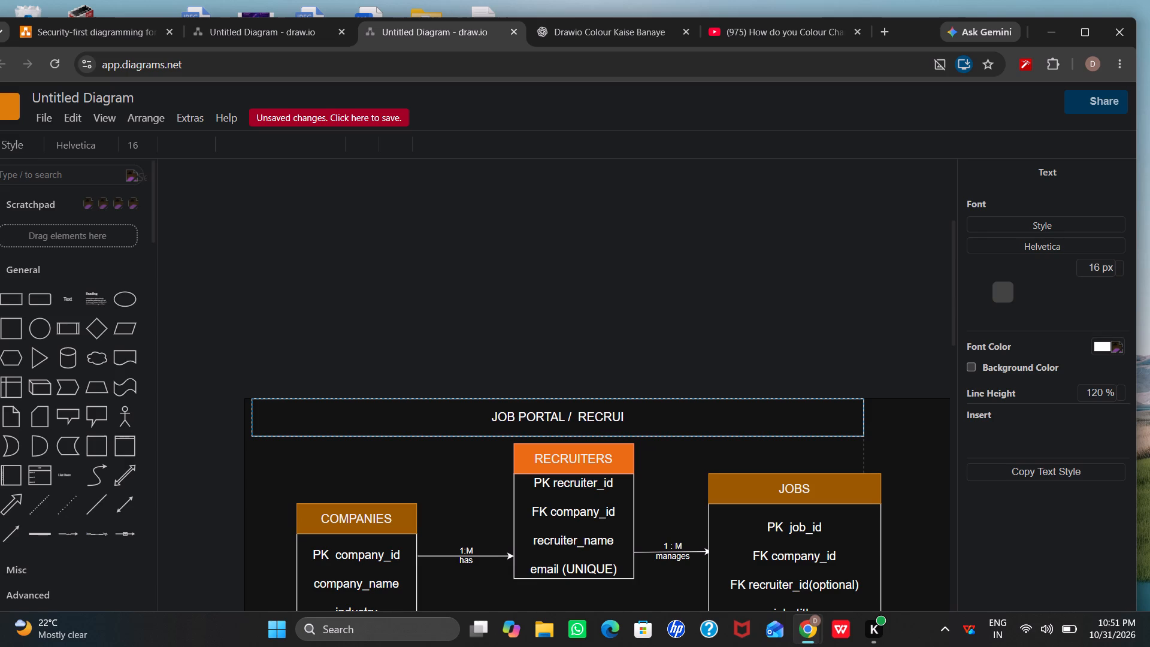
key(t)
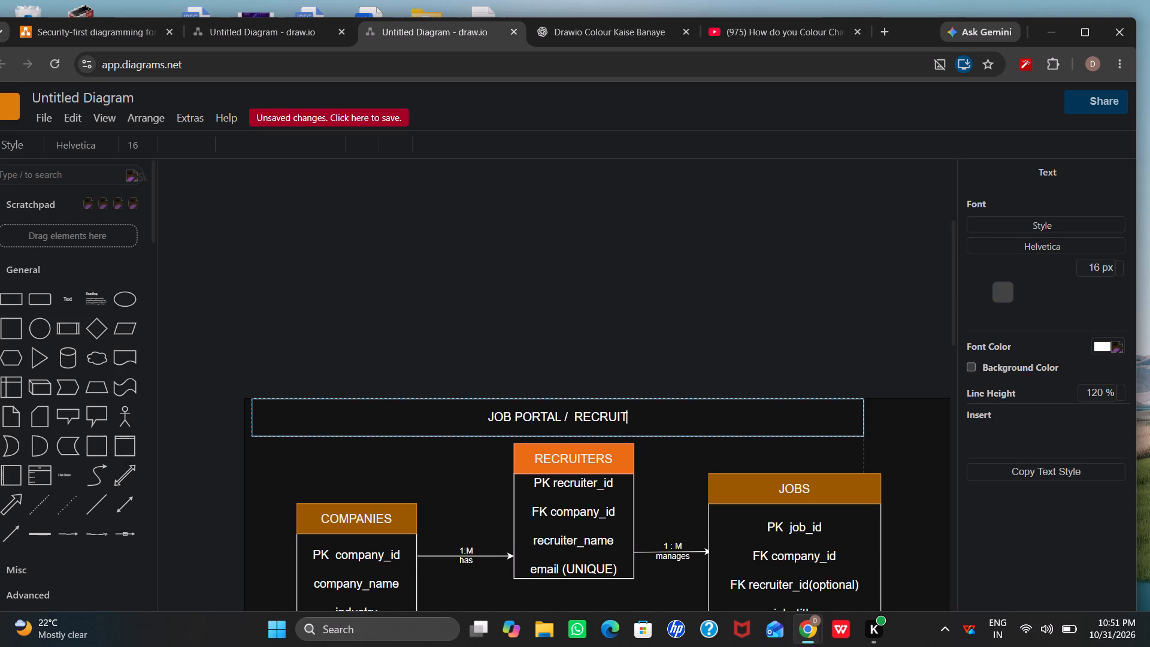
key(m)
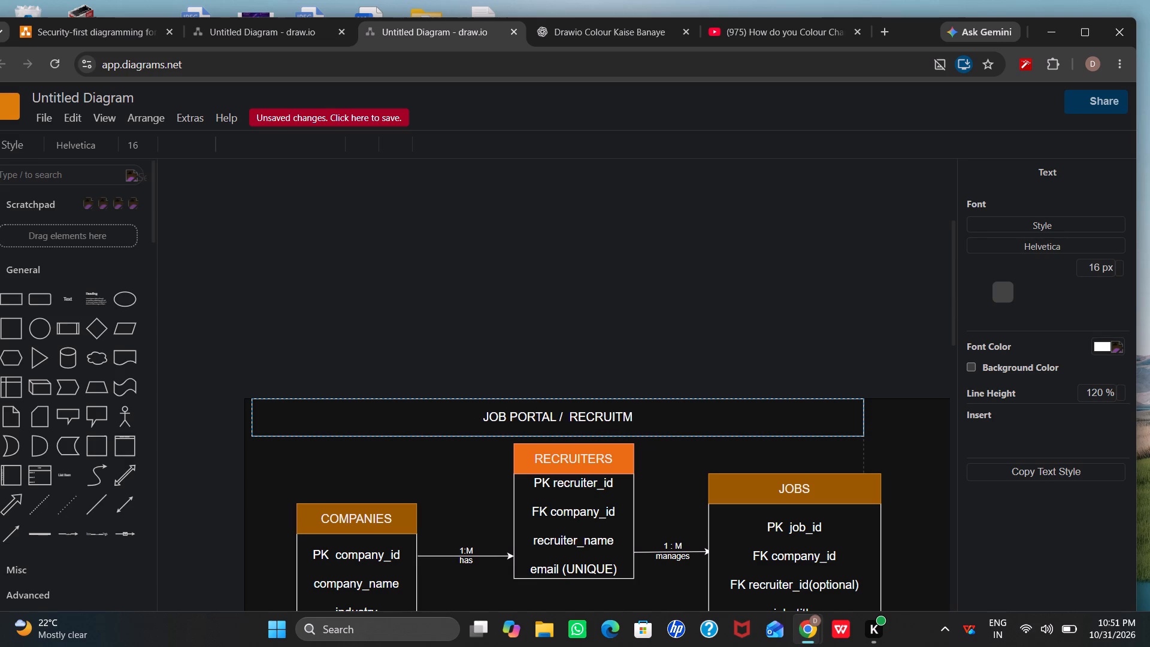
text(ENT)
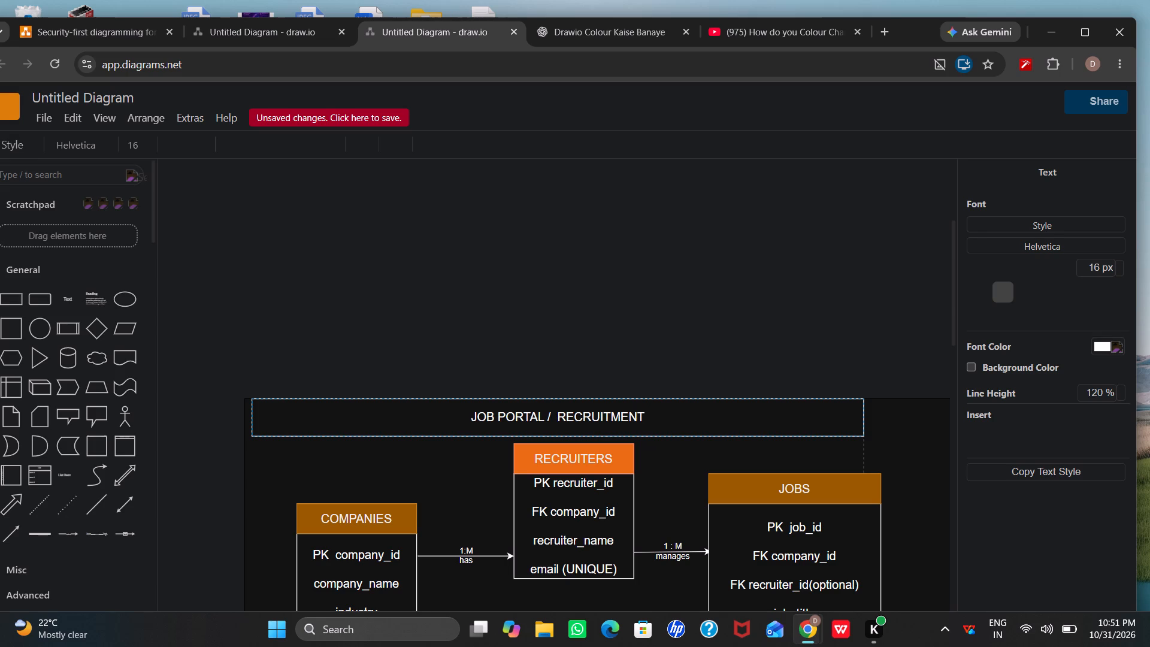
key(space)
key(space)
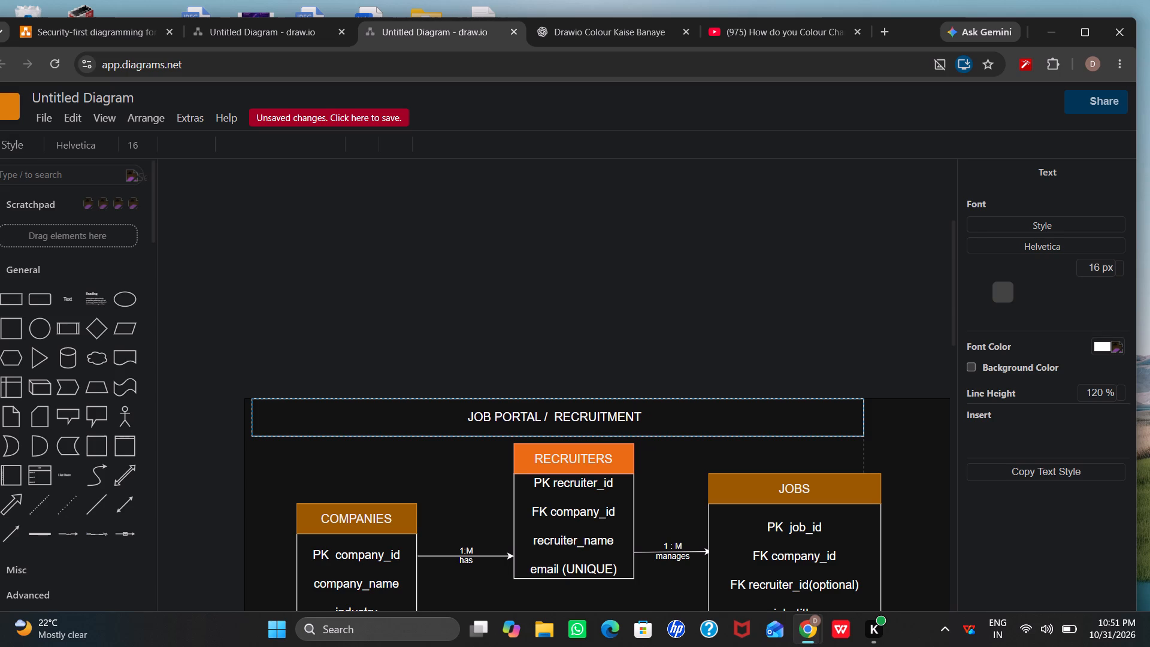
text(DATA)
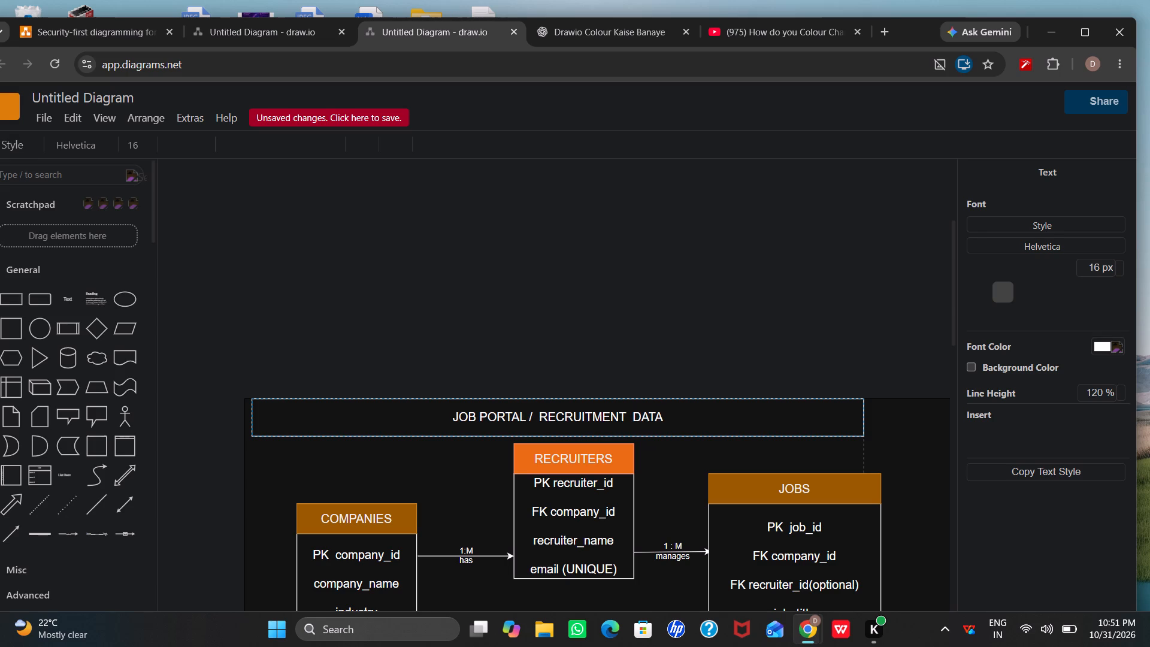
text(BASE)
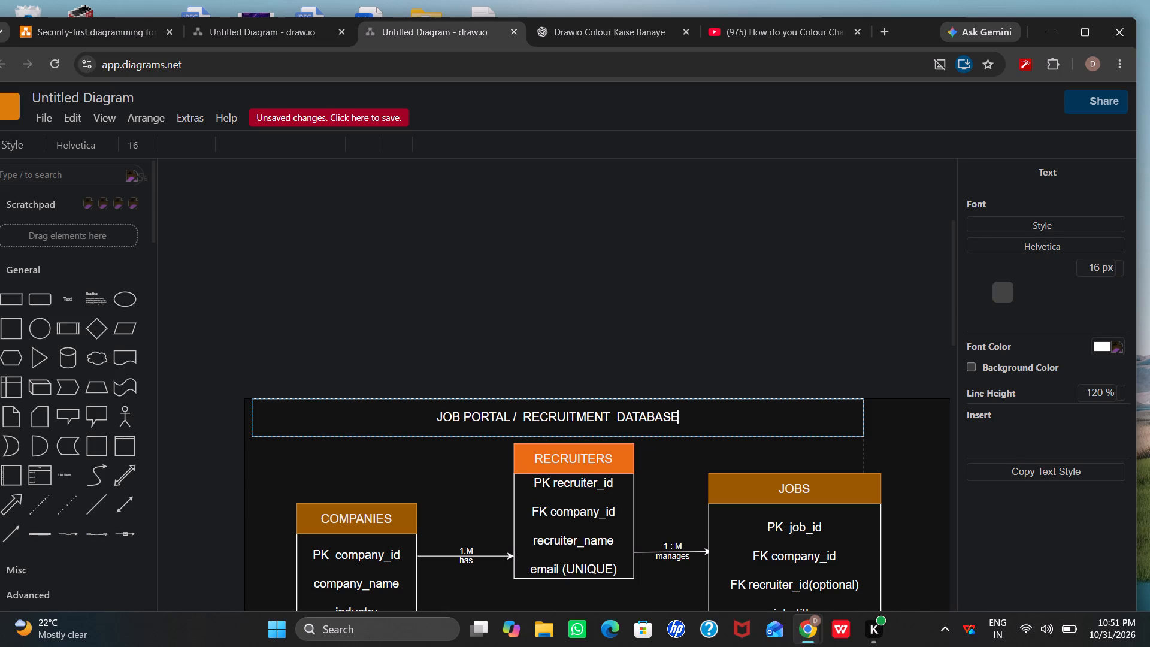
key(space)
key(space)
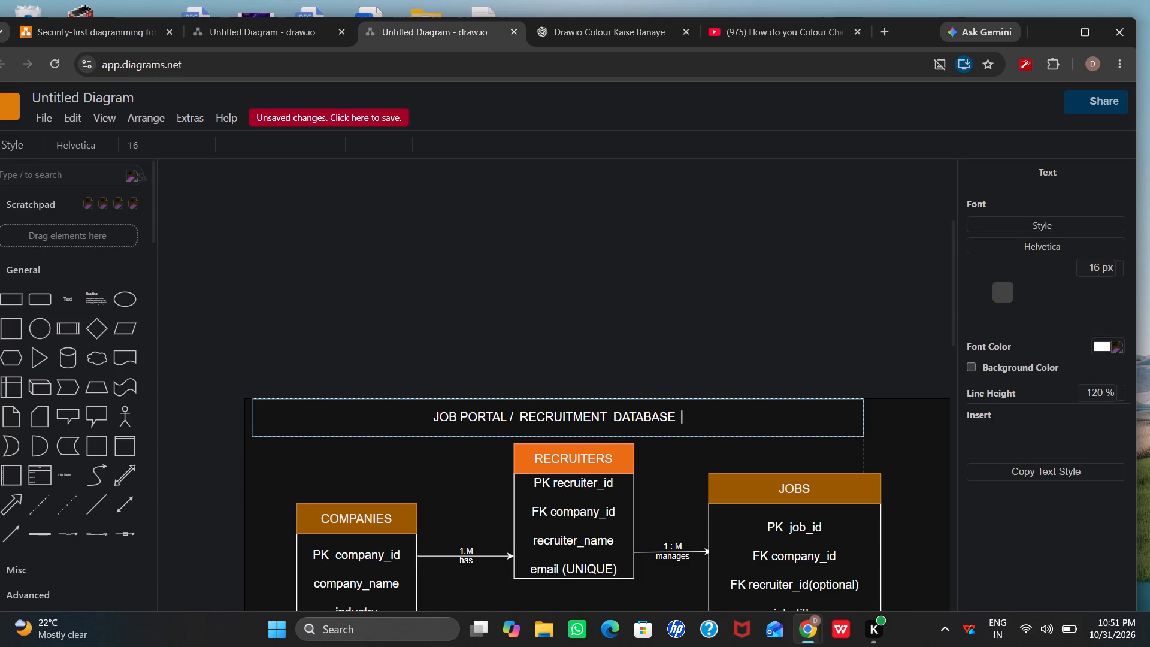
text(ER)
key(space)
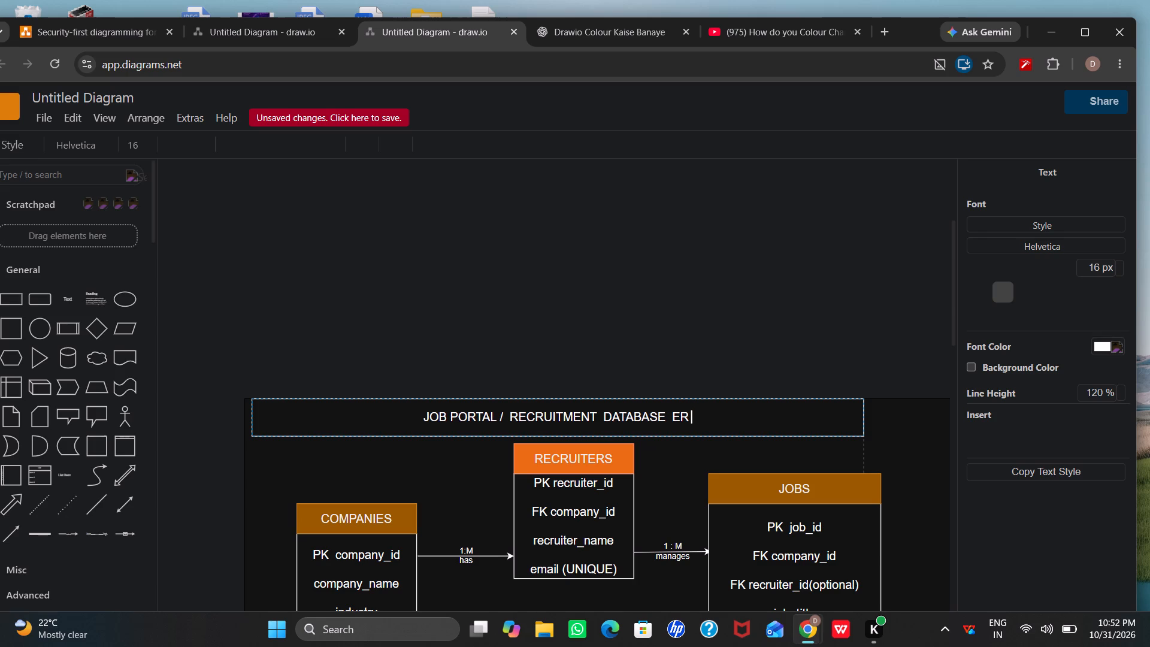
key(space)
text(DI)
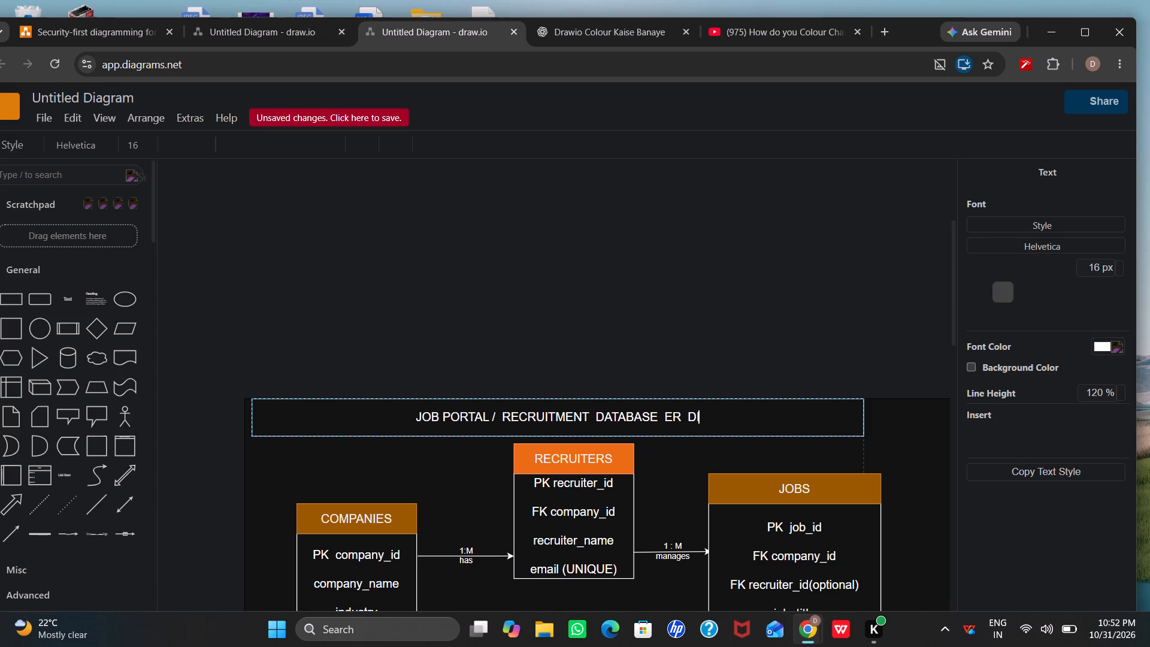
key(a)
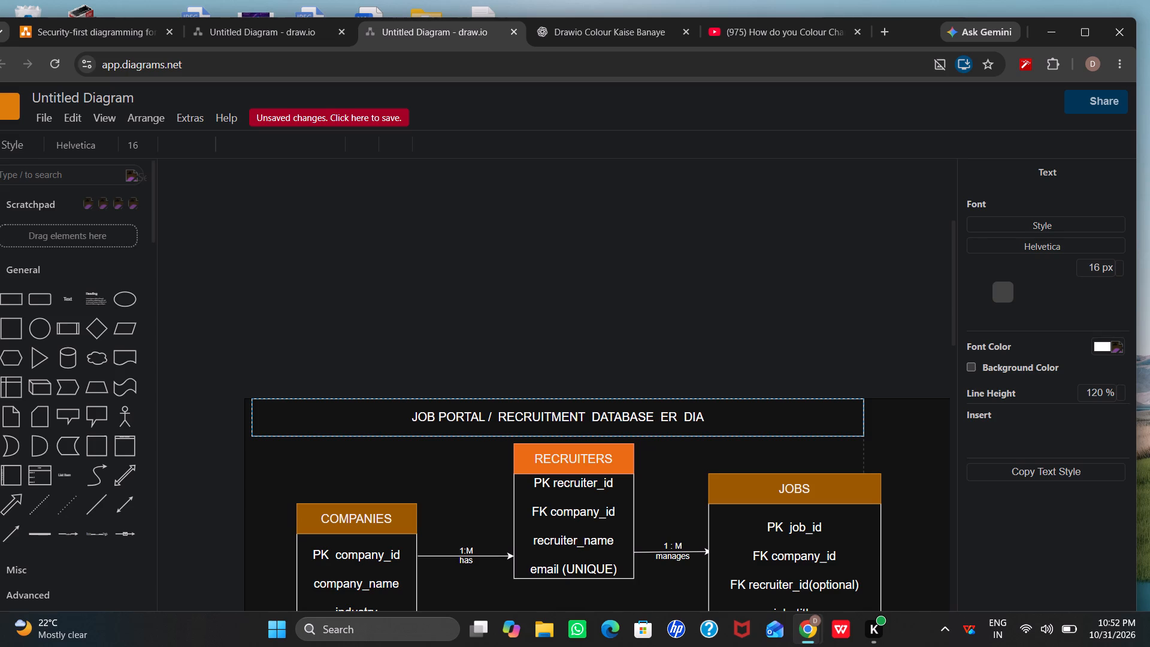
key(g)
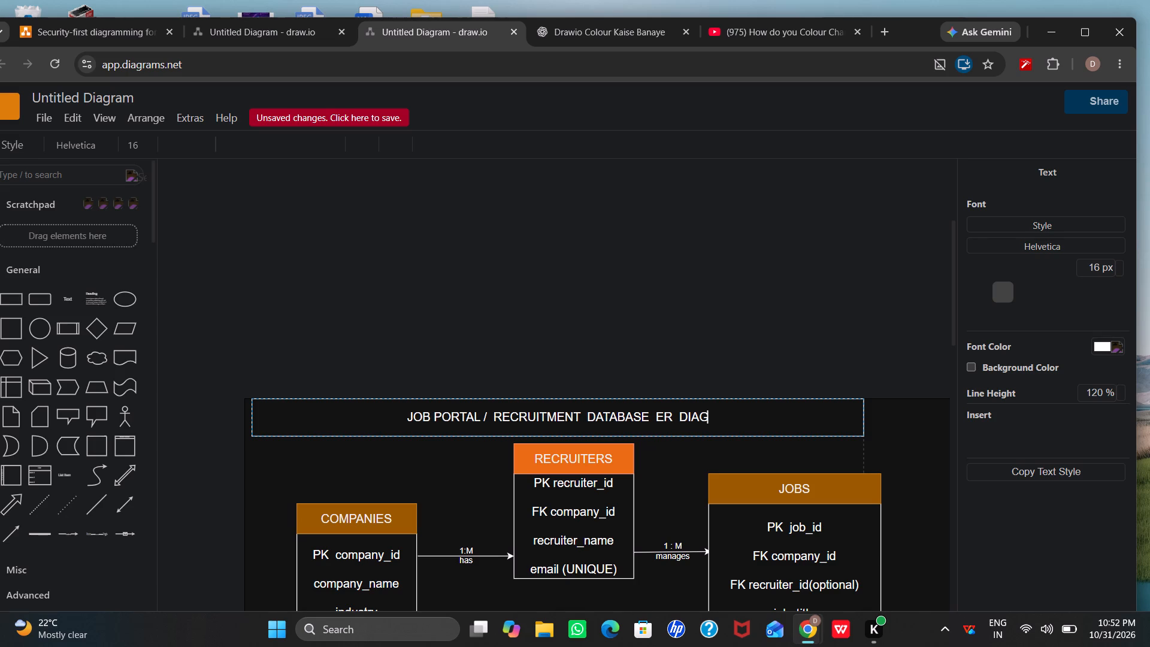
text(RA)
key(m)
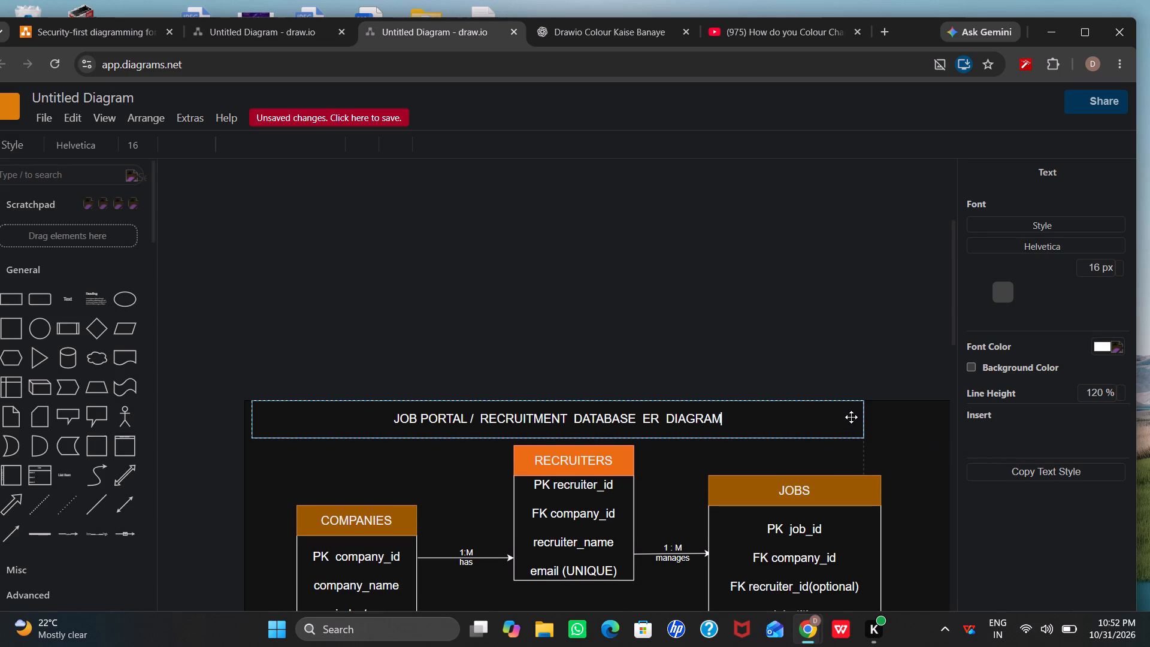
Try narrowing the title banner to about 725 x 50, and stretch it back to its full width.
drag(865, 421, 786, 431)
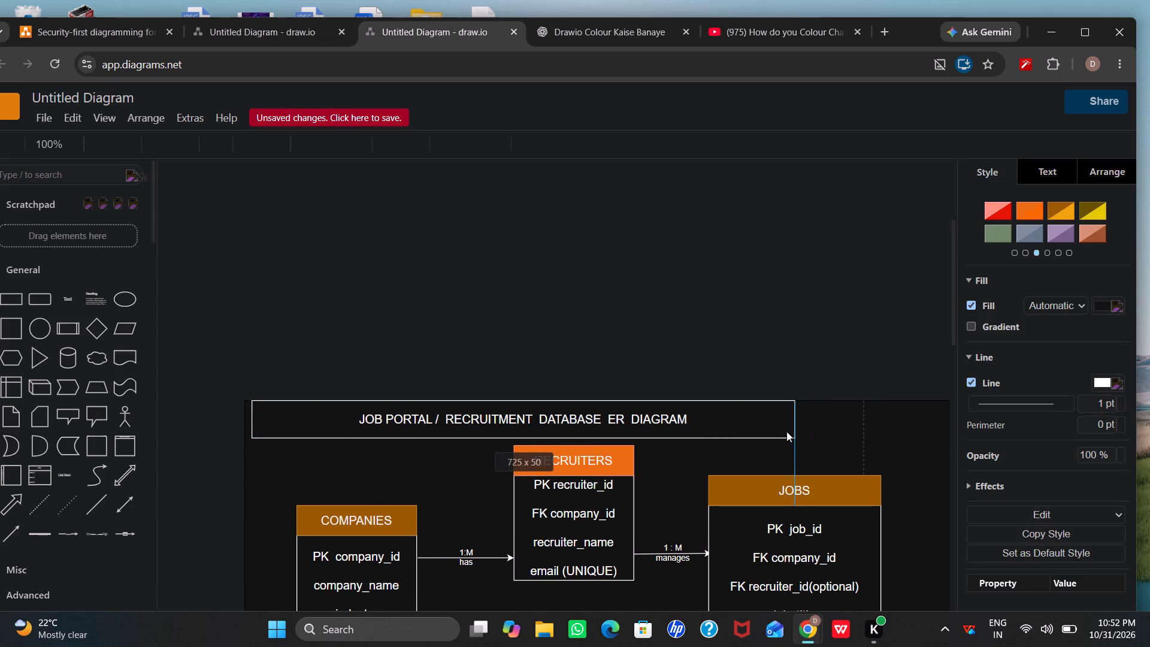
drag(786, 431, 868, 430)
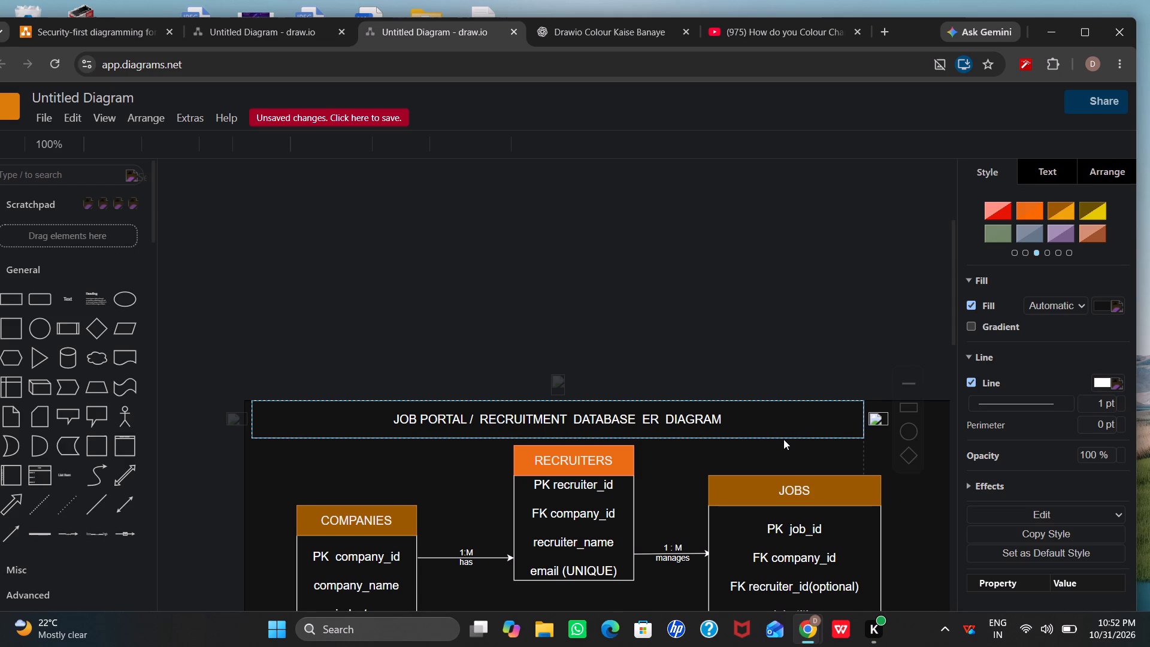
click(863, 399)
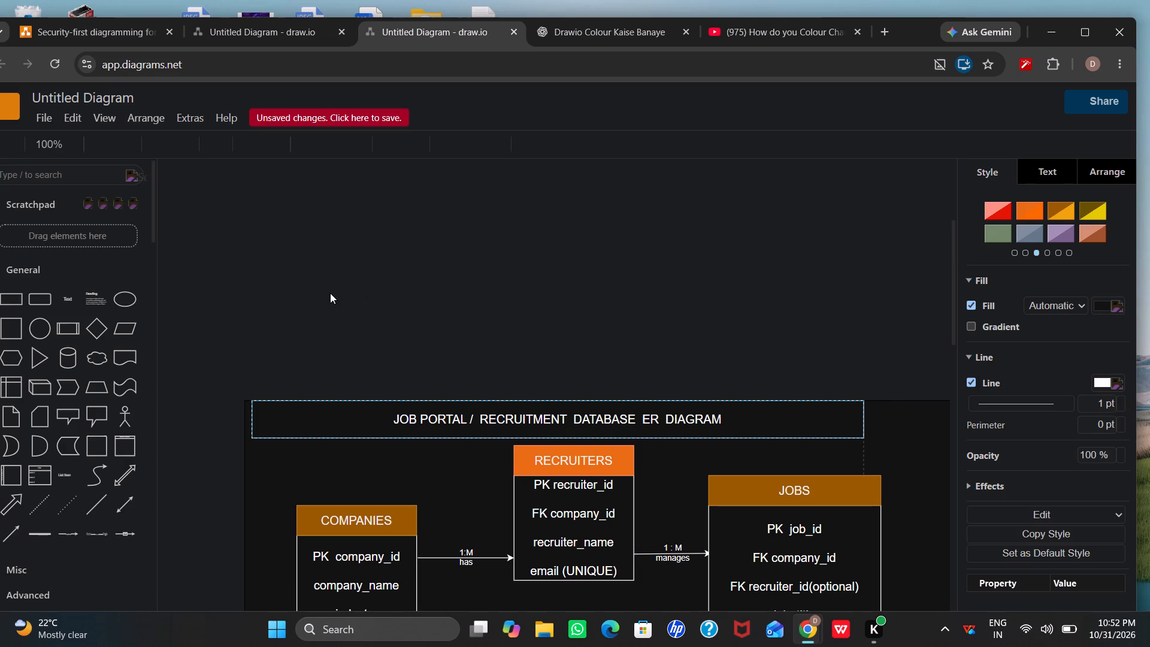
Start saving the diagram and replace the proposed file name with "DBMS ER DIAGRAM".
click(37, 115)
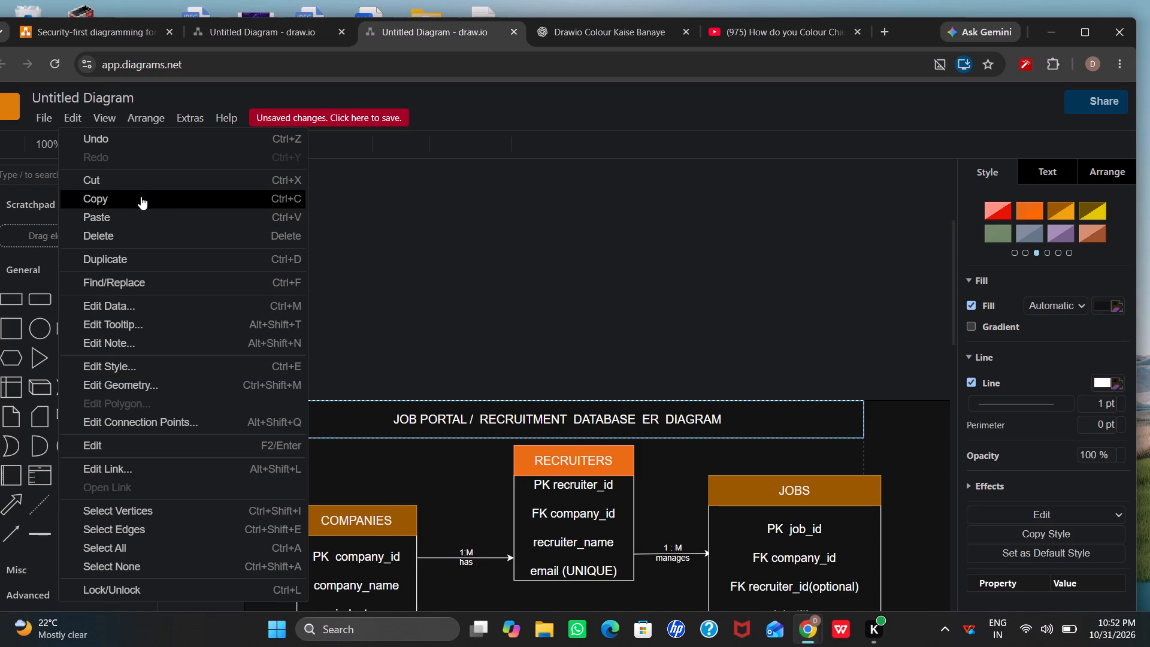
click(526, 255)
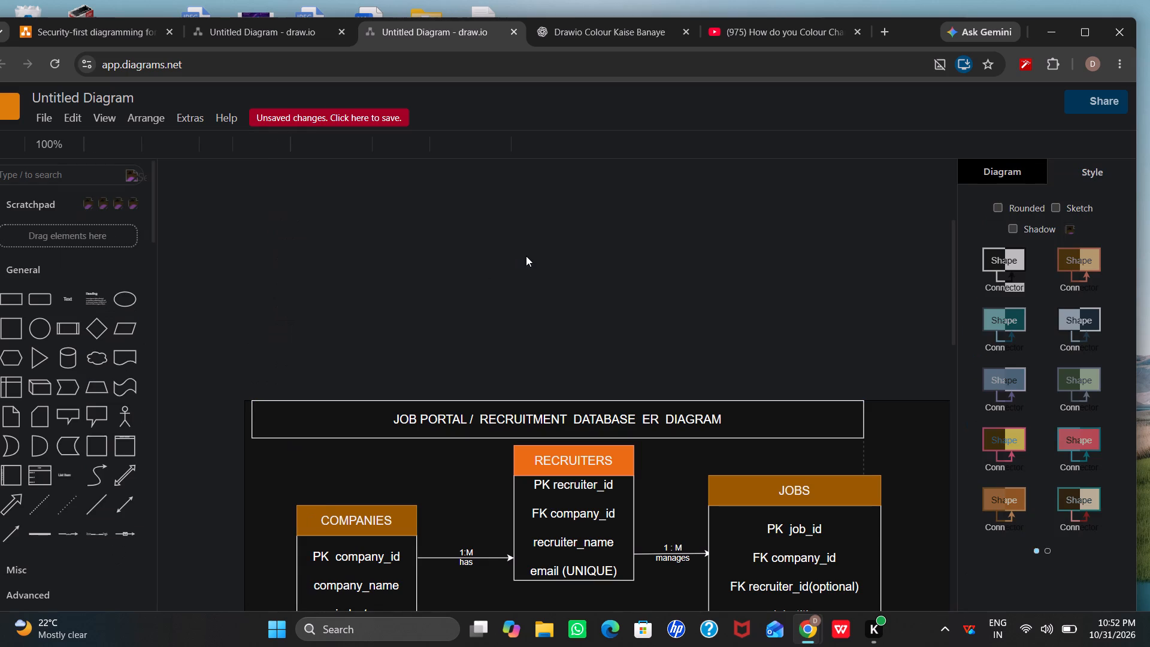
key(ctrl+s)
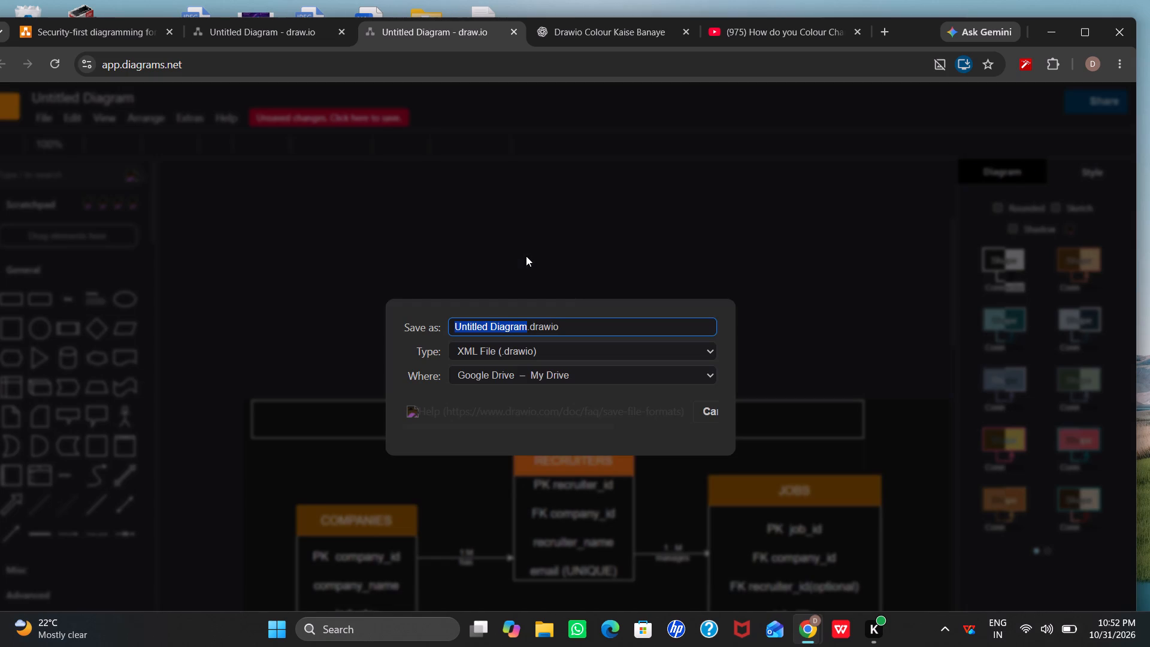
click(567, 328)
key(BackSpace)
key(BackSpace)
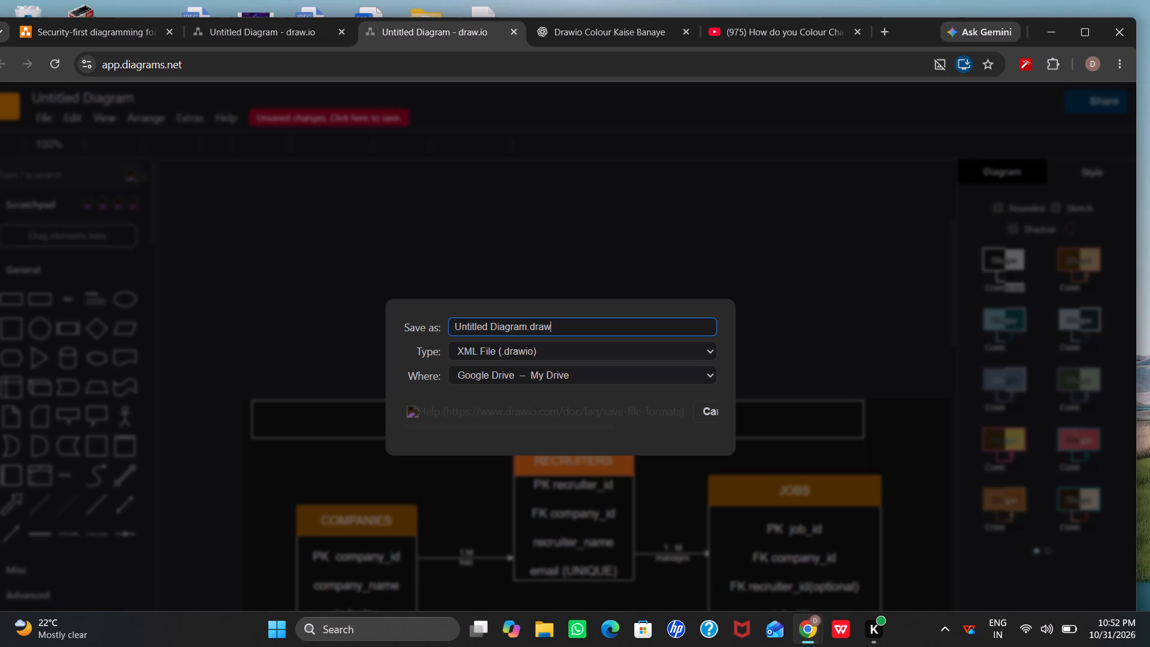
key(BackSpace)
key(BackSpace)
key(BackSpace)
key(BackSpace)
key(BackSpace)
key(BackSpace)
key(BackSpace)
key(BackSpace)
key(BackSpace)
key(BackSpace)
key(BackSpace)
key(BackSpace)
key(BackSpace)
key(BackSpace)
key(BackSpace)
key(BackSpace)
key(BackSpace)
key(BackSpace)
key(BackSpace)
key(BackSpace)
key(BackSpace)
key(BackSpace)
key(BackSpace)
key(BackSpace)
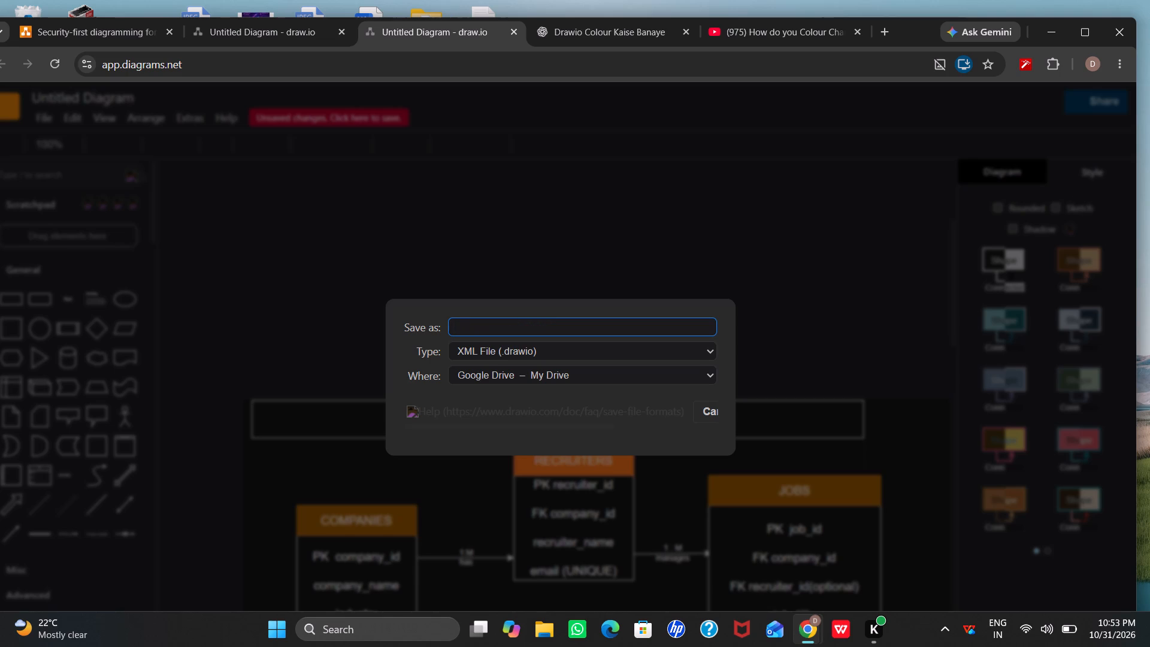
text(db)
key(BackSpace)
key(BackSpace)
text(DBMS)
key(space)
key(space)
text(DI)
key(BackSpace)
key(BackSpace)
key(shift+e)
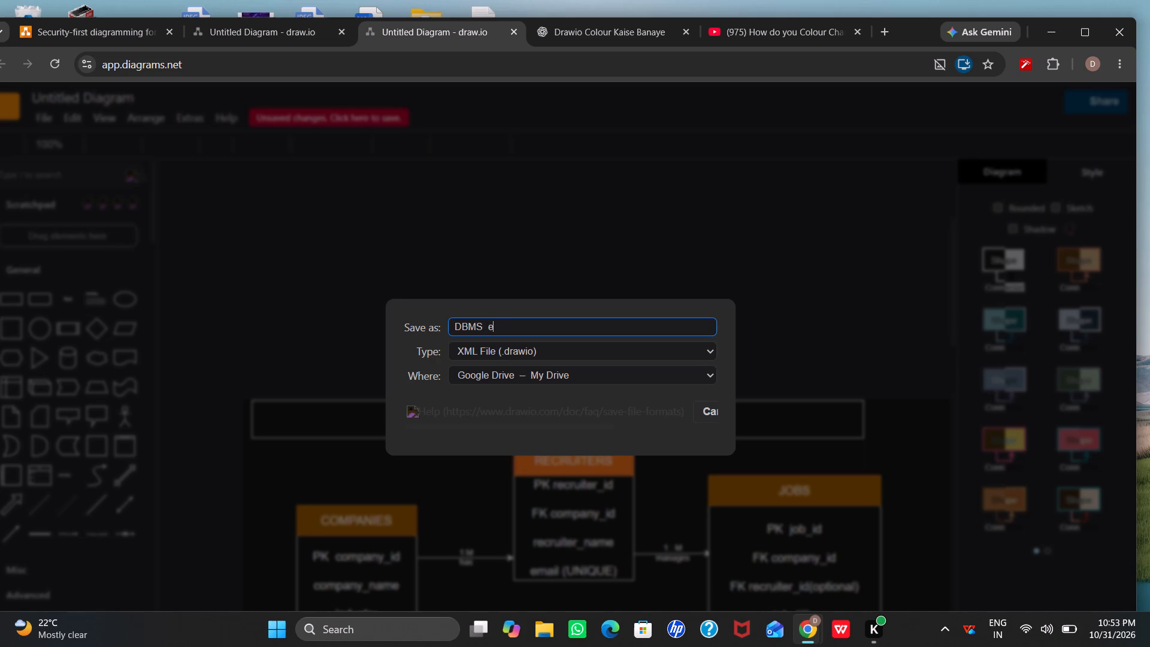
text(ty)
key(BackSpace)
key(BackSpace)
key(BackSpace)
text(ER)
key(space)
text(DI)
key(a)
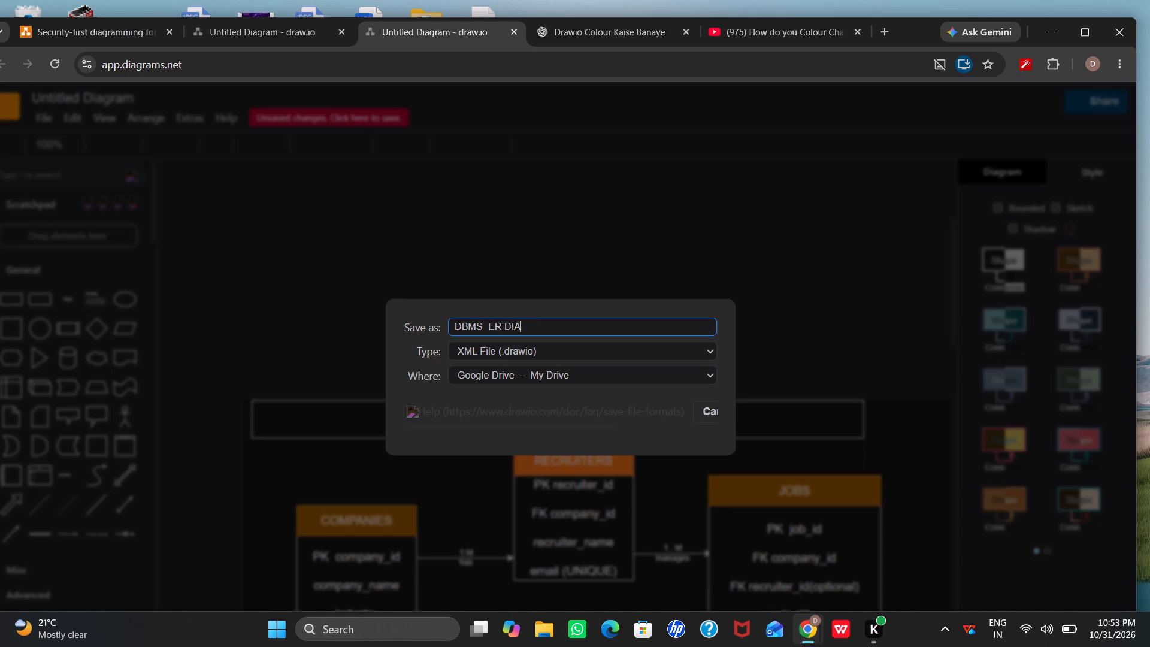
text(GRAM)
Try the Editable Bitmap Image (.png) type, set it back to XML File (.drawio), and keep Google Drive – My Drive as the location.
click(649, 346)
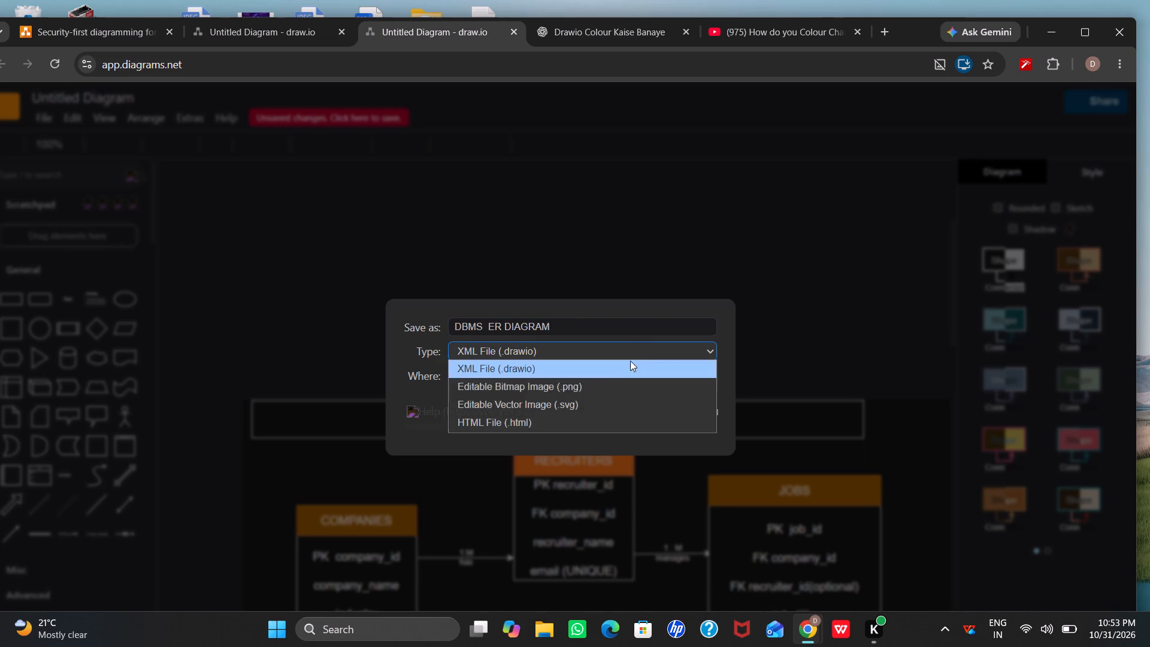
click(511, 387)
click(565, 352)
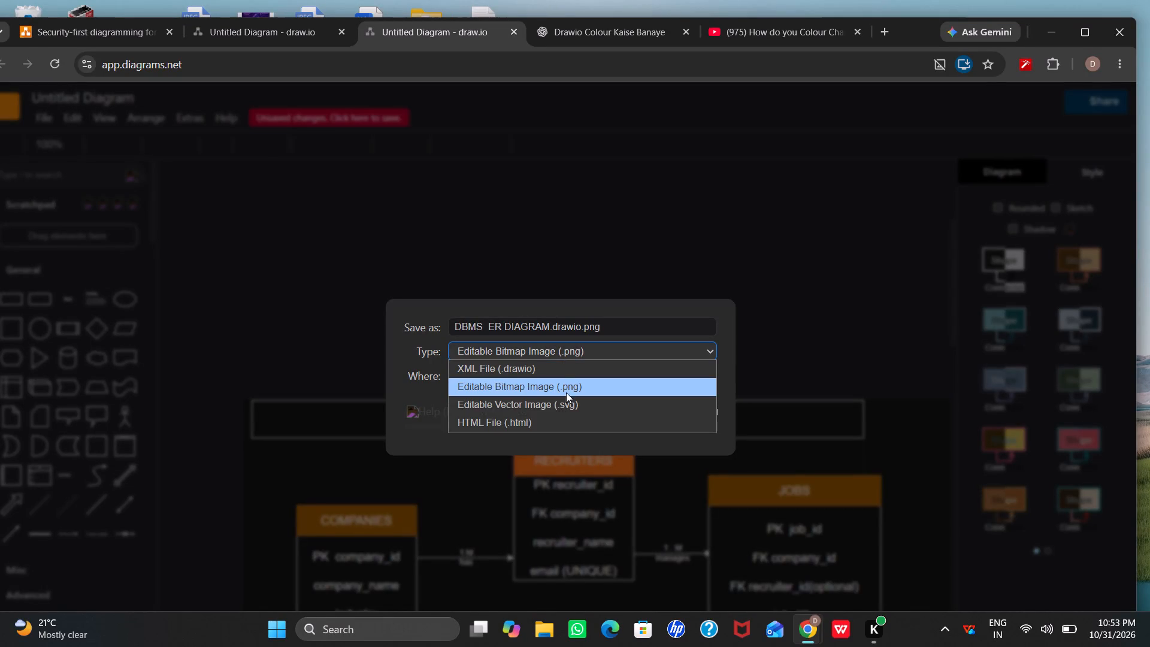
click(550, 374)
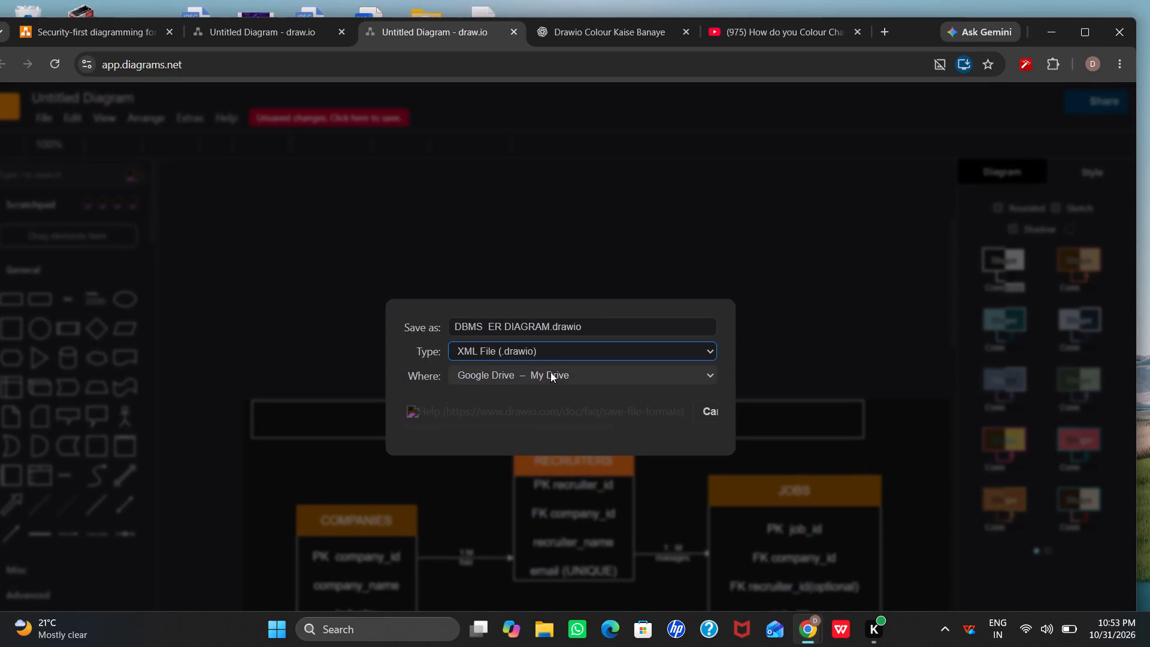
click(516, 374)
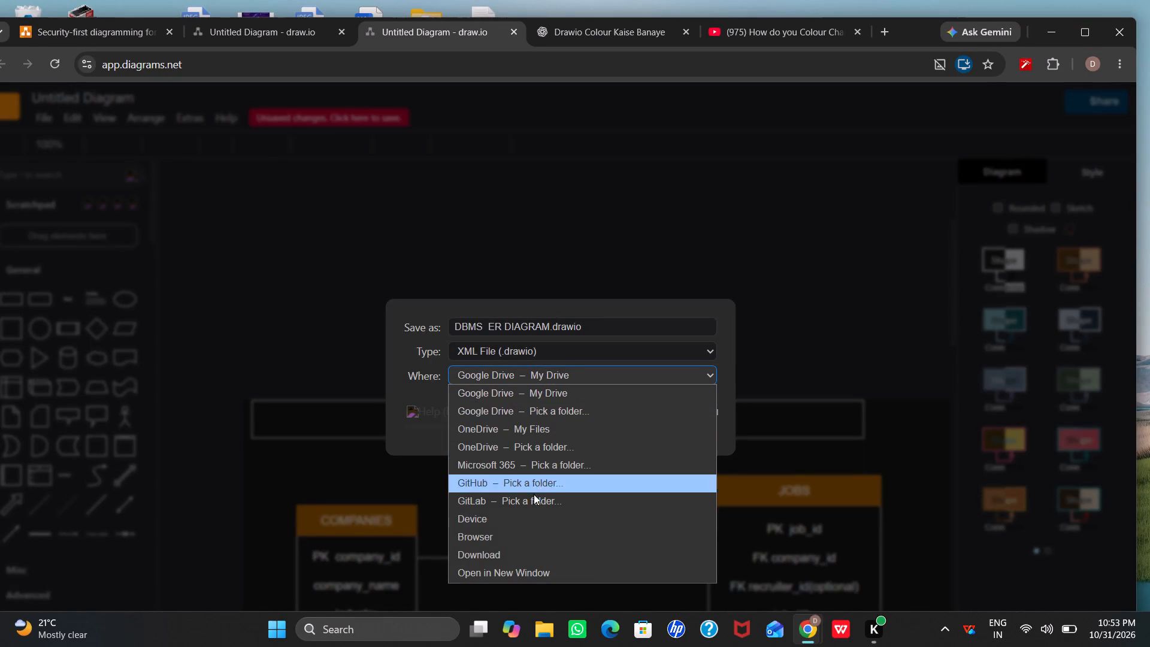
scroll(544, 533, down, 3)
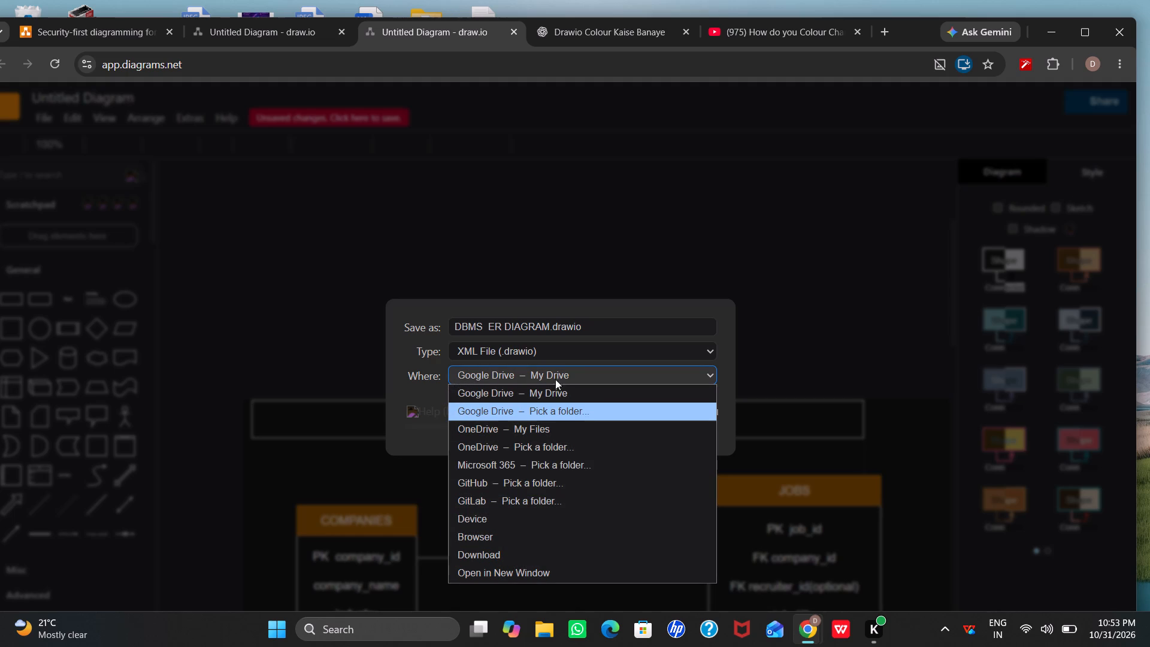
click(630, 371)
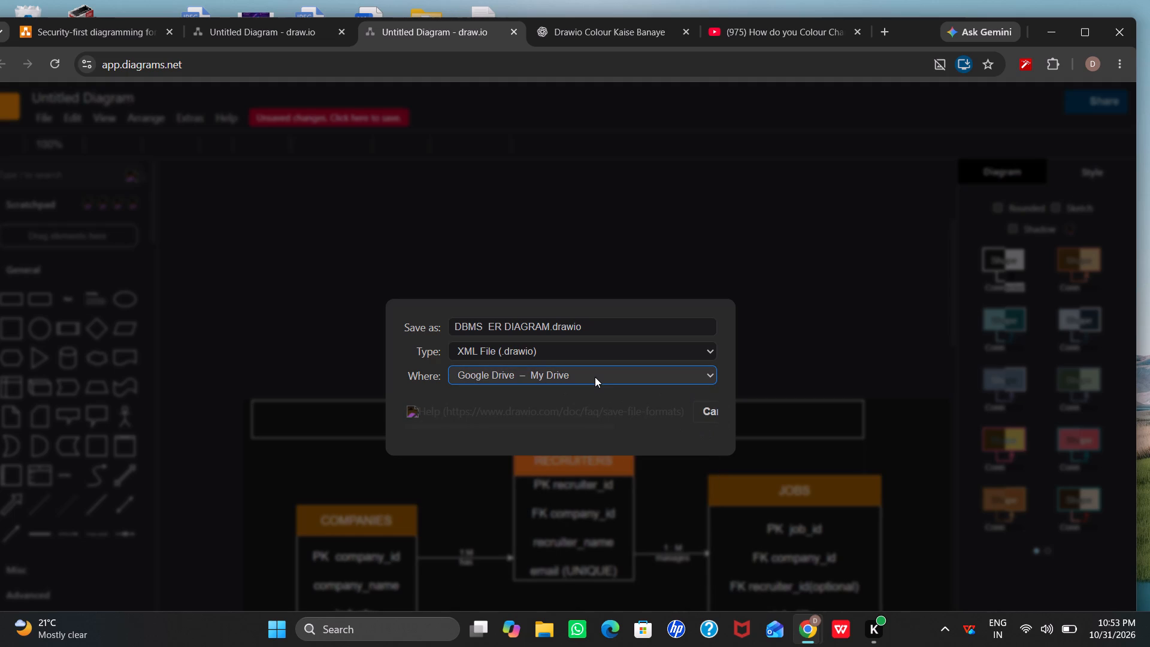
Save the browser page to the desktop's New folder as a Web Page, HTML Only file.
key(ctrl+s)
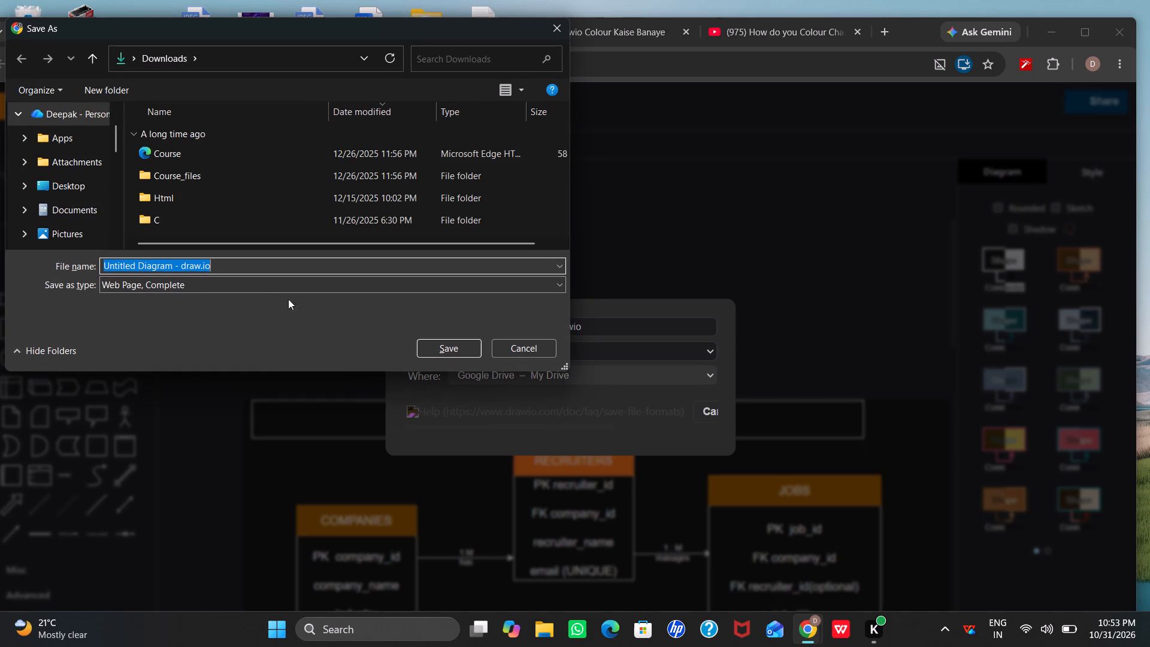
scroll(100, 200, down, 2)
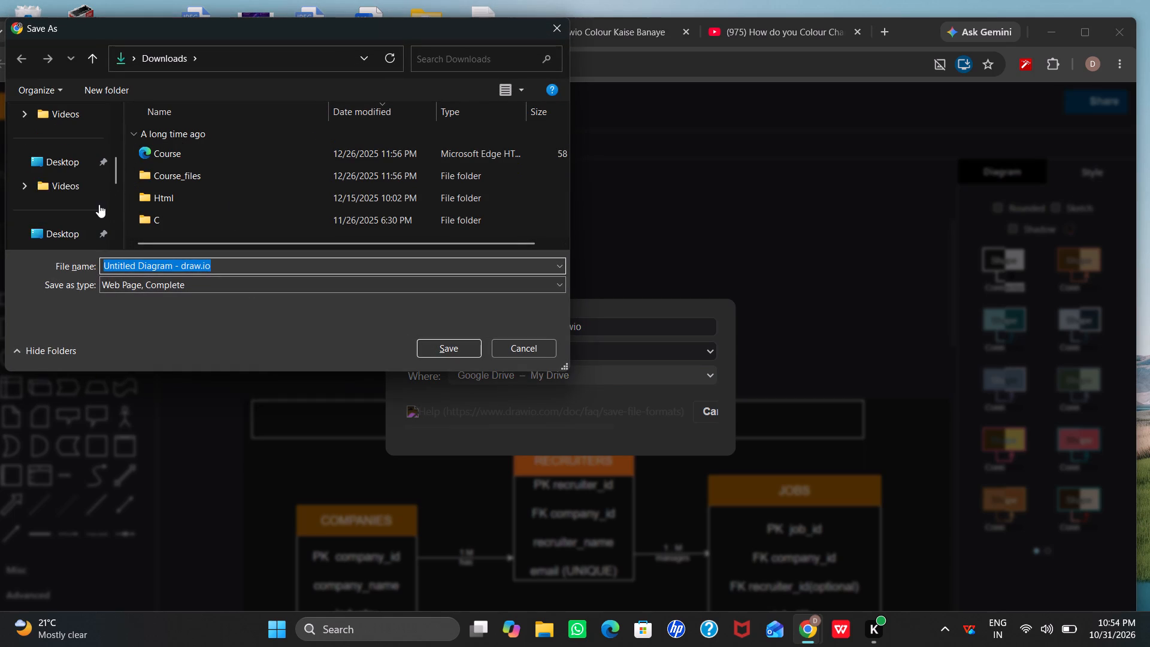
scroll(72, 206, down, 1)
scroll(72, 207, up, 1)
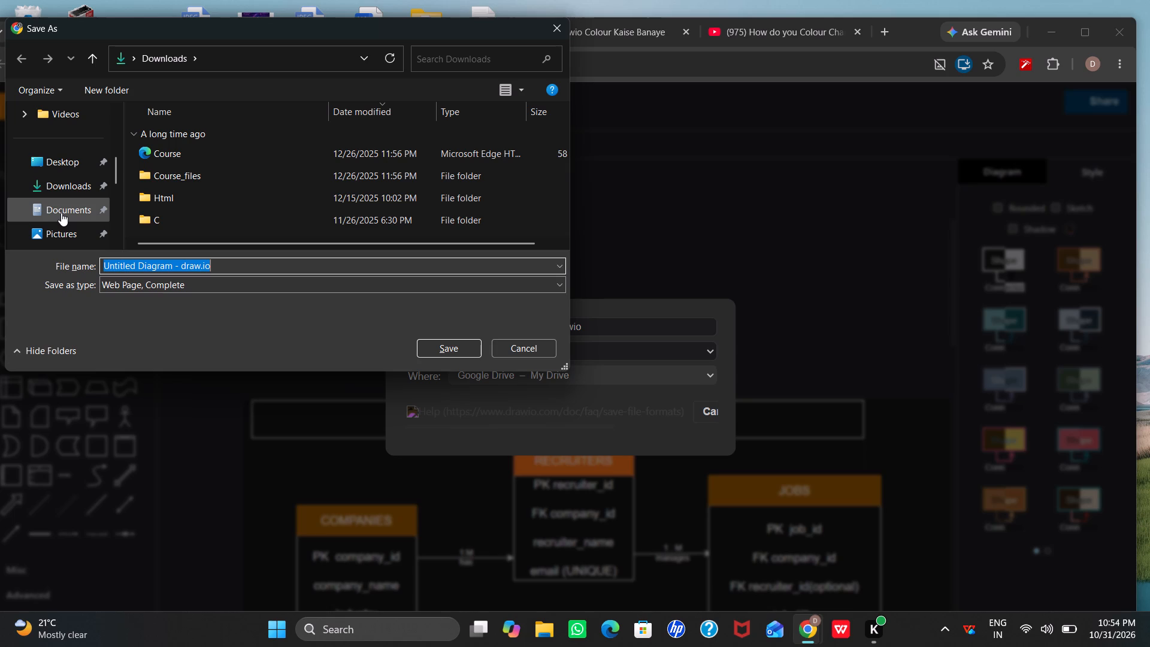
scroll(61, 213, down, 1)
scroll(61, 213, up, 2)
scroll(64, 203, down, 2)
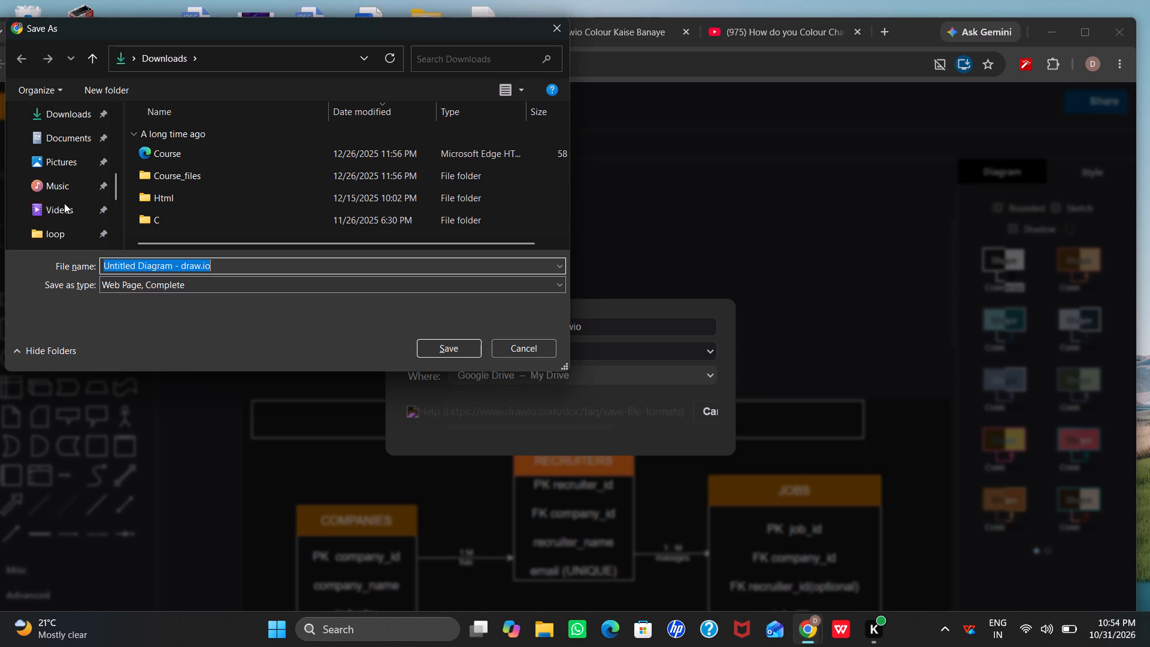
scroll(64, 203, down, 1)
click(67, 195)
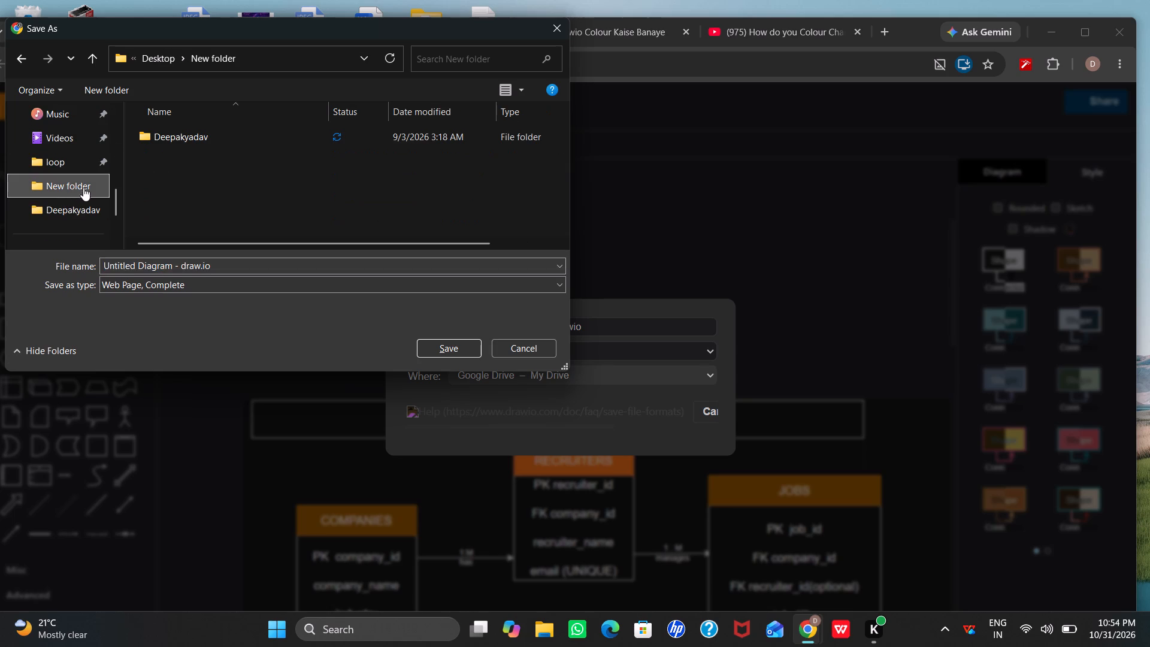
click(184, 289)
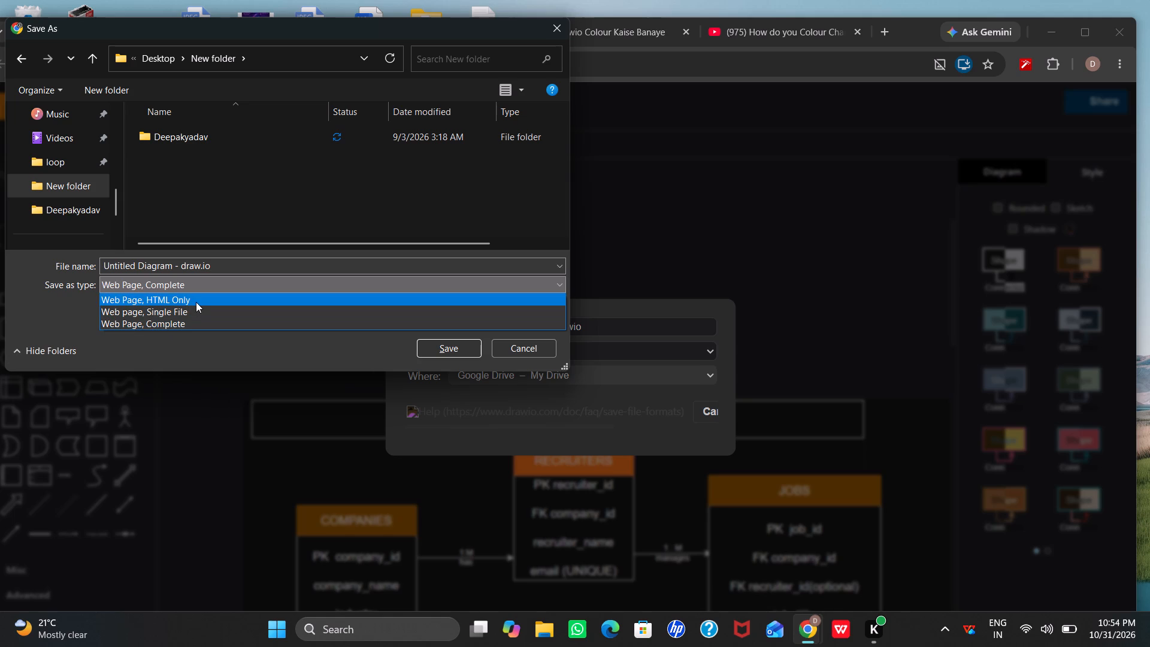
click(193, 301)
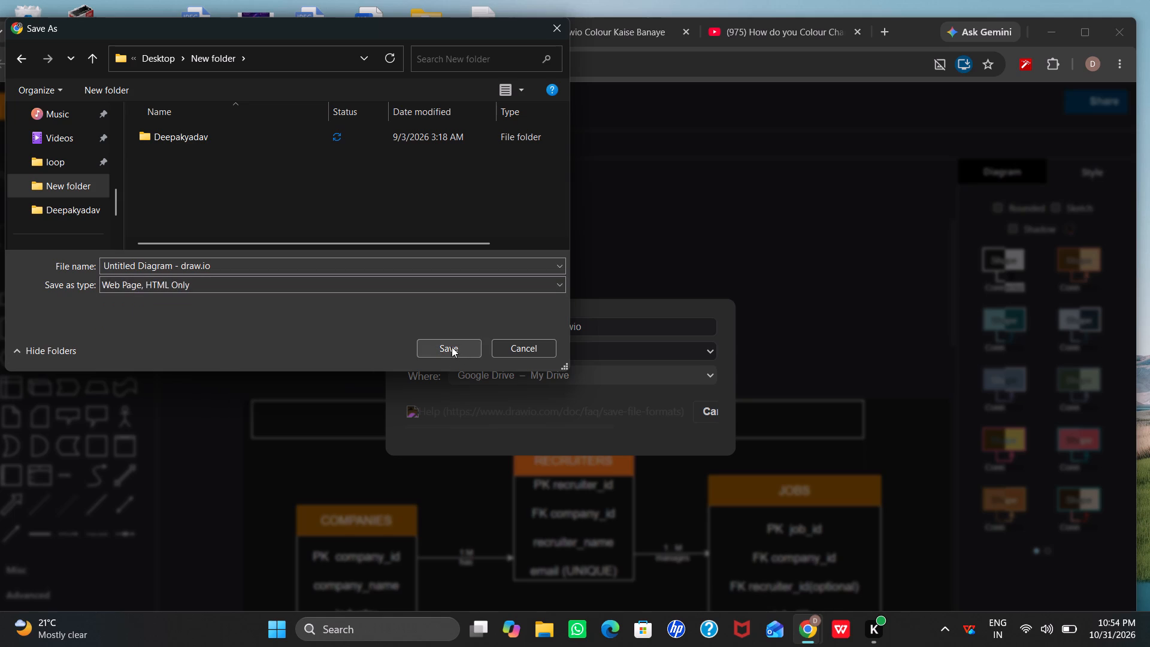
click(211, 283)
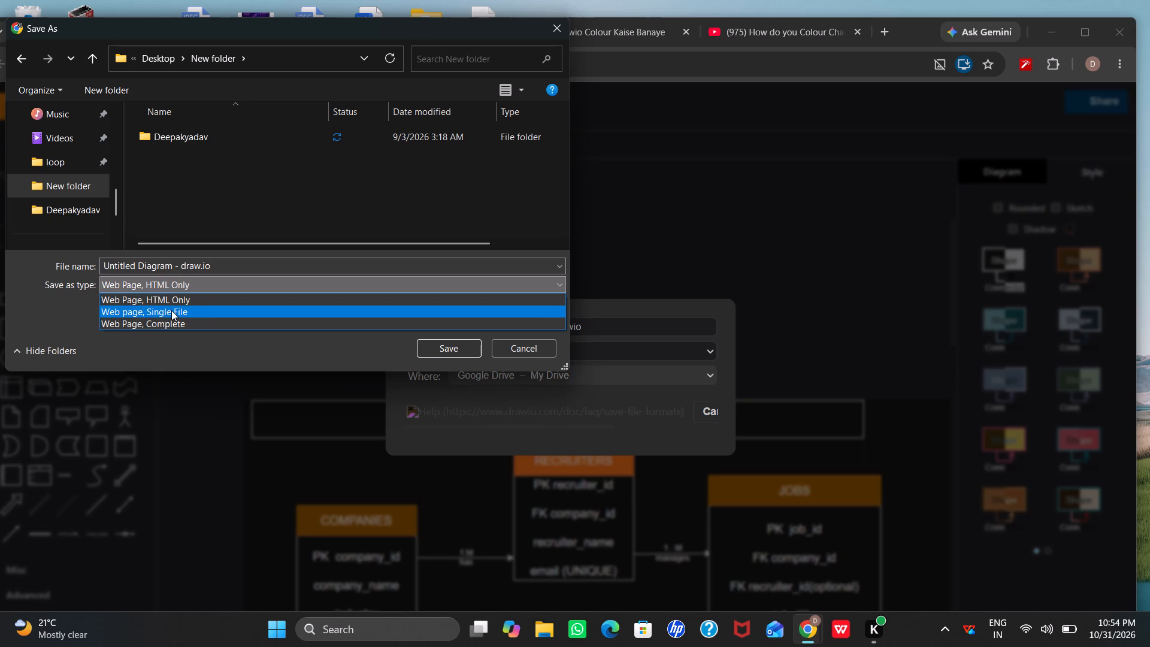
click(165, 323)
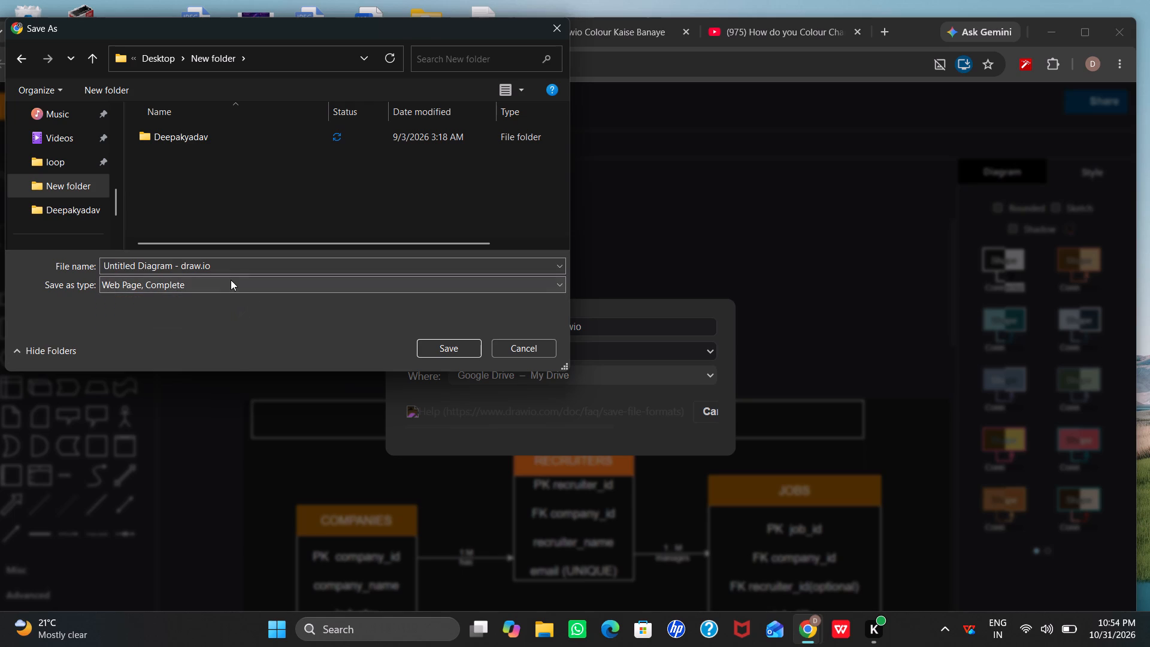
click(207, 282)
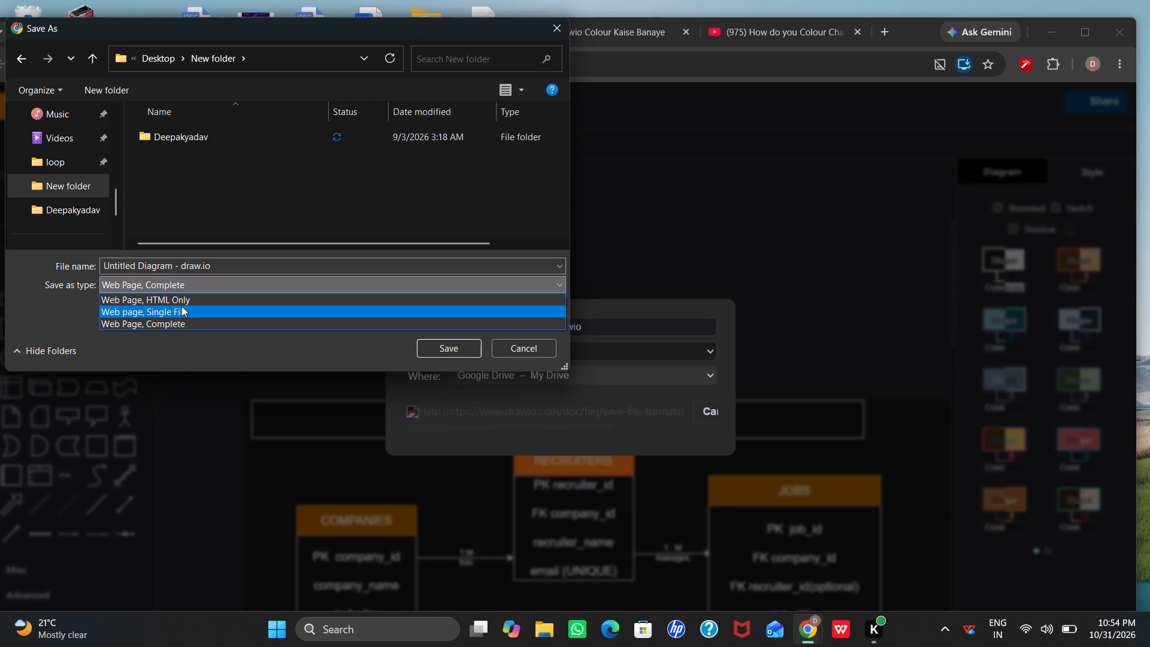
click(184, 300)
click(453, 346)
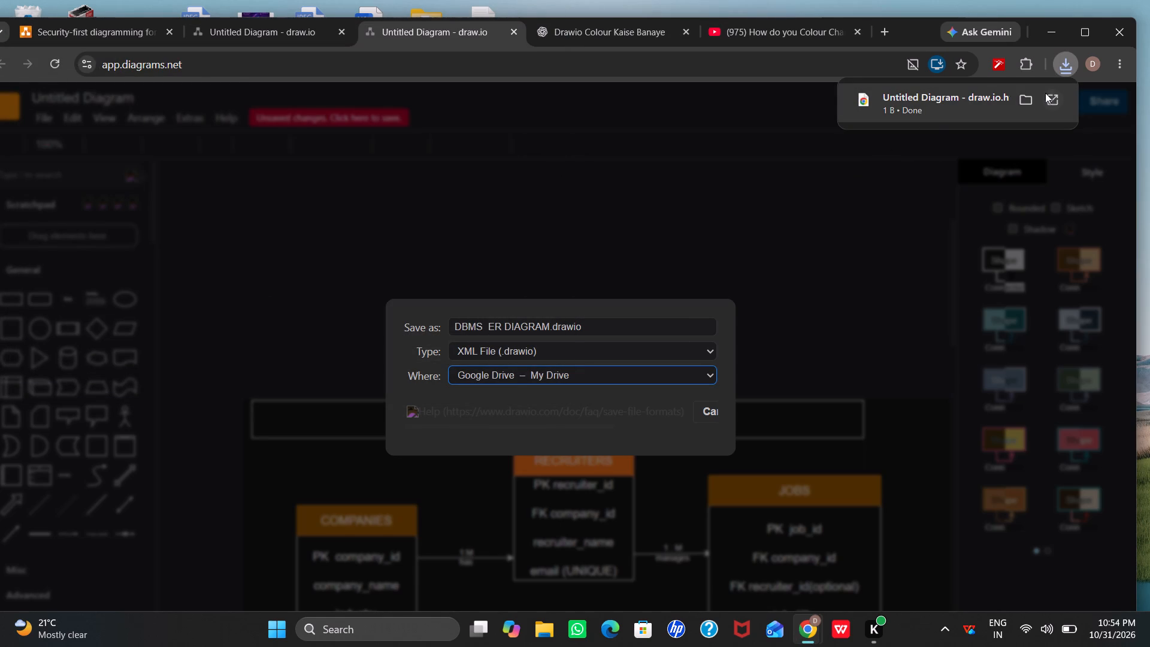
Open the saved HTML file from its folder in File Explorer to check it, and return to the diagram being saved.
click(1028, 99)
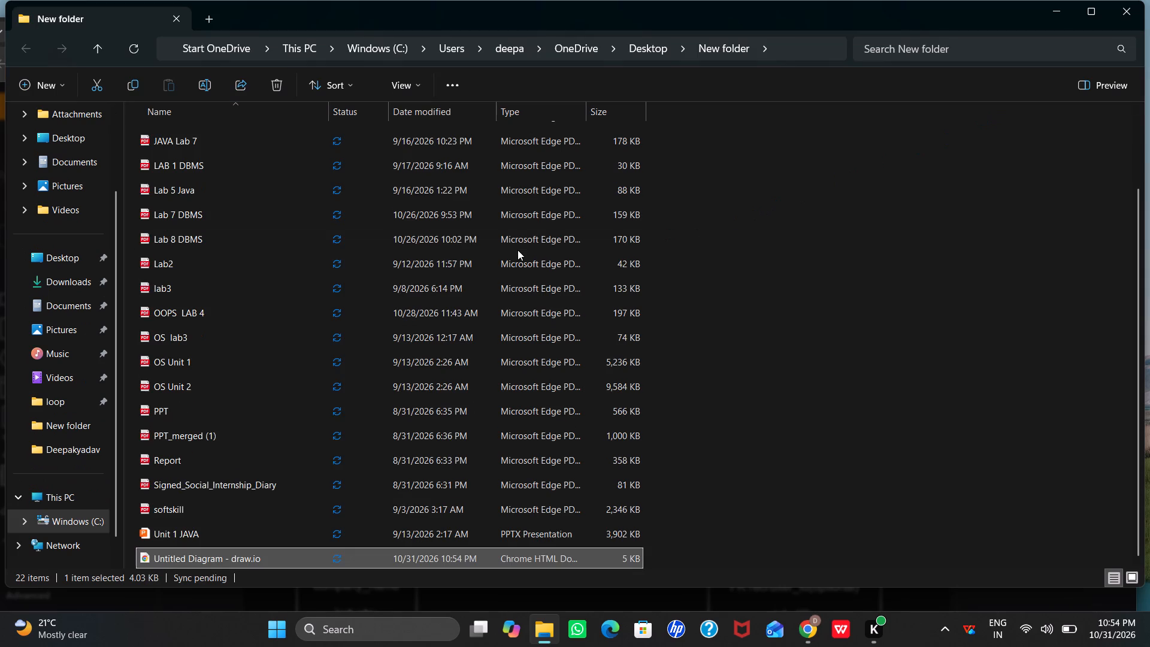
click(216, 555)
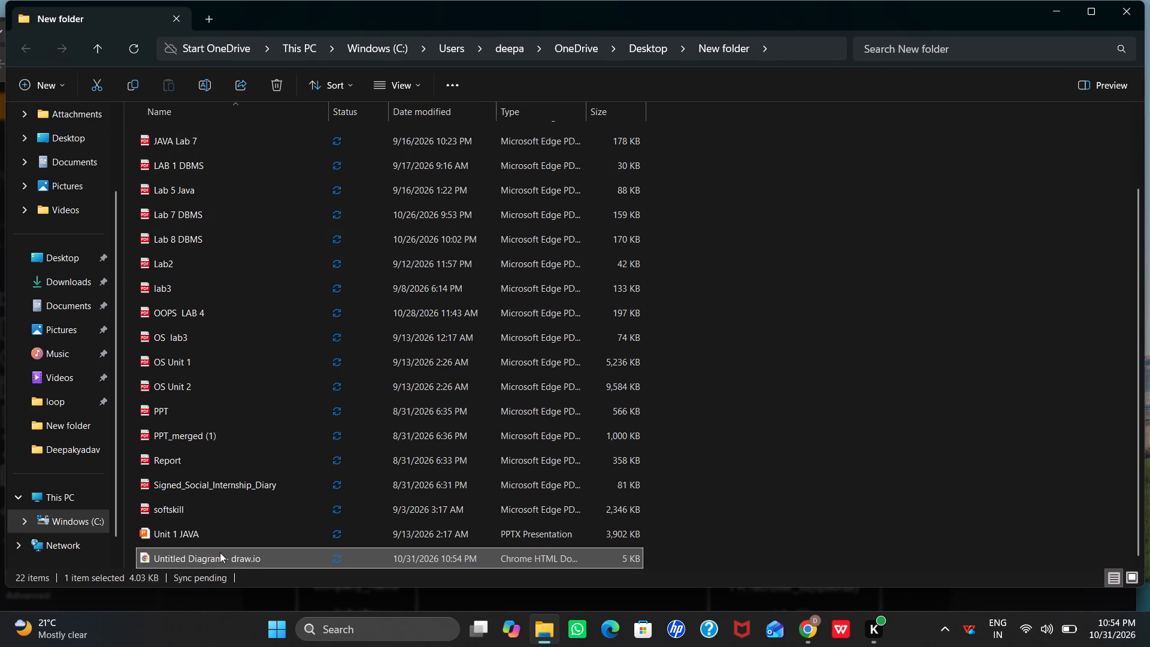
double_click(220, 552)
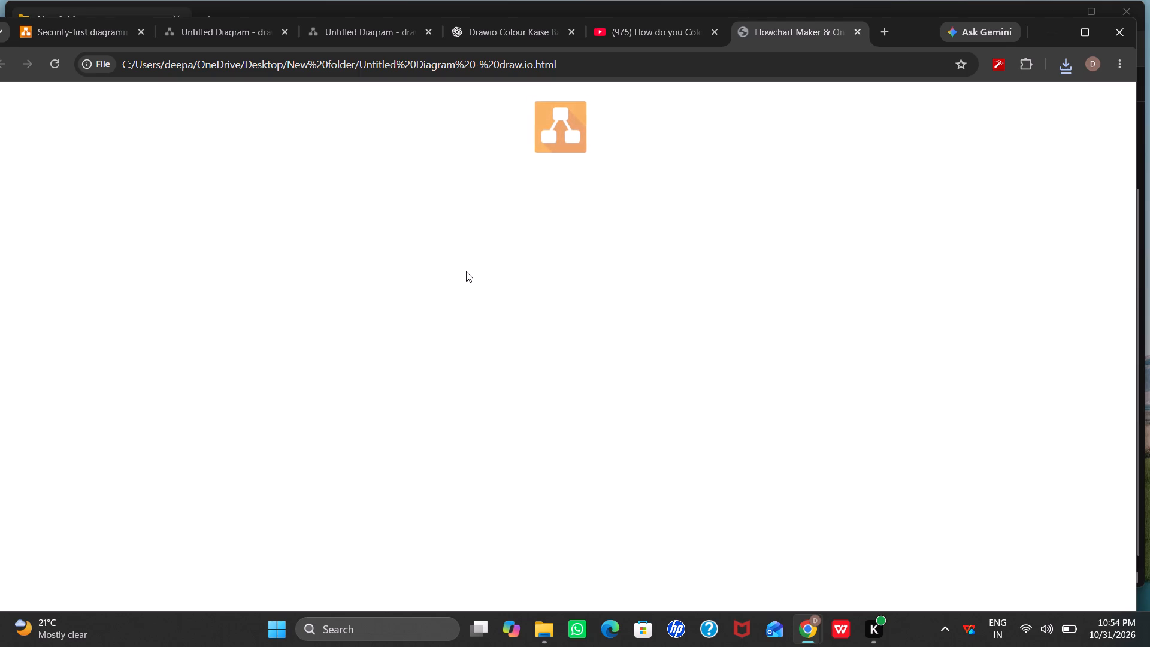
click(238, 37)
click(392, 39)
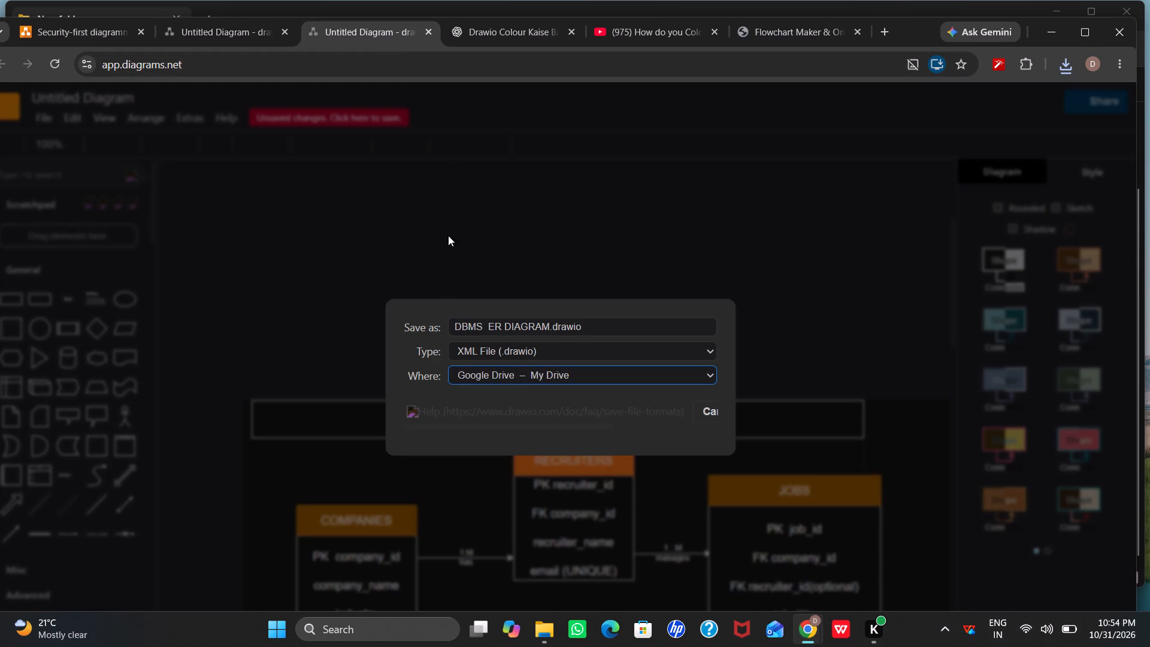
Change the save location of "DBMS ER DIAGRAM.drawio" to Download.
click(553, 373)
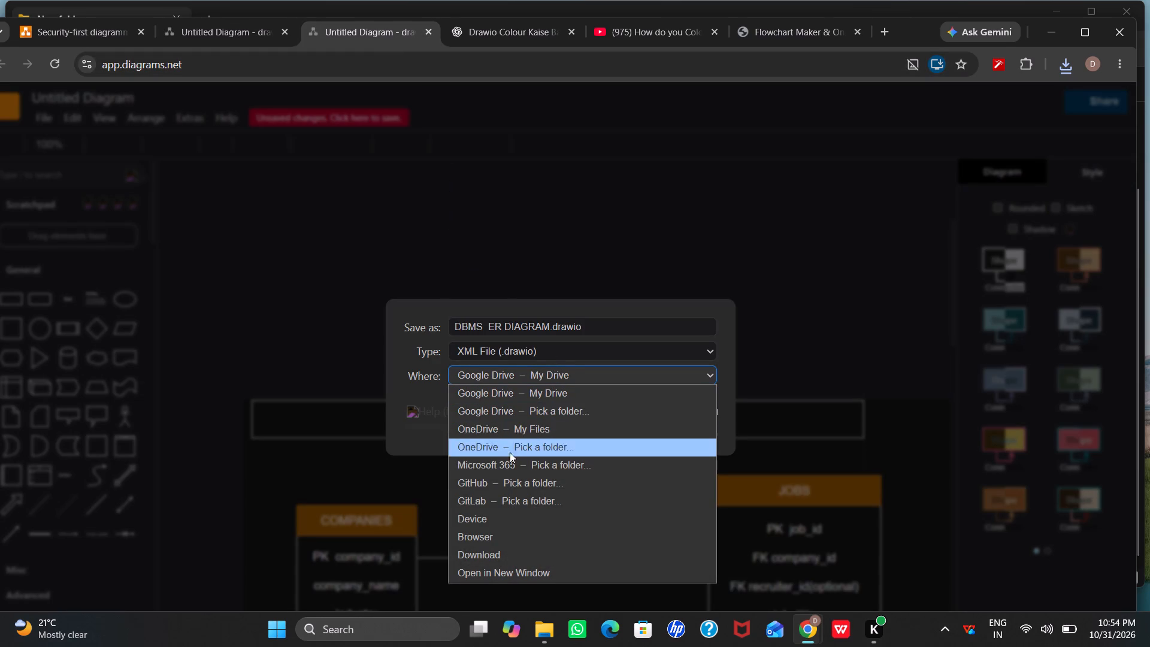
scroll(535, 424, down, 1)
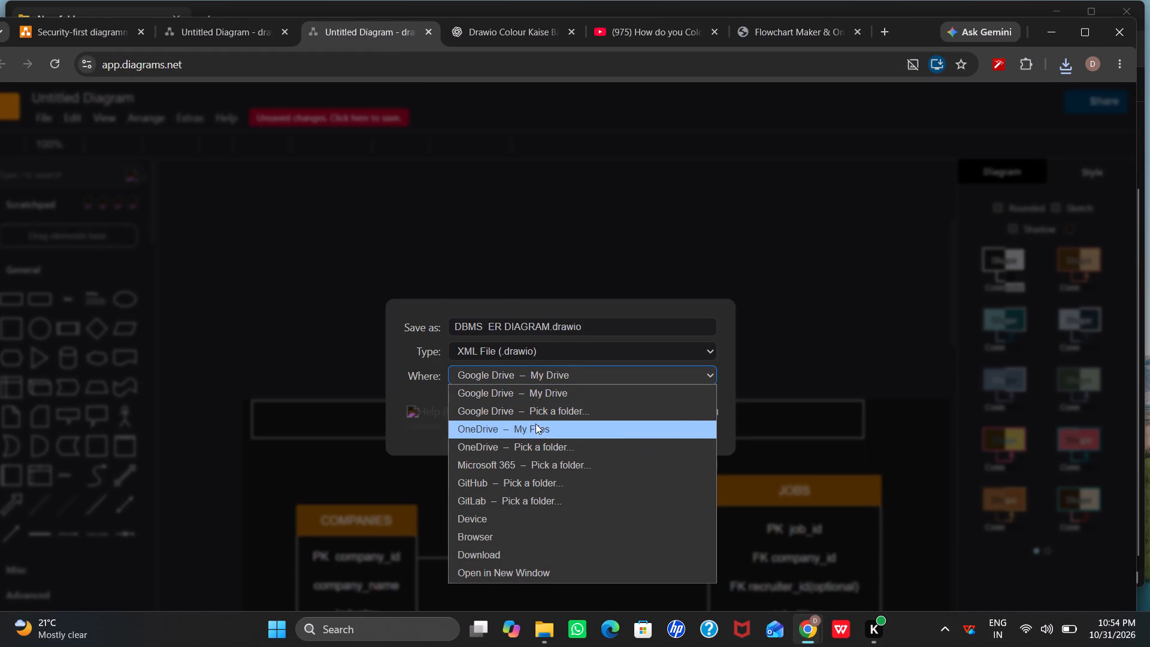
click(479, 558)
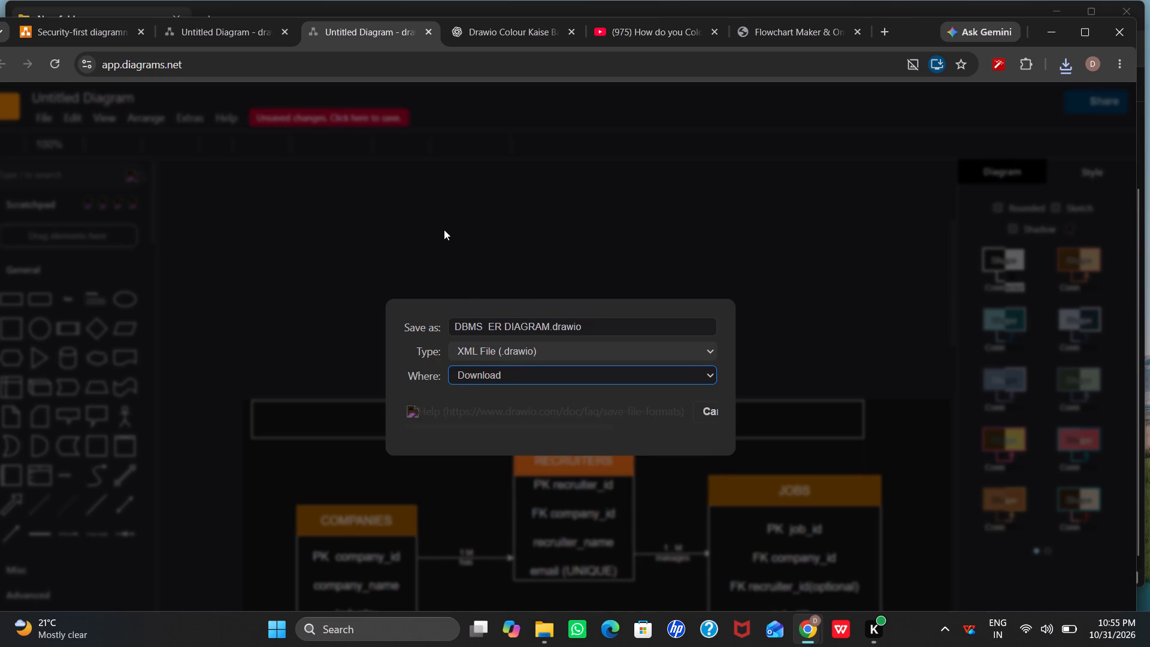
Save the browser page again to the desktop's New folder as a Web Page, HTML Only file, replacing the existing "Untitled Diagram - draw.io".
key(ctrl+s)
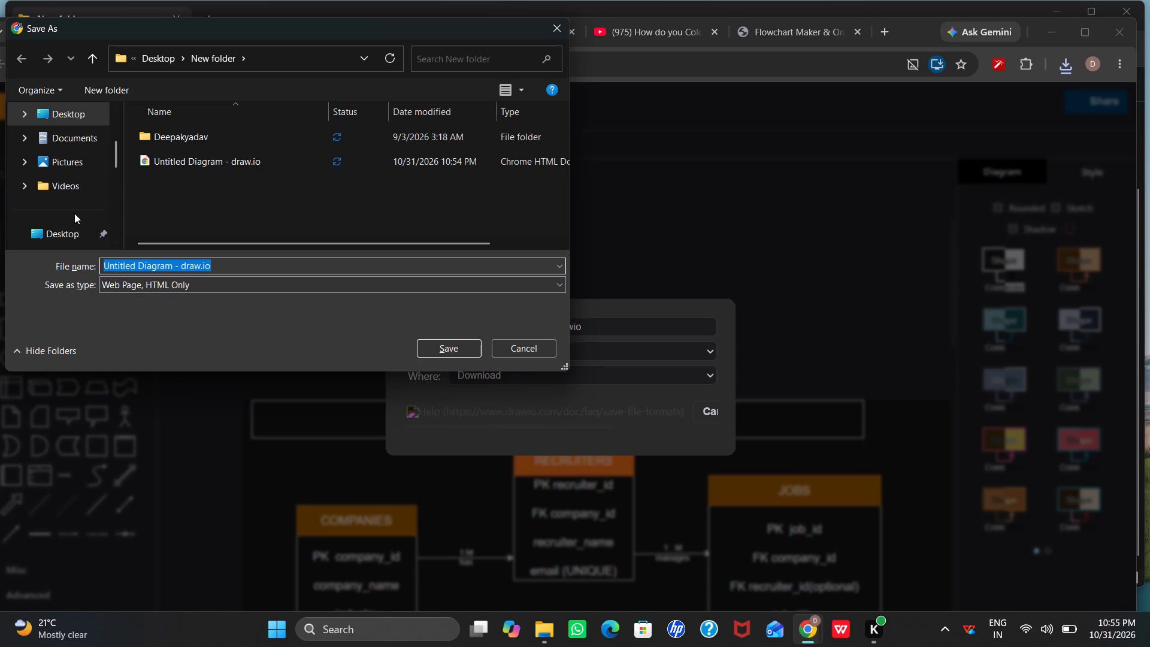
scroll(76, 202, down, 3)
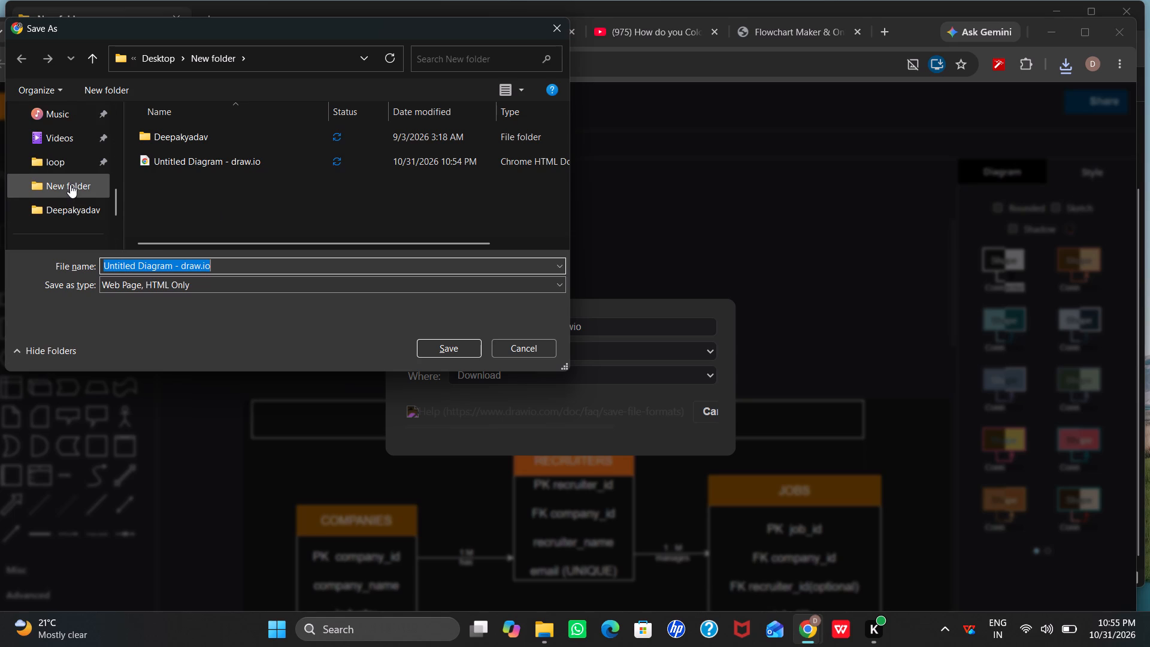
click(70, 185)
click(202, 286)
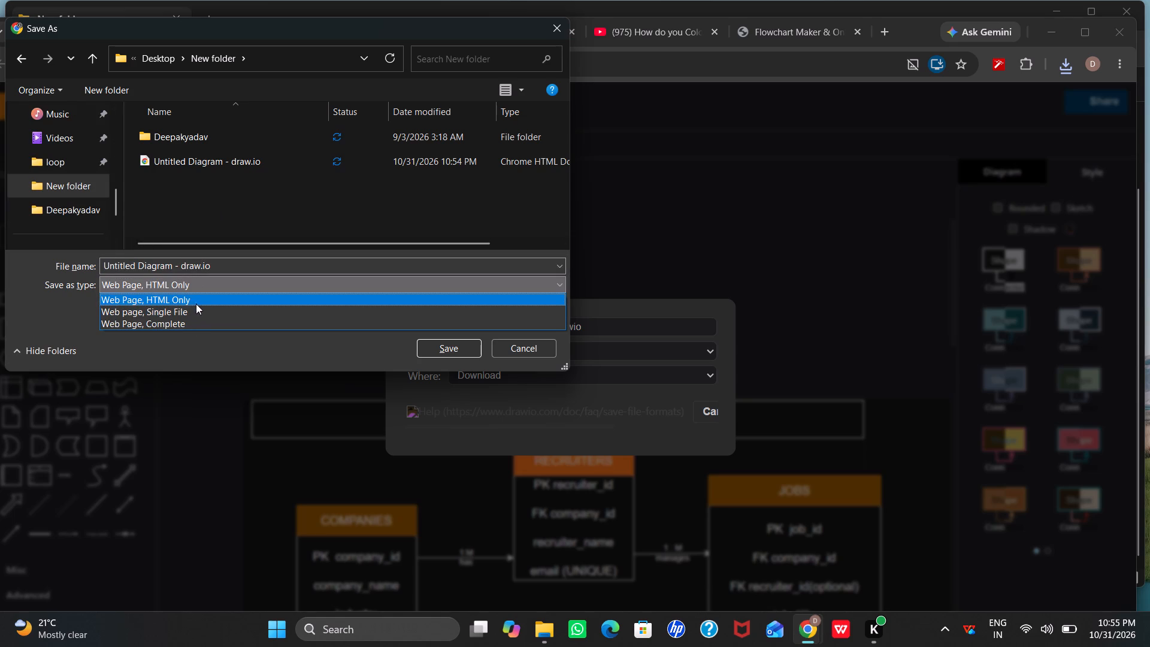
click(196, 302)
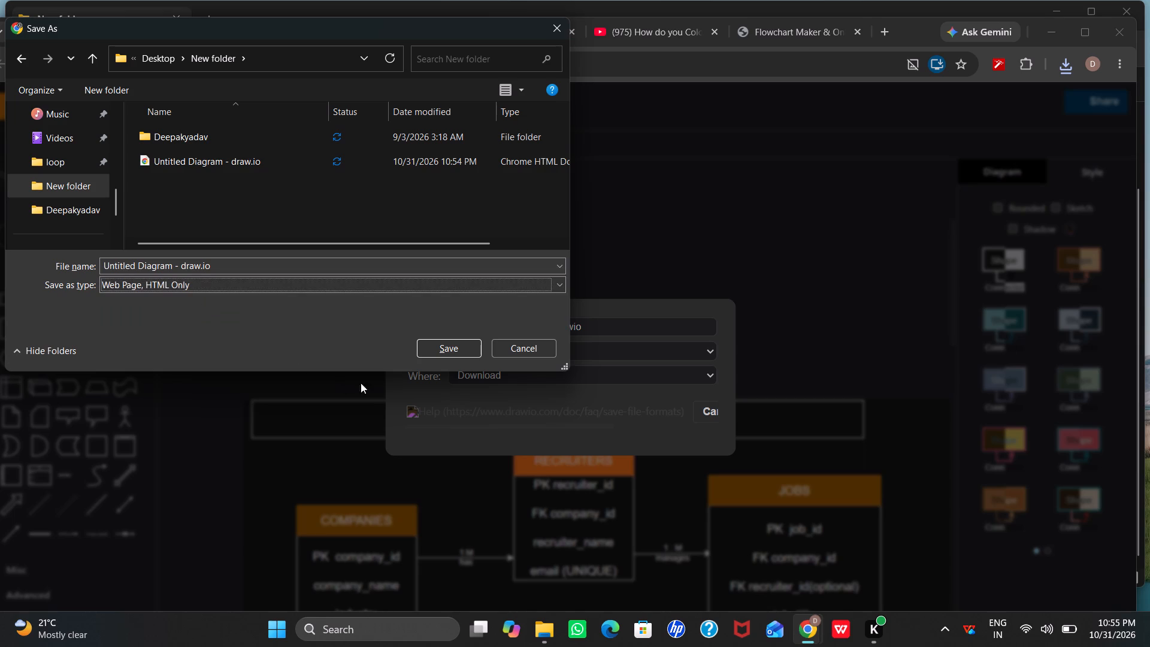
click(455, 352)
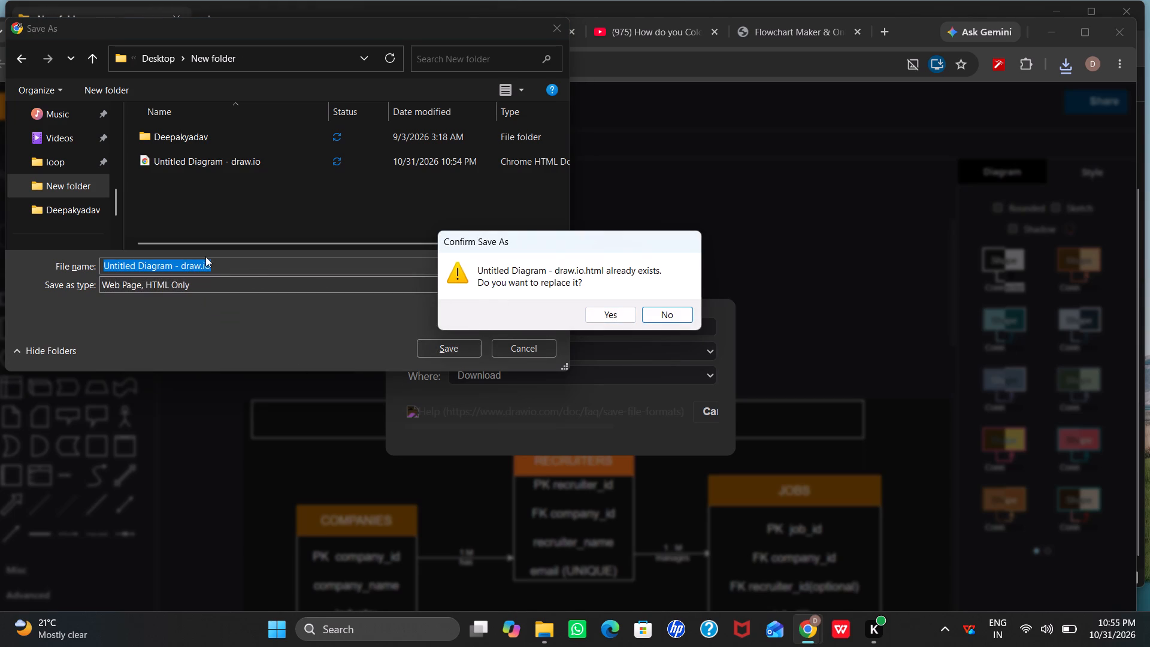
click(225, 282)
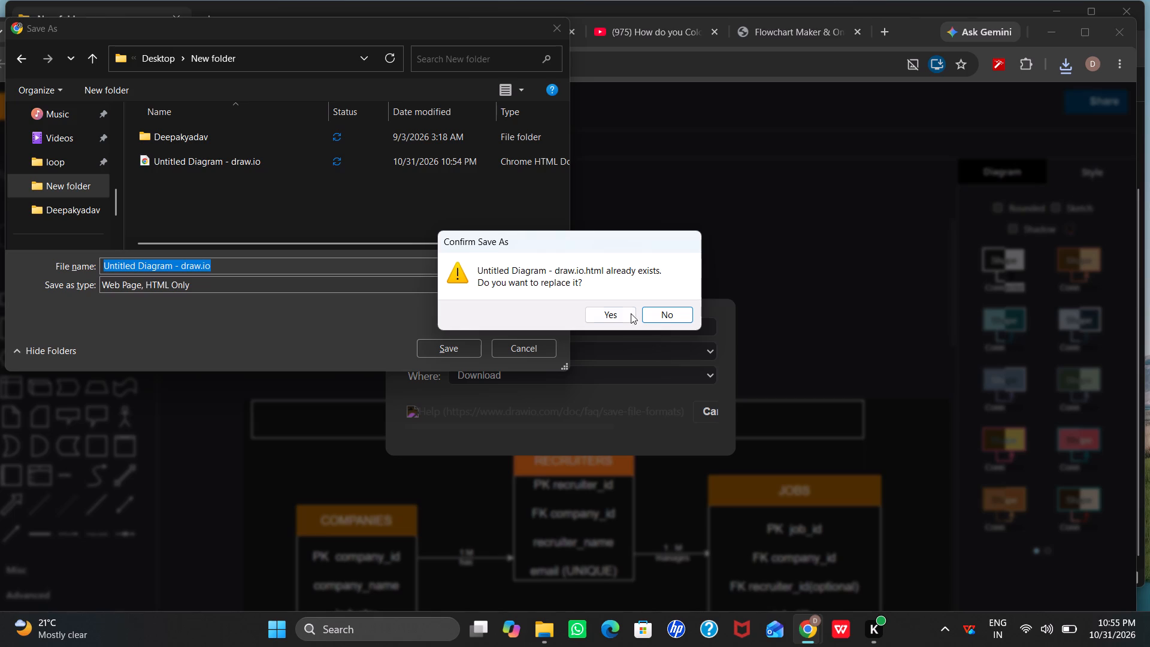
click(623, 312)
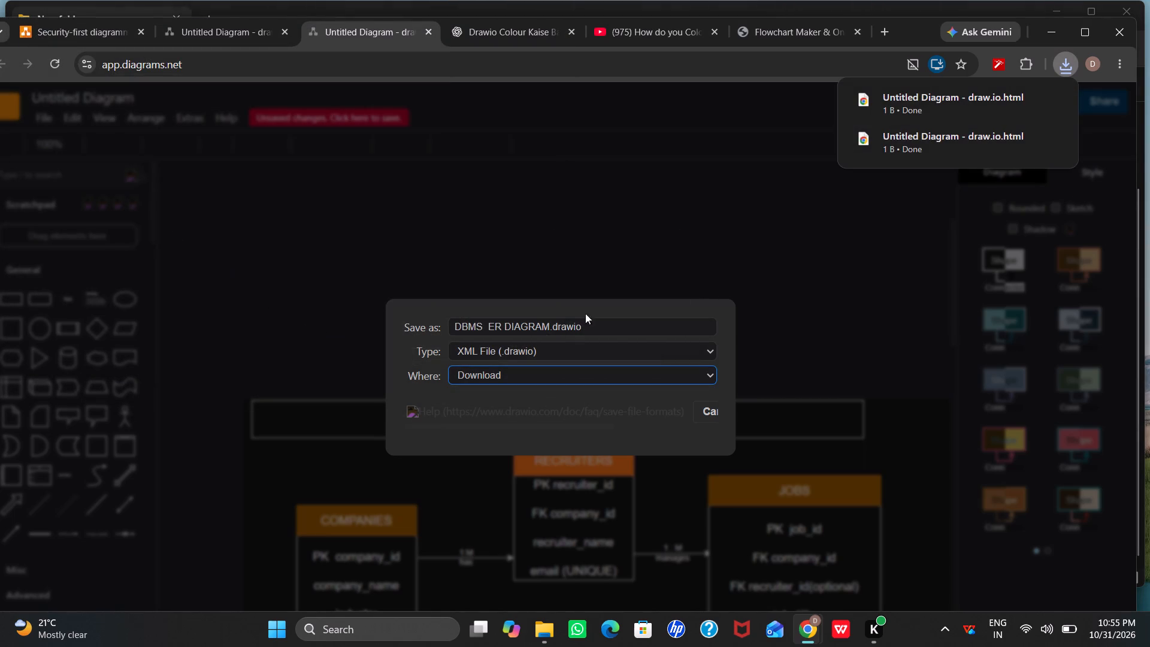
Show the newly saved HTML file in its folder in File Explorer and open it to check its content.
click(1025, 100)
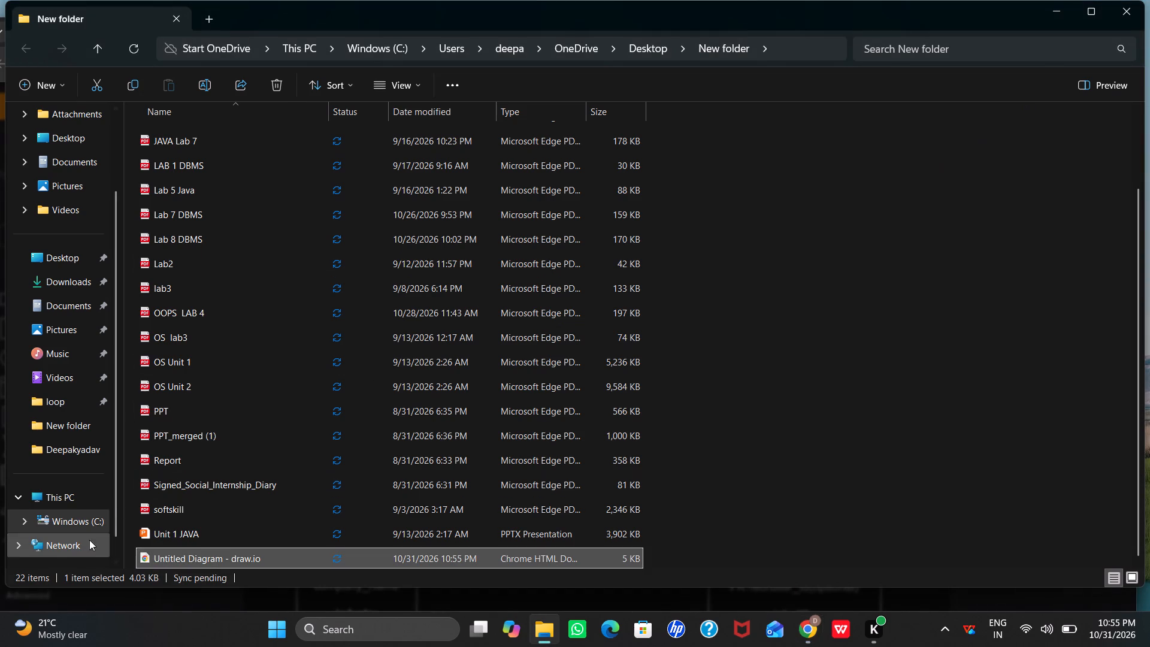
click(220, 557)
click(222, 552)
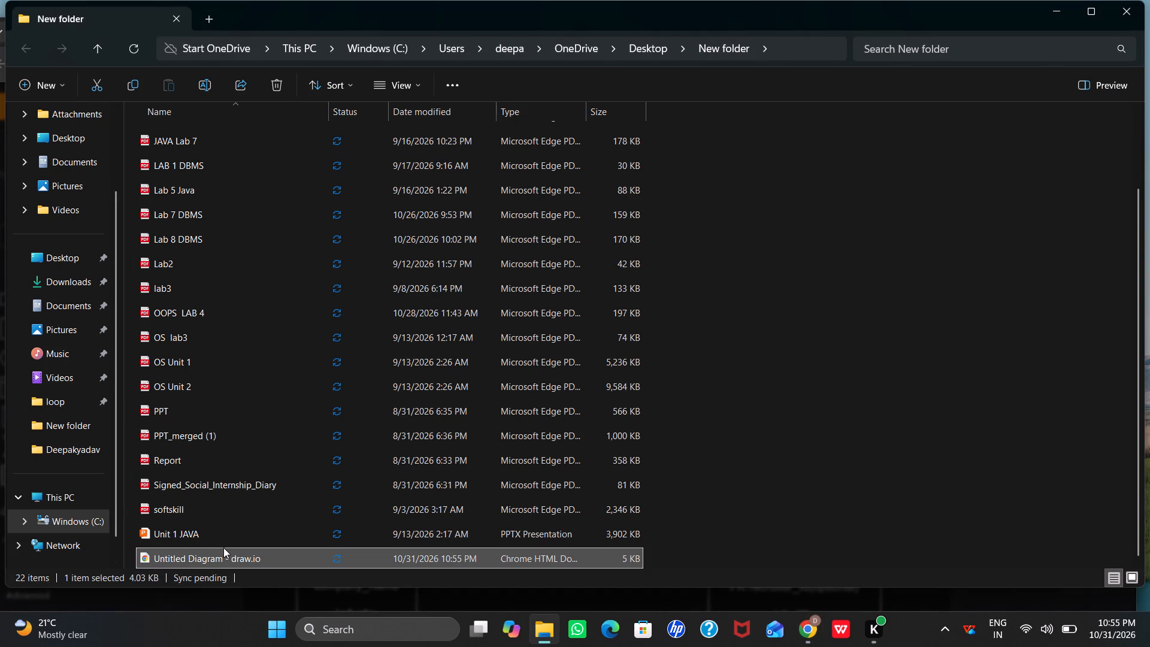
click(259, 548)
click(261, 552)
double_click(273, 553)
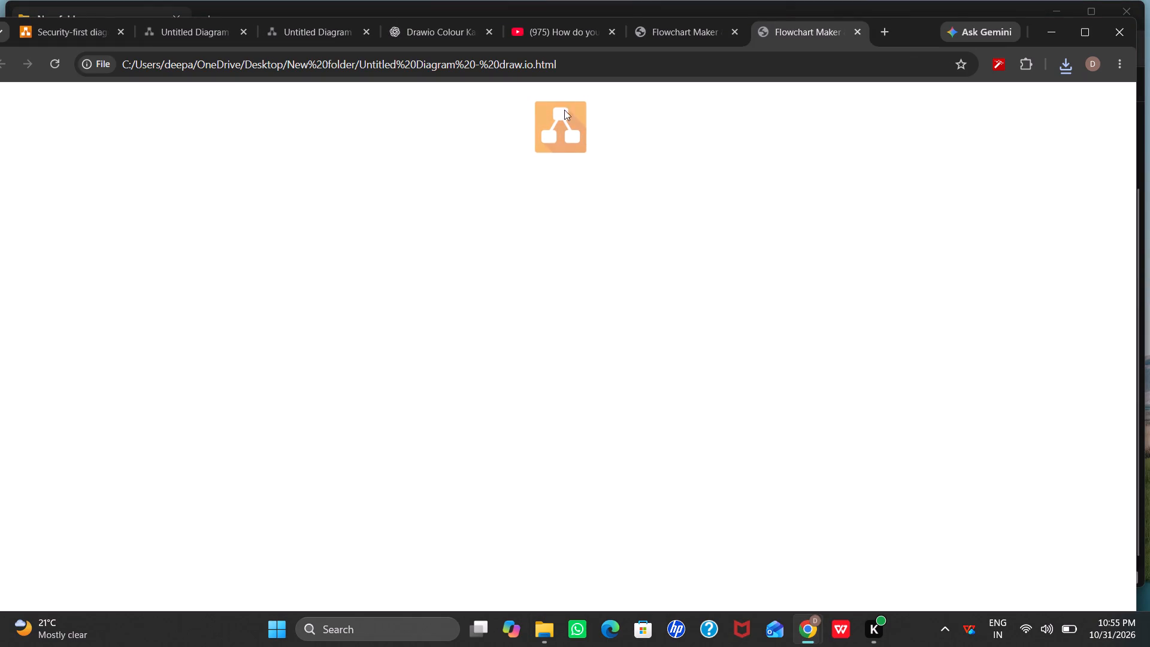
Close the two opened HTML file pages, return to the ER diagram and cancel its pending save.
click(723, 32)
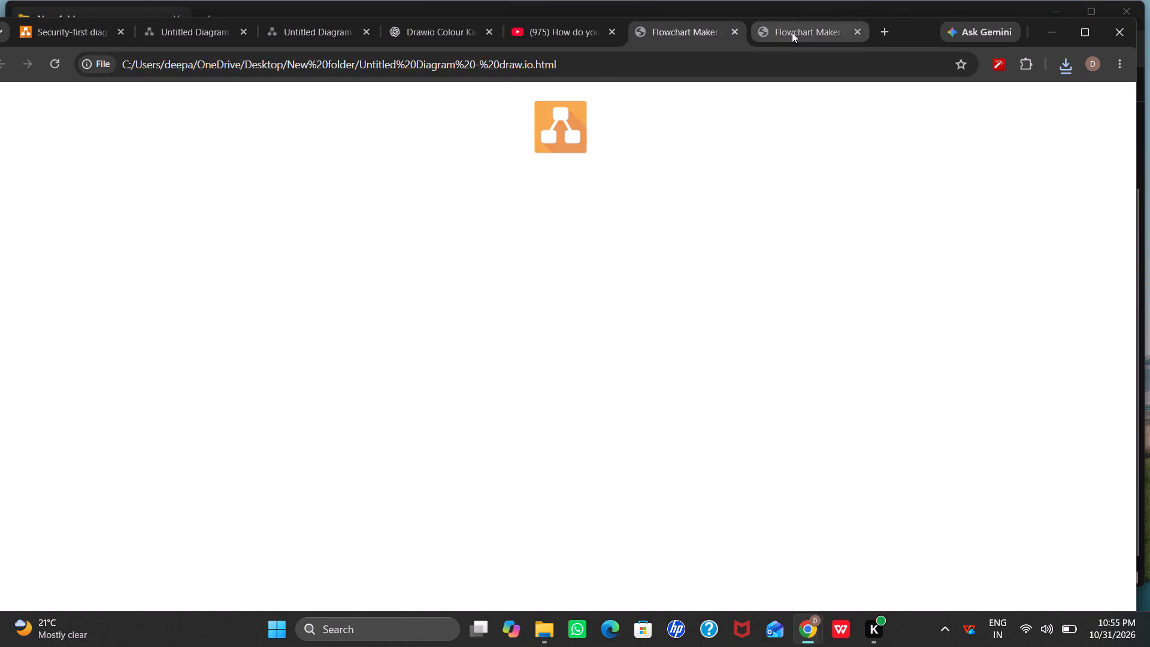
click(792, 32)
click(735, 28)
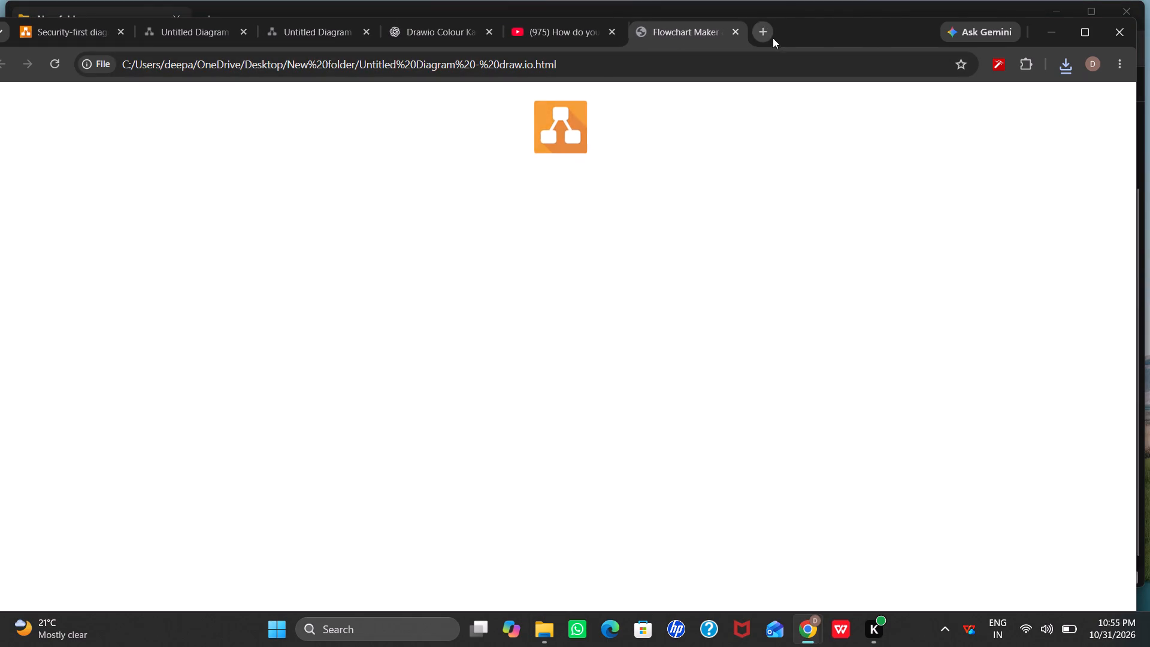
click(736, 26)
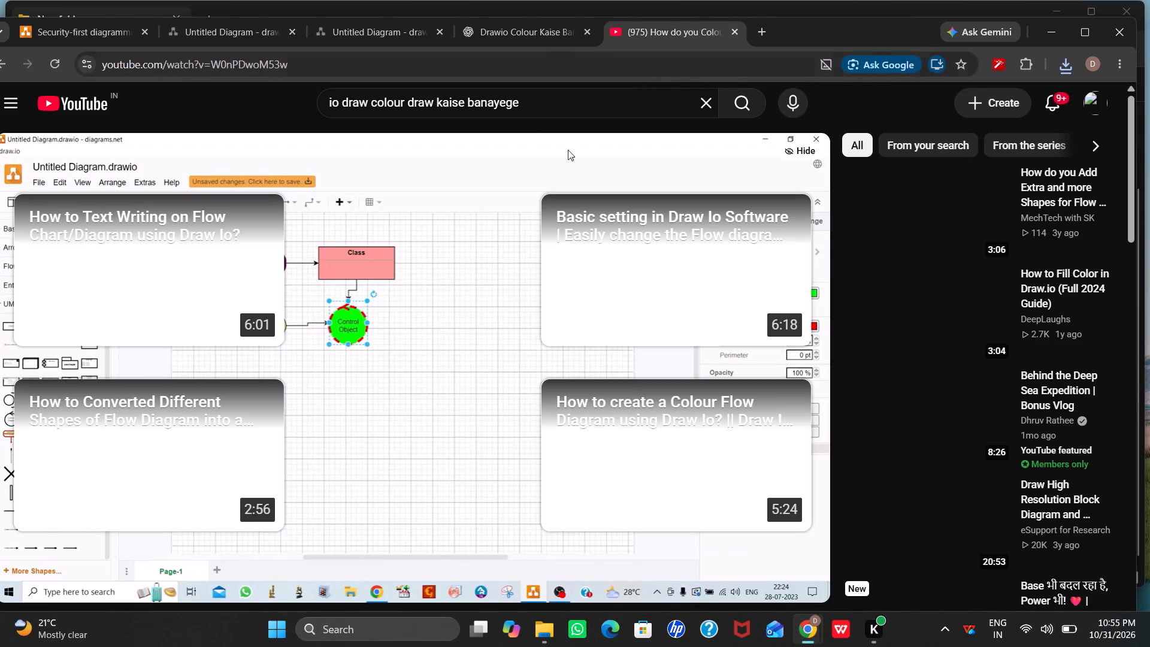
click(305, 23)
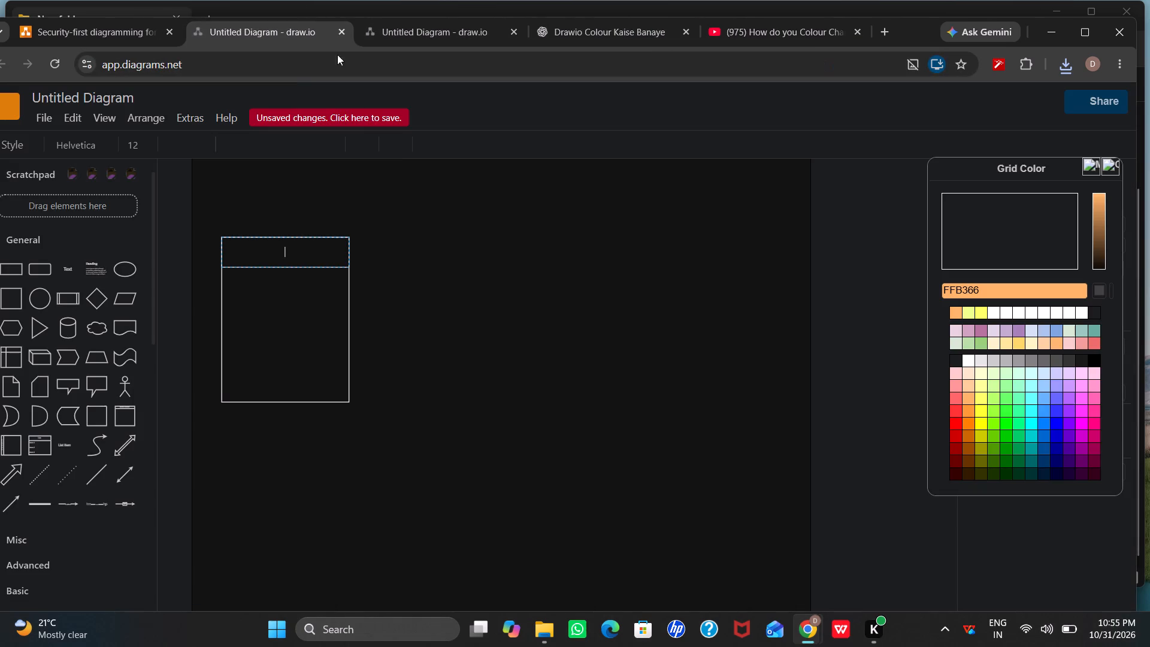
click(425, 26)
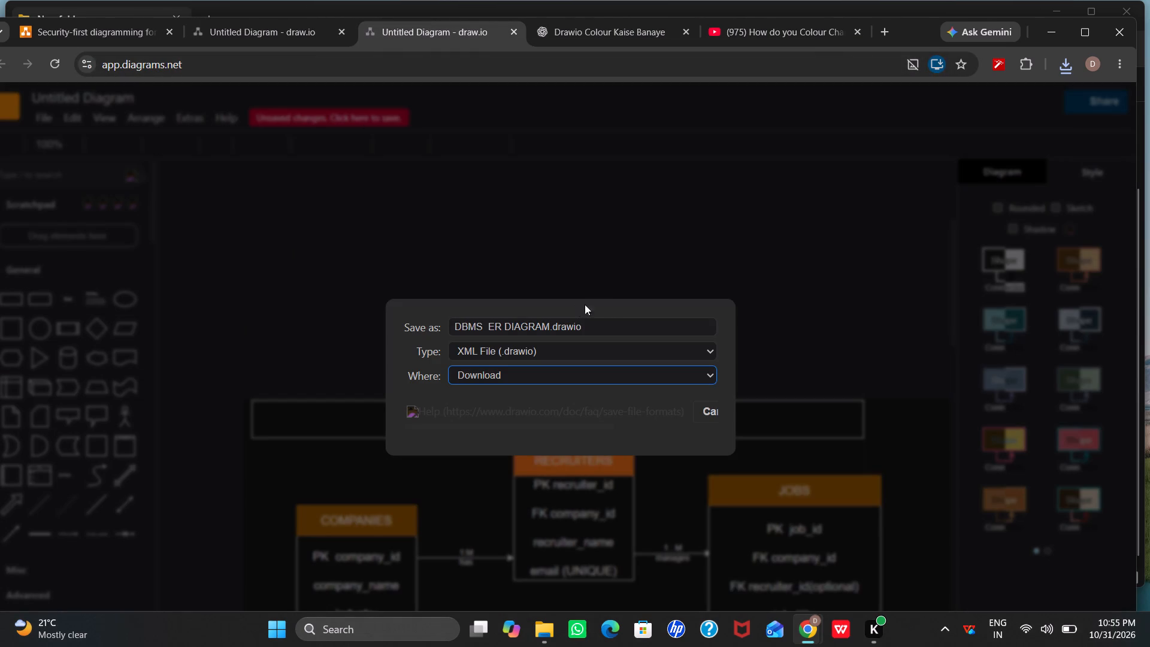
click(709, 407)
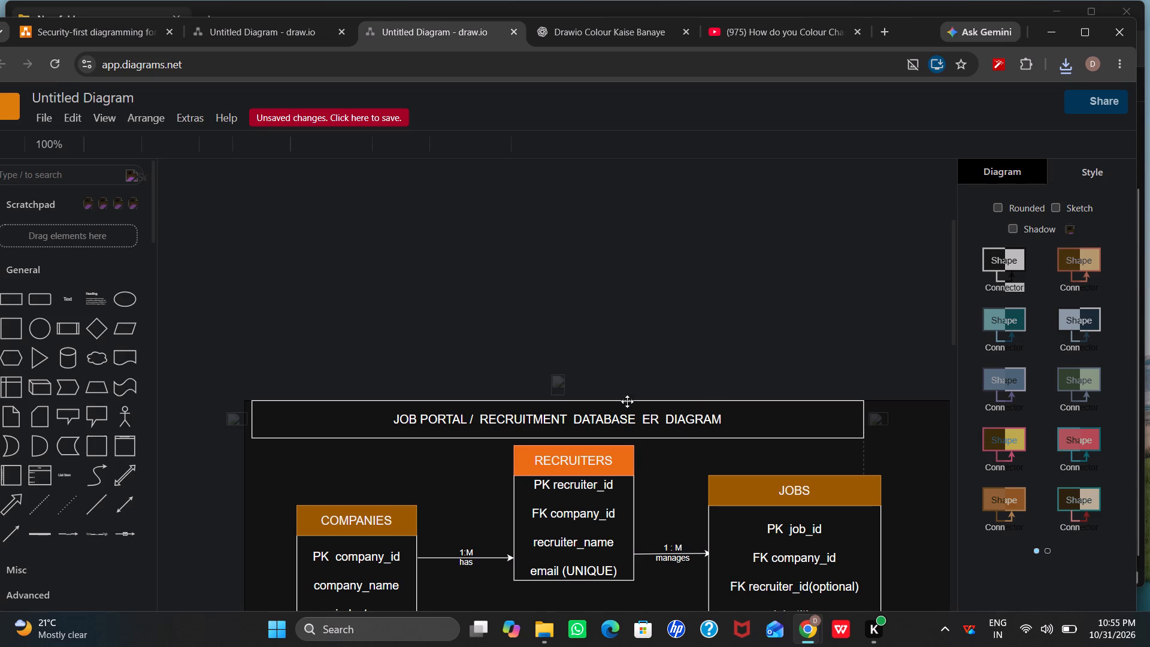
Start a new Save As of the ER diagram with type Editable Bitmap Image (.png) and location Open in New Window.
scroll(558, 397, down, 5)
scroll(579, 375, up, 2)
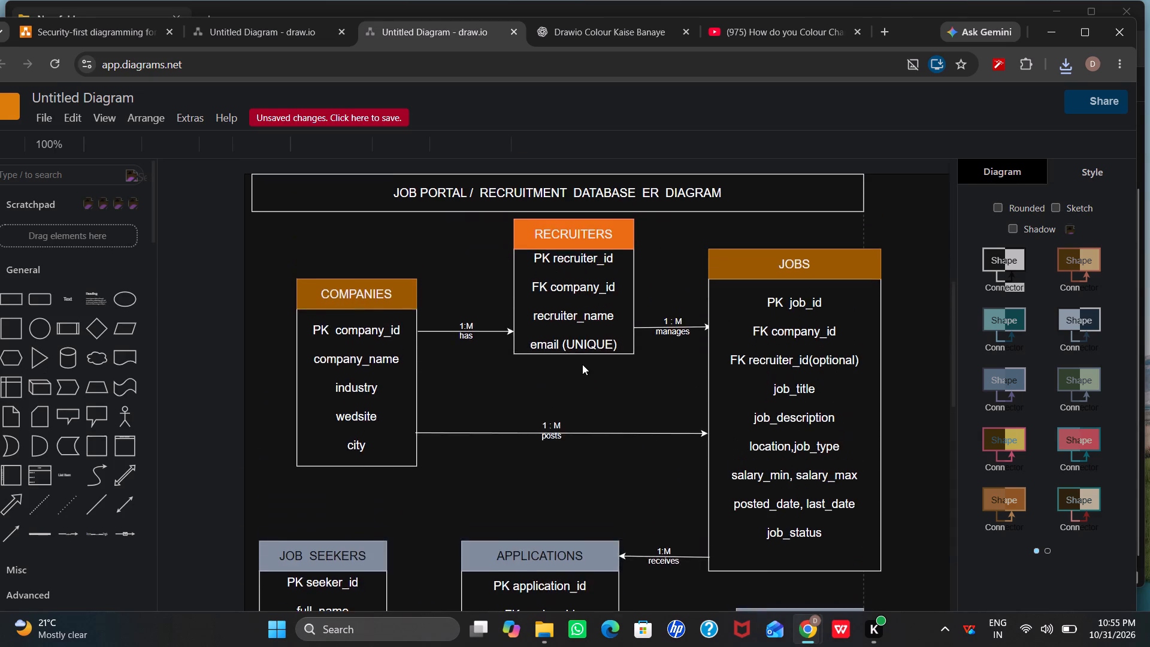
scroll(582, 362, up, 2)
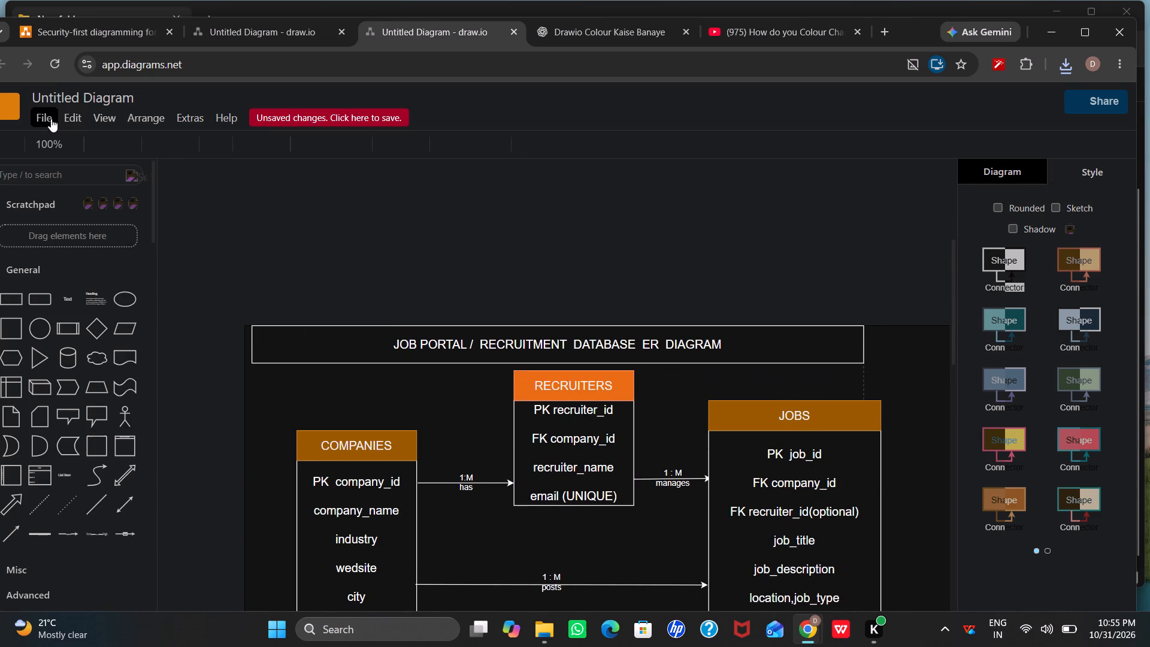
click(36, 113)
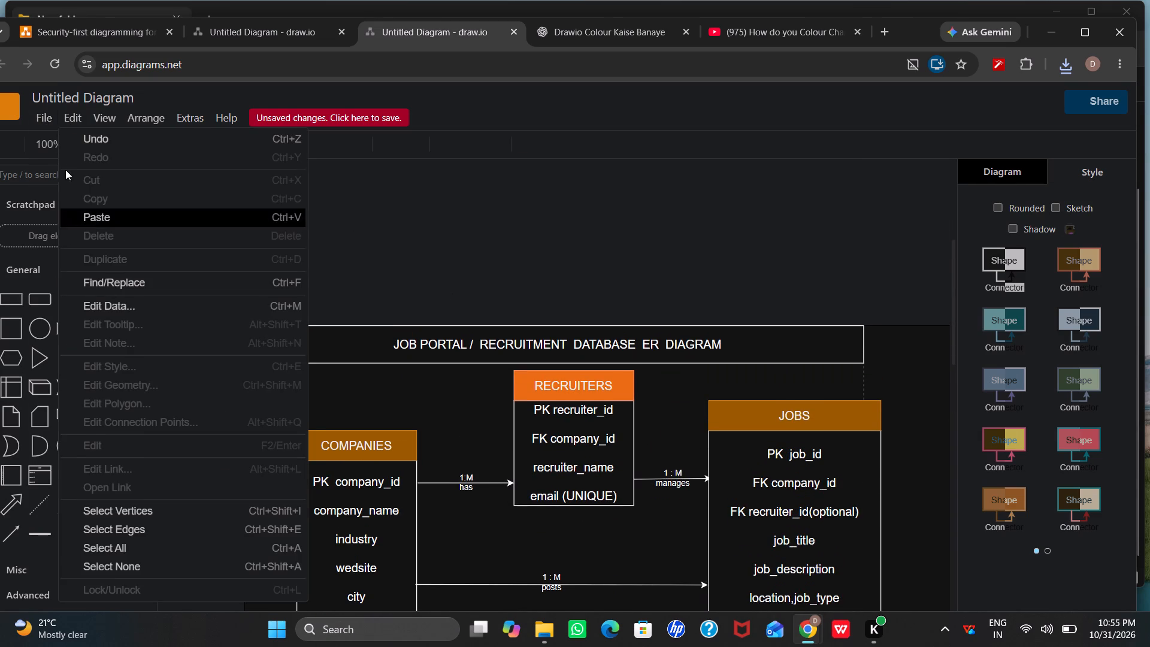
click(40, 120)
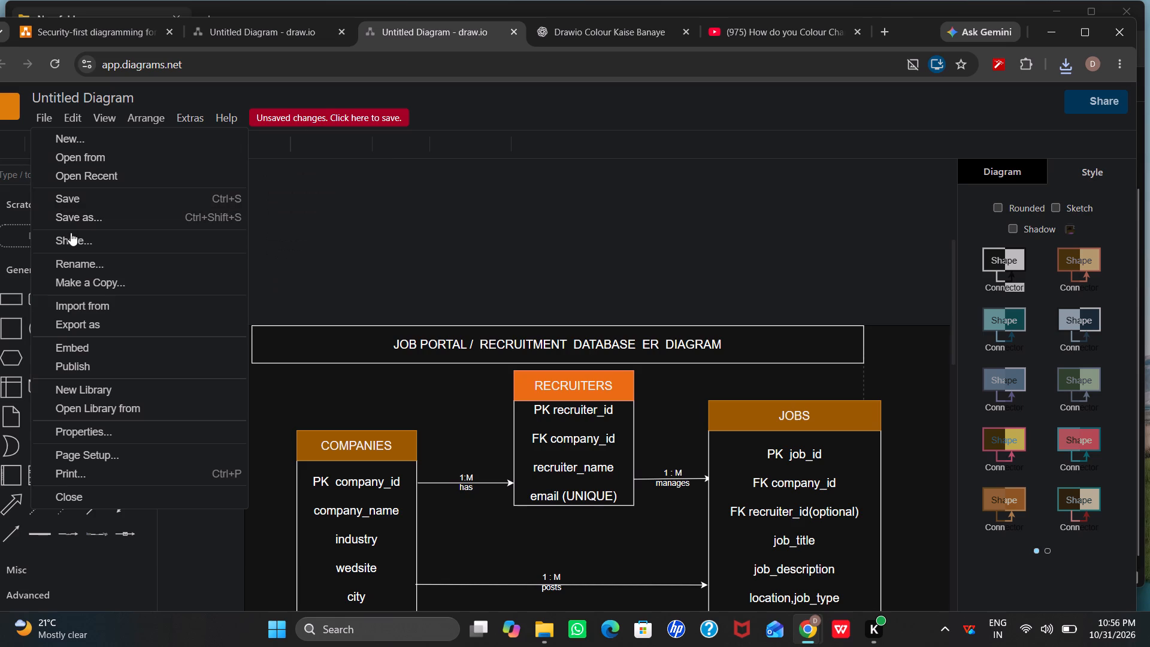
click(77, 210)
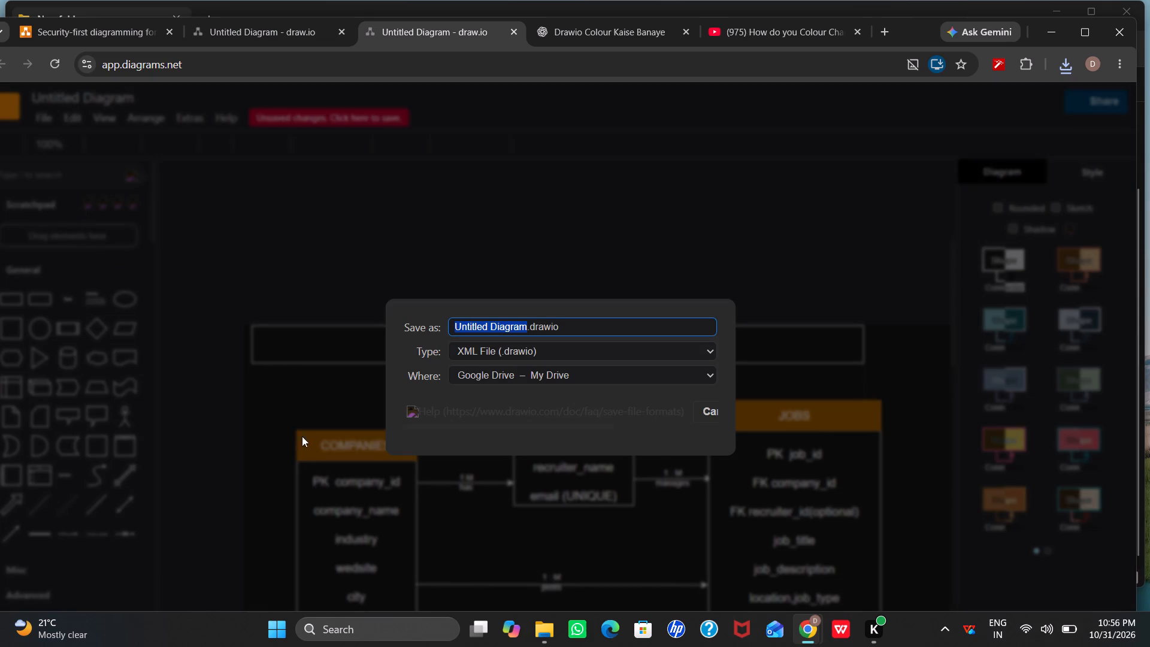
click(515, 349)
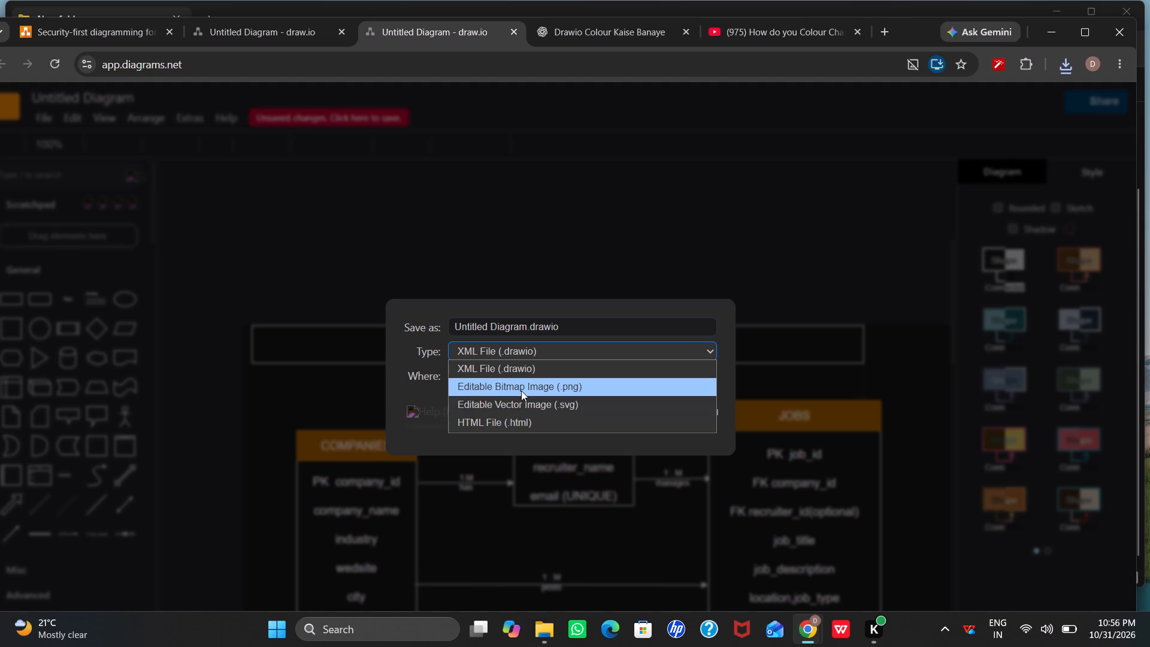
click(521, 391)
click(521, 376)
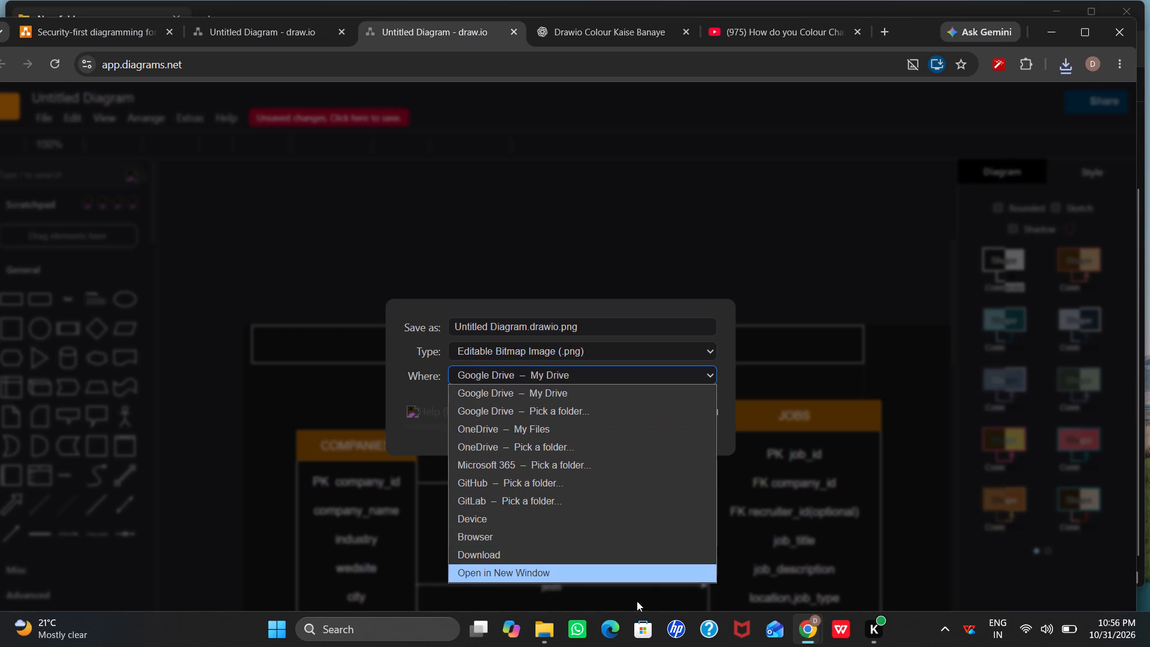
click(526, 573)
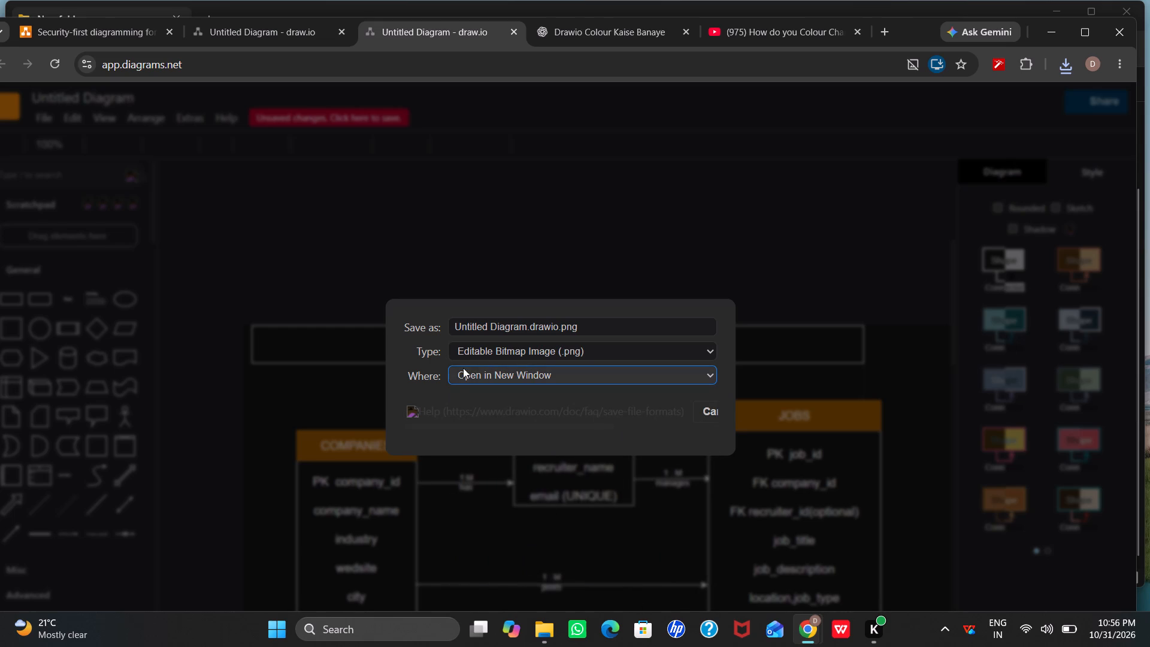
Save the browser page to the desktop's New folder as a Web page, Single File.
key(ctrl+s)
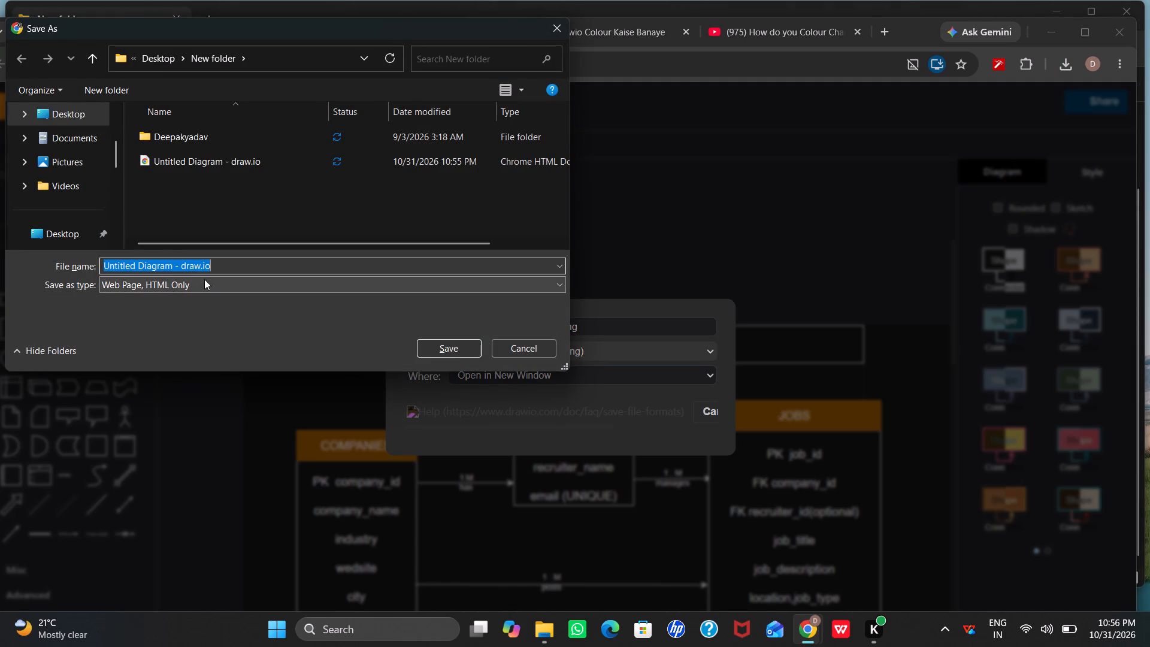
click(167, 292)
click(168, 308)
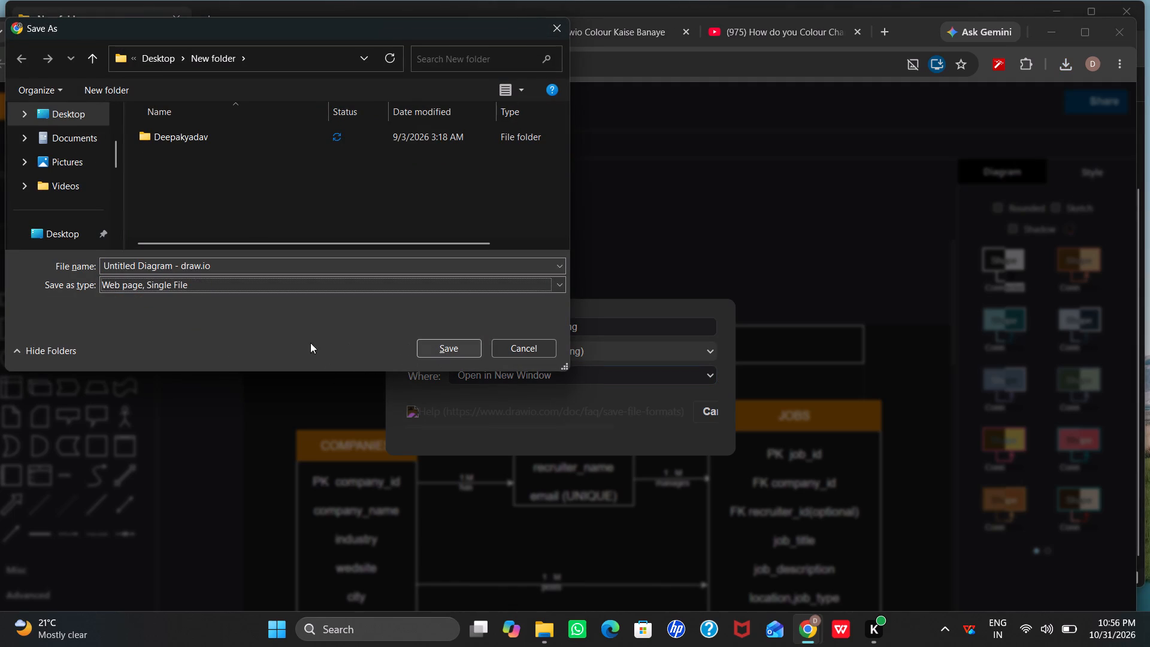
click(465, 343)
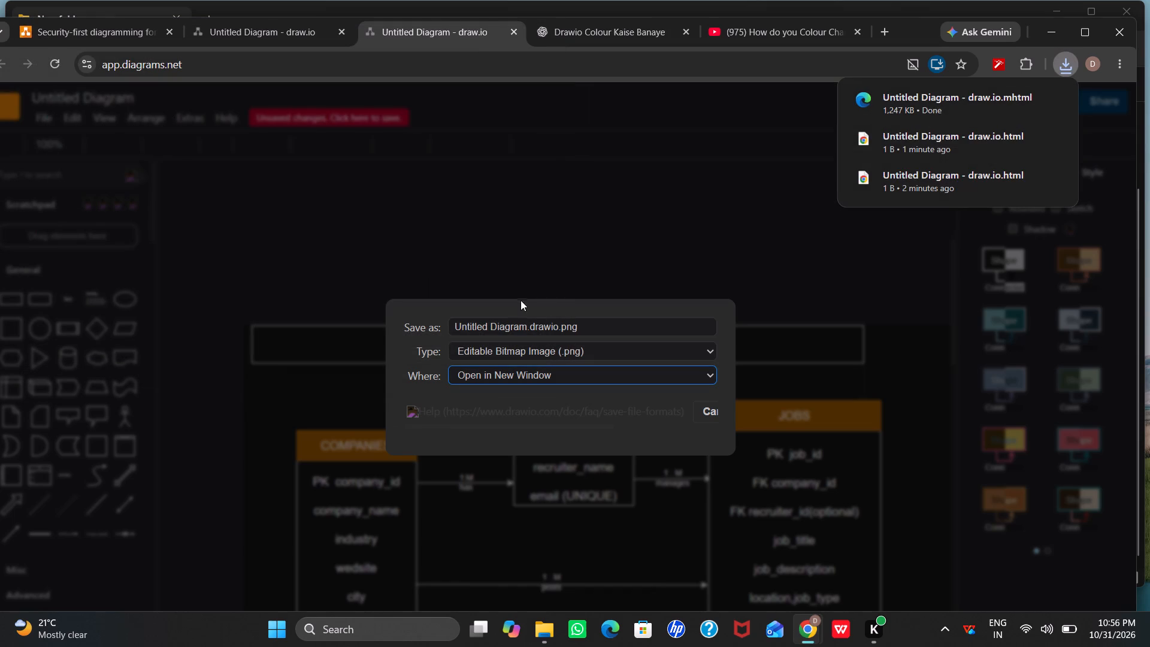
Try to open the saved .mhtml file, selecting Microsoft Edge as the app, and dismiss the app choice.
click(940, 96)
drag(943, 99, 949, 110)
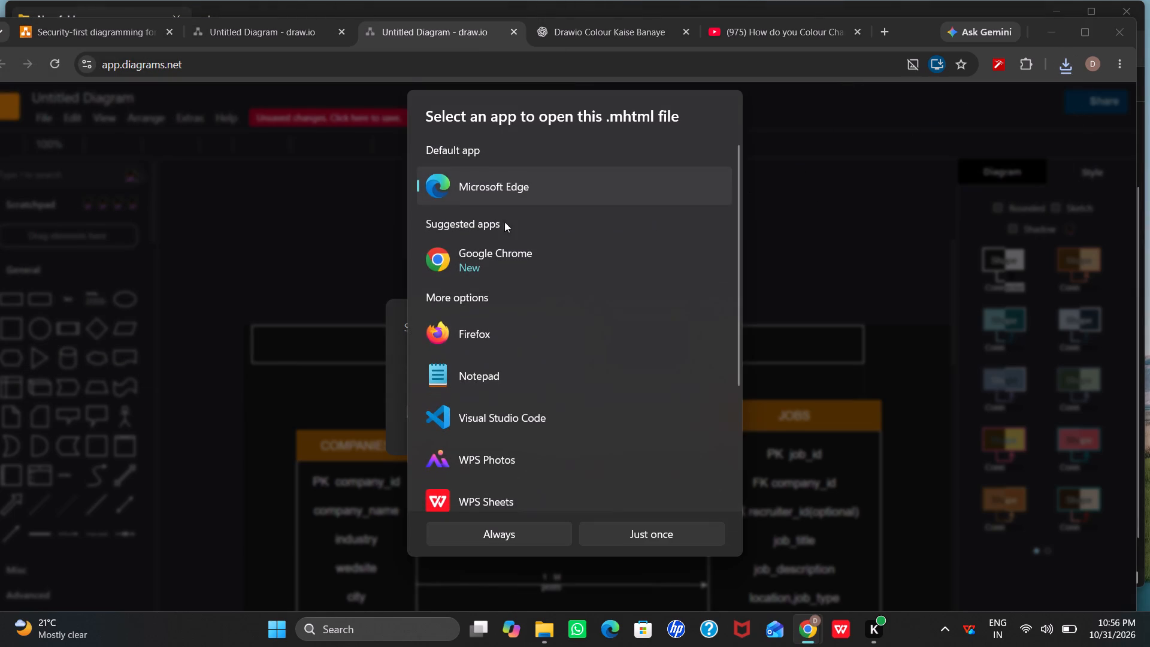
click(495, 189)
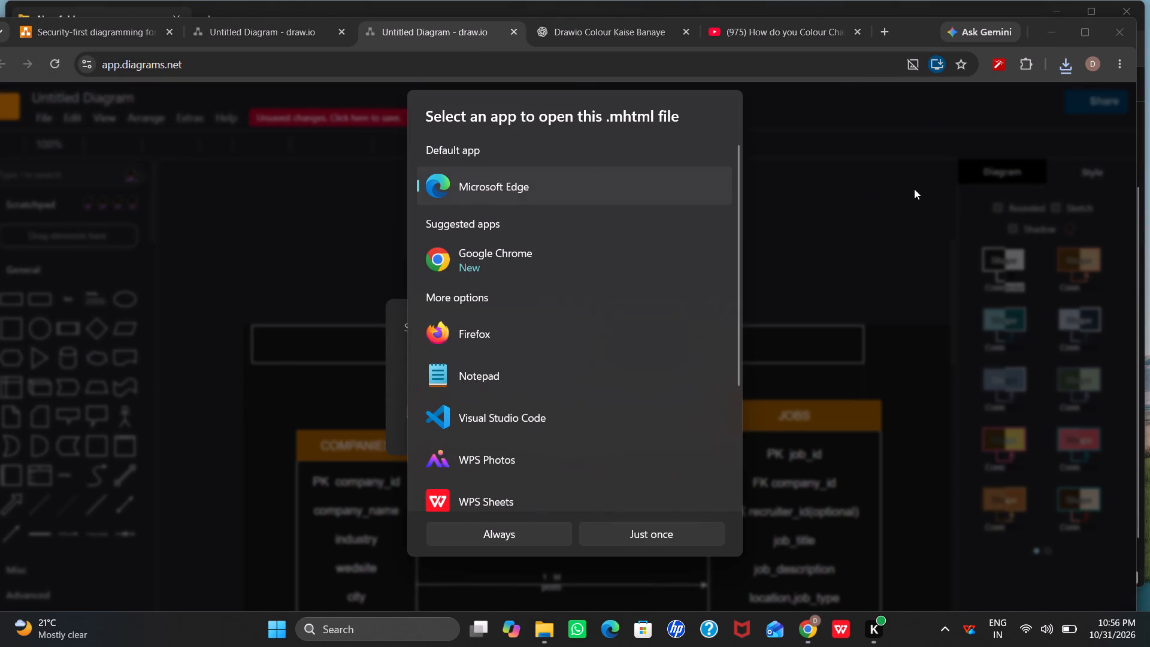
click(914, 189)
Switch to File Explorer and look through the Downloads folder for the saved diagram file.
click(552, 629)
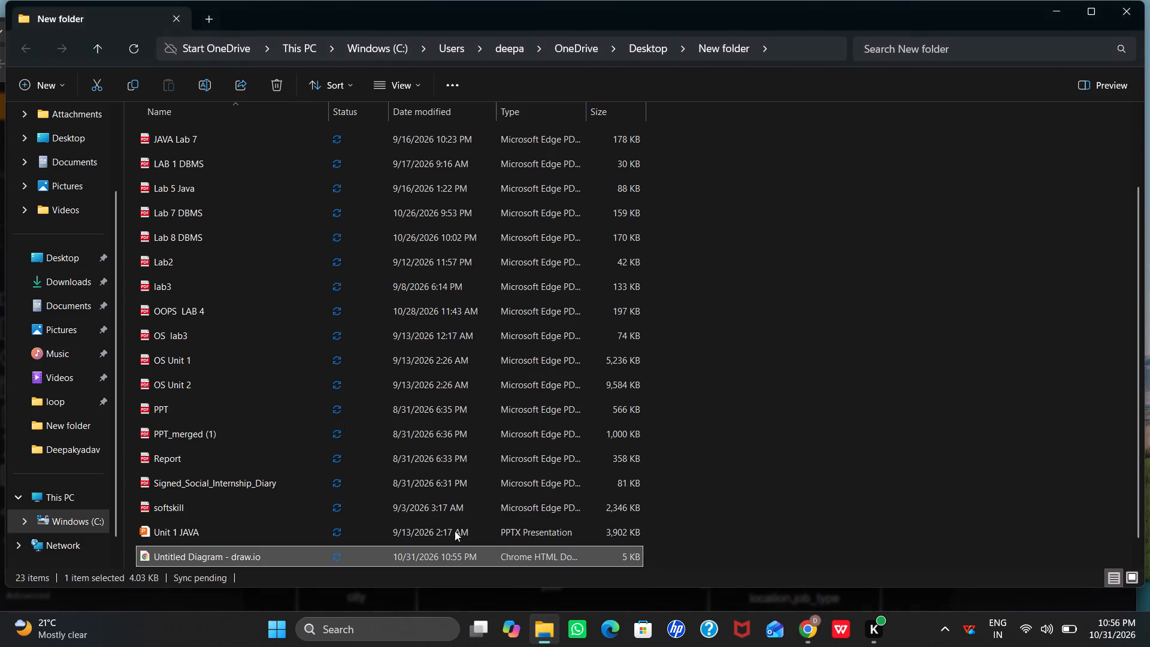
click(75, 274)
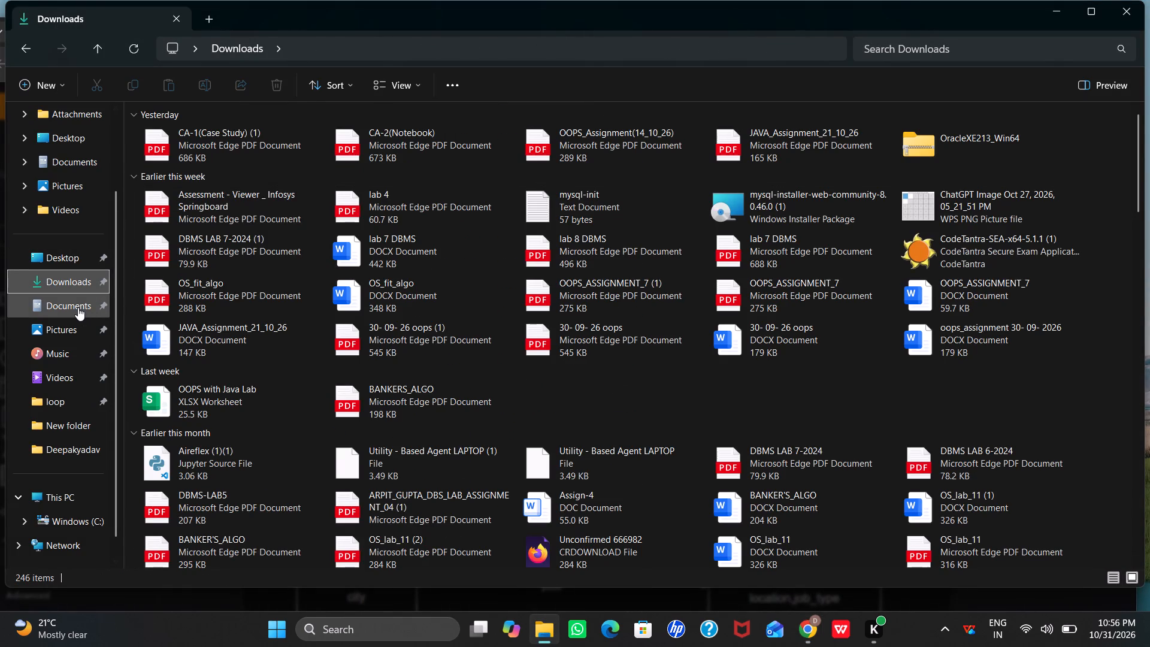
click(78, 307)
click(78, 283)
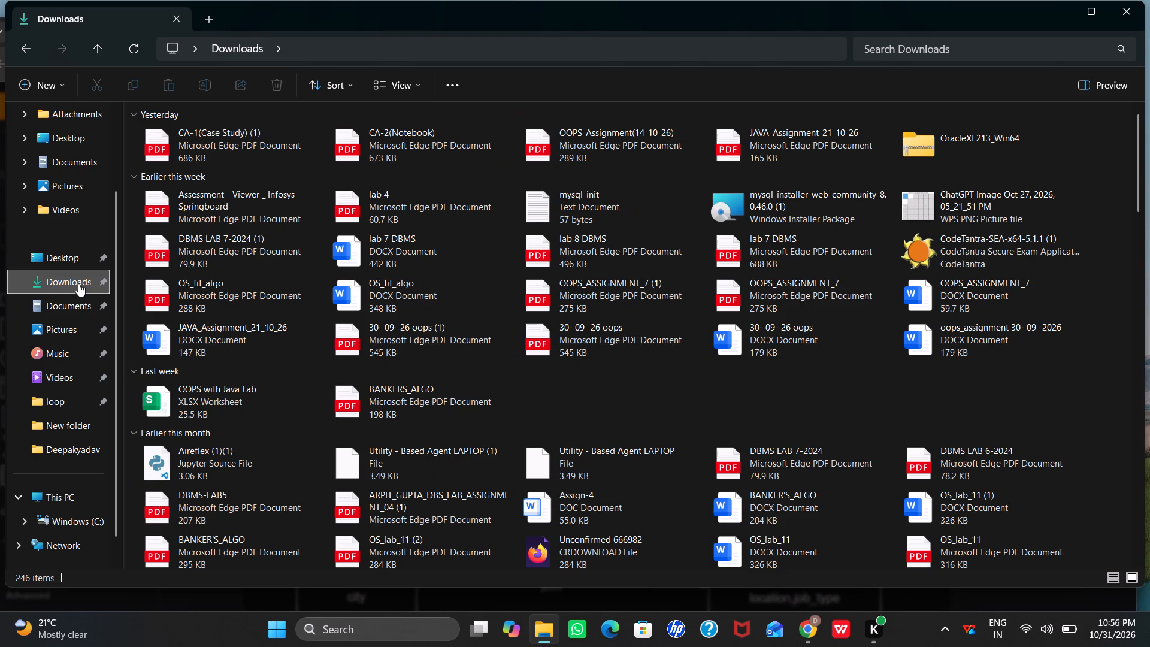
scroll(241, 232, down, 5)
scroll(248, 235, up, 6)
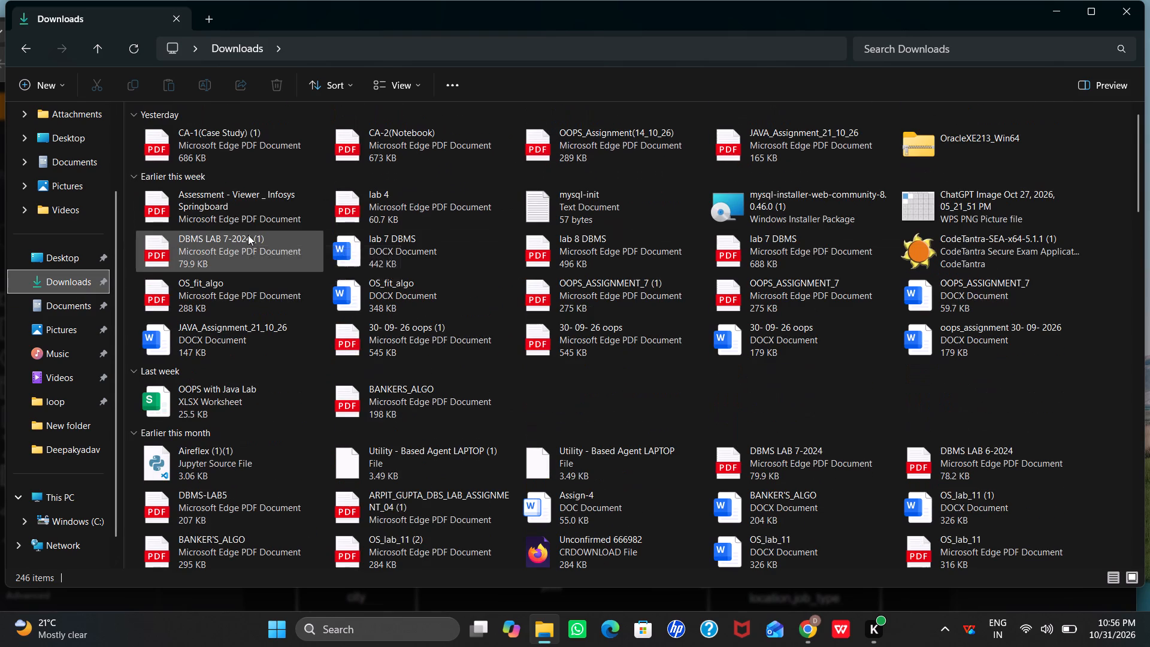
scroll(248, 235, up, 8)
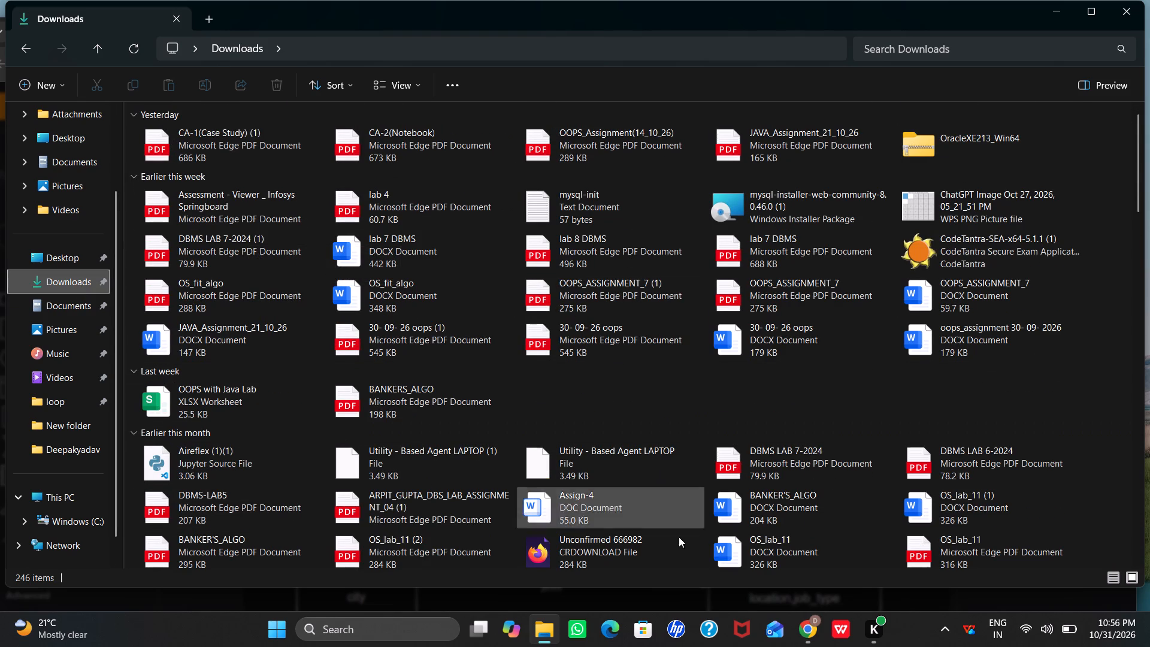
Return to the job portal ER diagram in Chrome and cancel its pending PNG save.
click(808, 636)
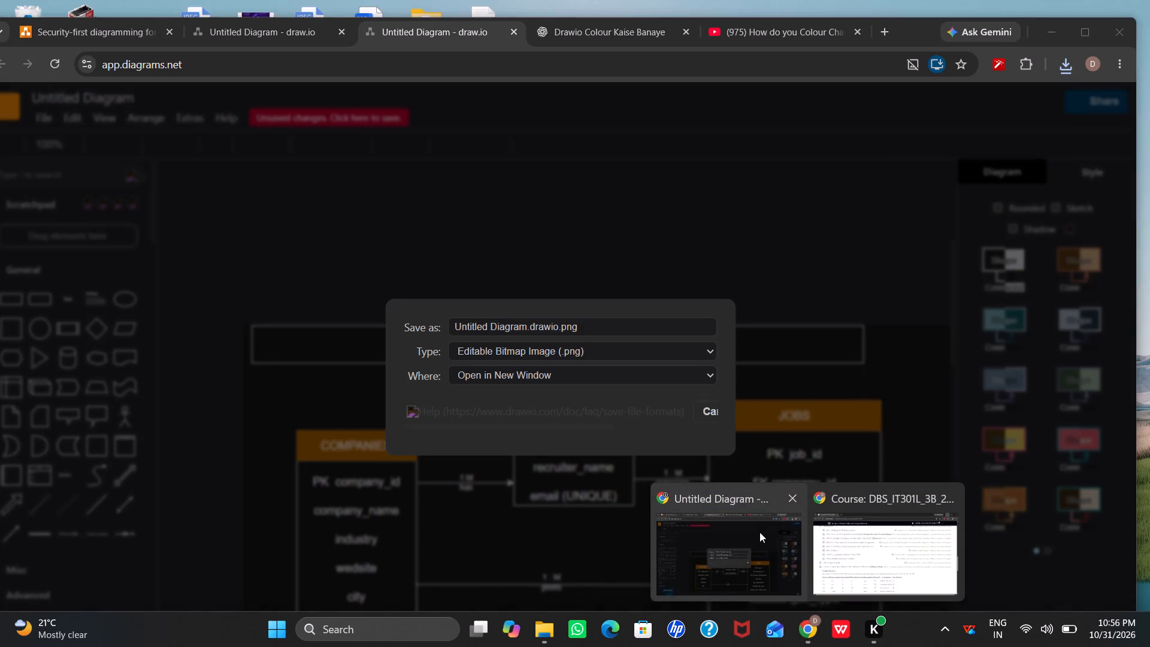
click(758, 536)
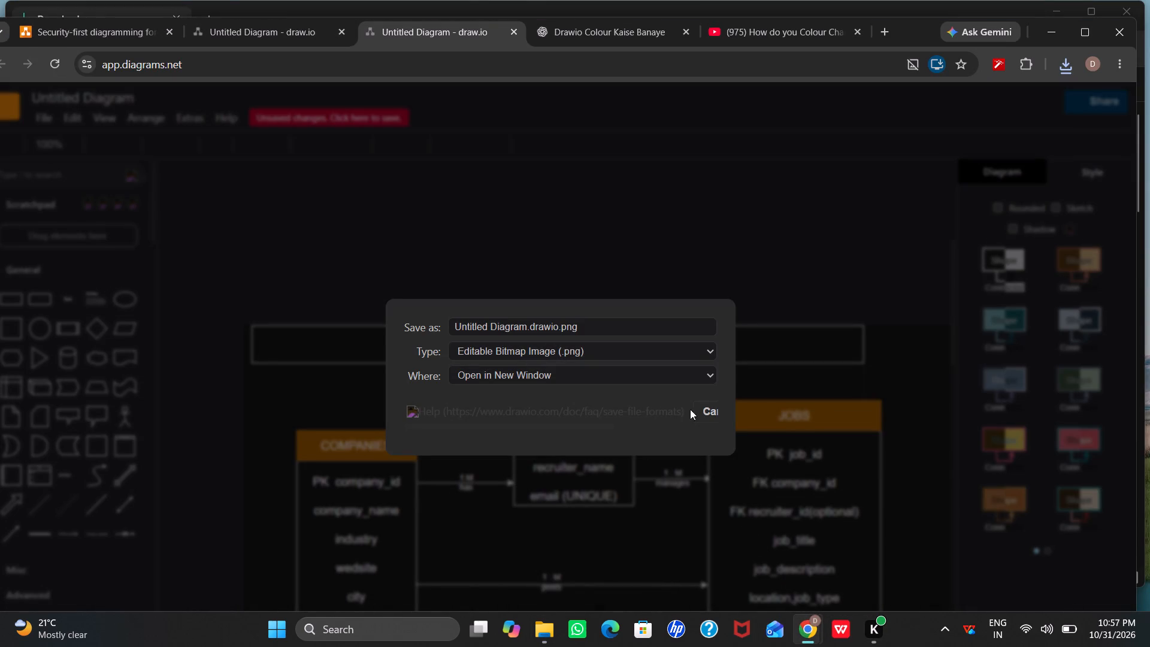
click(706, 410)
Review the whole ER diagram, from its title and the COMPANIES, RECRUITERS and JOBS tables to JOB SEEKERS, APPLICATIONS and INTERVIEWS.
scroll(806, 258, down, 1)
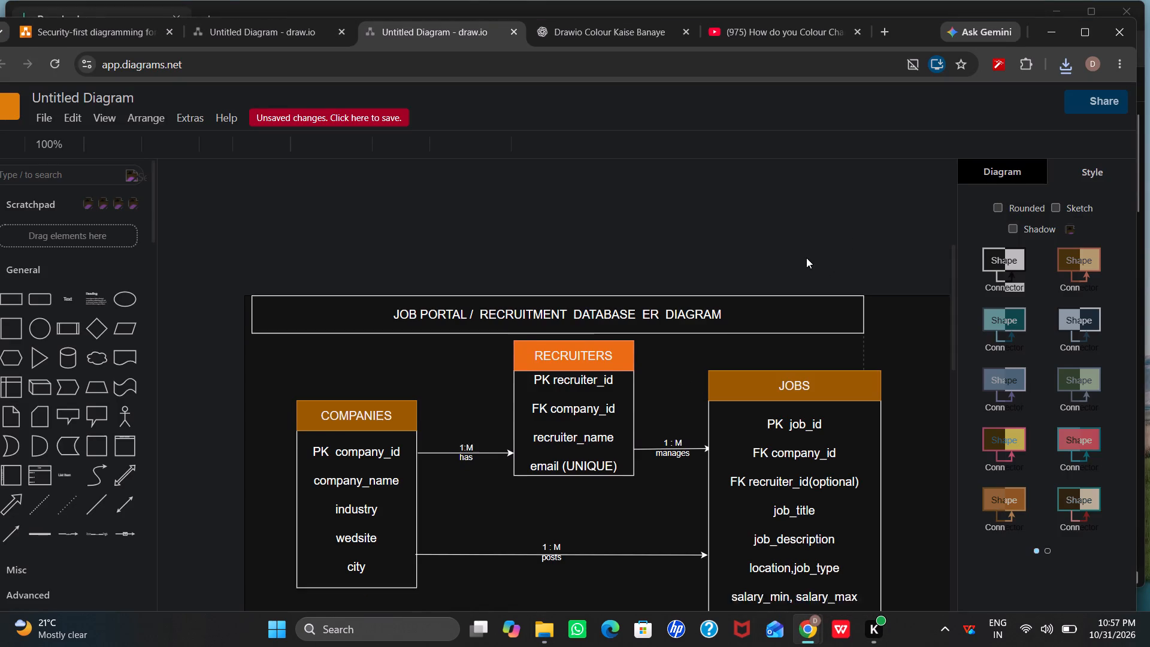
scroll(806, 258, down, 2)
scroll(806, 258, up, 4)
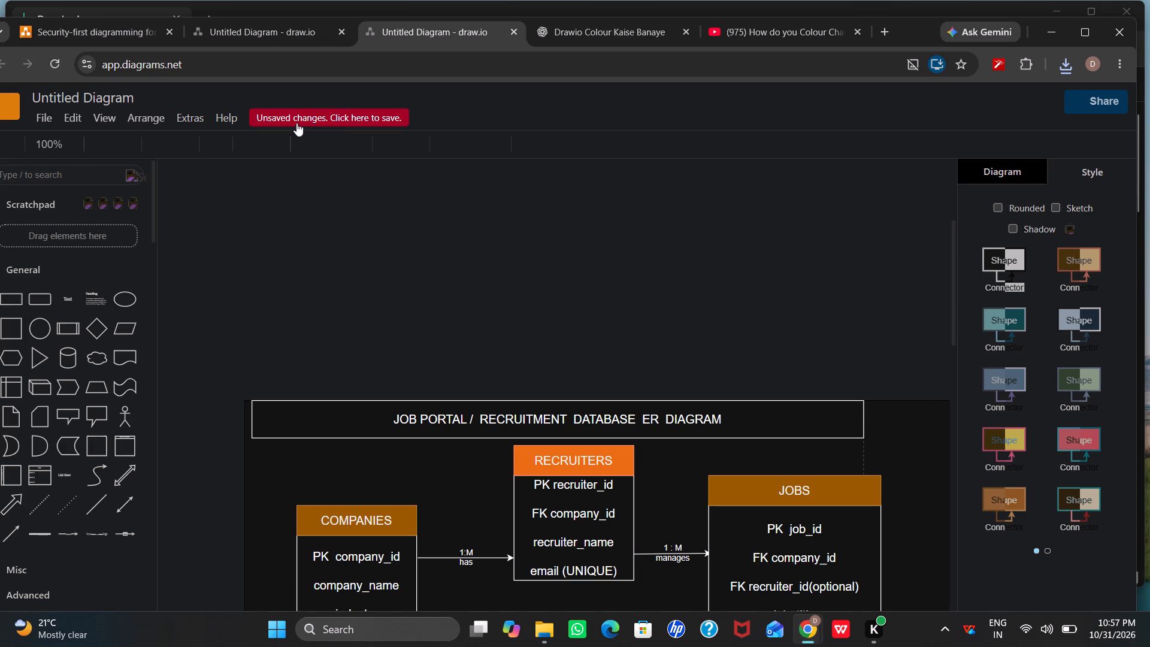
scroll(362, 148, down, 9)
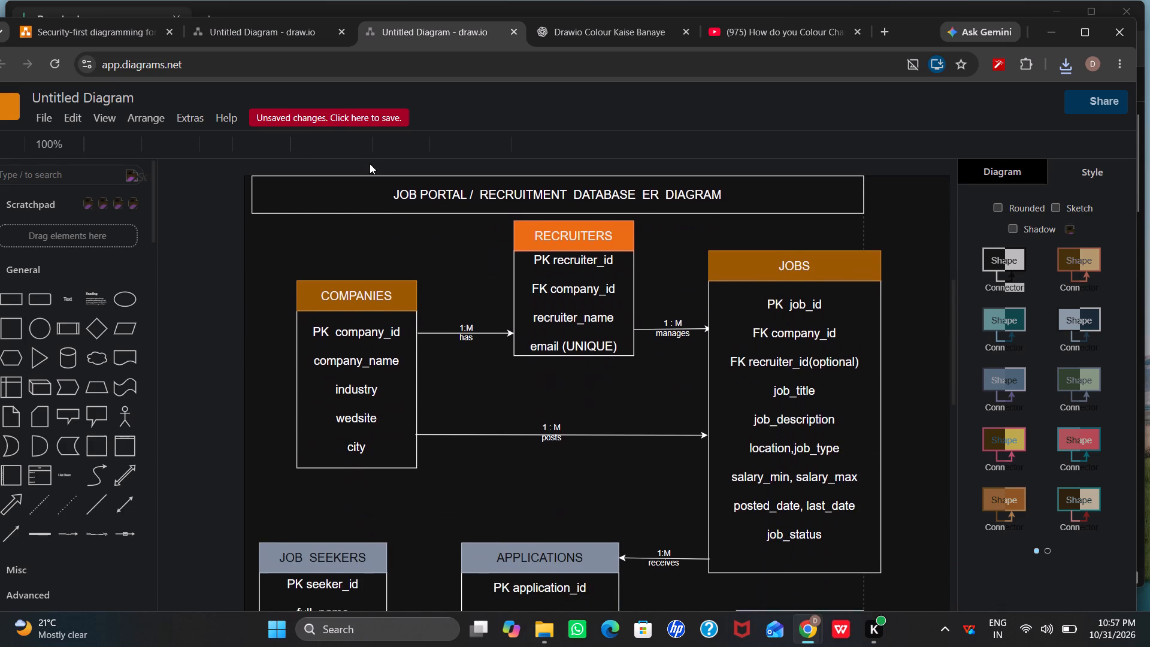
scroll(371, 169, down, 6)
scroll(373, 175, up, 4)
scroll(374, 176, down, 2)
scroll(374, 177, up, 2)
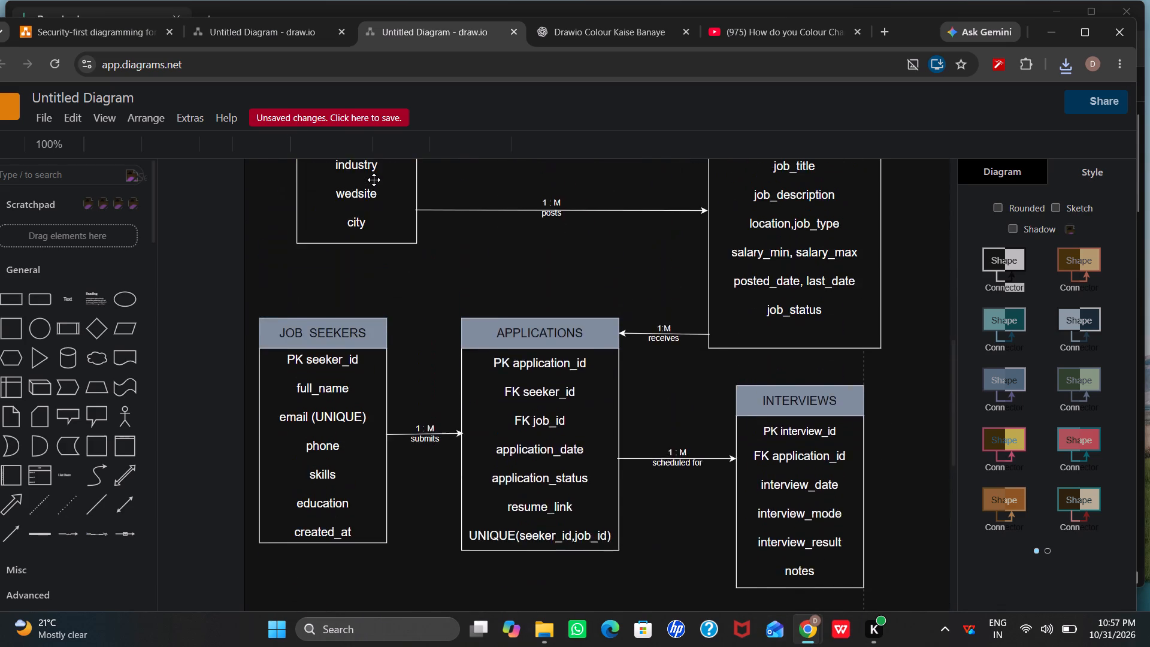
scroll(374, 180, up, 2)
scroll(374, 182, down, 2)
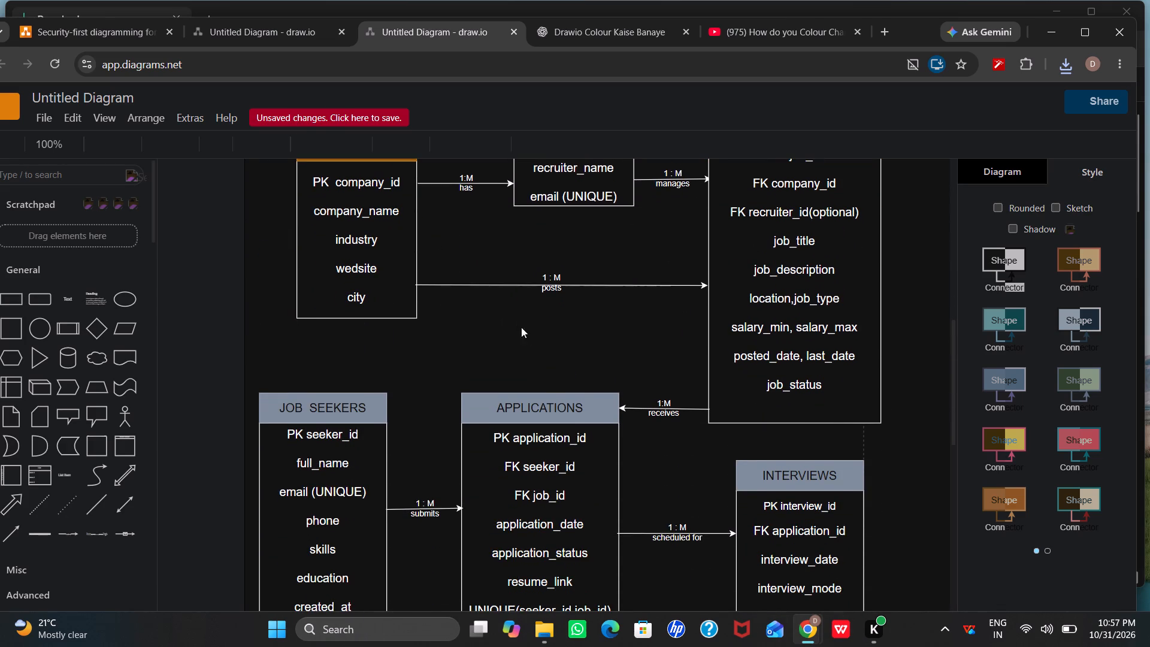
scroll(538, 336, up, 4)
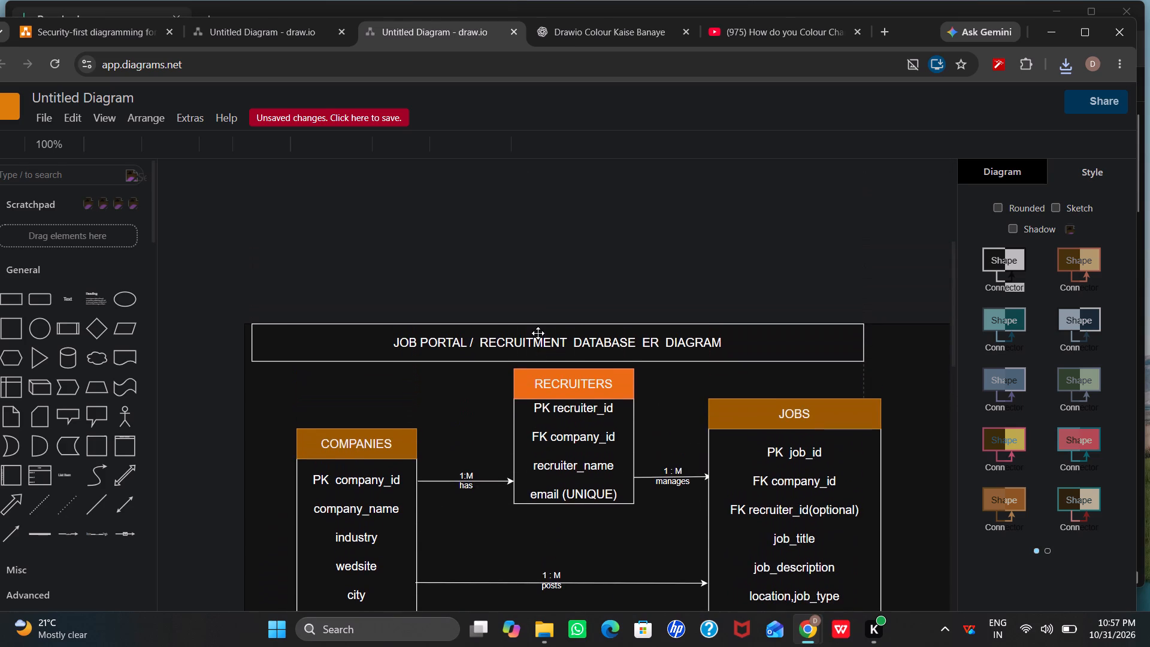
scroll(509, 280, down, 3)
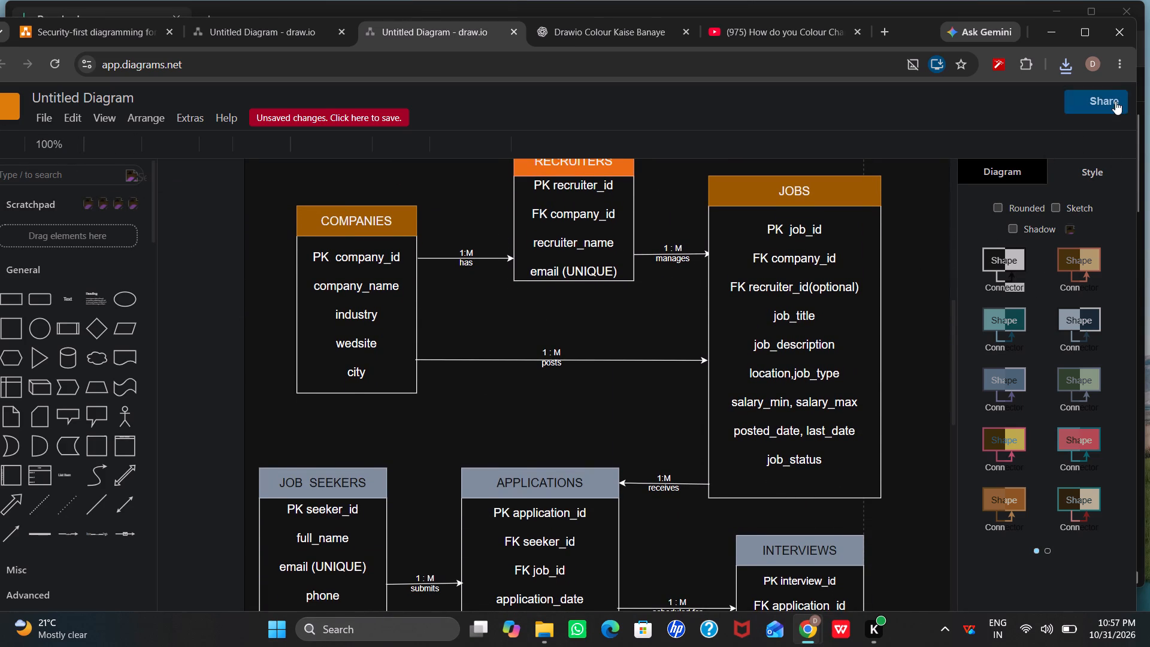
Show the downloaded .mhtml file in its folder and open it, setting Microsoft Edge as the app always used.
click(1058, 67)
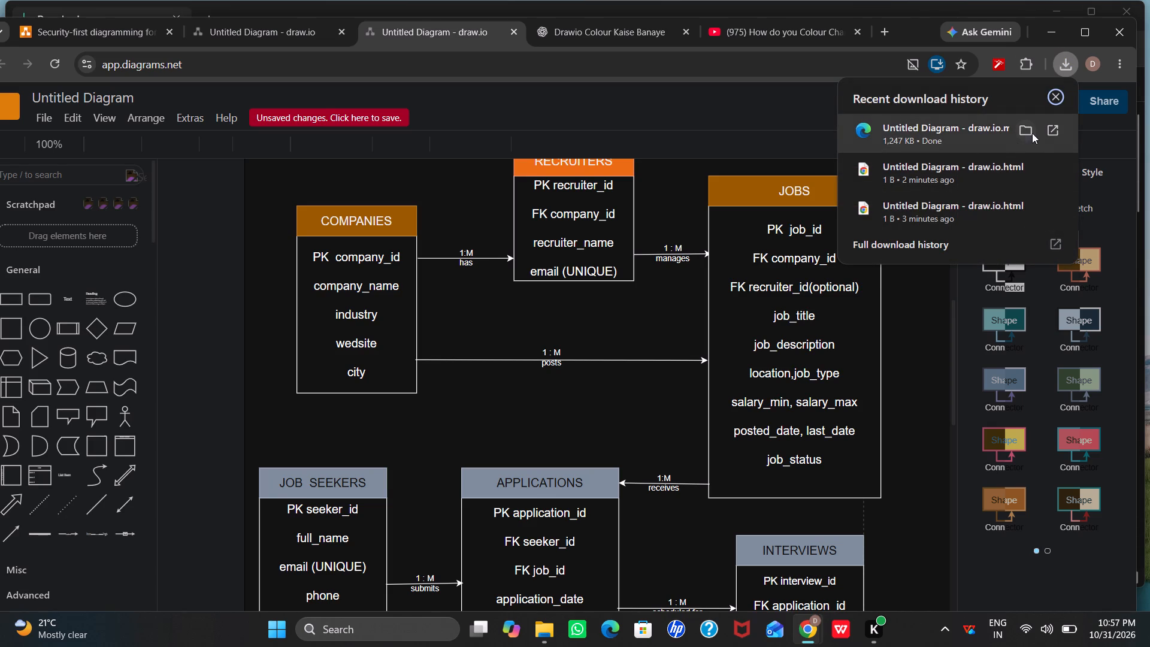
click(1015, 129)
click(1024, 131)
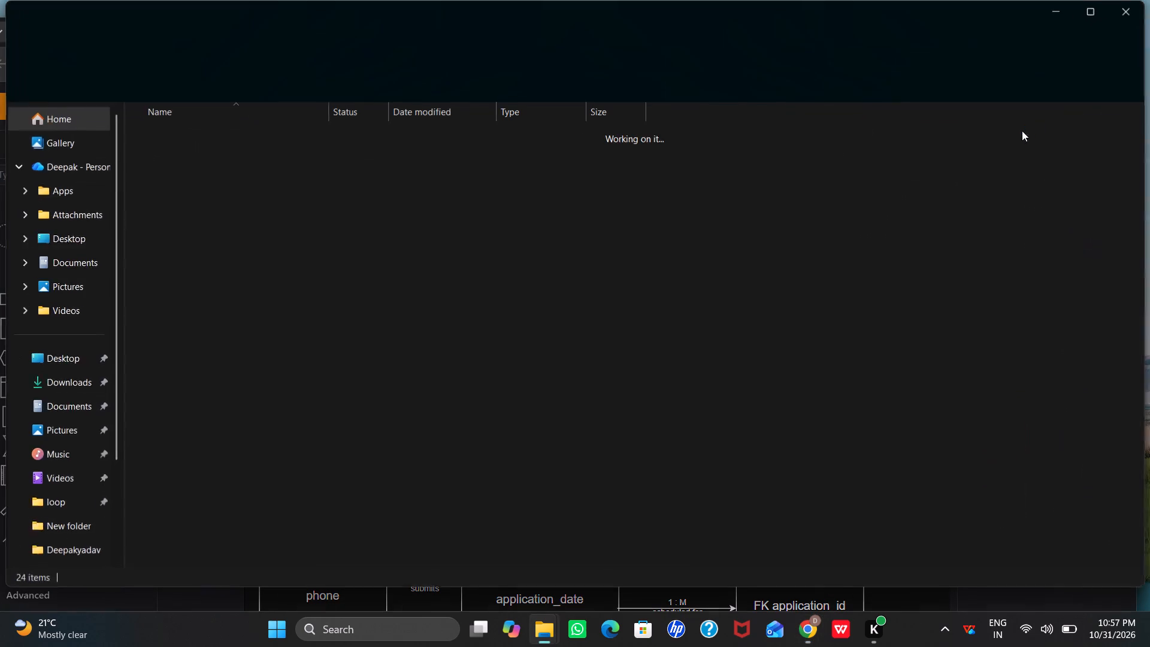
scroll(380, 247, down, 4)
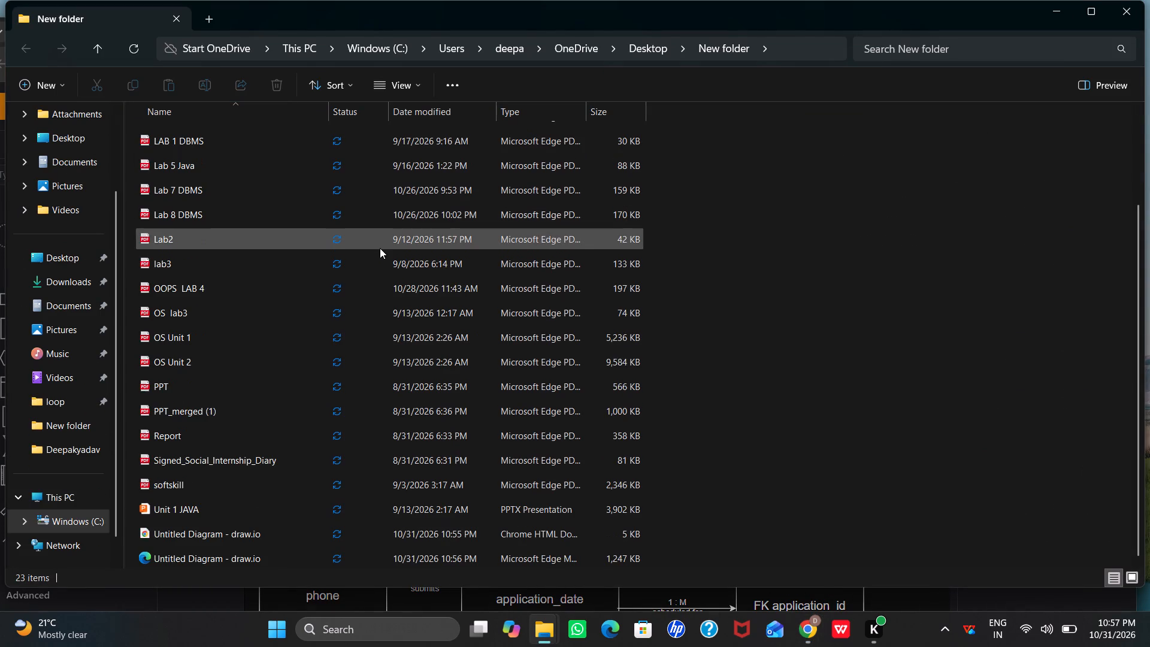
click(258, 551)
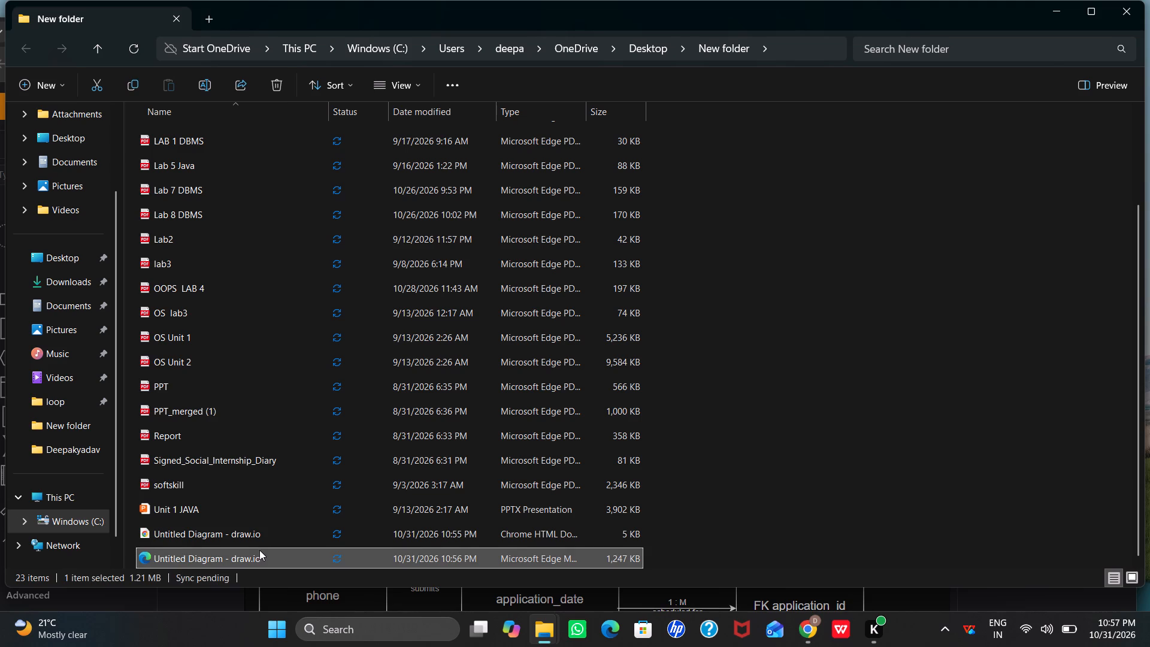
click(261, 554)
click(261, 554)
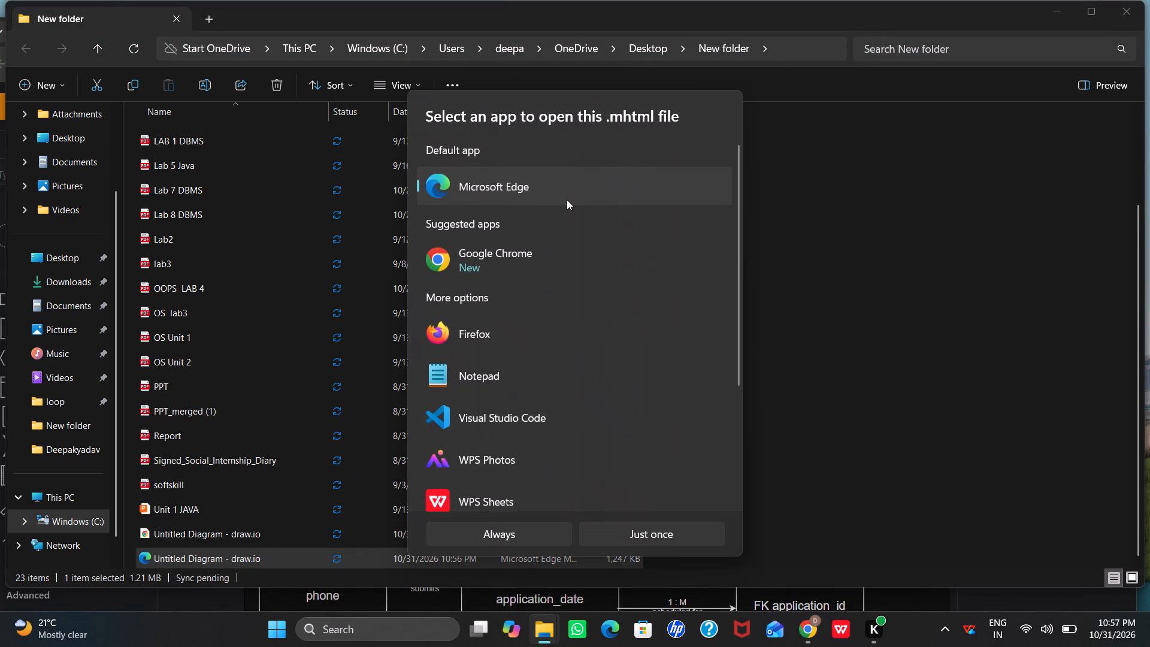
click(513, 188)
drag(514, 186, 517, 202)
click(526, 534)
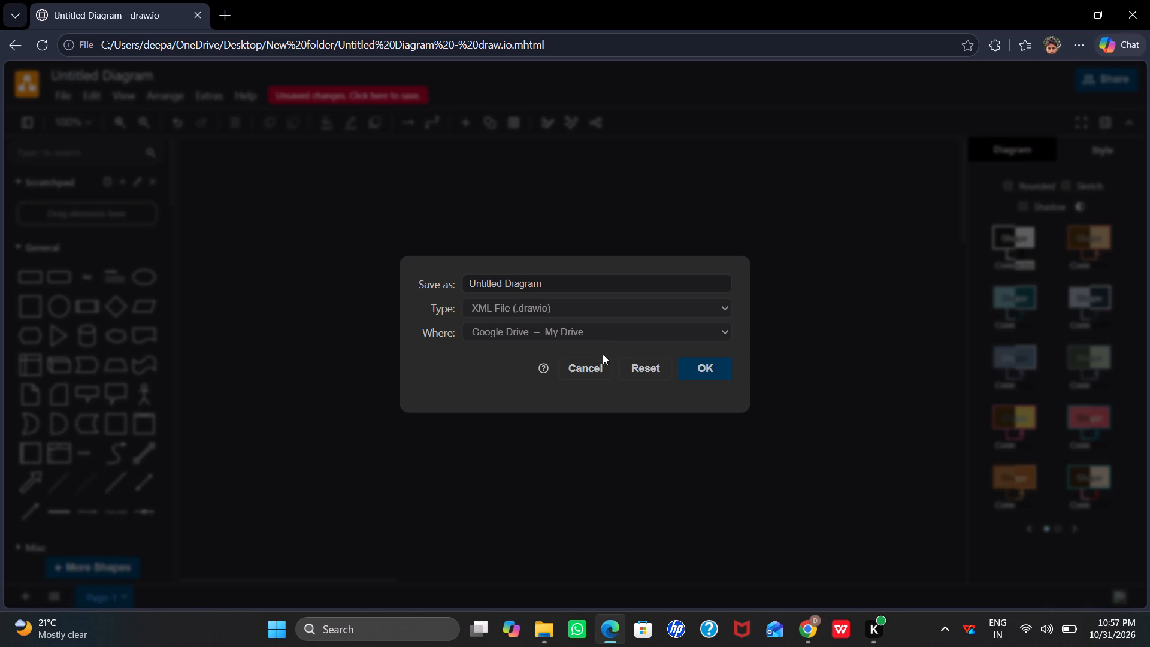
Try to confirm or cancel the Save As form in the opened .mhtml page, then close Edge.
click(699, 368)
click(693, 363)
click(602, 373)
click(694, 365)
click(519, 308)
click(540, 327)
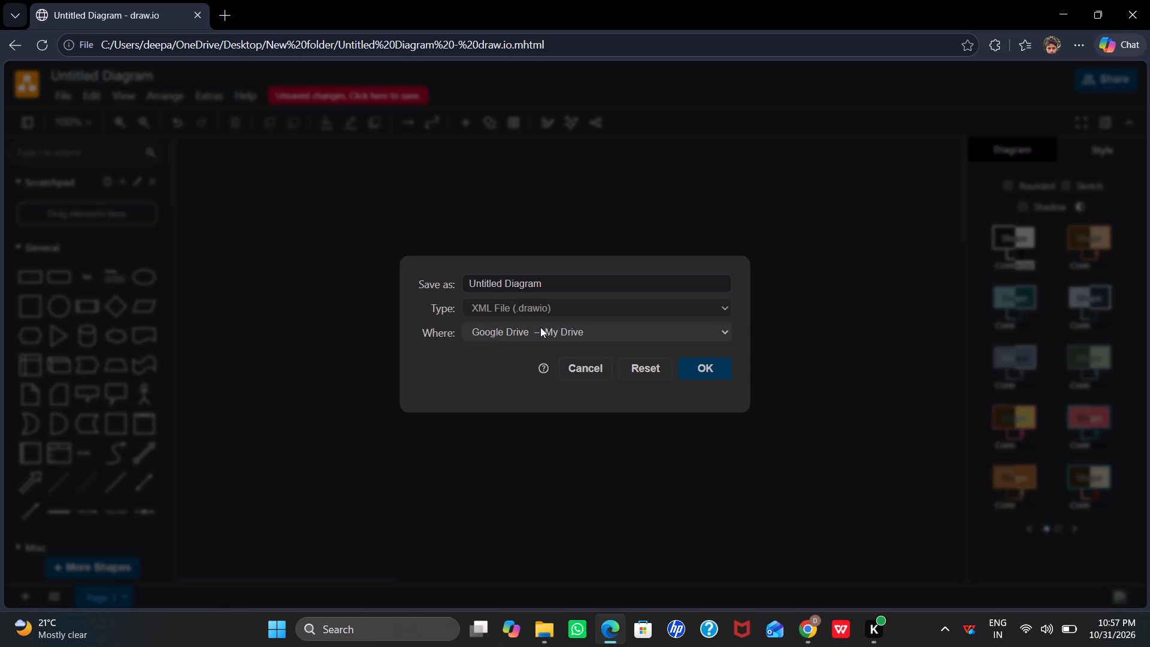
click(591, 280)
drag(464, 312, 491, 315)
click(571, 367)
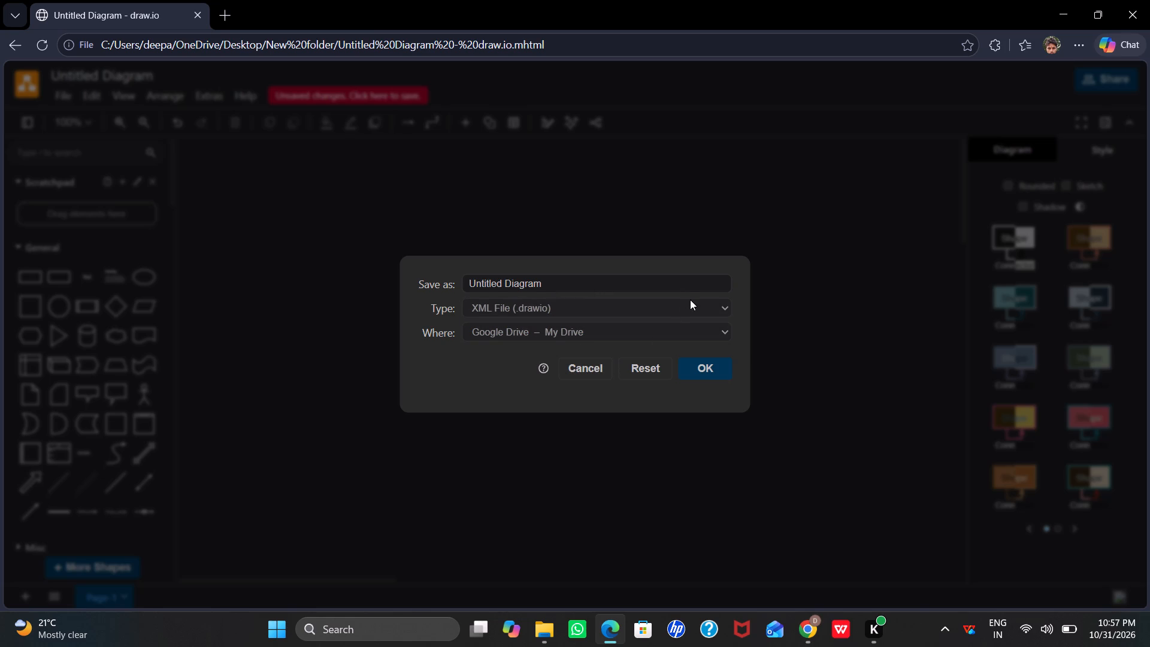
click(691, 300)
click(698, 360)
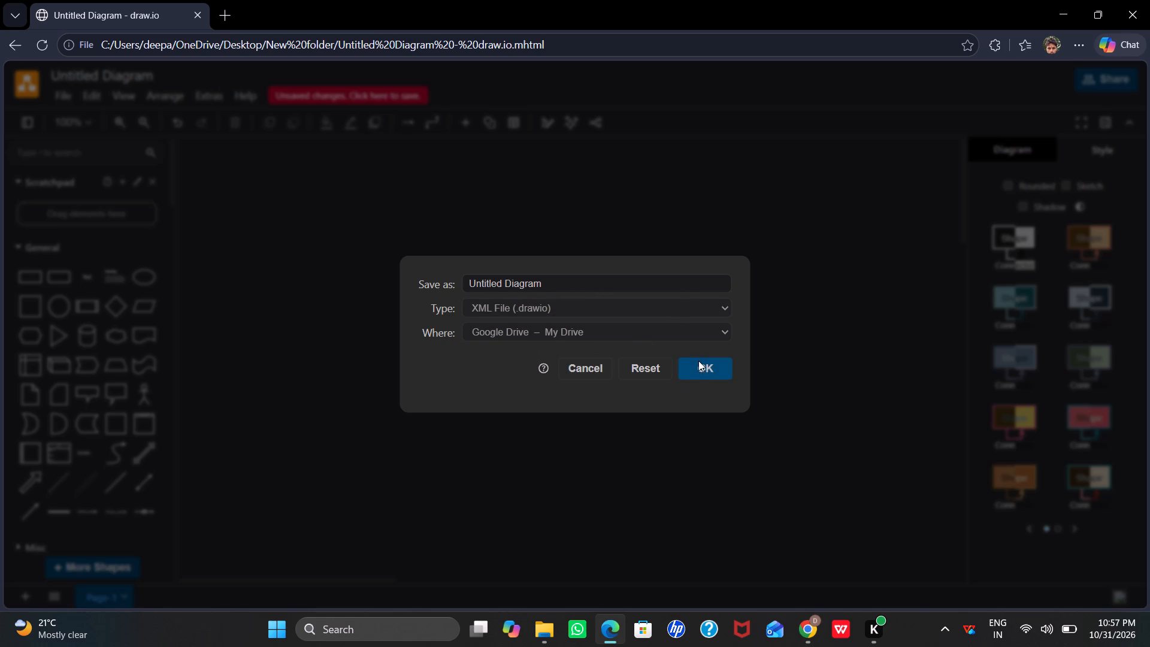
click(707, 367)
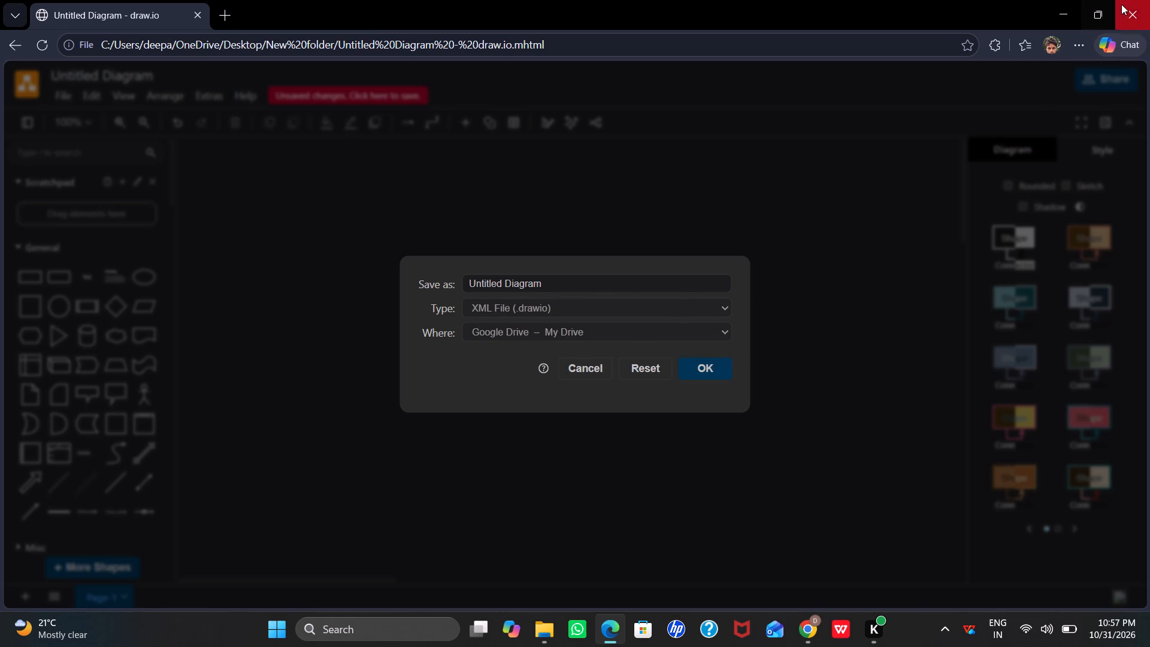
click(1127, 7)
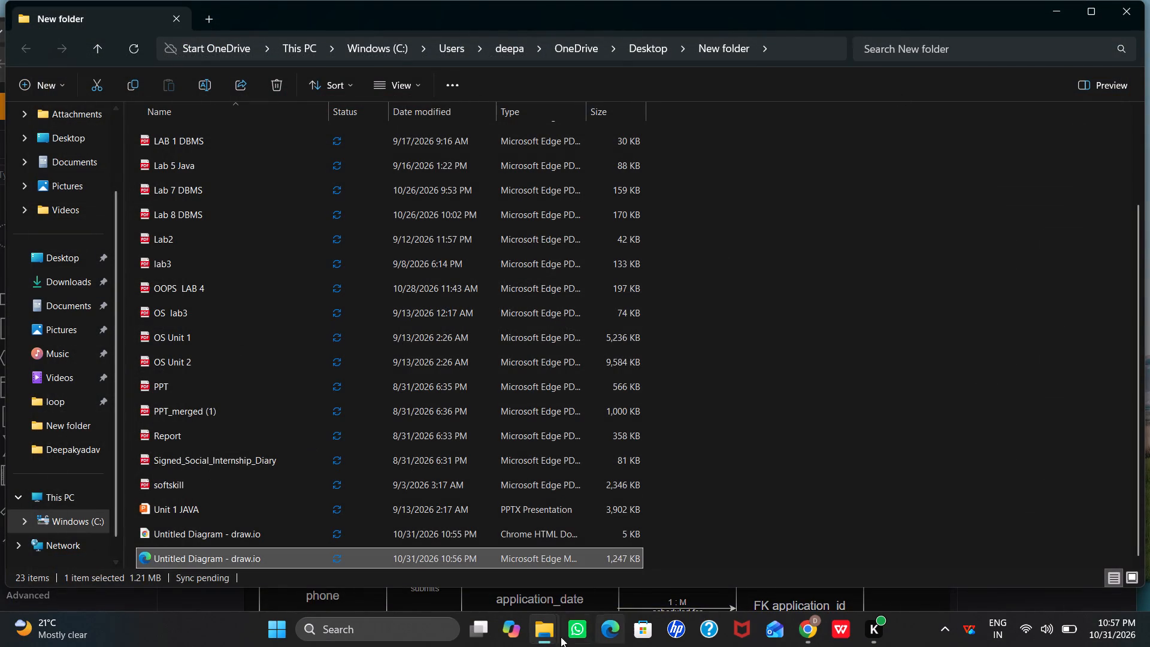
Open the saved Untitled Diagram HTML file from New folder to check it, and close its page.
double_click(240, 528)
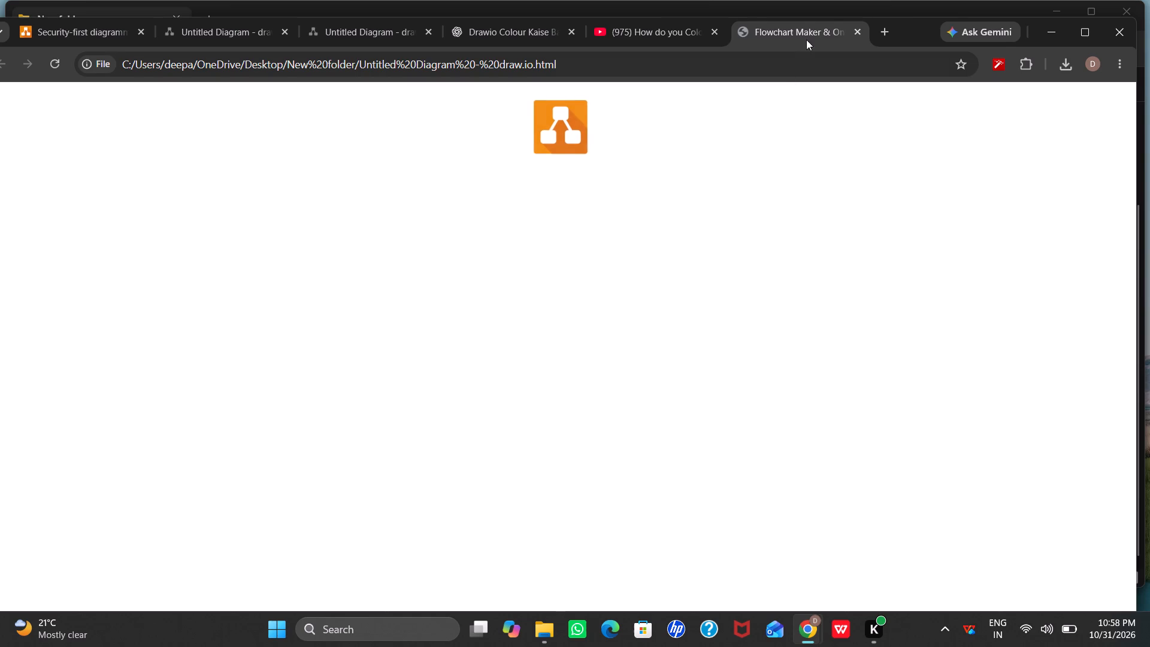
click(855, 31)
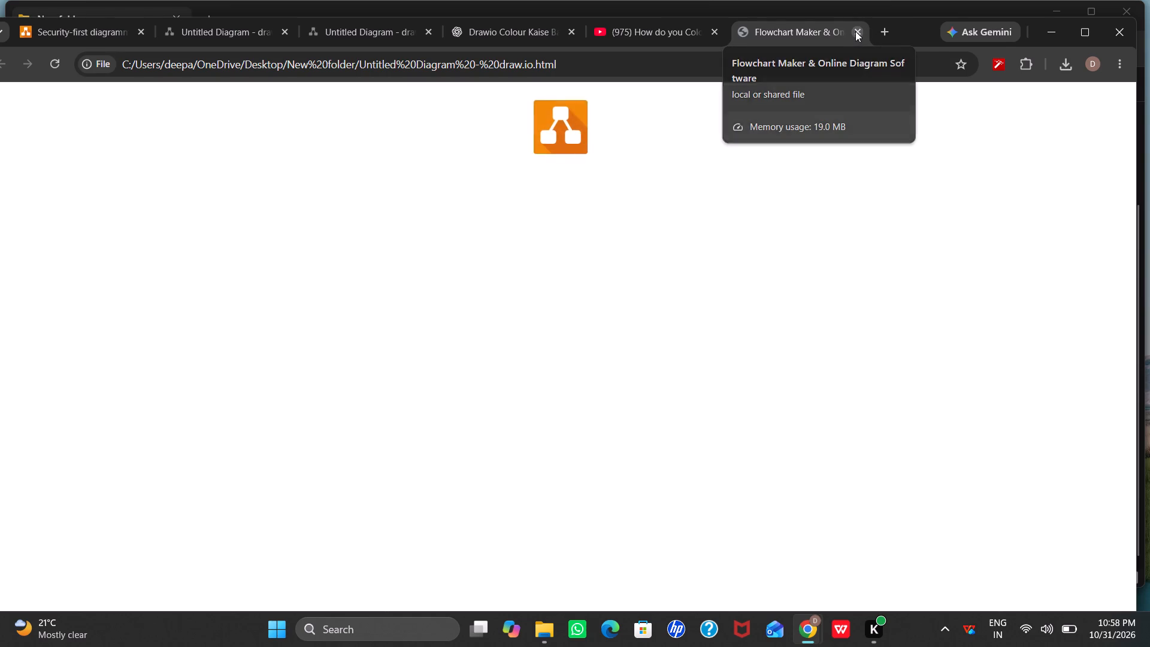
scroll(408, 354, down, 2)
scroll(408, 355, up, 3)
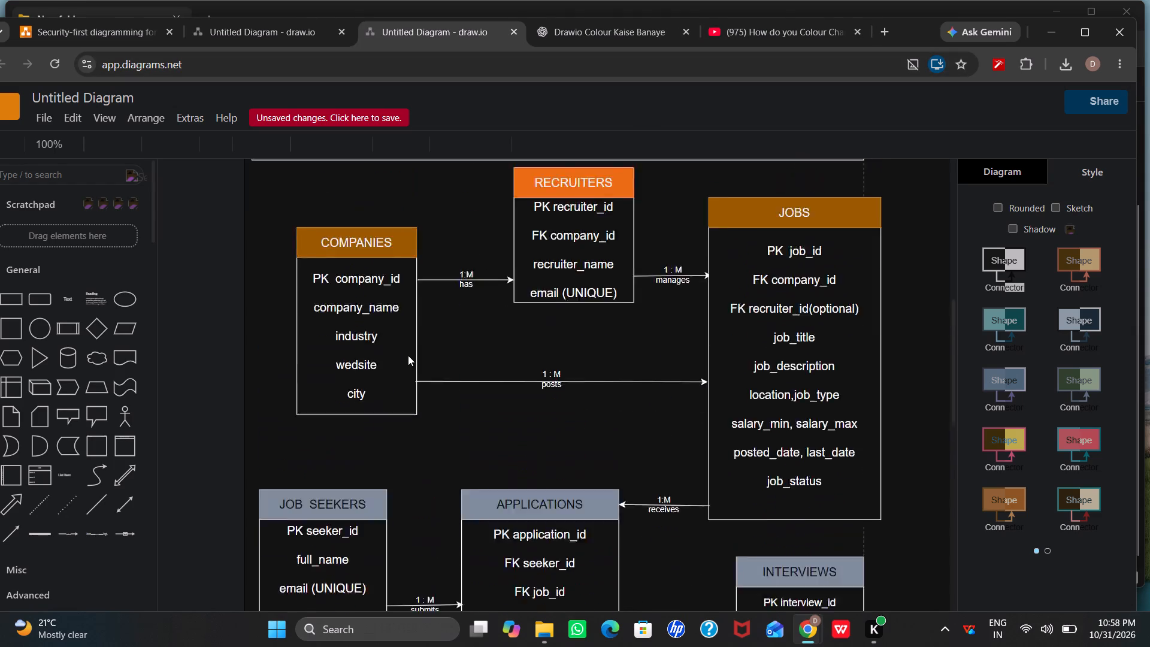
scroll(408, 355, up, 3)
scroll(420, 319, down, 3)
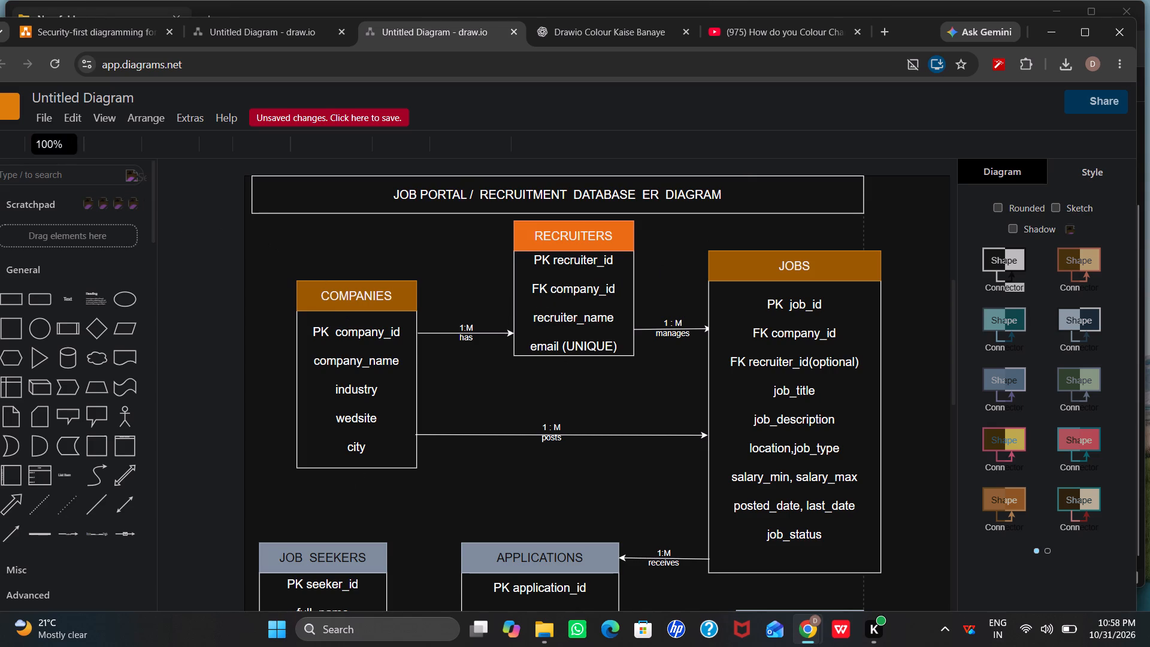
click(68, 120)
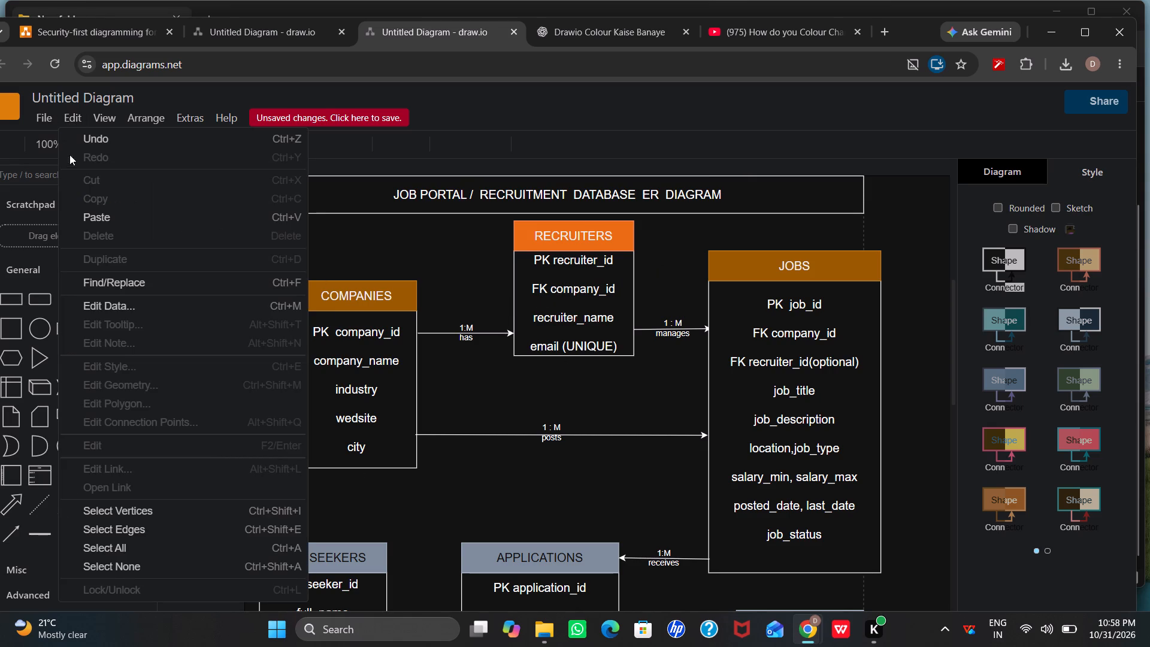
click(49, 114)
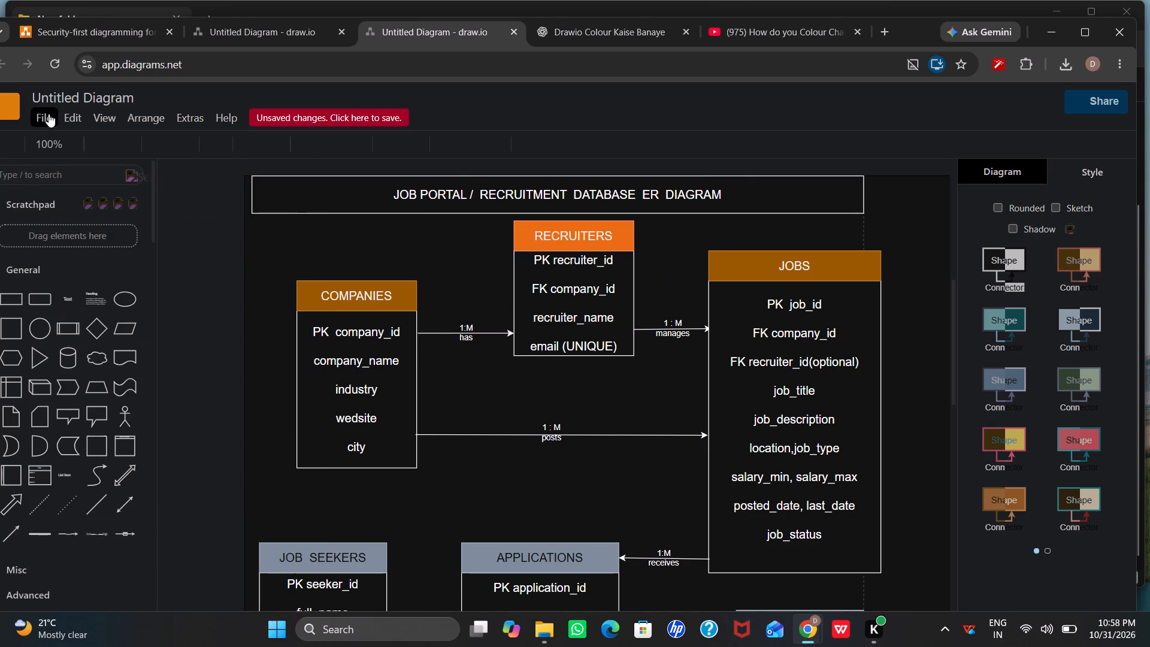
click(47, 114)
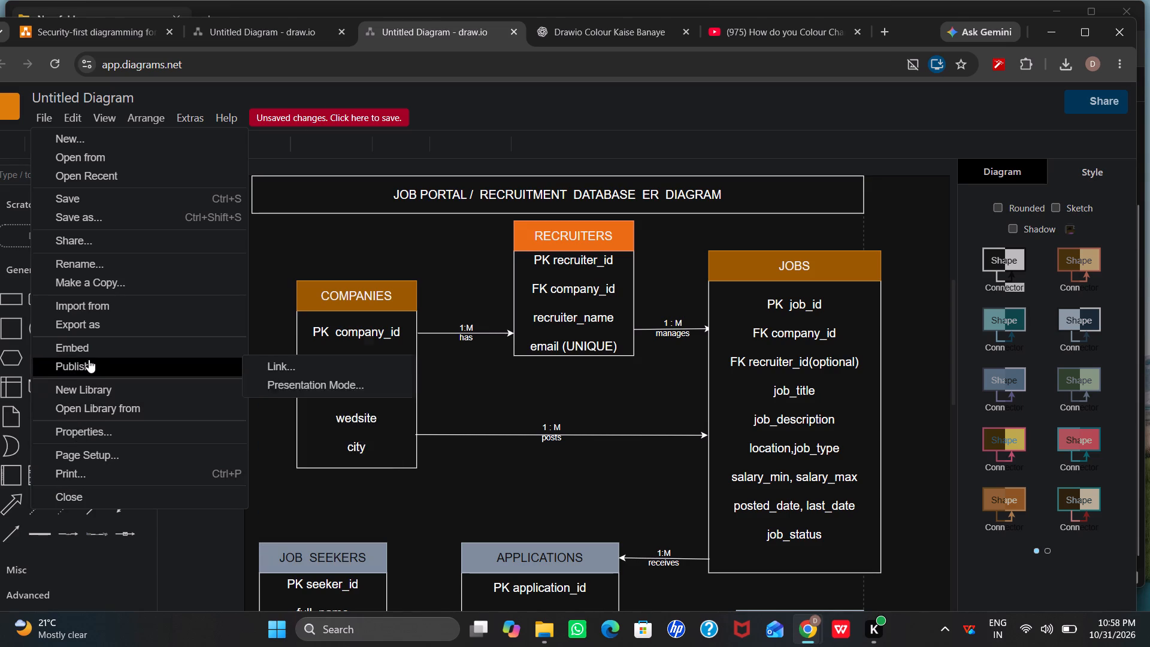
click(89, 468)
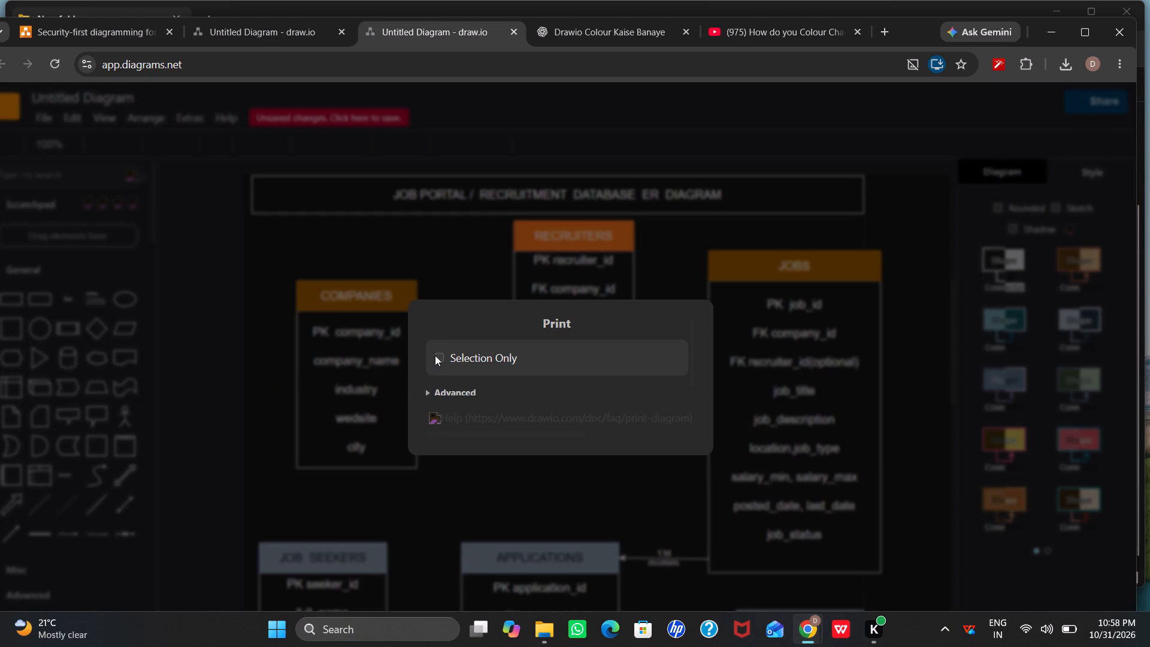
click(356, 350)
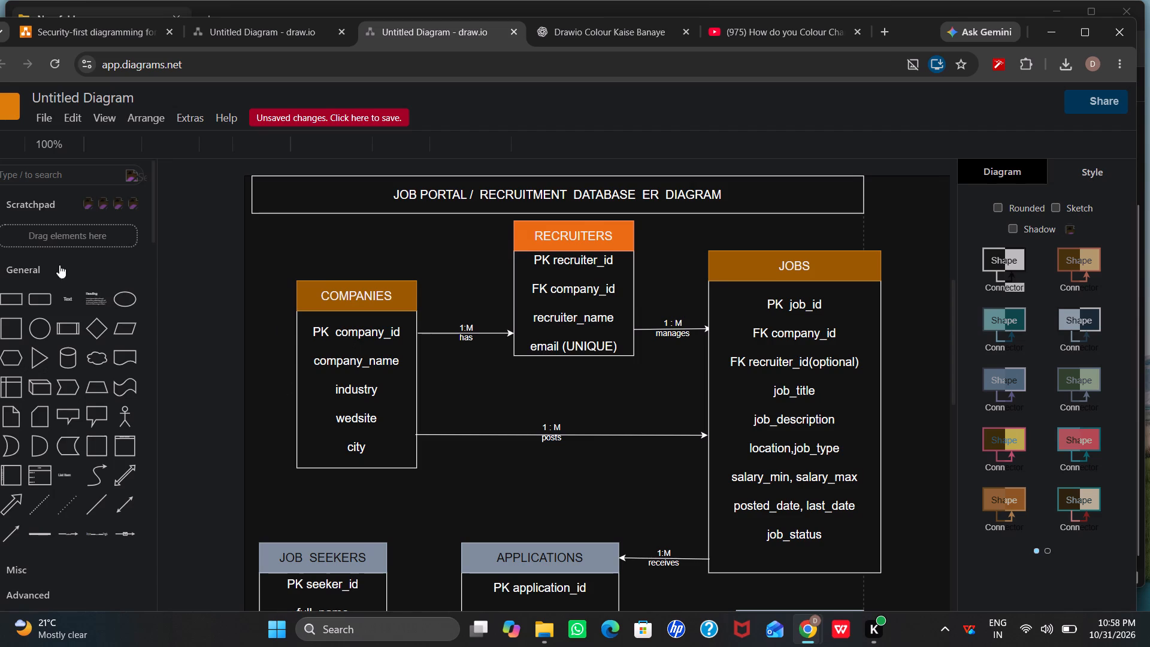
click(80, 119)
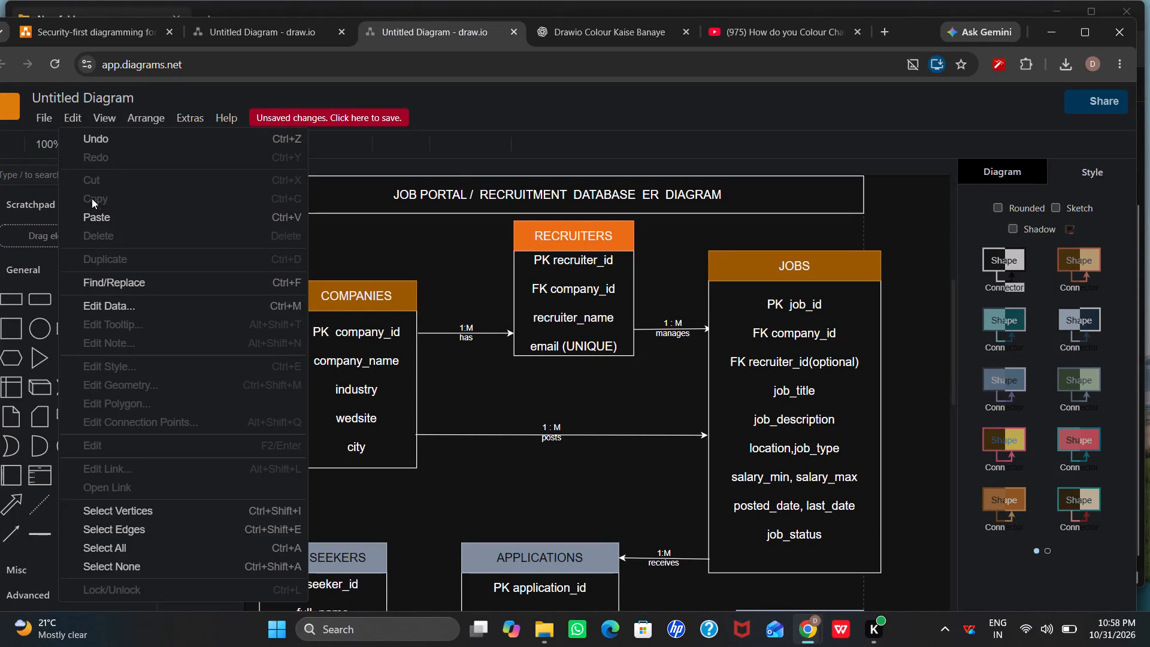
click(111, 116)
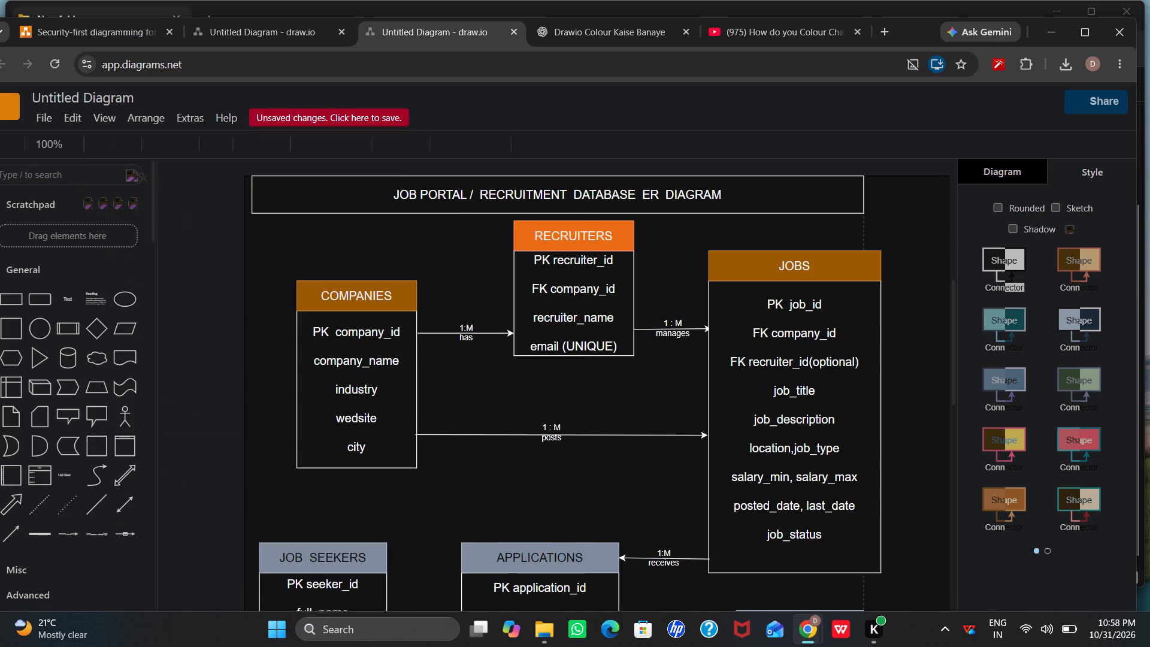
Save a copy of the diagram as an Editable Vector Image (.svg), with a picked OneDrive folder as the destination.
click(44, 114)
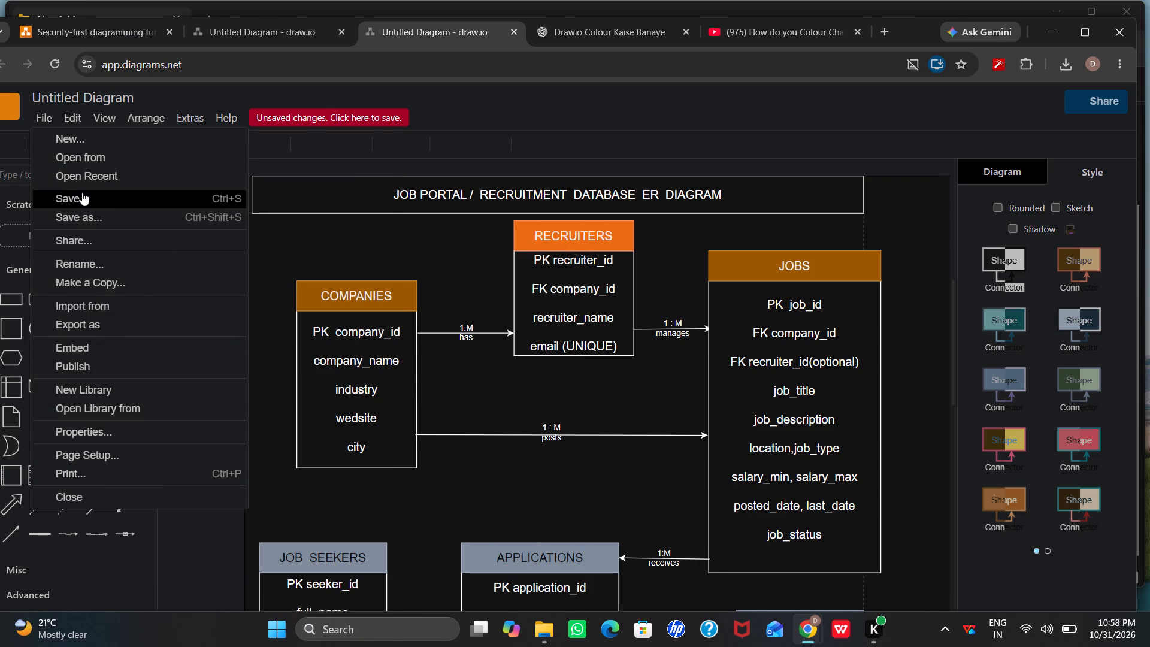
click(116, 216)
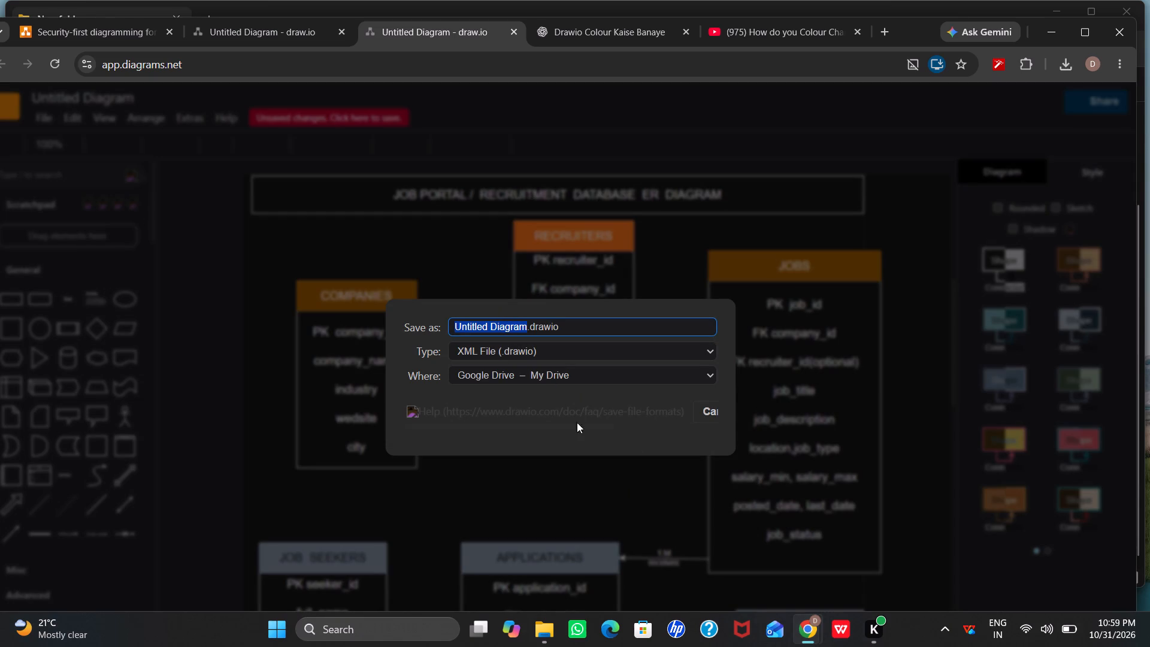
drag(625, 395, 585, 393)
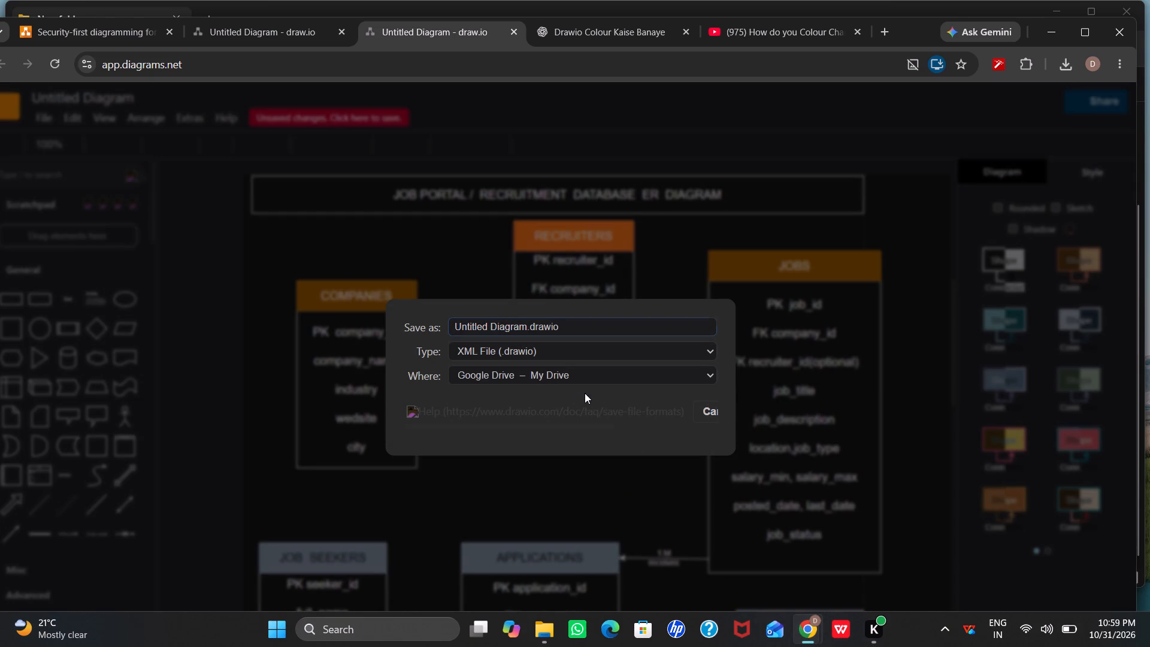
drag(585, 393, 529, 391)
click(422, 332)
drag(438, 332, 471, 332)
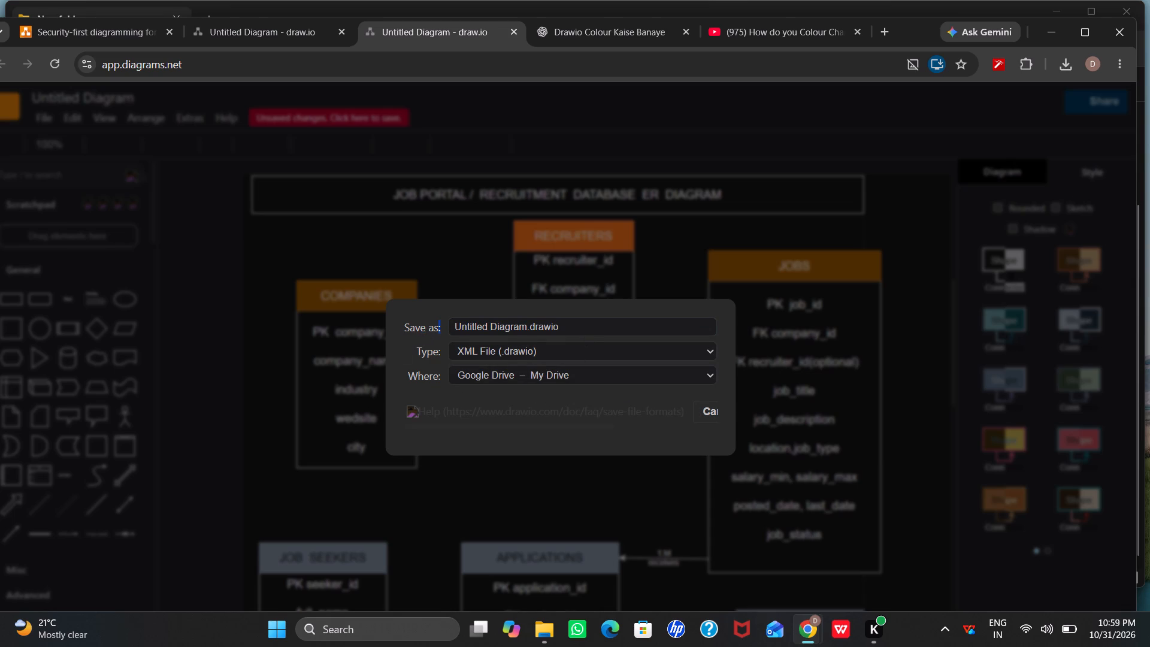
click(581, 328)
click(581, 328)
click(579, 325)
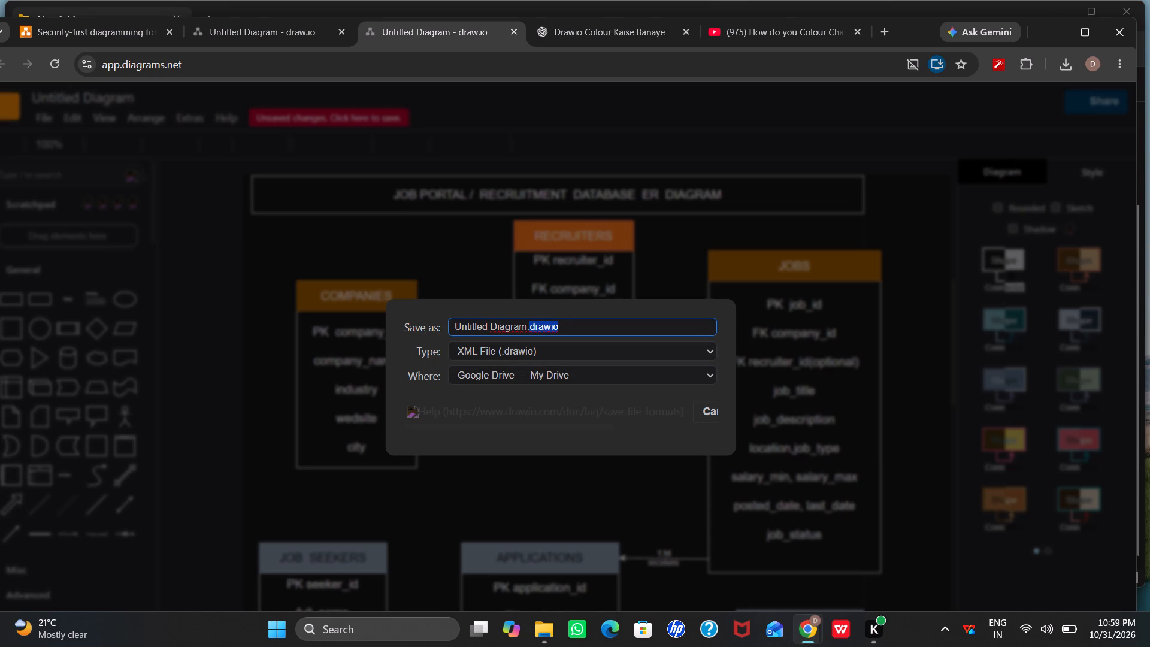
click(626, 344)
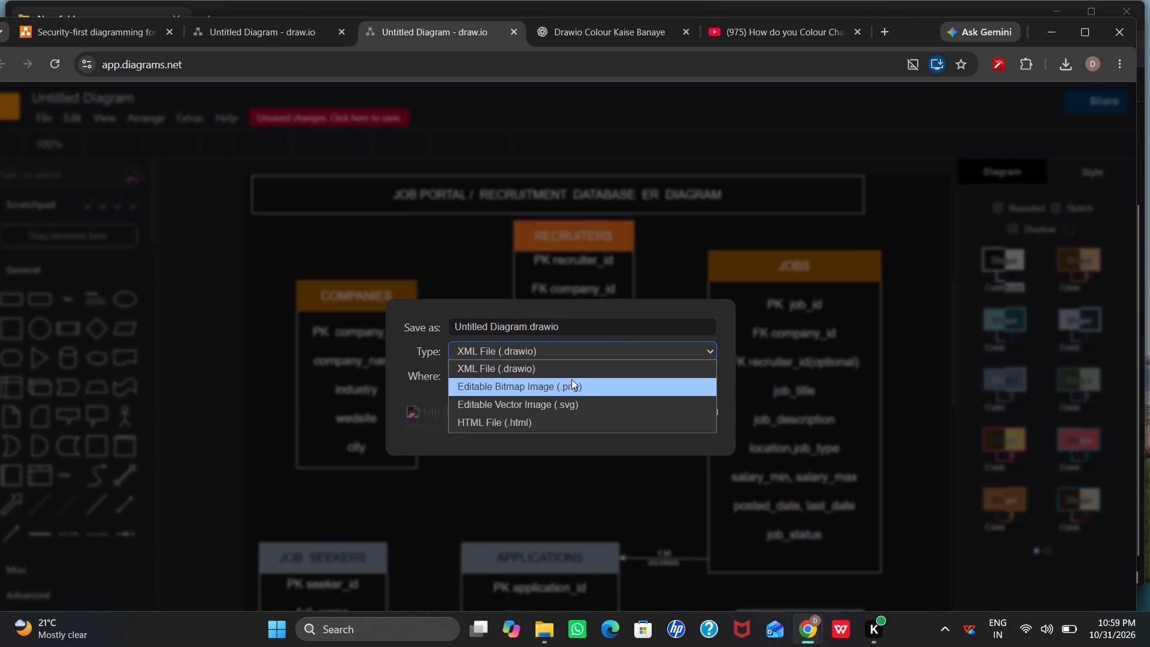
click(507, 398)
click(526, 369)
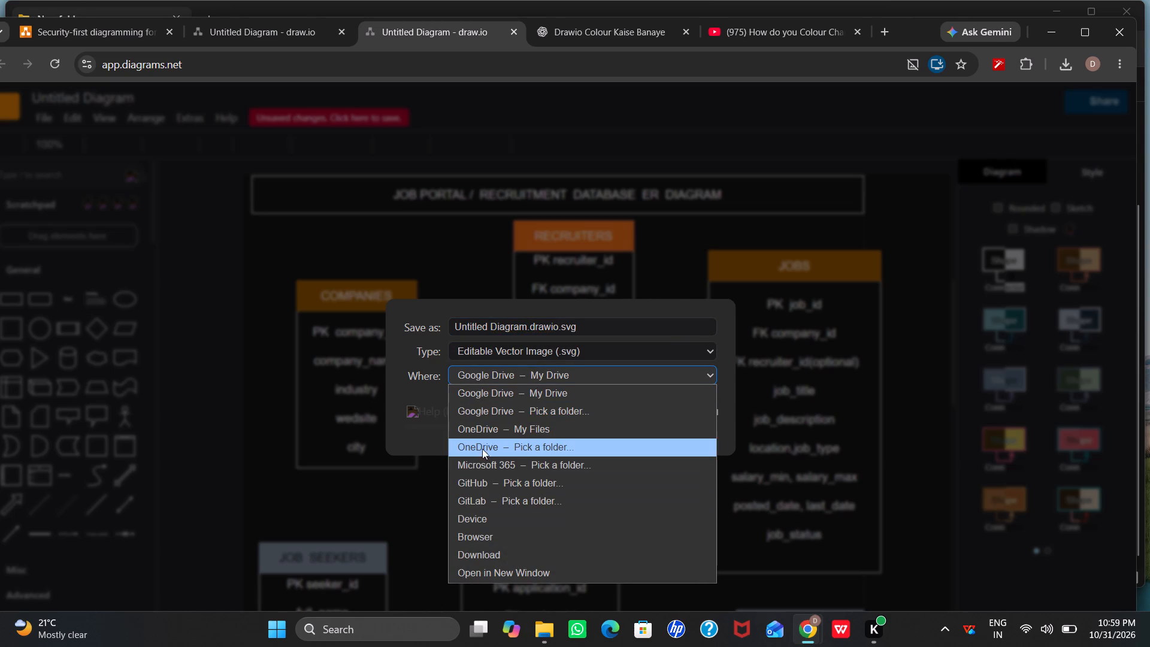
click(482, 443)
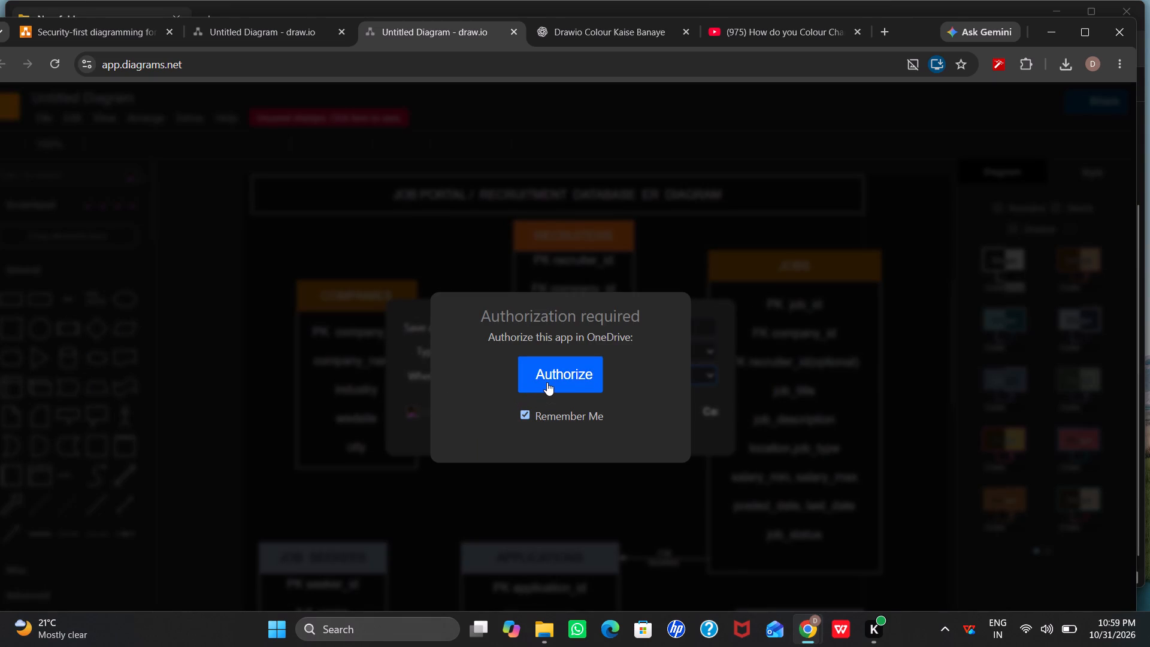
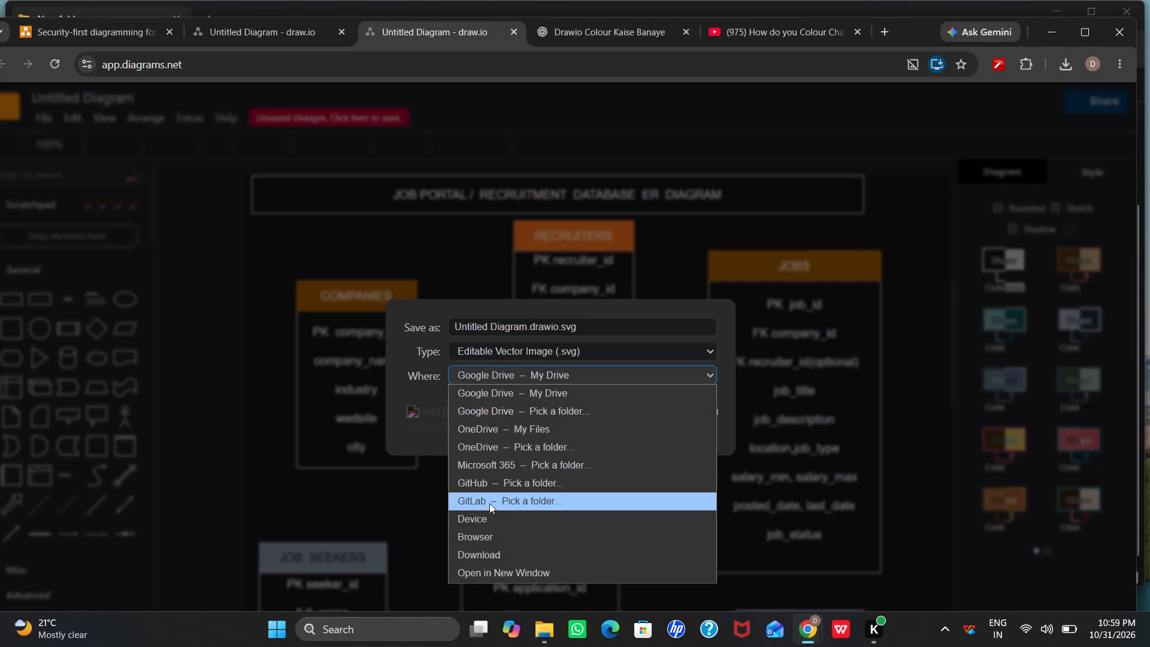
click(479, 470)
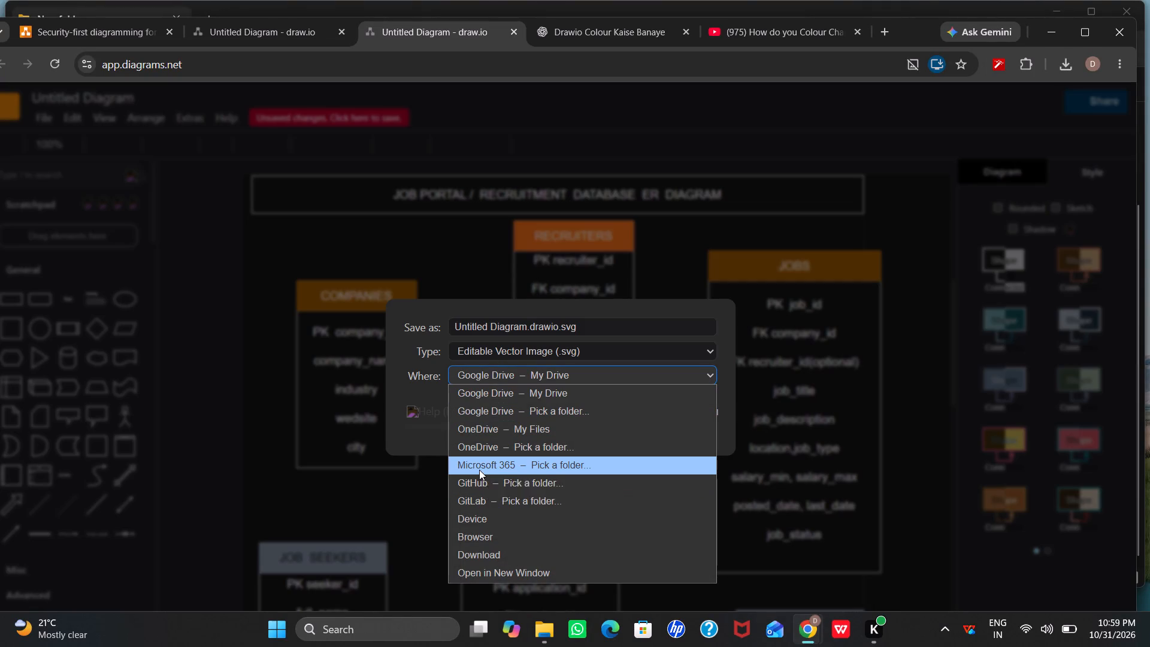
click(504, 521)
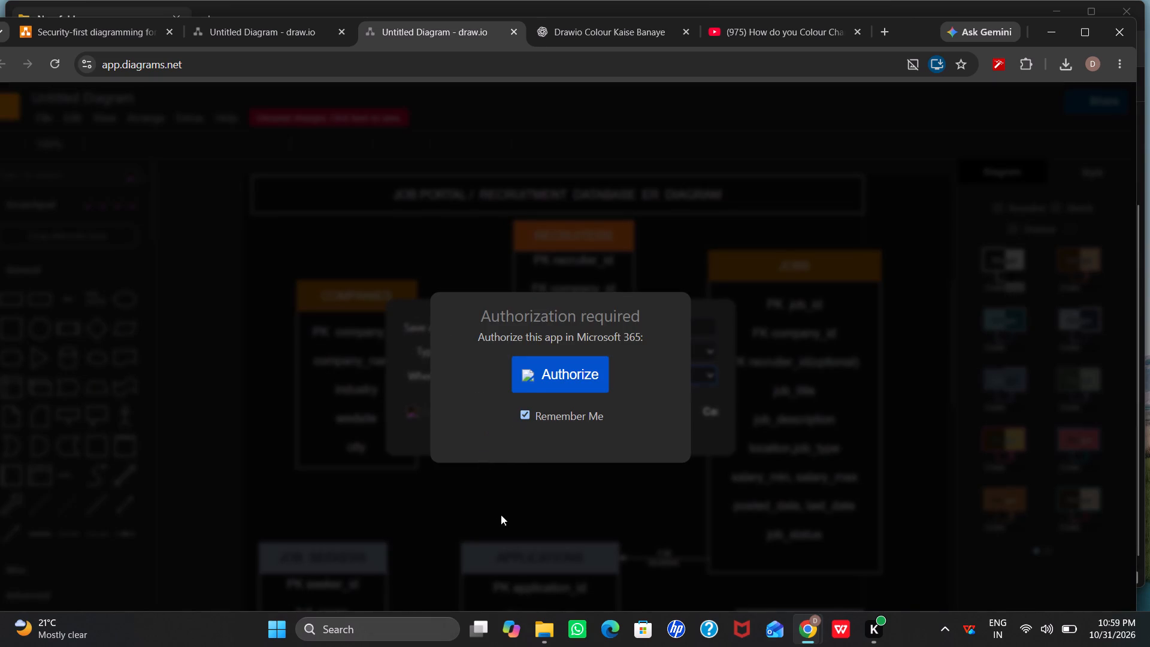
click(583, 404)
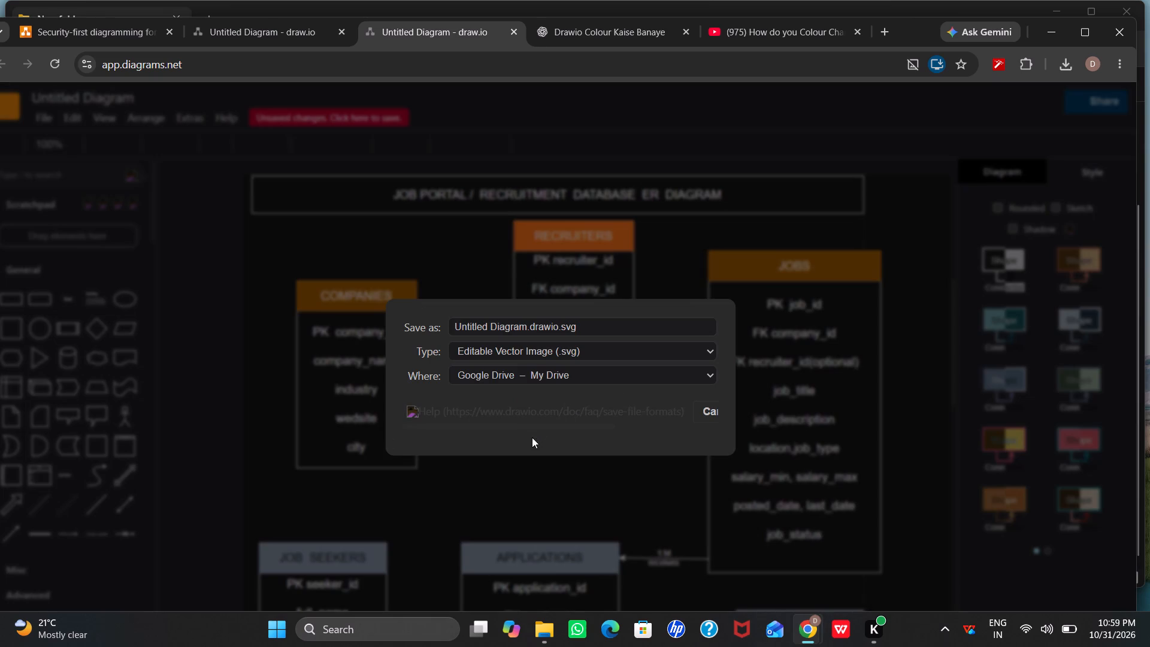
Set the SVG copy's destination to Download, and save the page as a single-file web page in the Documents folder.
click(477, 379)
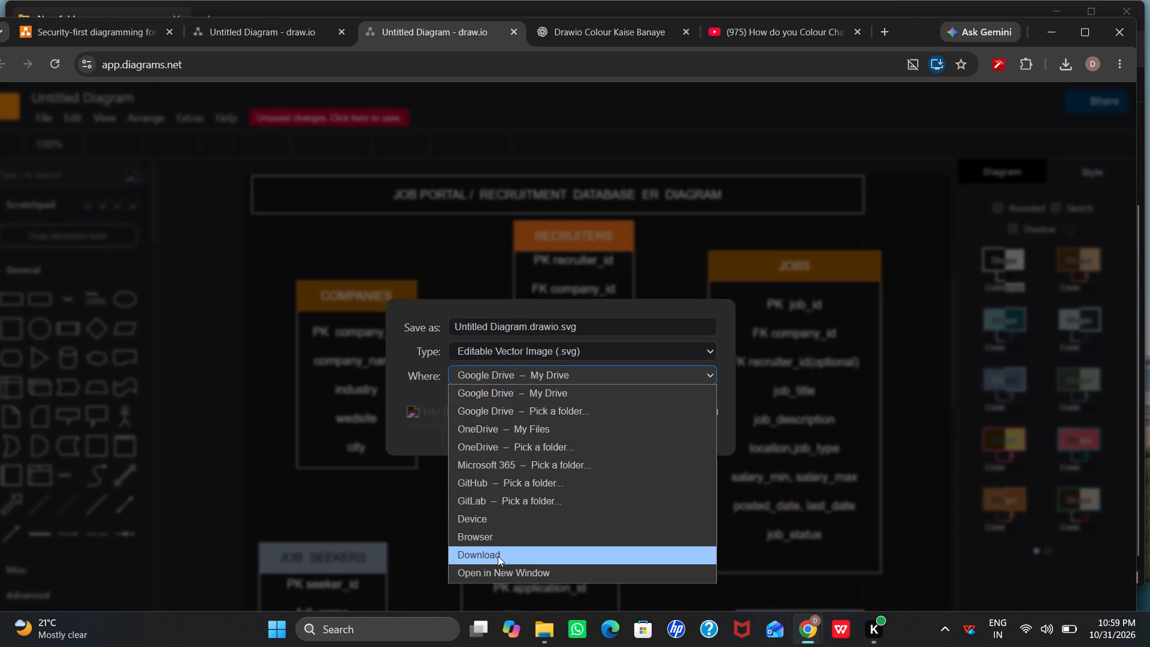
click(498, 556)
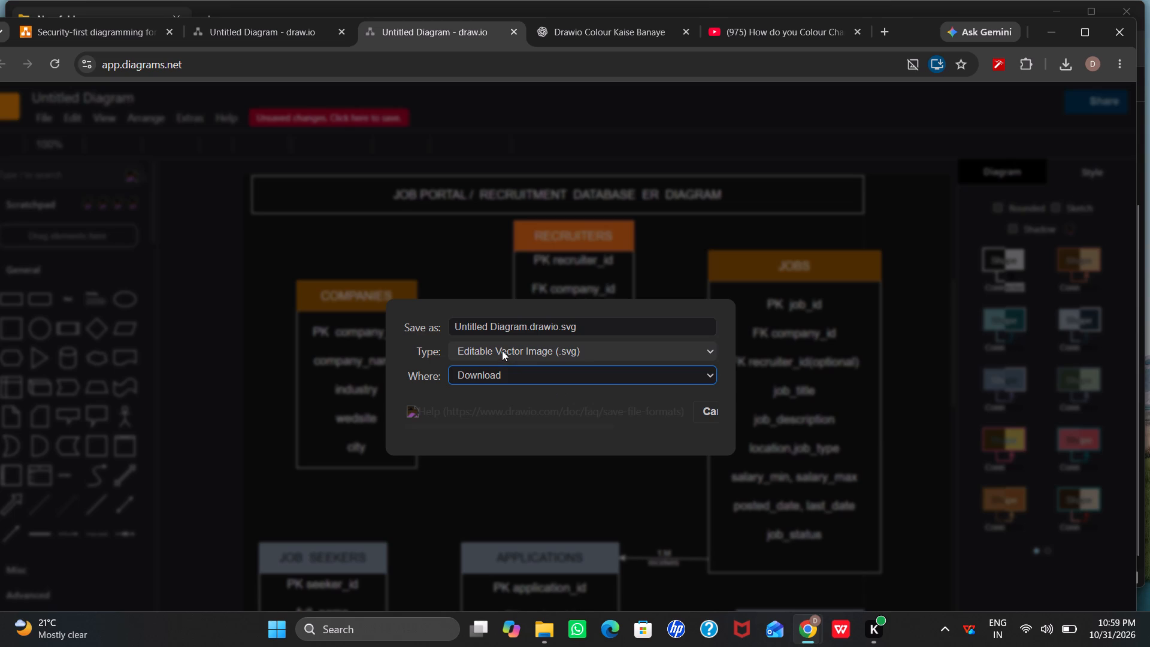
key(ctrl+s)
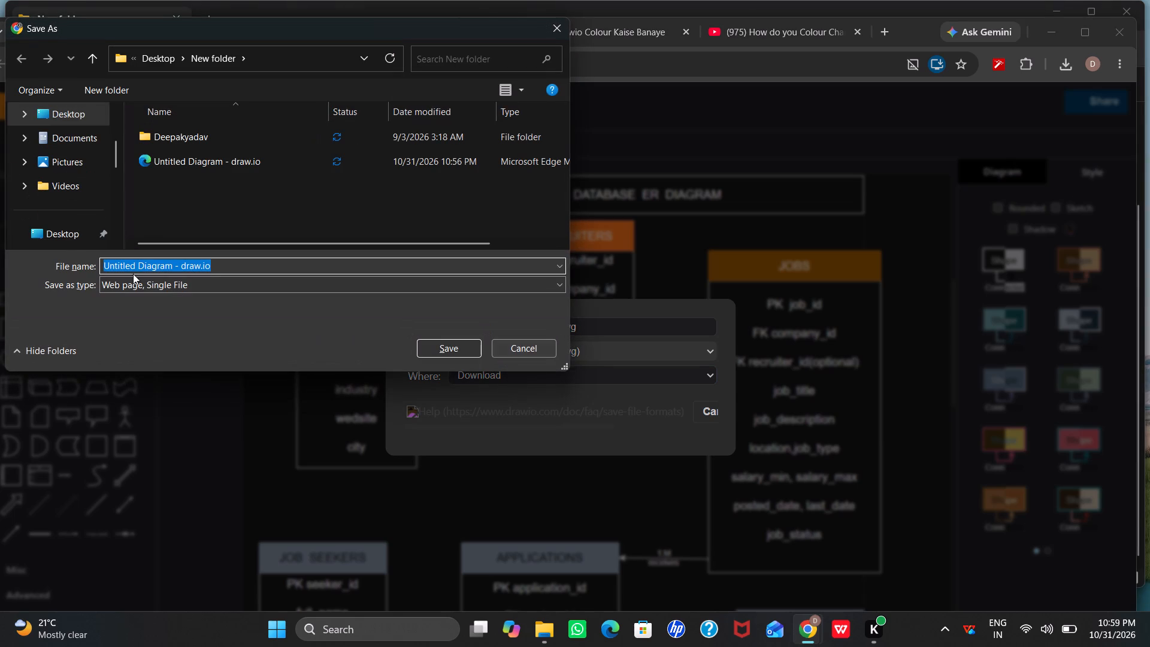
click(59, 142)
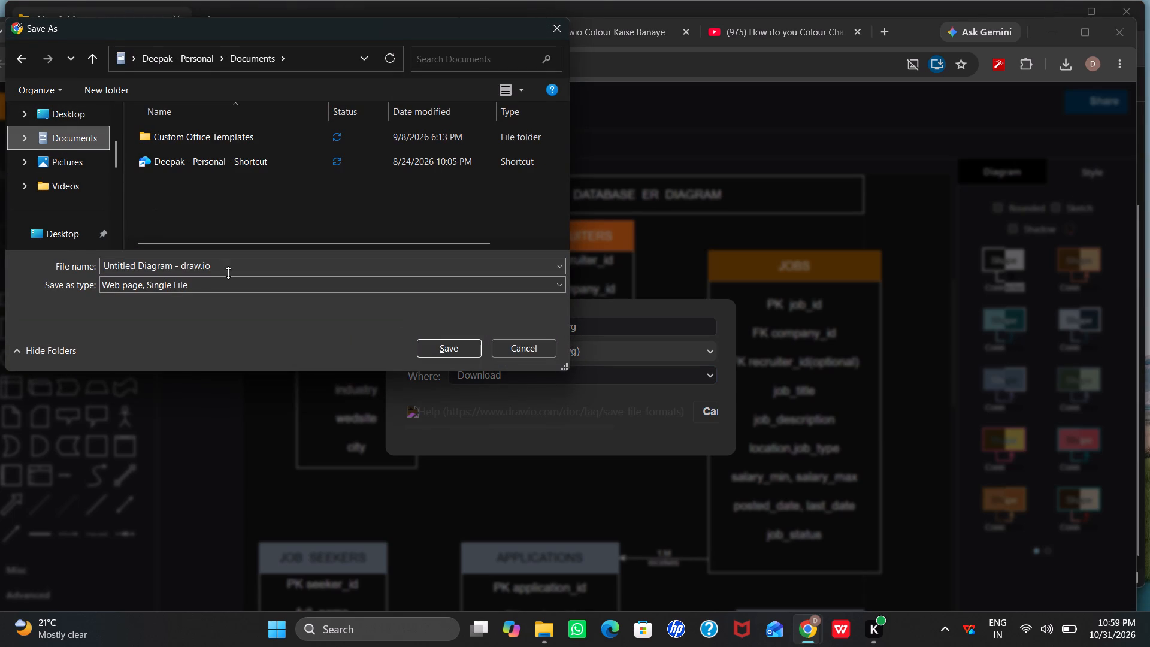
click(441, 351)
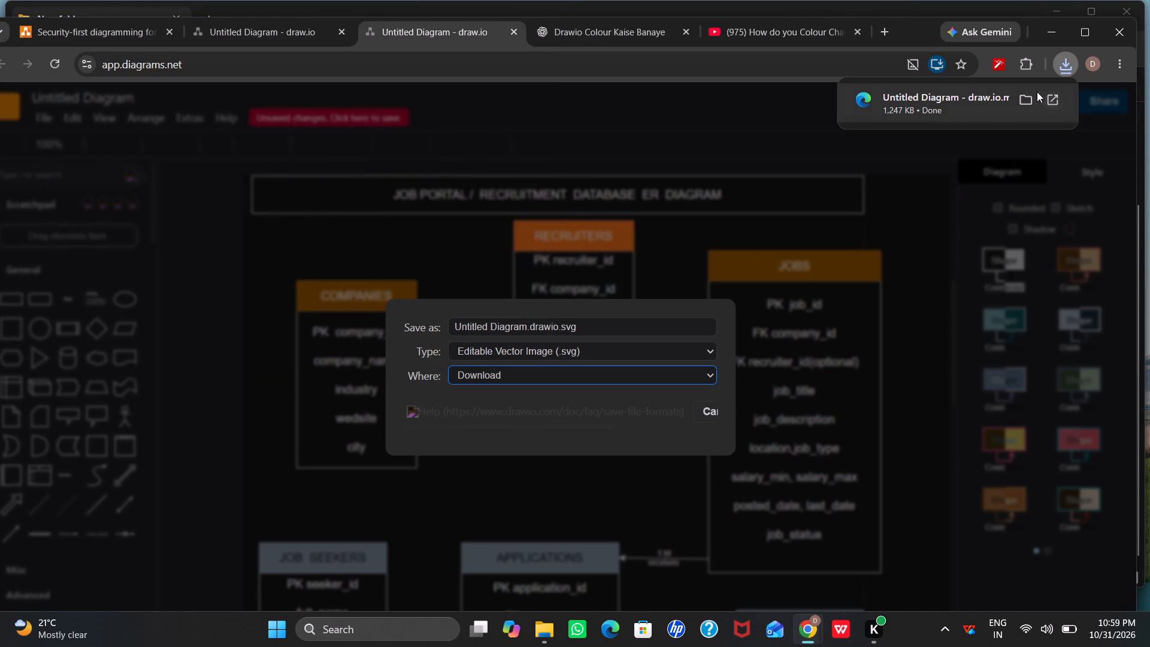
Show the saved Untitled Diagram - draw.io web page in its folder and open it in Microsoft Edge.
click(1020, 98)
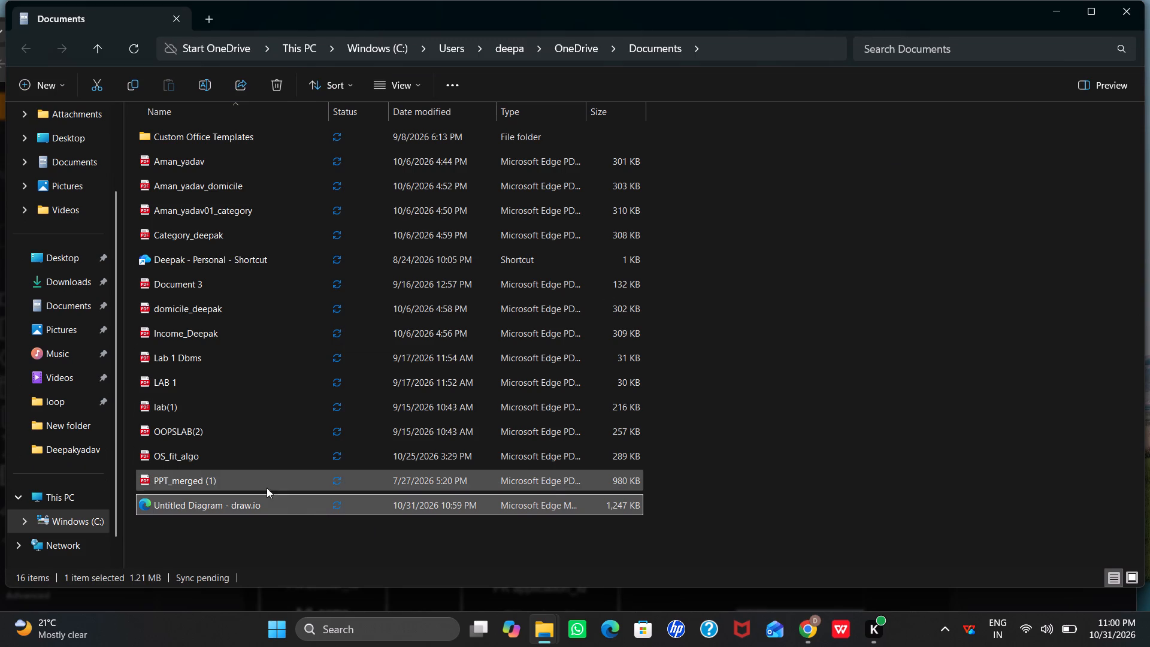
click(244, 498)
click(251, 497)
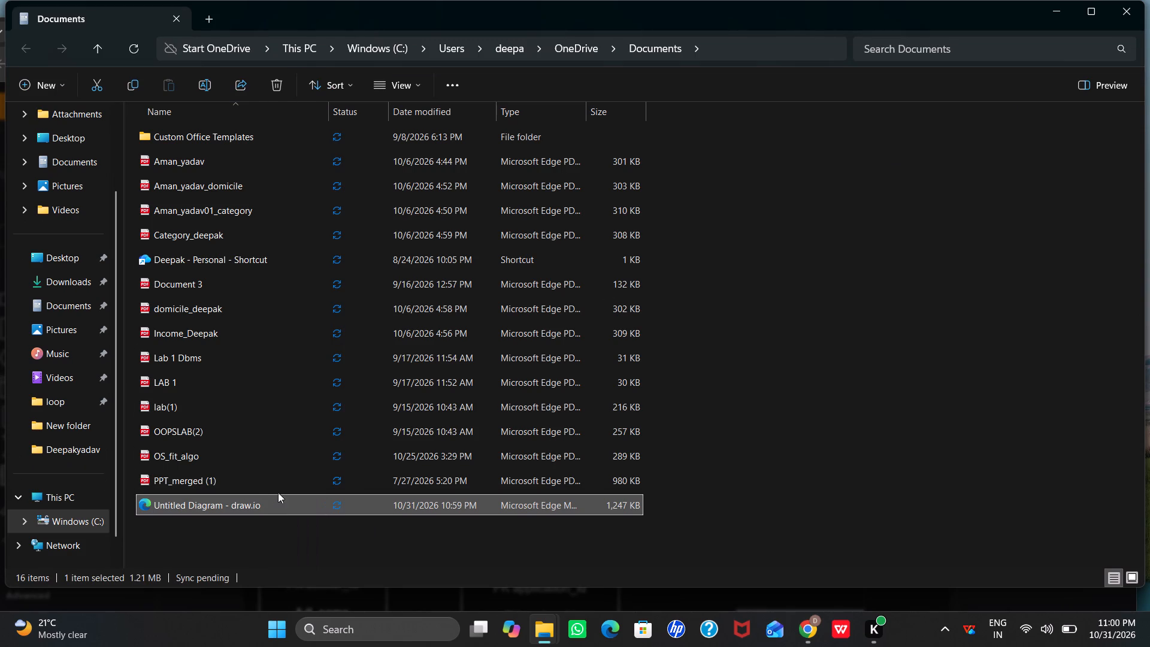
double_click(285, 500)
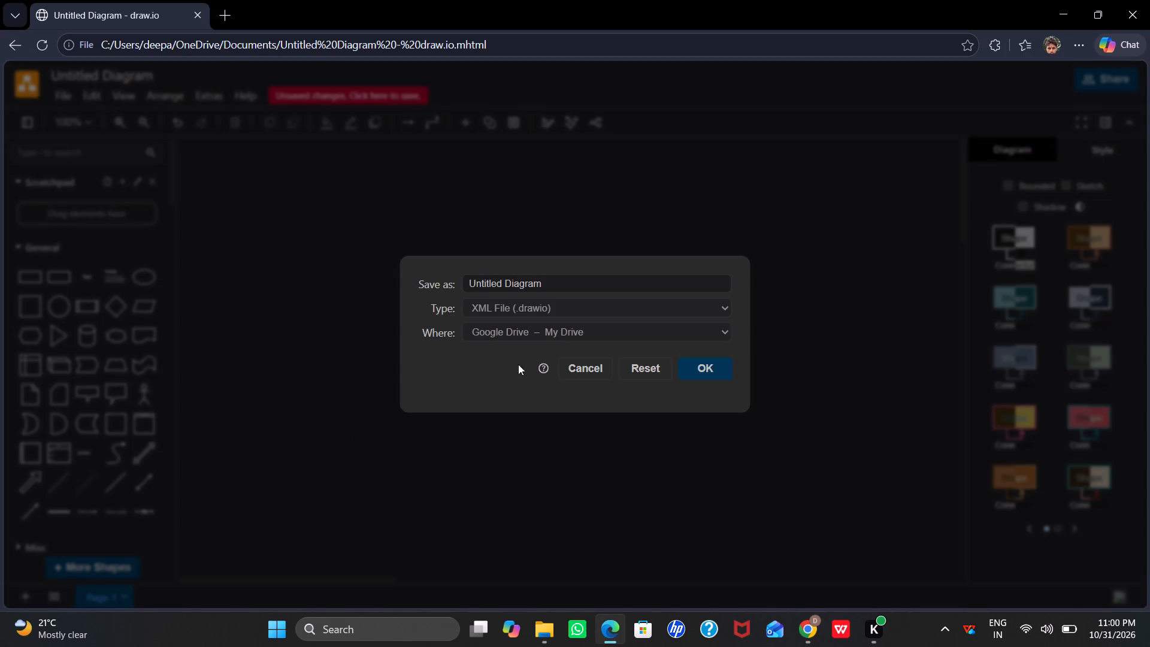
Try to confirm or cancel the Save As form in the opened page, and minimize Edge.
click(694, 369)
click(618, 459)
click(580, 374)
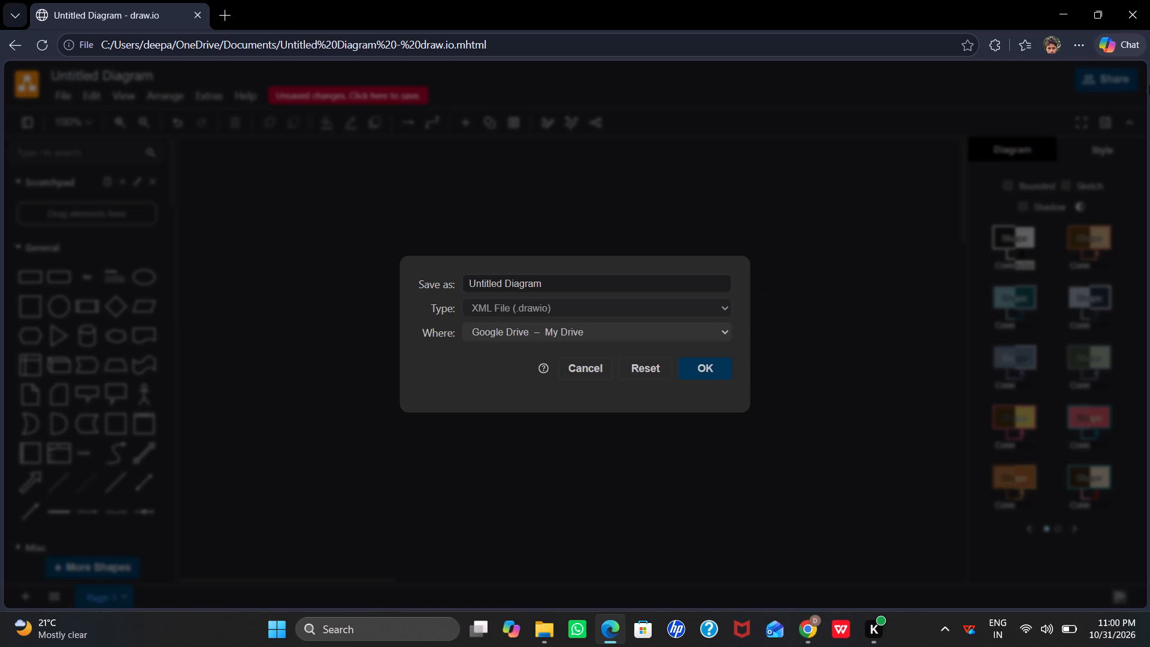
click(1112, 17)
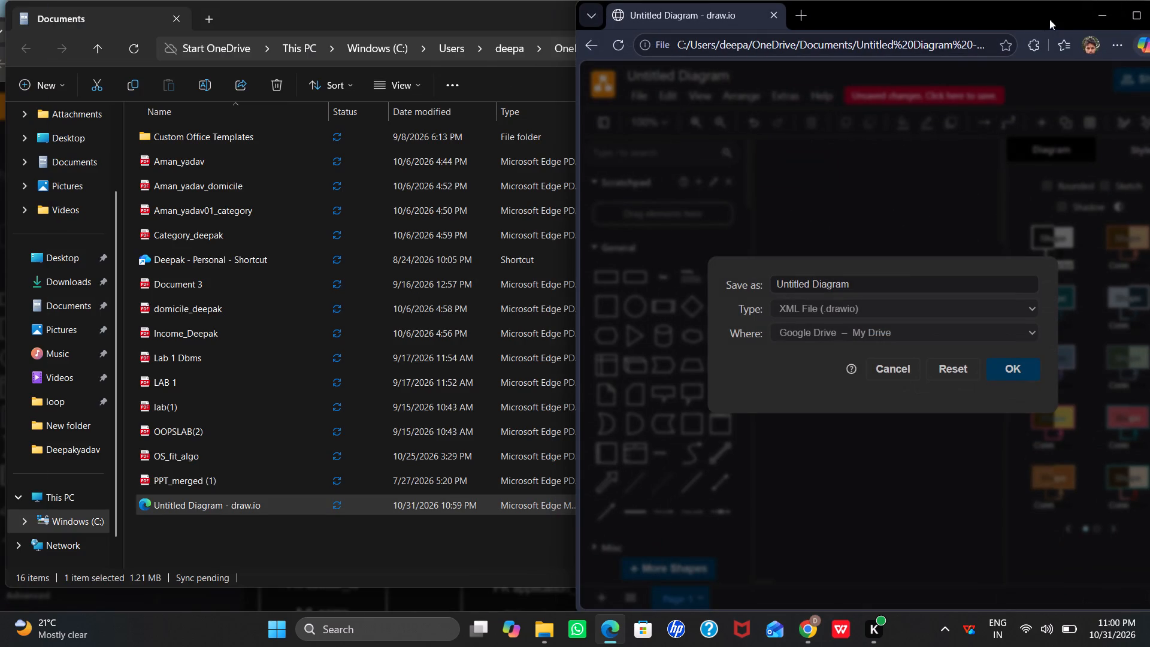
click(1094, 13)
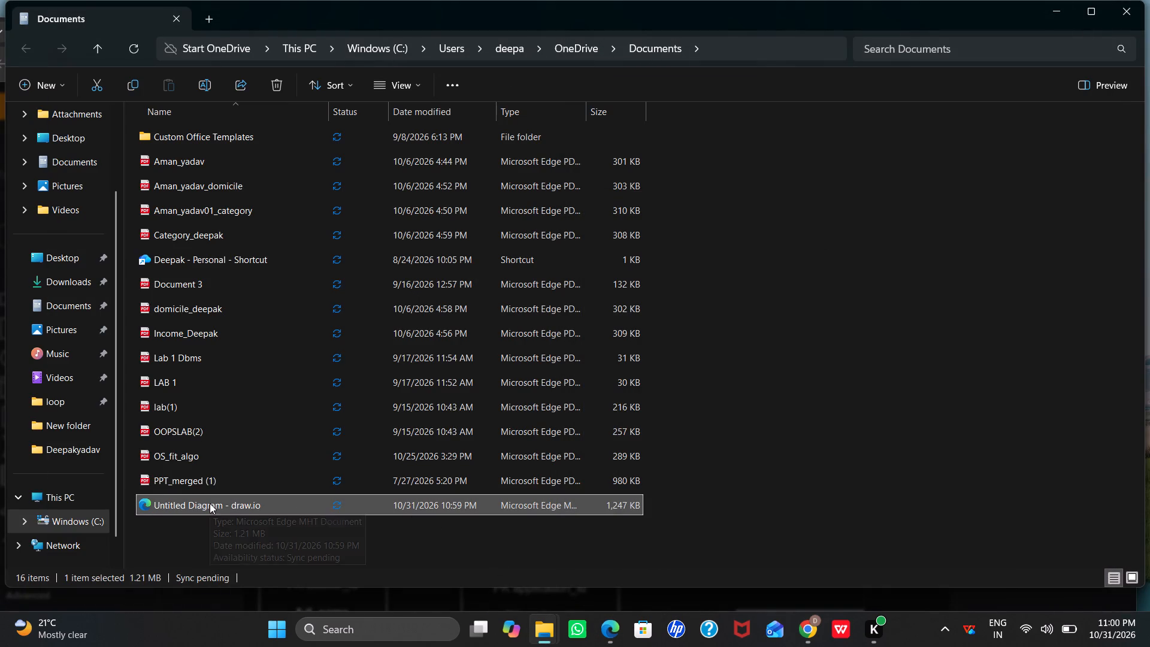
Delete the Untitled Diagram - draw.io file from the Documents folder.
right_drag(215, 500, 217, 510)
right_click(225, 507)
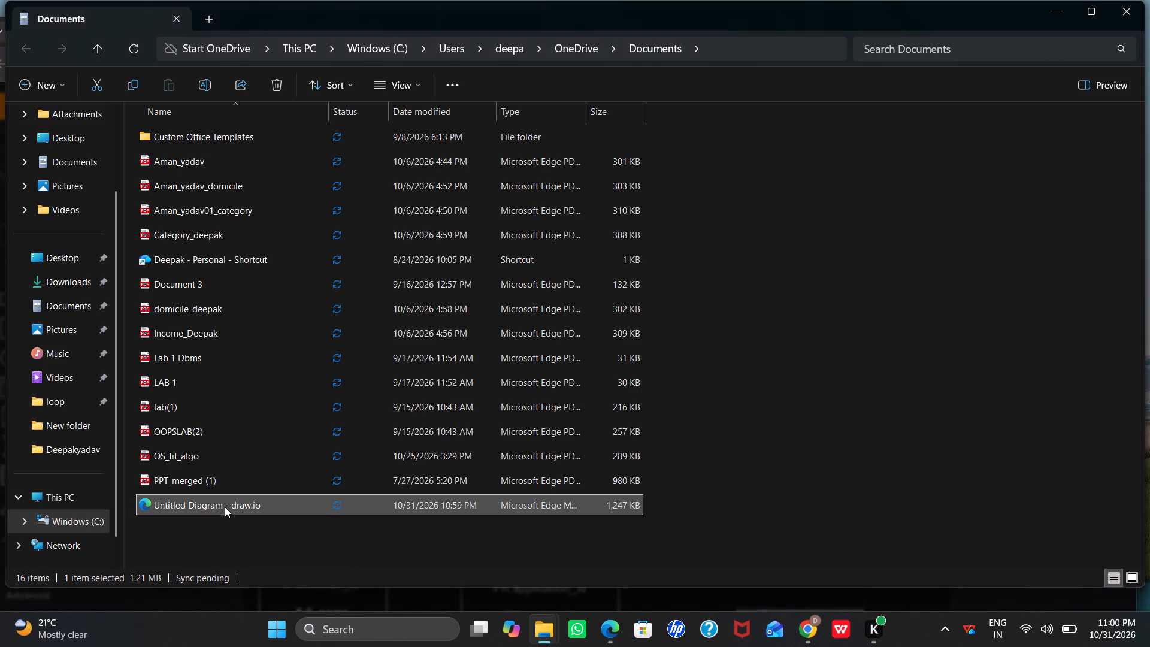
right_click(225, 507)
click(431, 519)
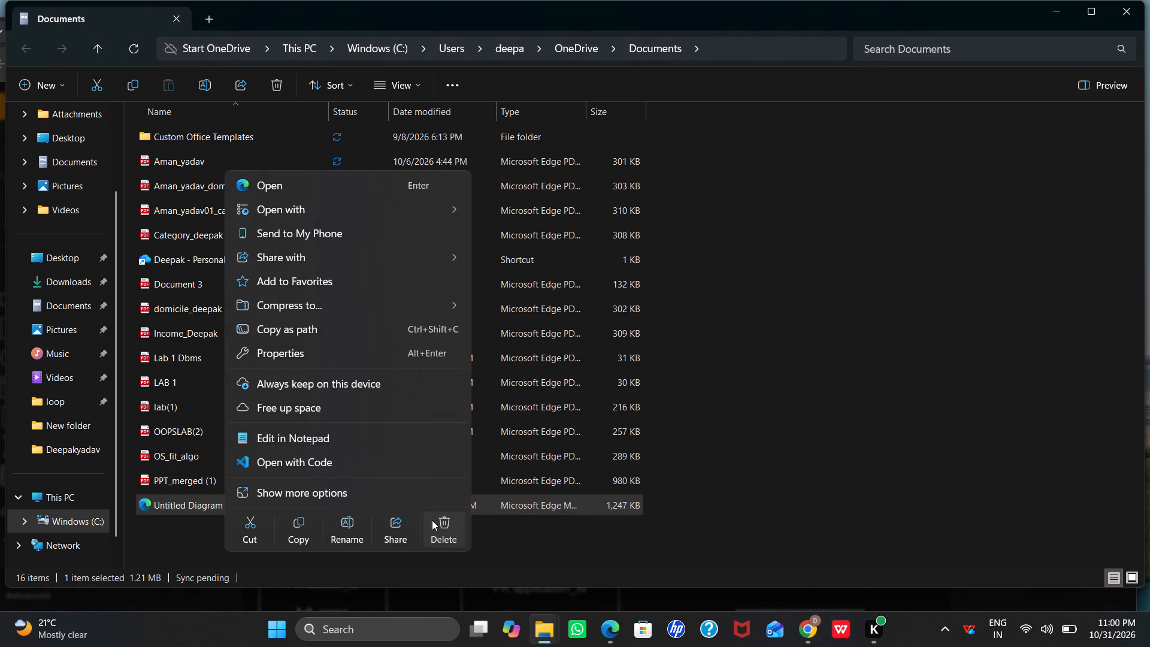
Switch back to the draw.io diagram in Chrome and cancel its Save As form.
drag(573, 597, 675, 632)
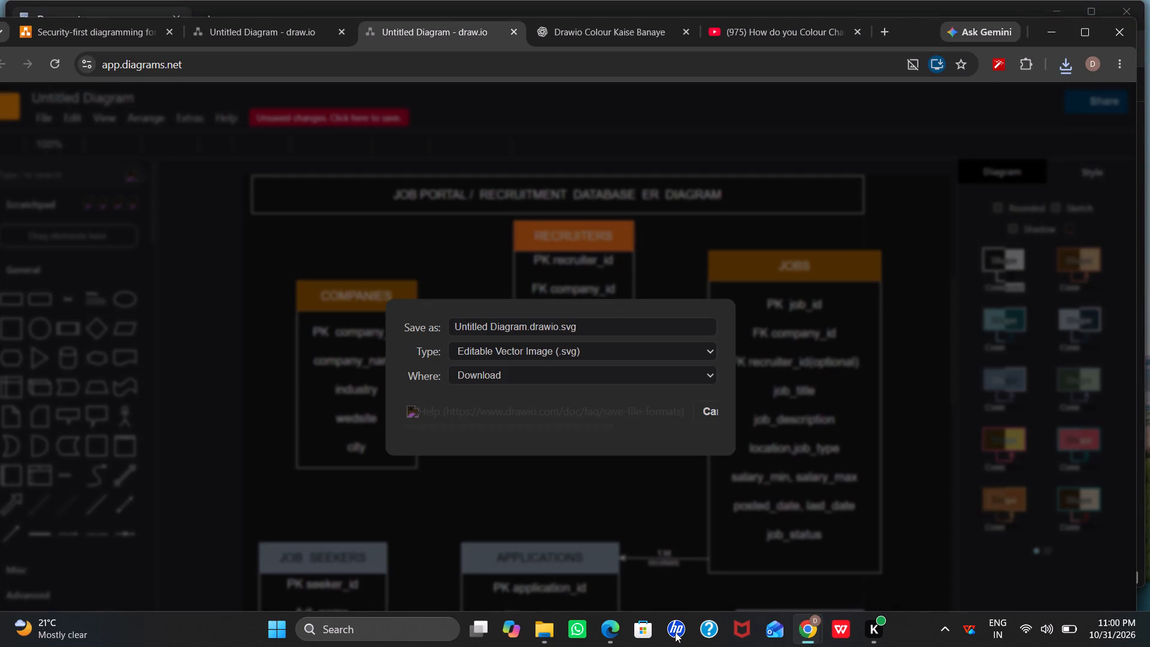
click(810, 624)
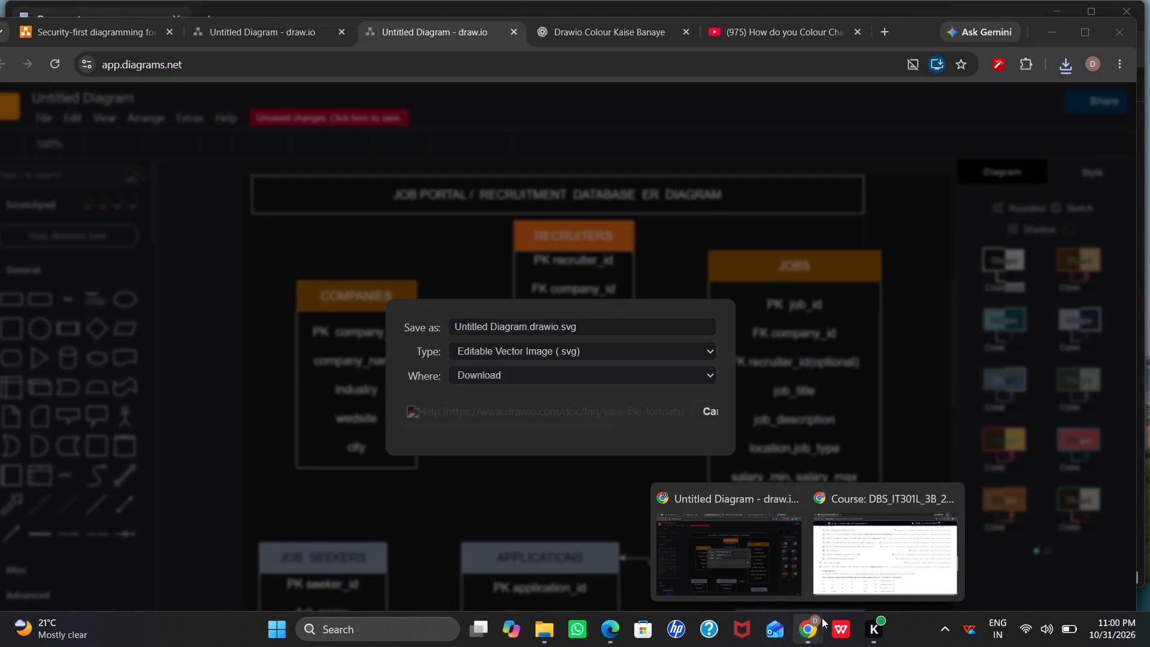
click(739, 578)
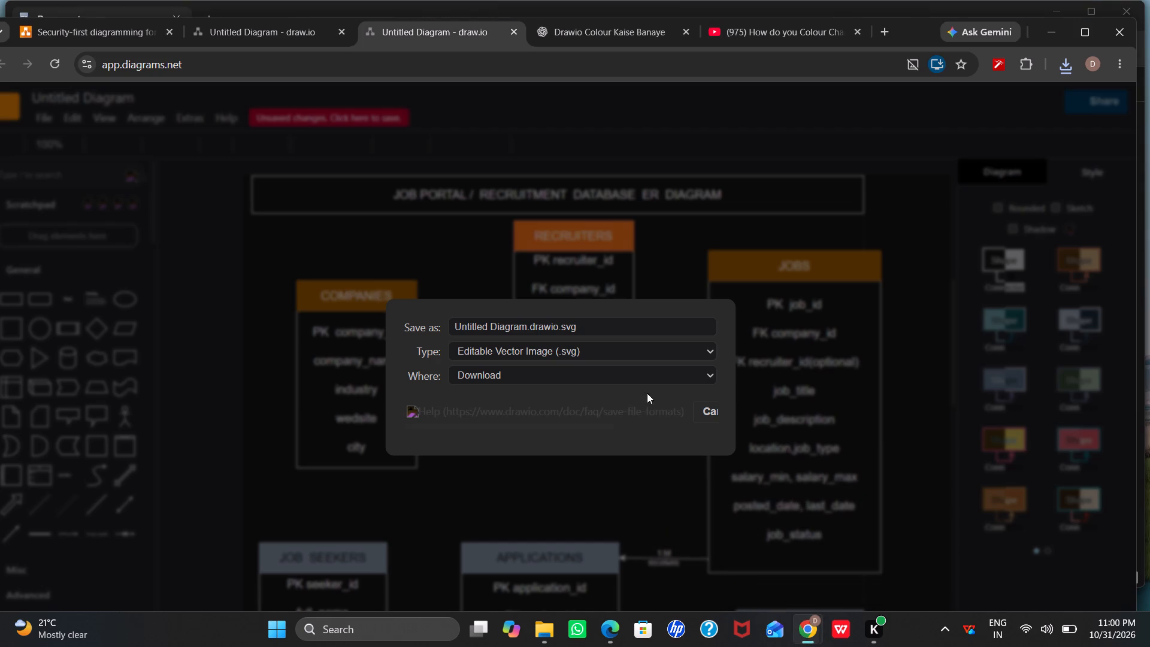
click(704, 410)
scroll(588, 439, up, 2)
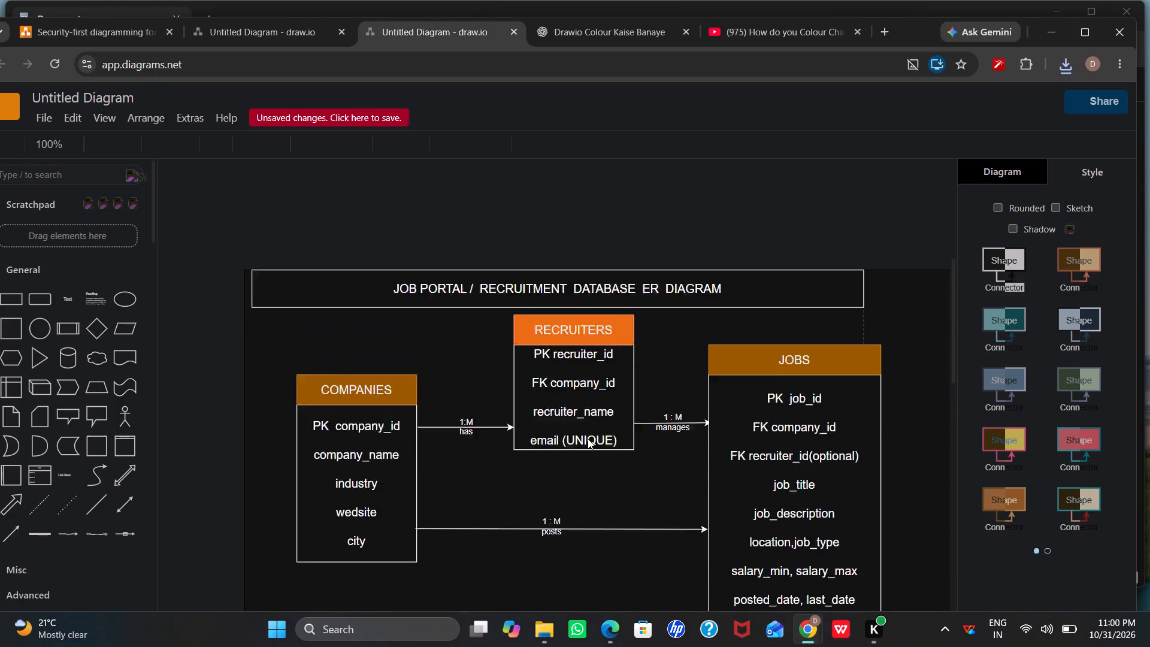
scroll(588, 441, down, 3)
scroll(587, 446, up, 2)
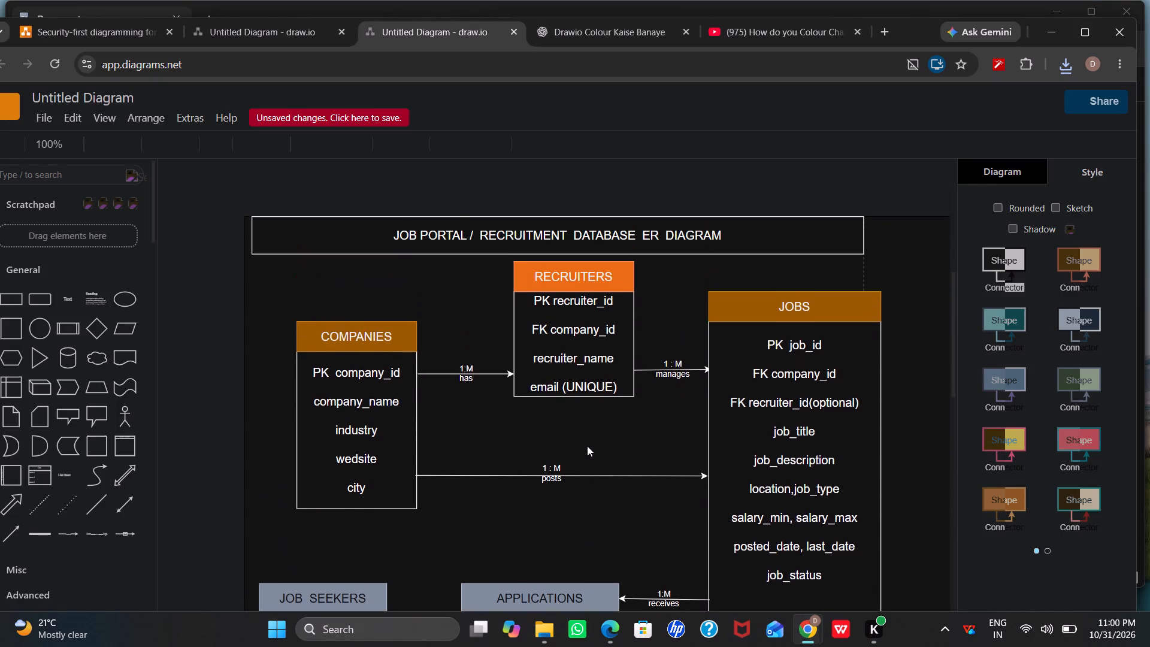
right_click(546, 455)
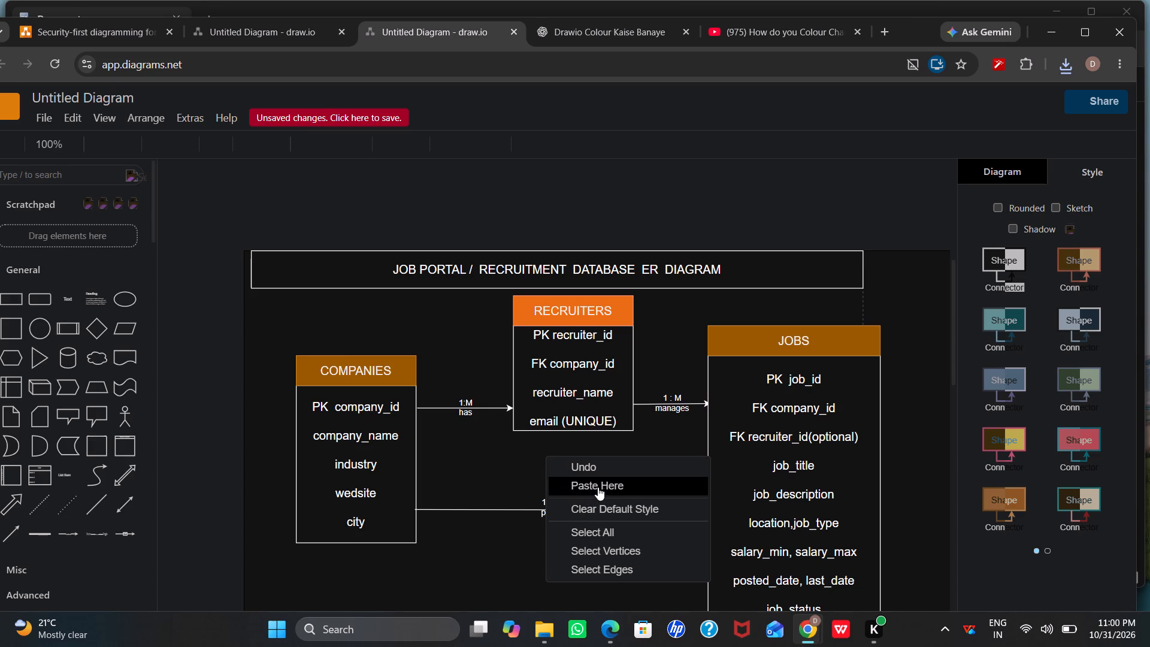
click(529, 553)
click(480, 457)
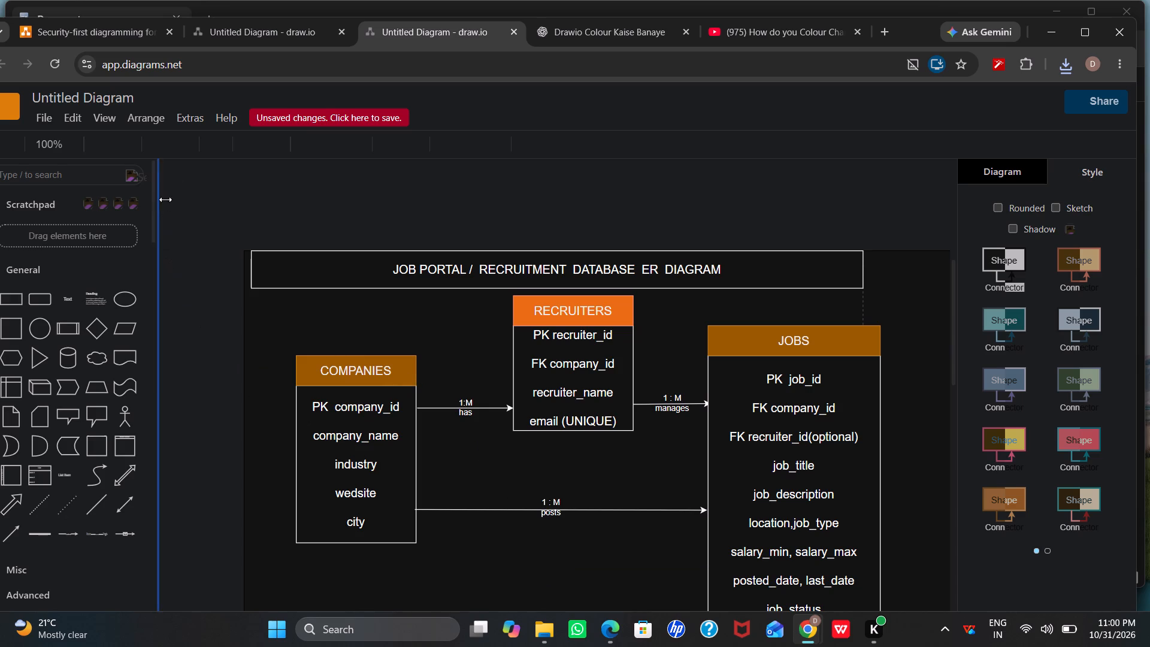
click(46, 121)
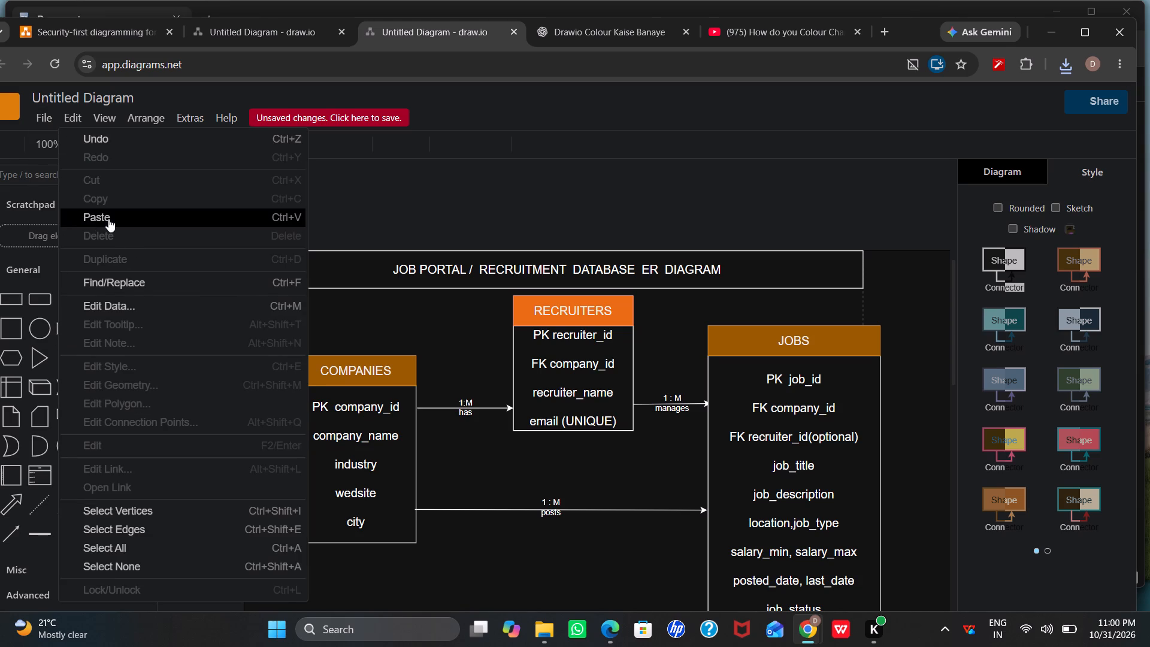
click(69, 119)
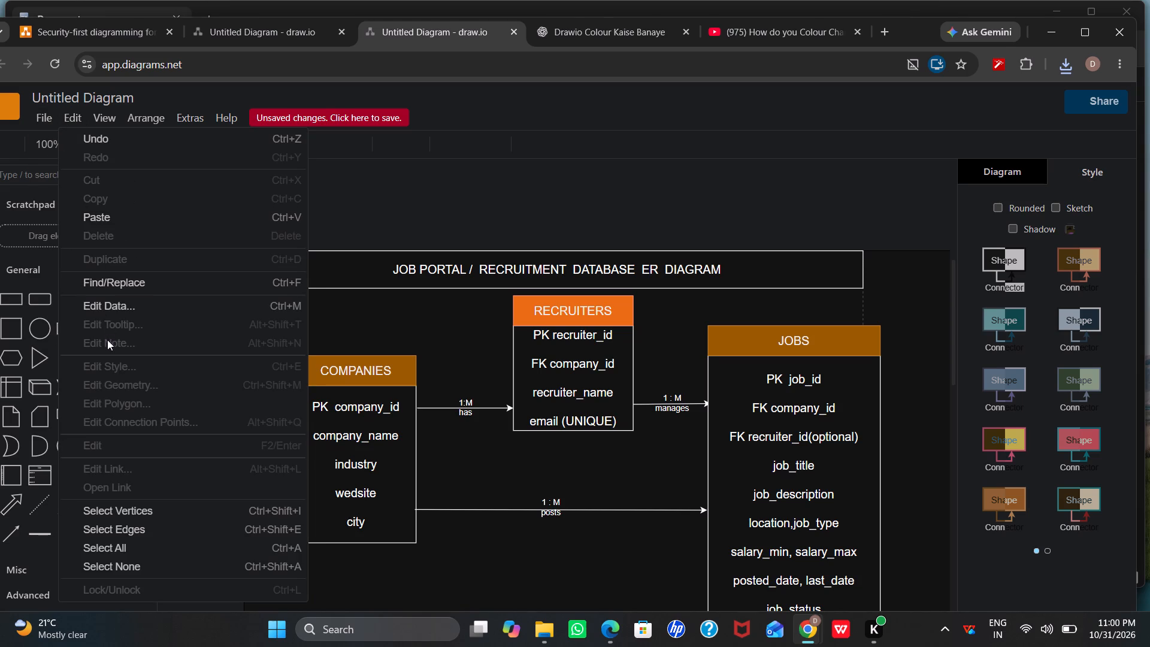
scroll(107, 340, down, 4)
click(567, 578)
Look over the whole job portal ER diagram, from its title down to the JOB SEEKERS, APPLICATIONS and INTERVIEWS tables.
scroll(491, 505, down, 6)
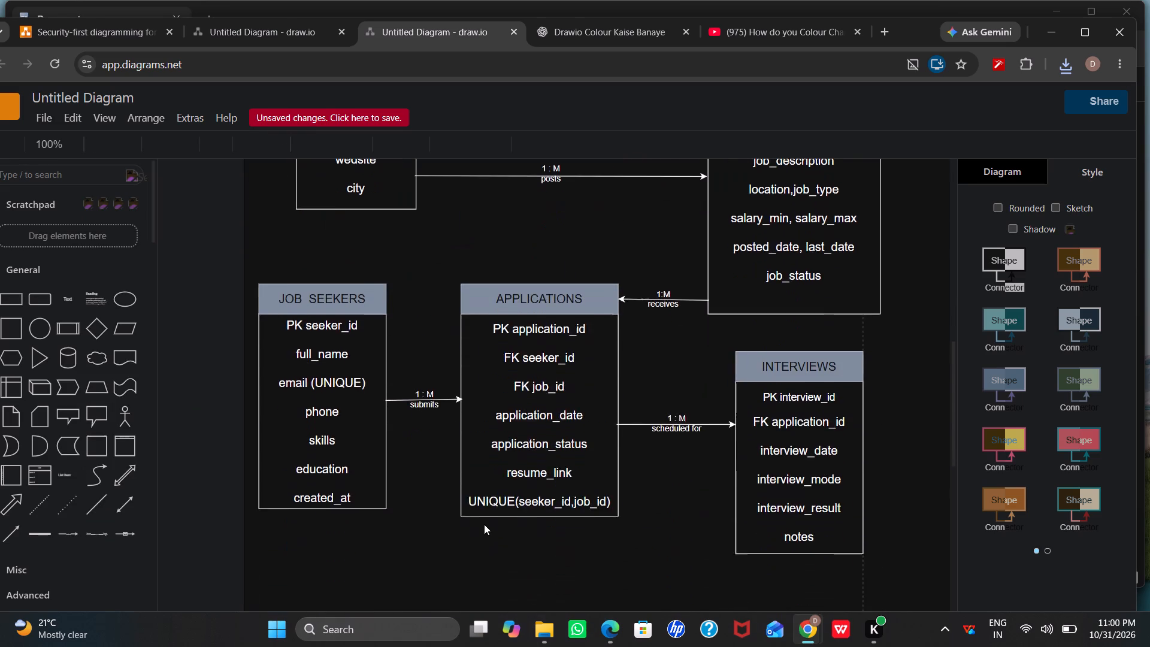
scroll(484, 524, down, 4)
scroll(481, 528, up, 6)
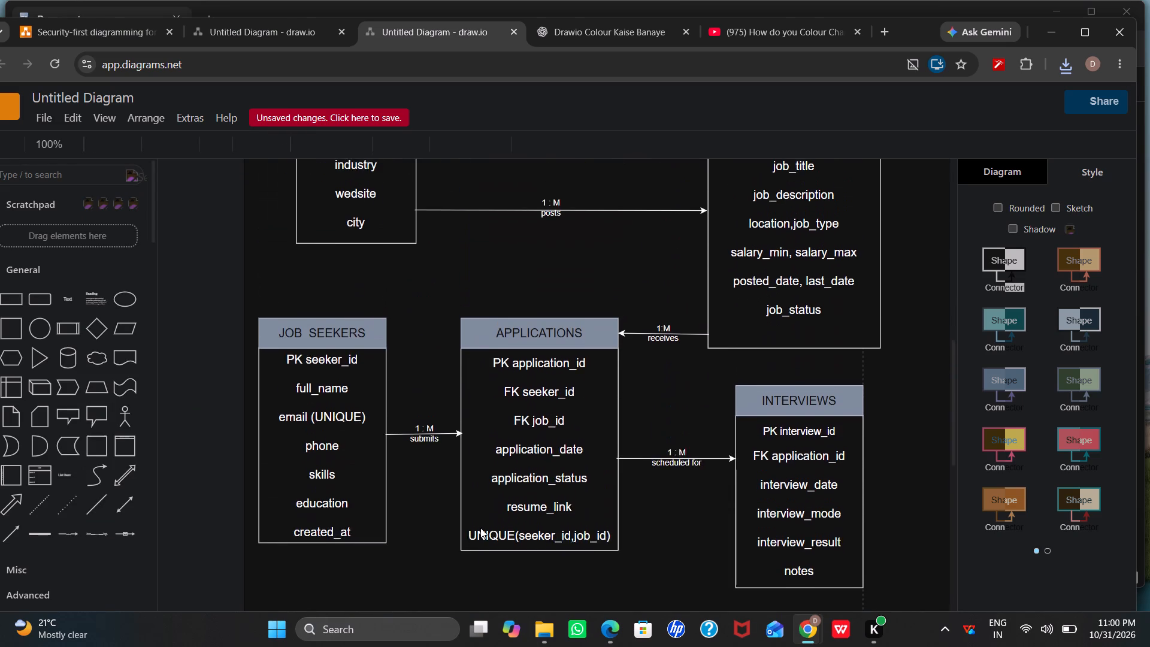
scroll(480, 528, down, 2)
scroll(480, 528, up, 10)
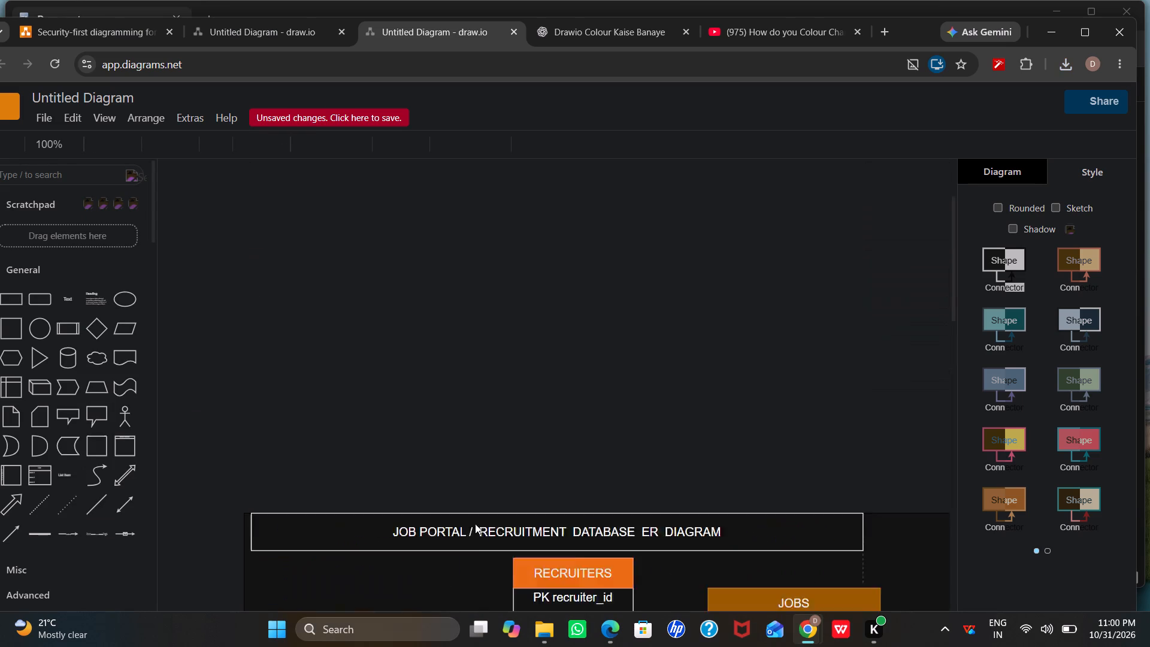
scroll(392, 366, down, 4)
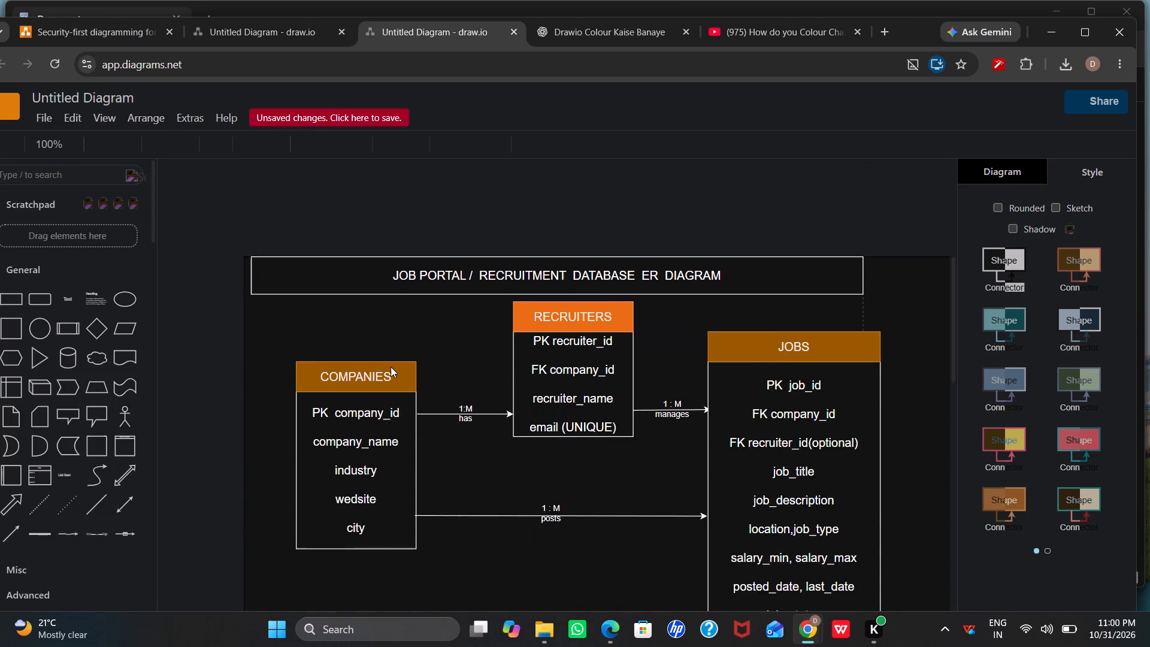
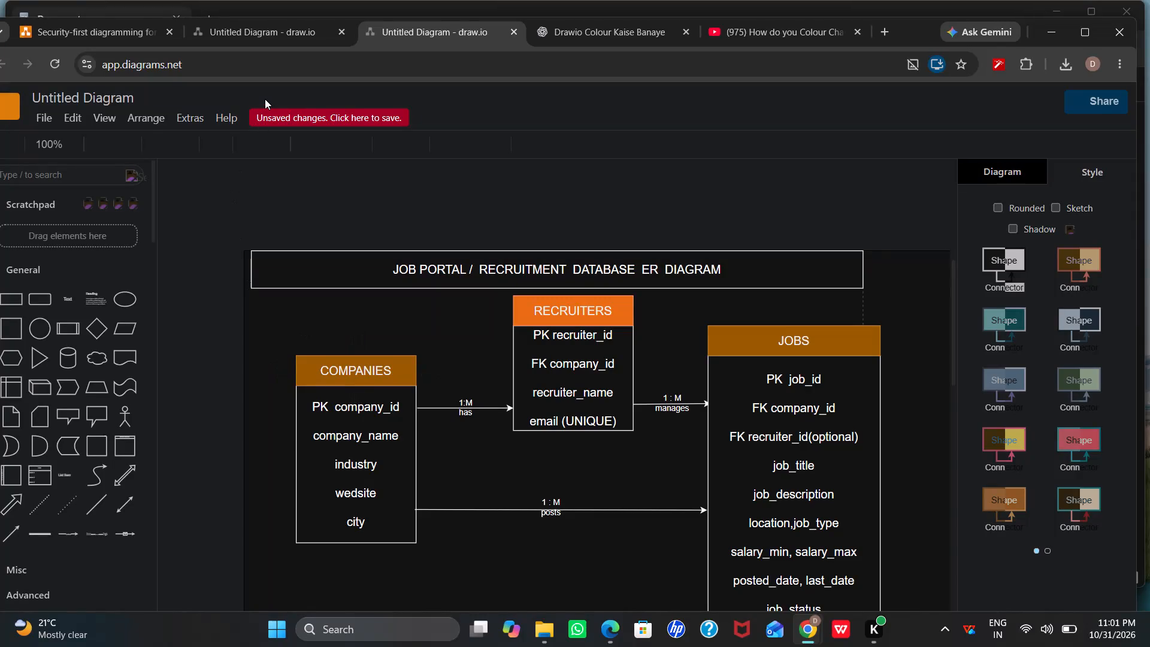
Start saving the unsaved diagram as an Editable Bitmap Image (.png) and open the choice of save locations.
click(291, 122)
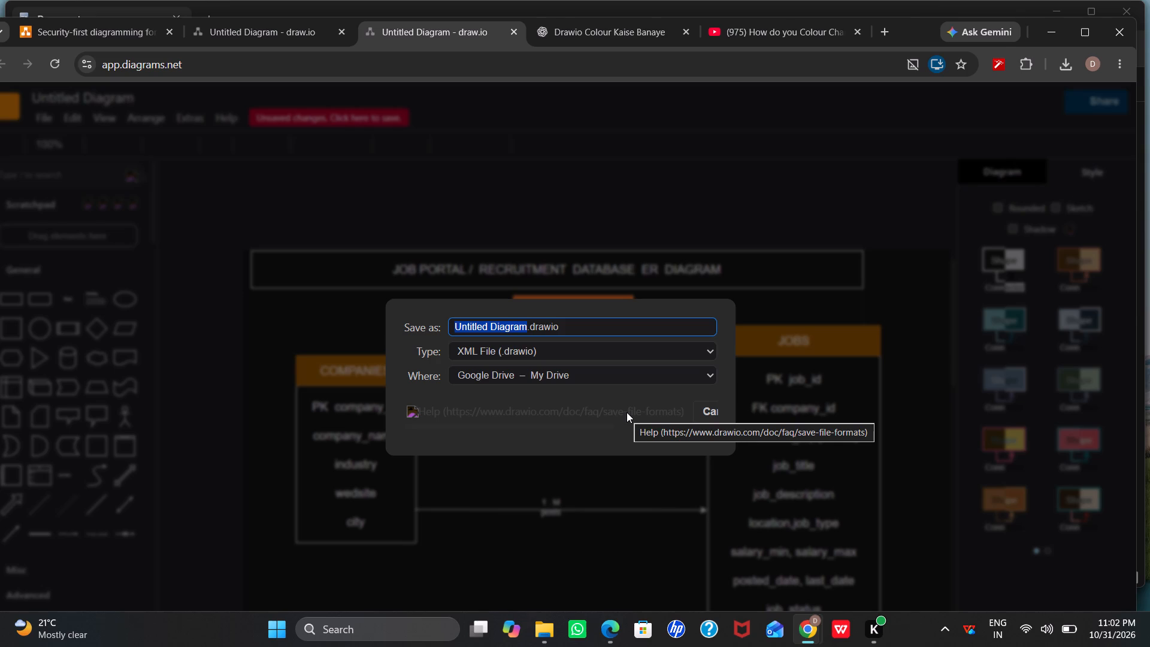
click(715, 404)
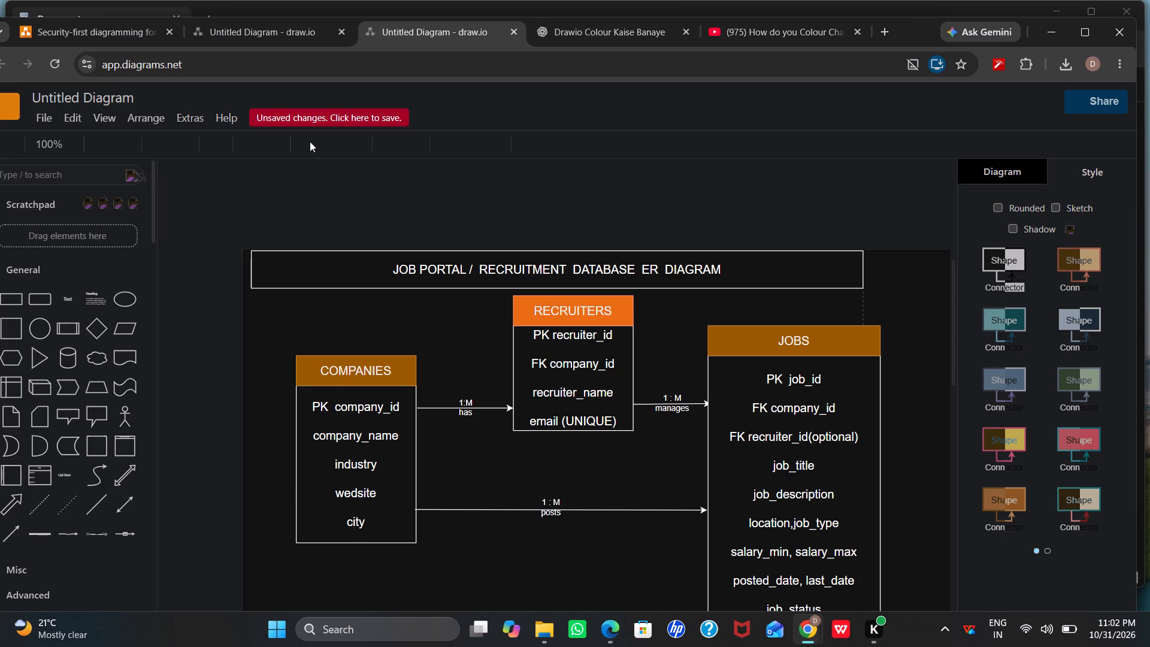
click(292, 113)
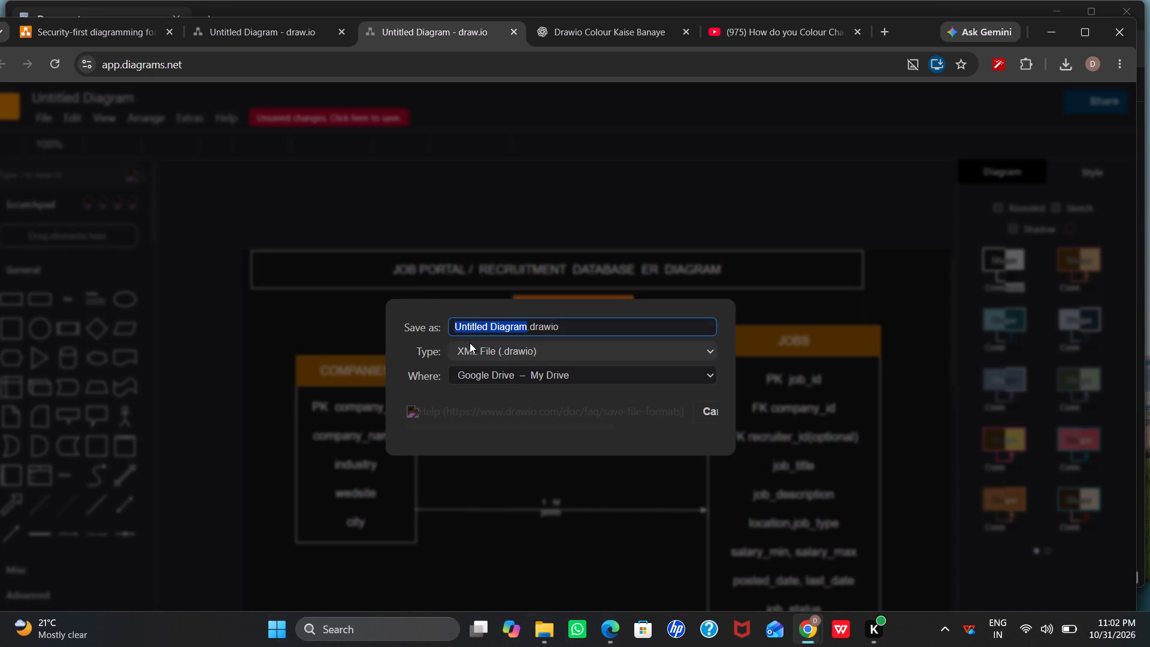
click(490, 351)
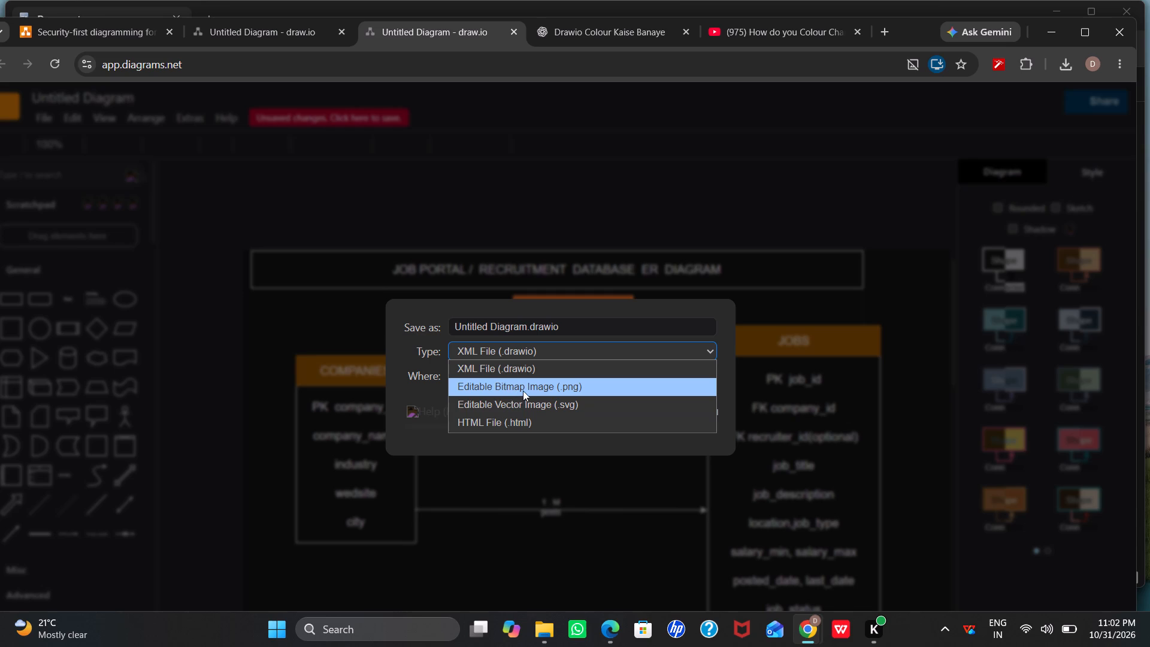
click(523, 391)
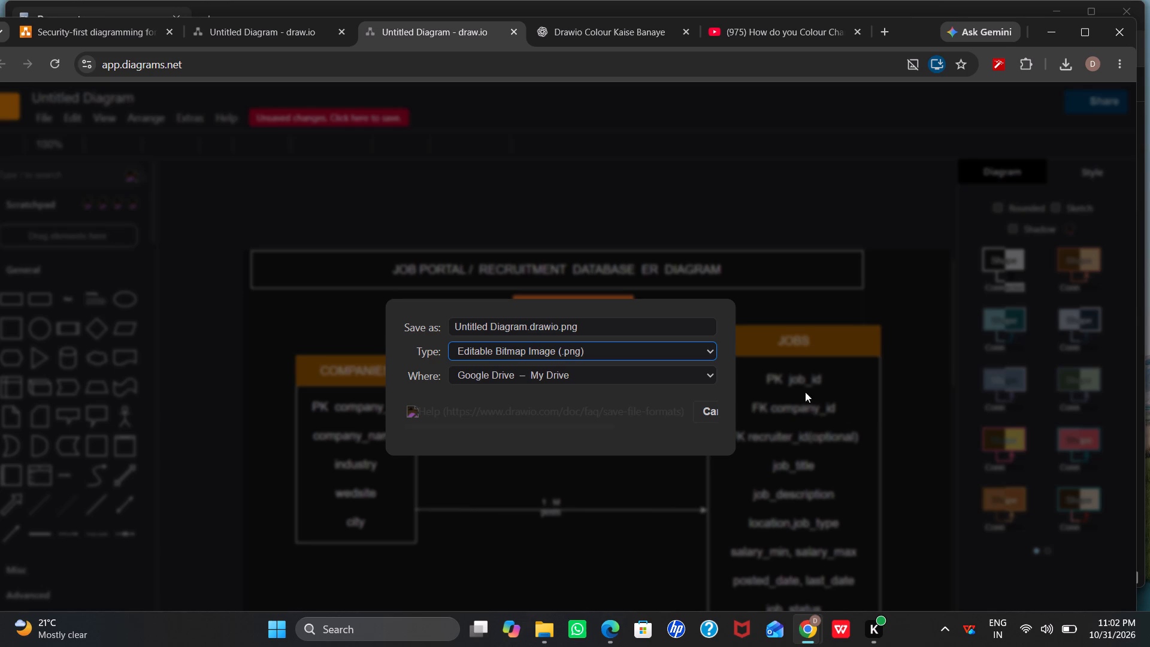
click(522, 371)
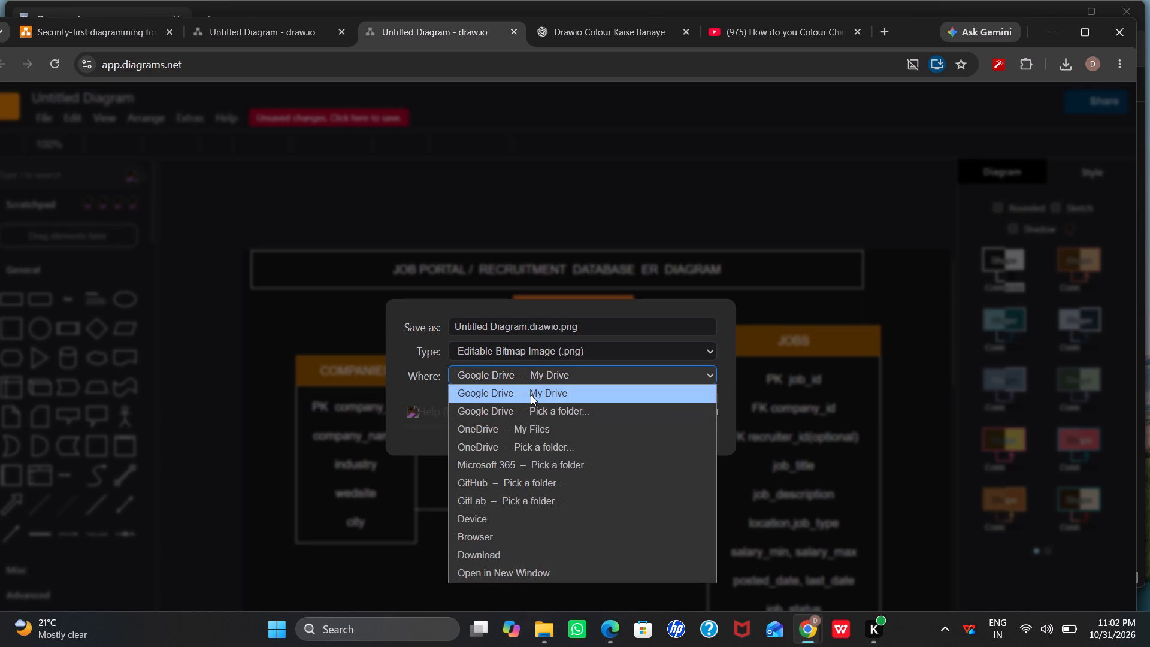
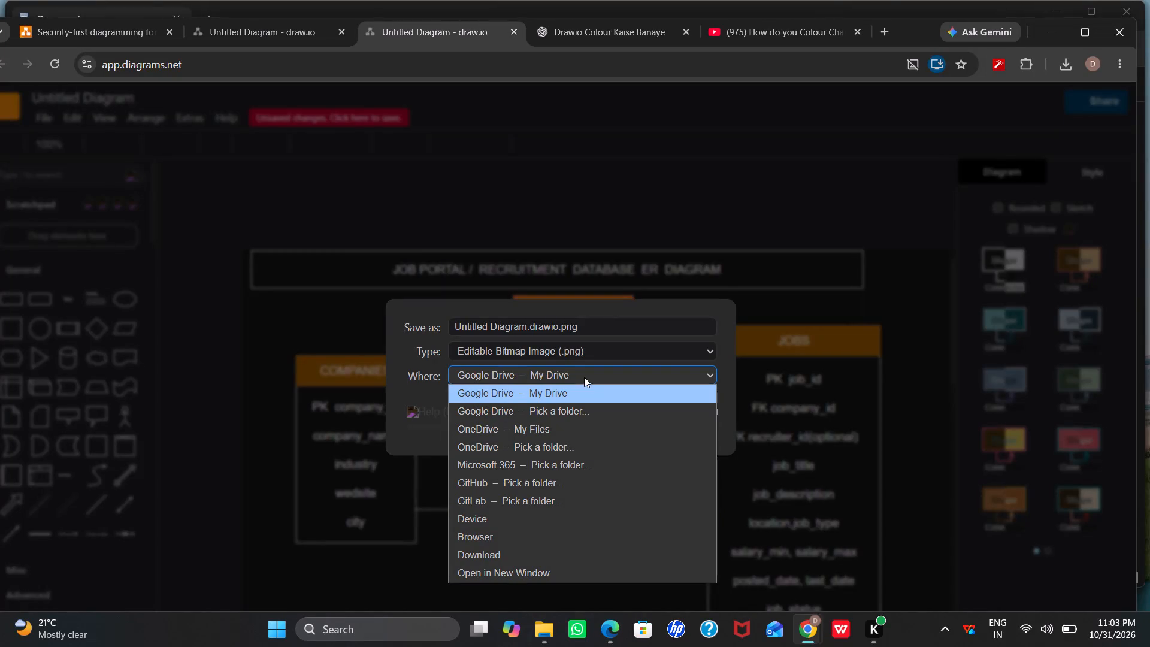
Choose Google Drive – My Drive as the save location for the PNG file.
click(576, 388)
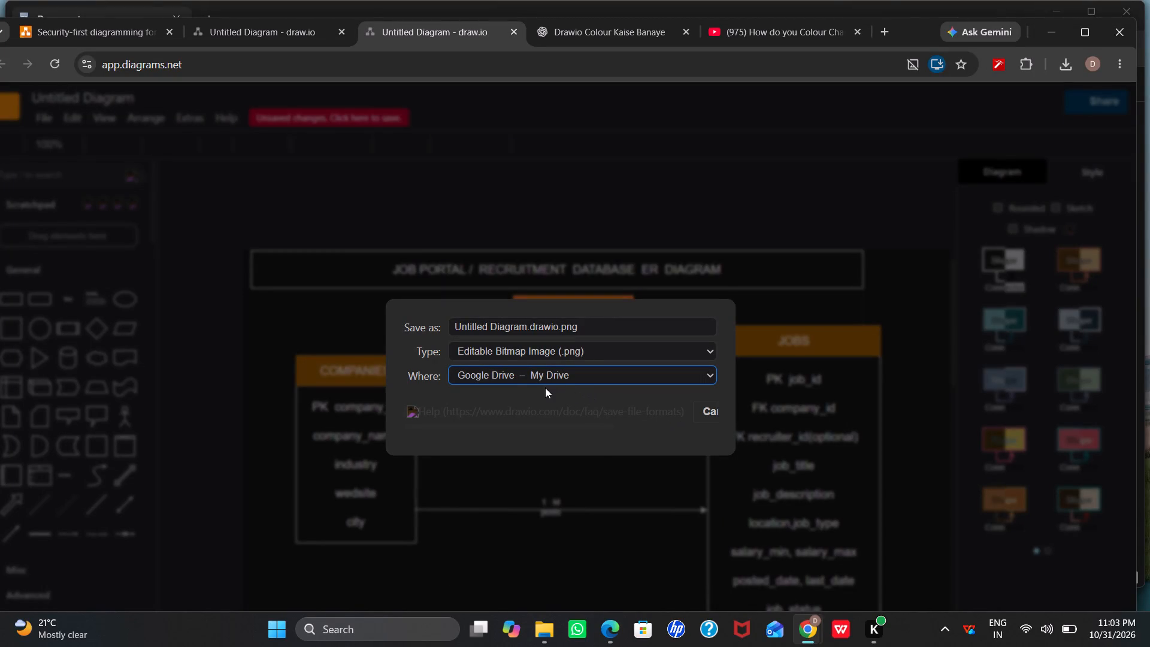
Open the save dialog's help page and read its instructions for saving a diagram and its supported native formats.
click(537, 406)
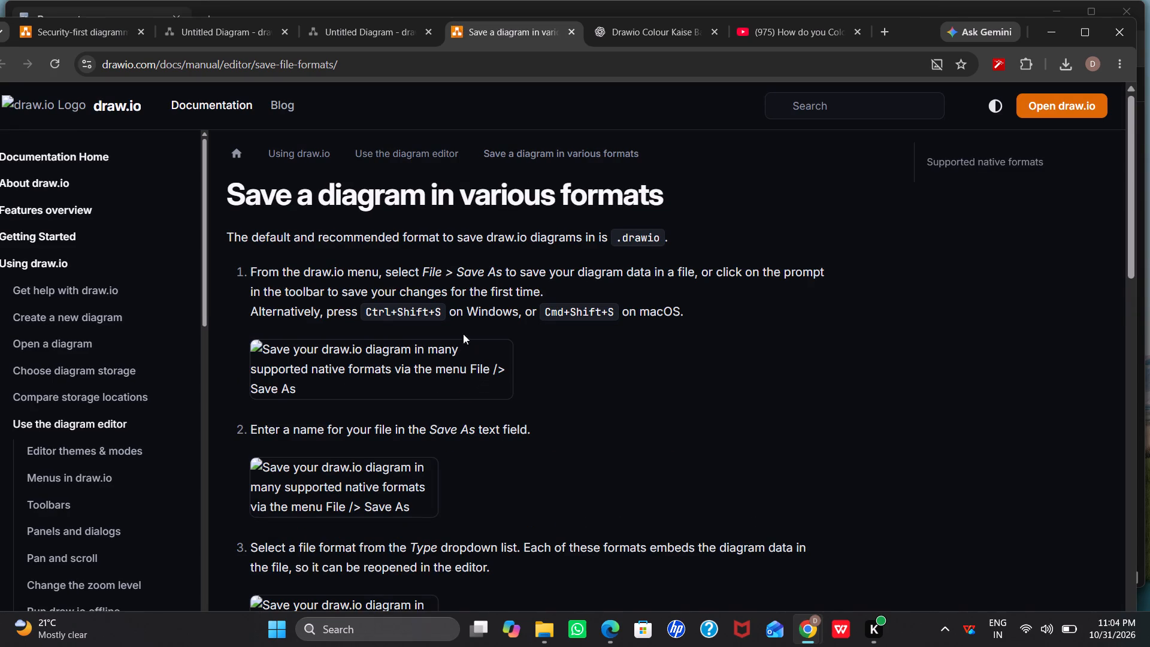
scroll(530, 469, down, 5)
scroll(530, 468, up, 4)
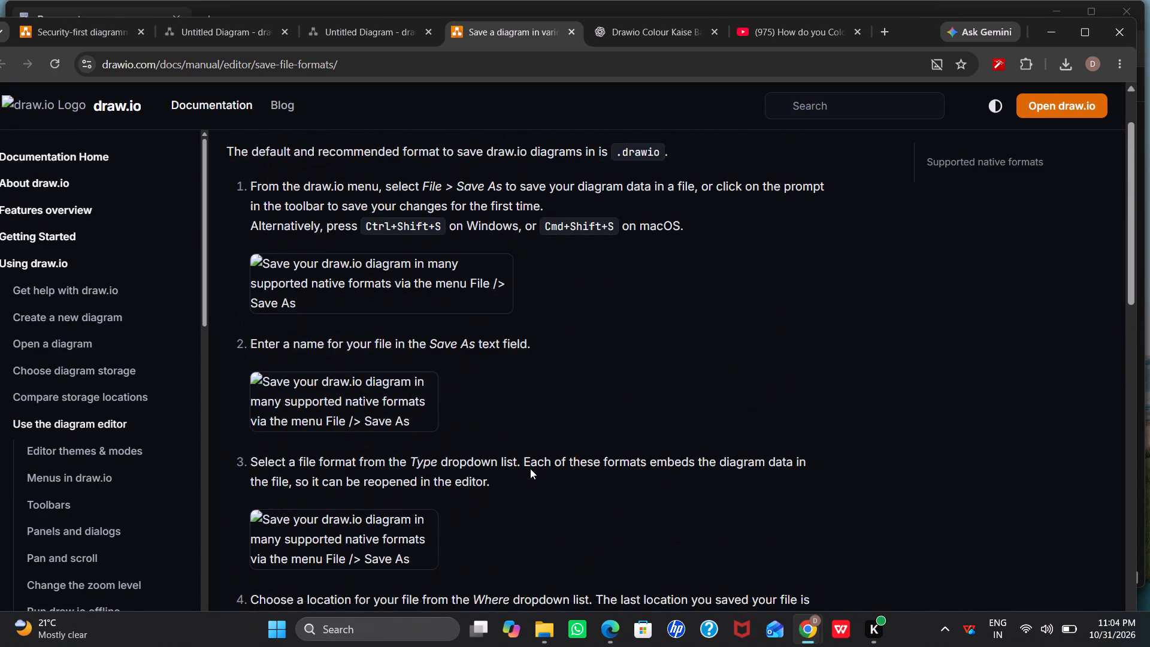
scroll(530, 468, down, 3)
scroll(530, 468, up, 5)
scroll(530, 468, down, 7)
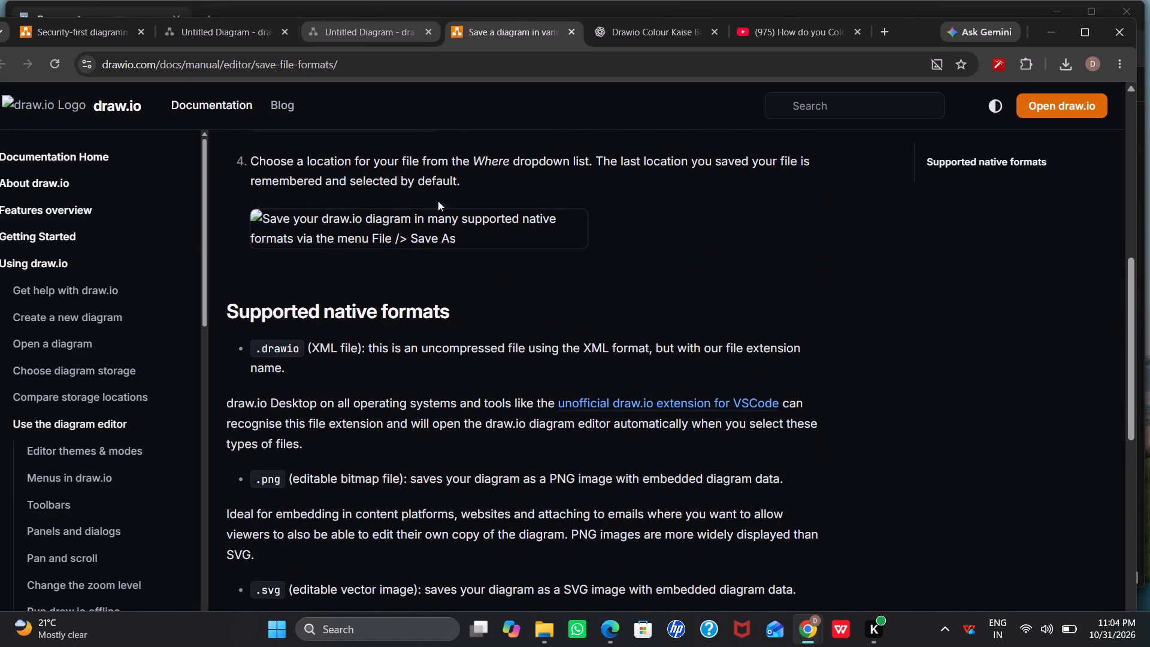
scroll(485, 433, down, 3)
scroll(485, 433, up, 5)
scroll(486, 440, down, 11)
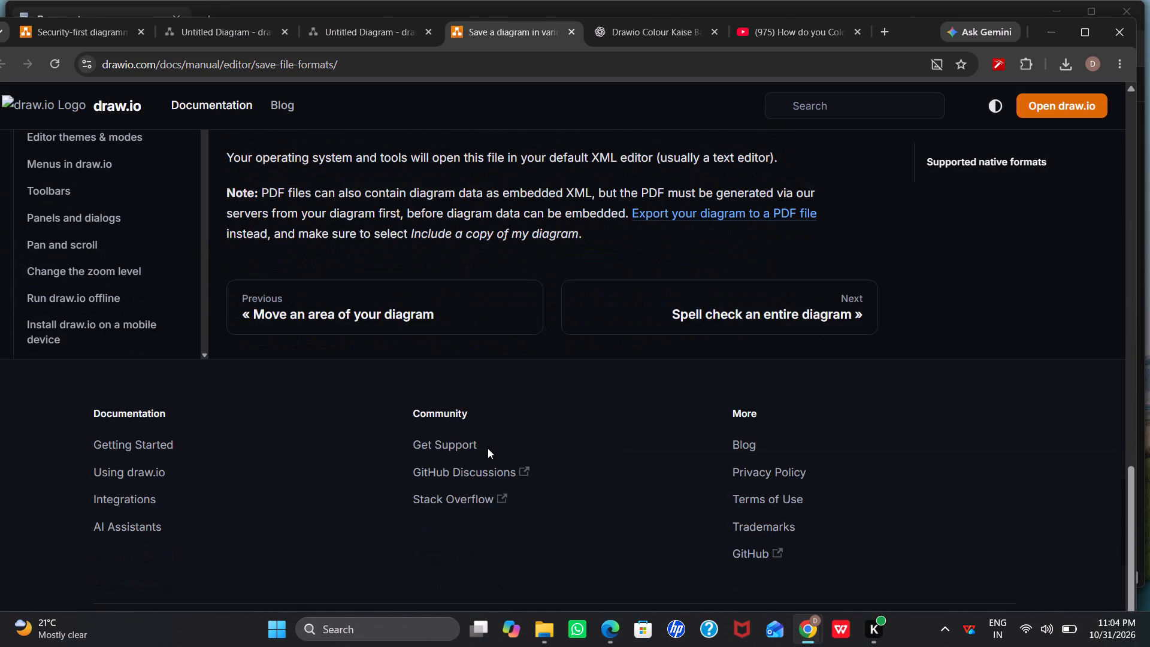
scroll(488, 448, down, 2)
scroll(488, 448, up, 14)
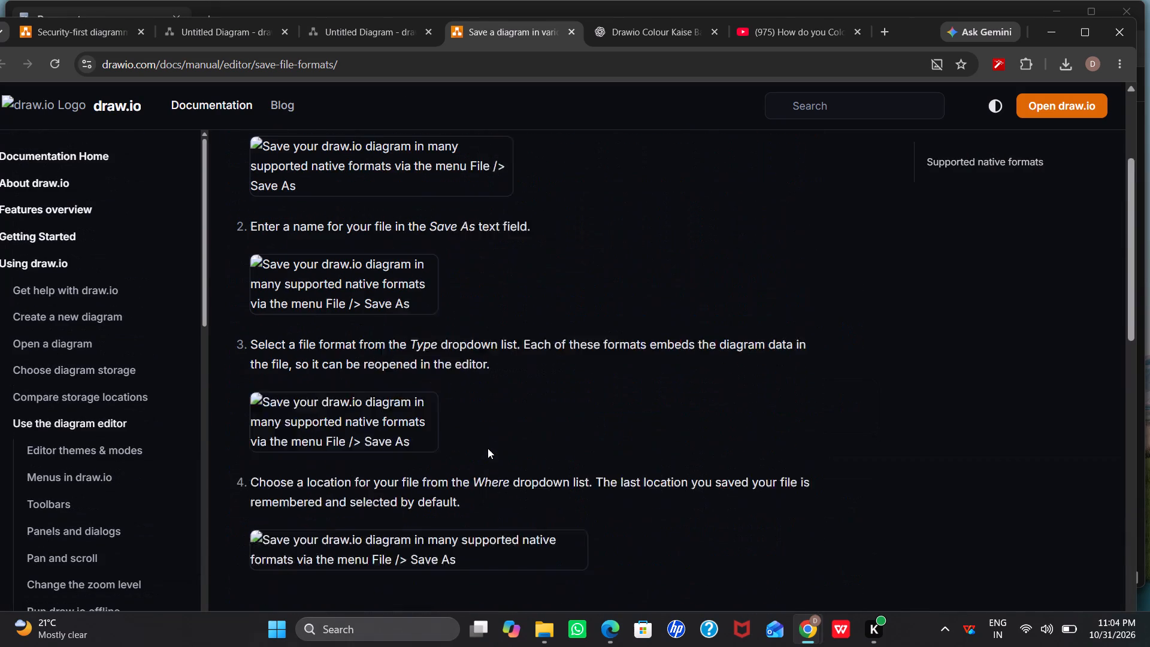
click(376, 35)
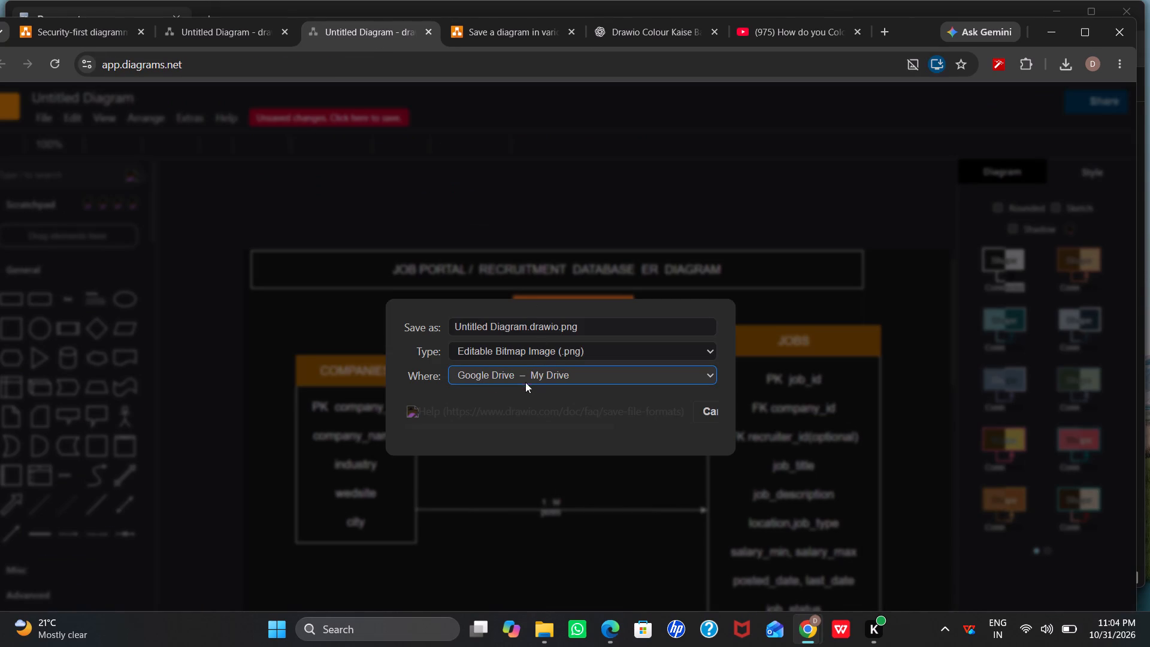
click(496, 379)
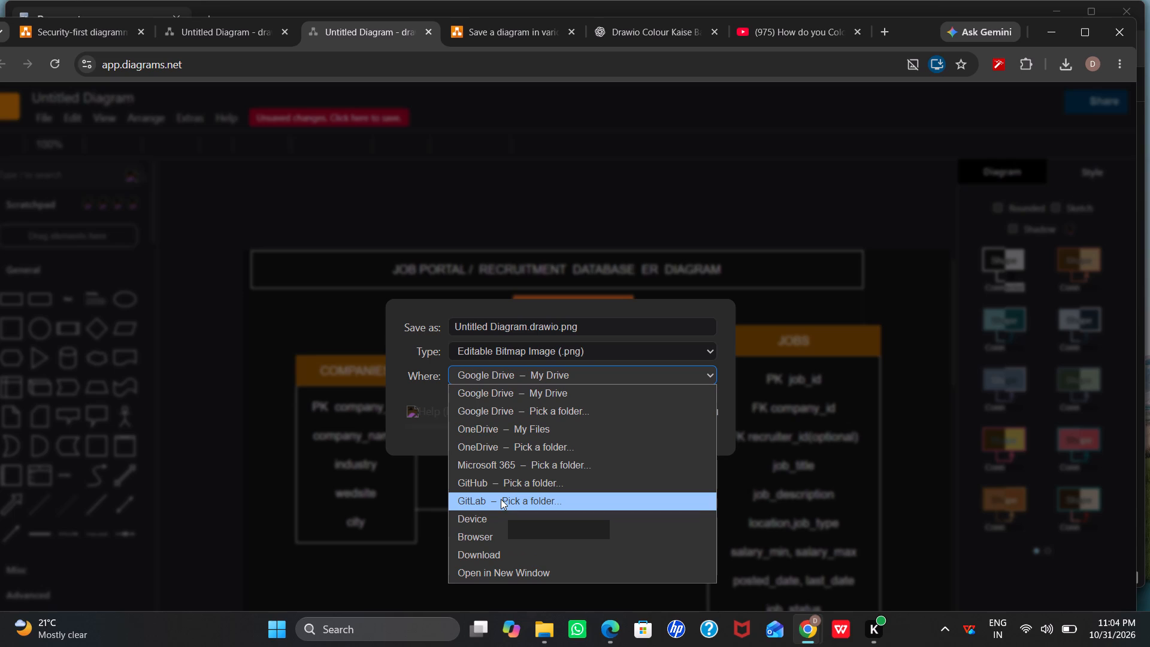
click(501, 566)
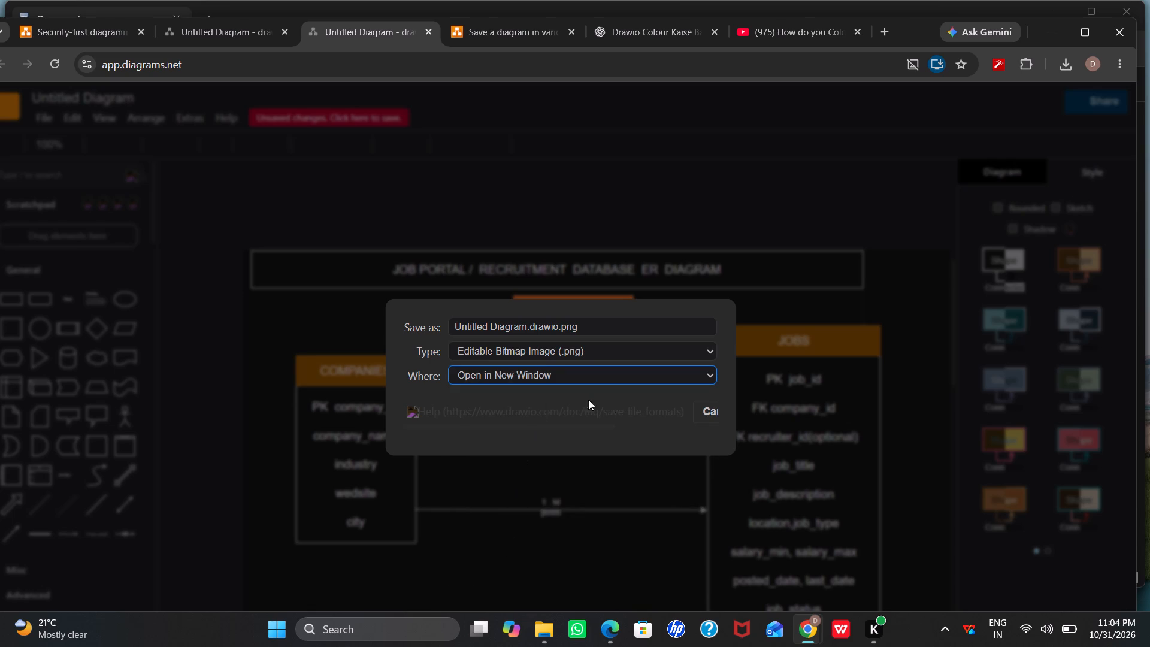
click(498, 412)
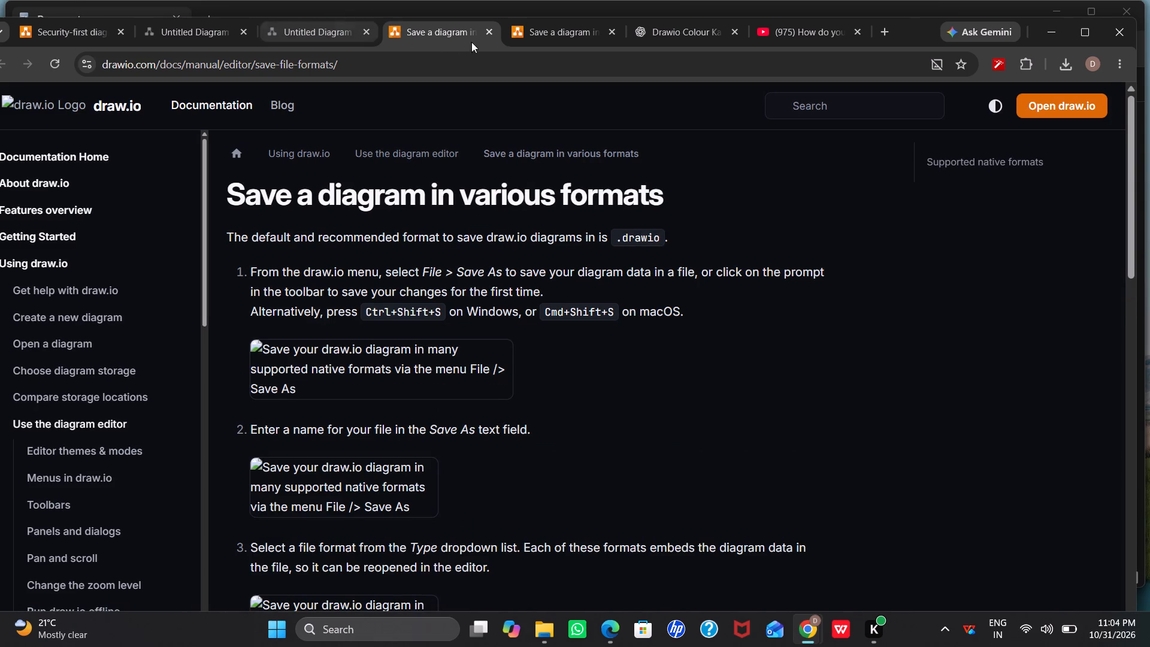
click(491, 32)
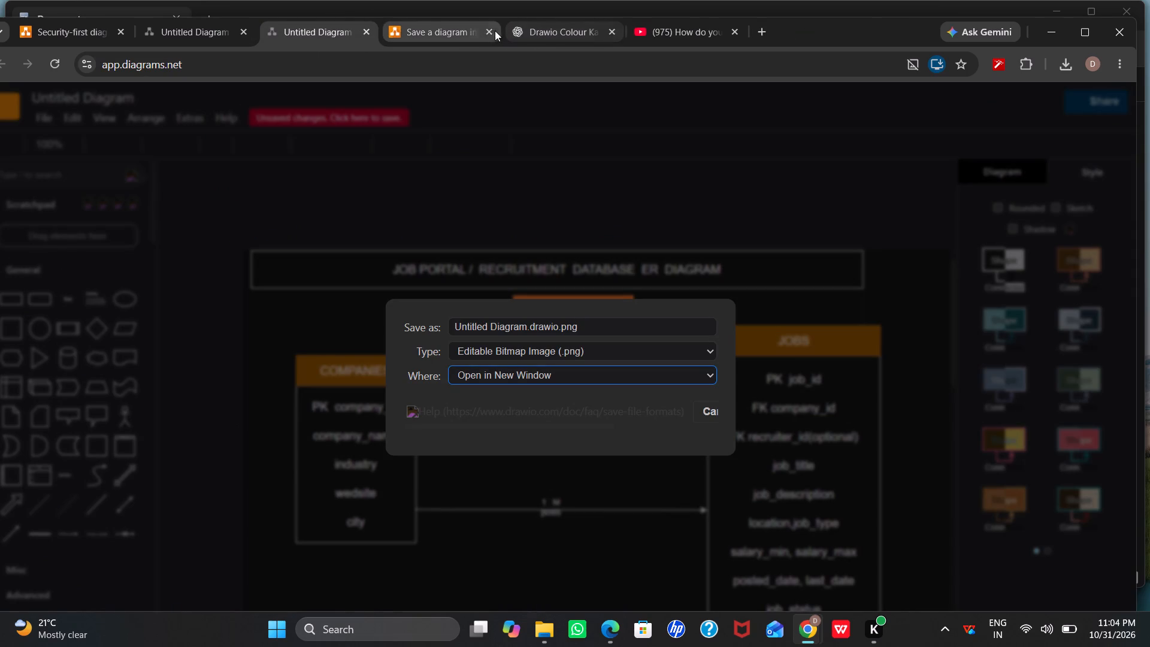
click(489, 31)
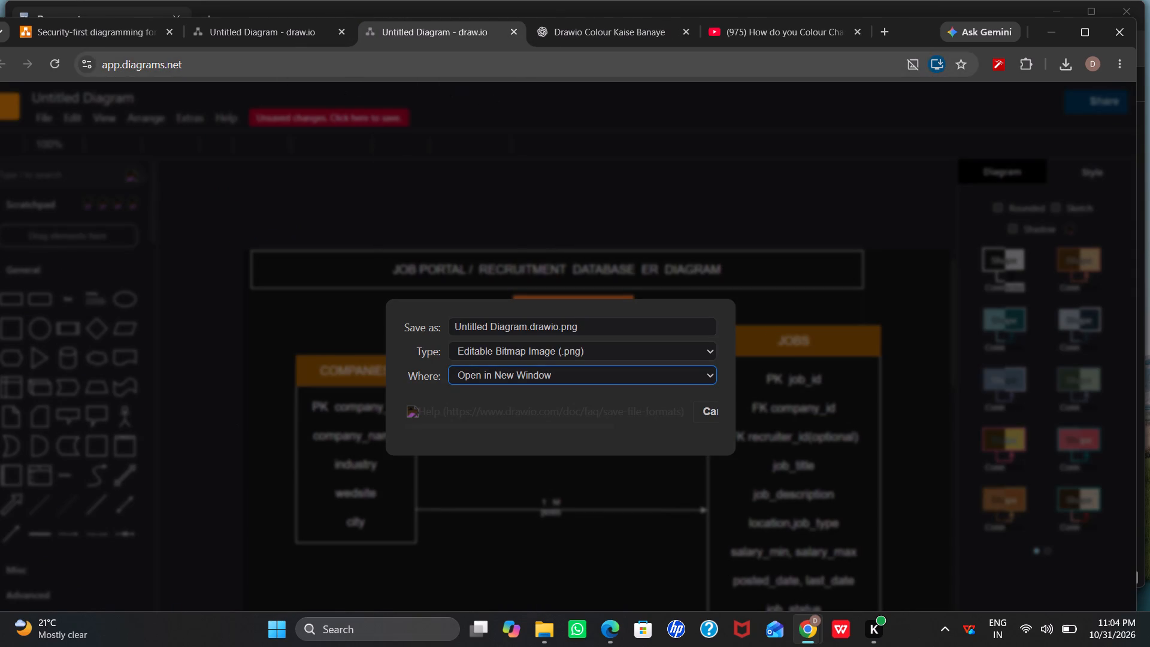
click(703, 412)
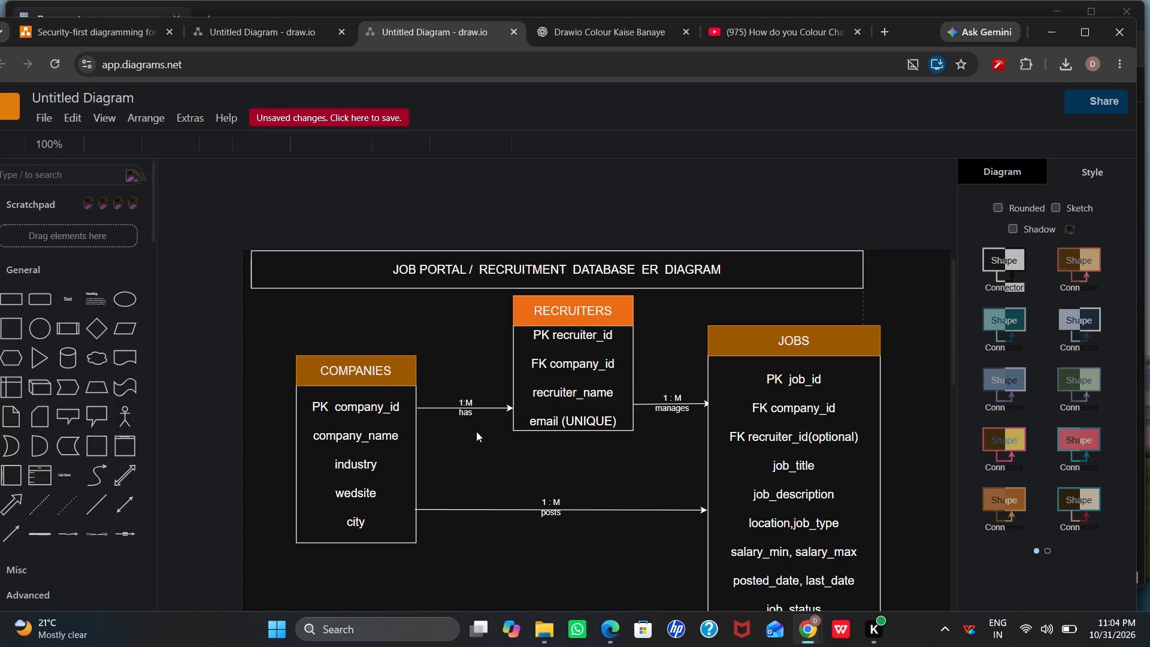
Review the whole ER diagram, from the title and the Companies, Recruiters and Jobs tables to Job Seekers, Applications and Interviews.
scroll(476, 433, down, 6)
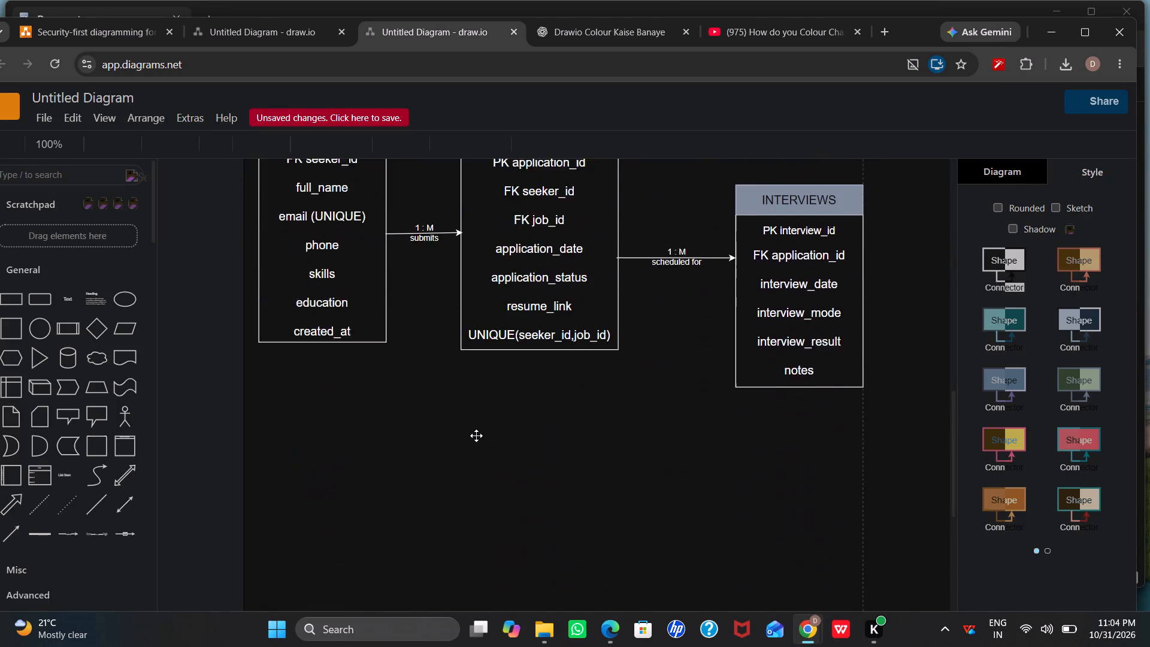
scroll(476, 436, down, 2)
scroll(476, 436, up, 9)
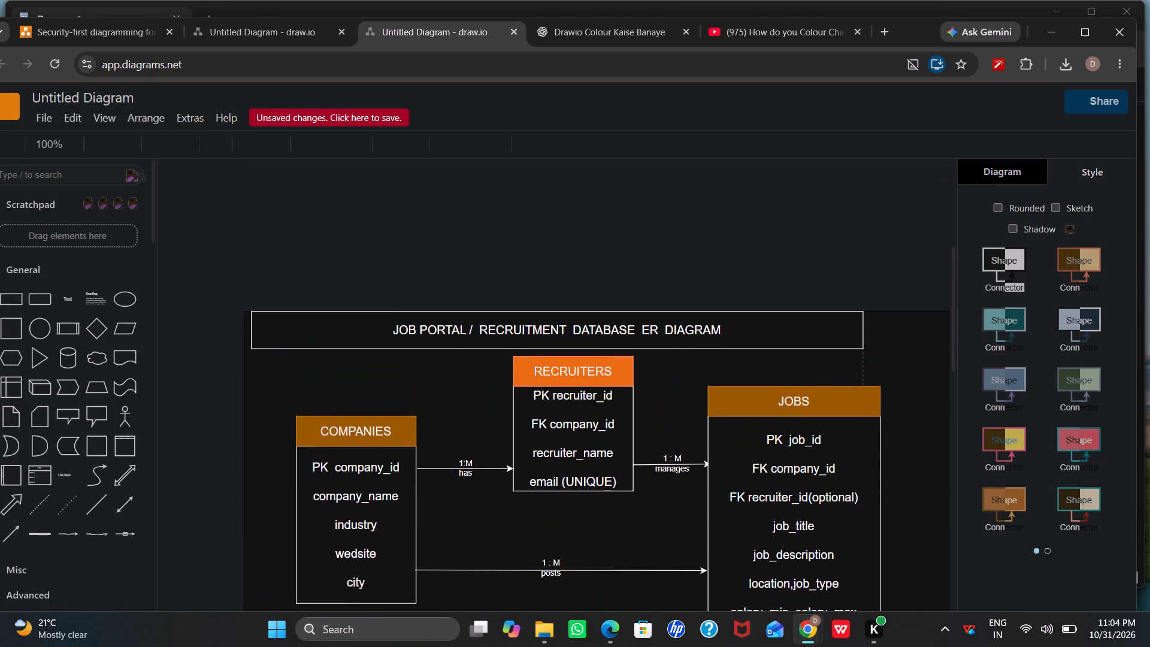
scroll(476, 436, up, 1)
scroll(476, 436, down, 2)
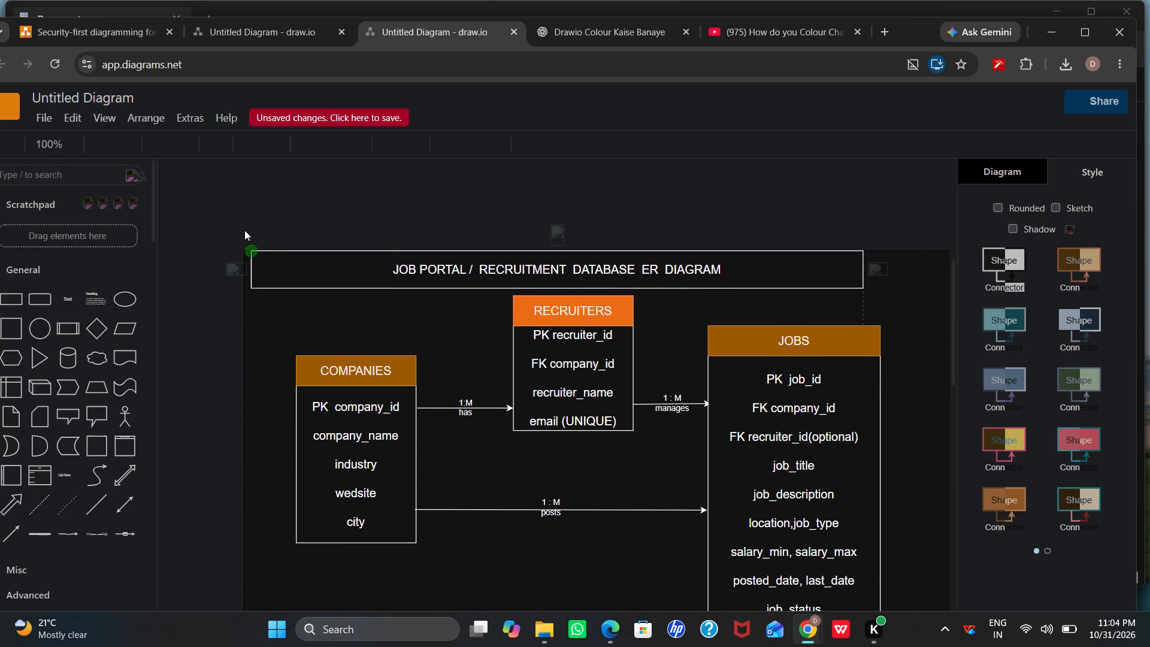
scroll(392, 271, down, 3)
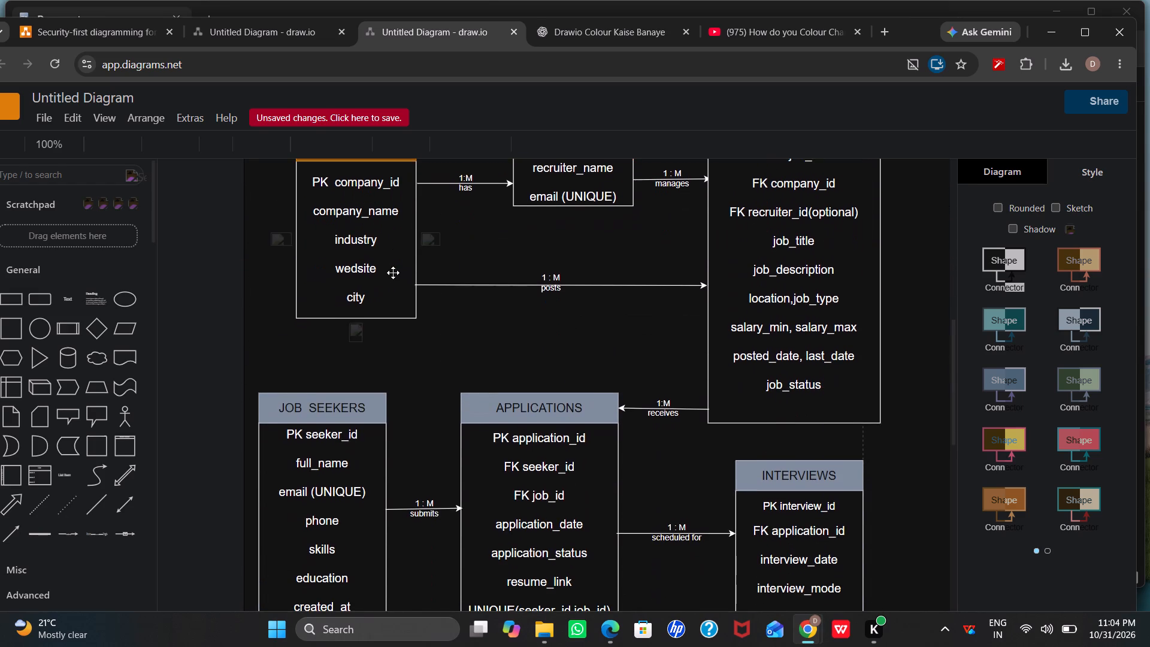
scroll(393, 273, down, 2)
scroll(393, 273, up, 3)
scroll(393, 273, down, 1)
scroll(393, 273, up, 1)
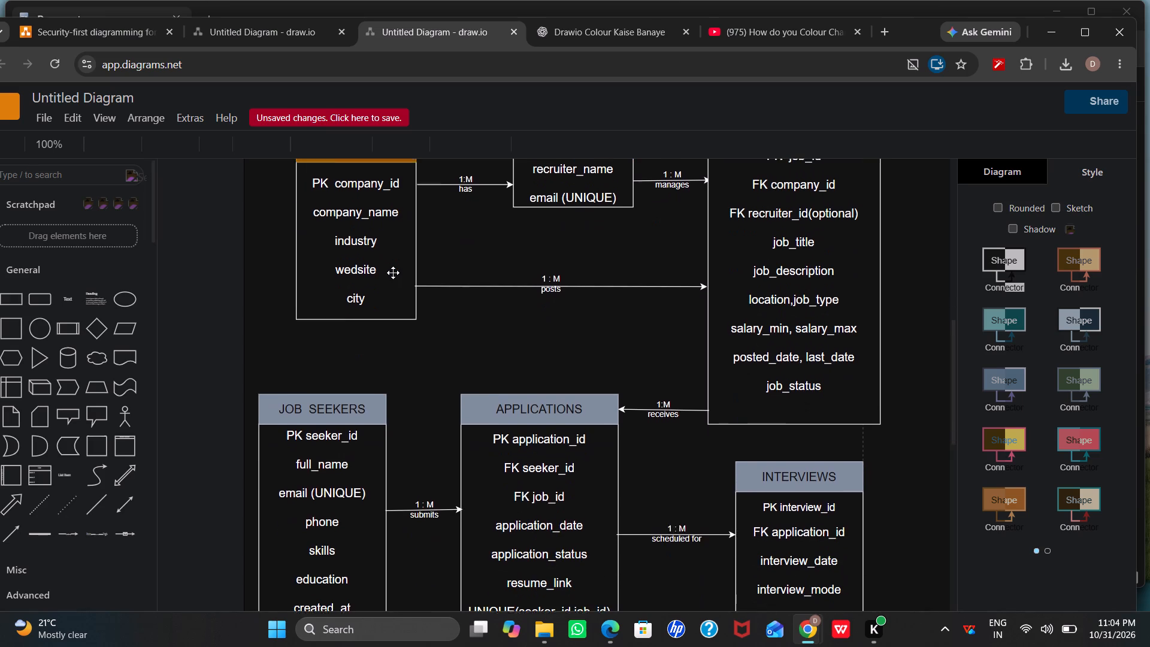
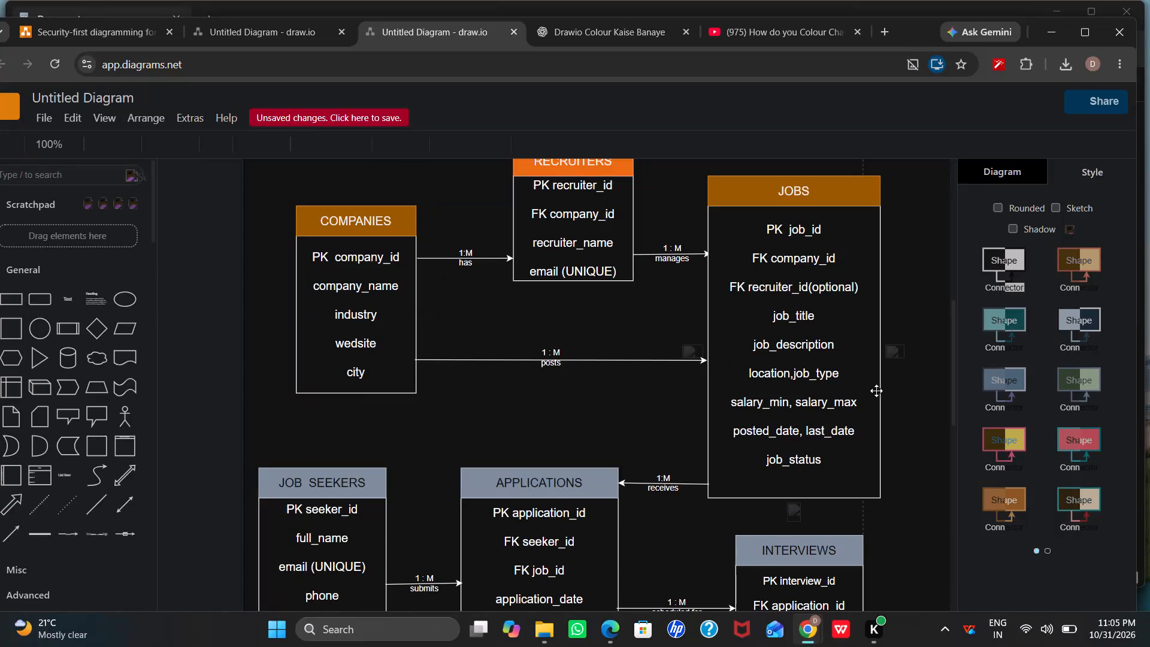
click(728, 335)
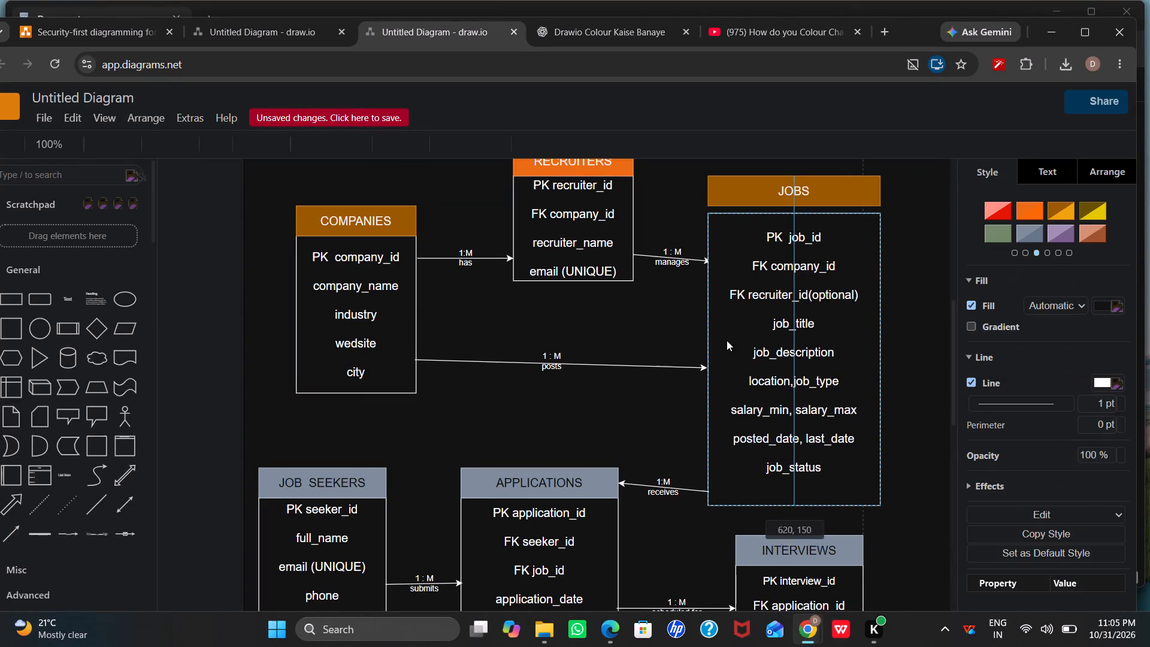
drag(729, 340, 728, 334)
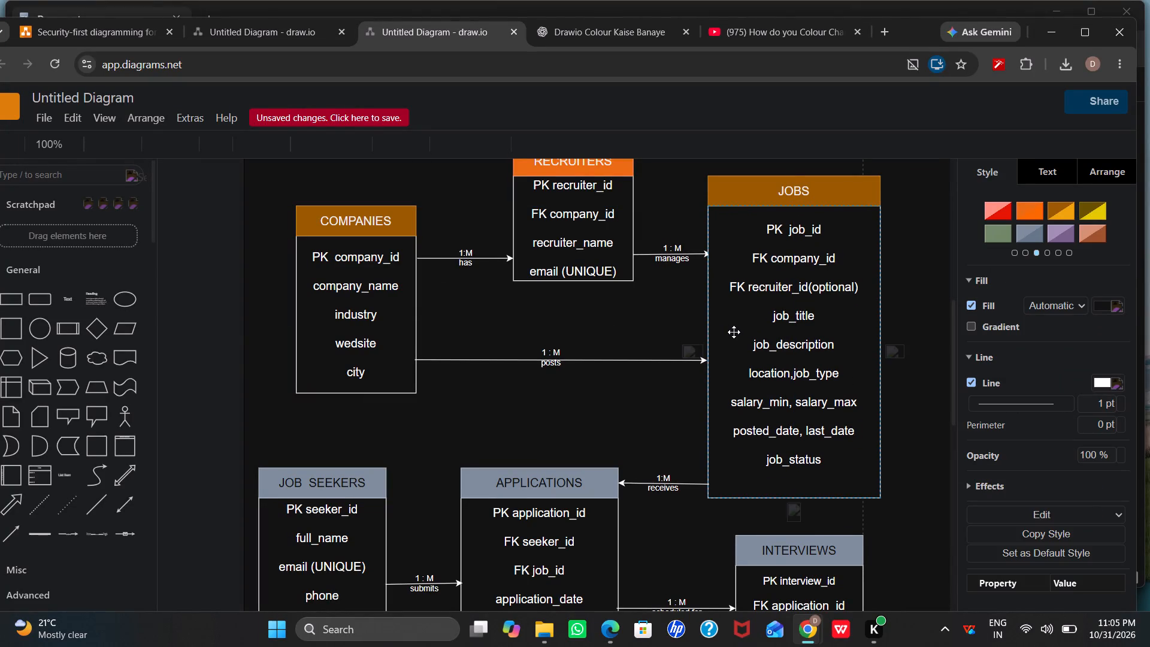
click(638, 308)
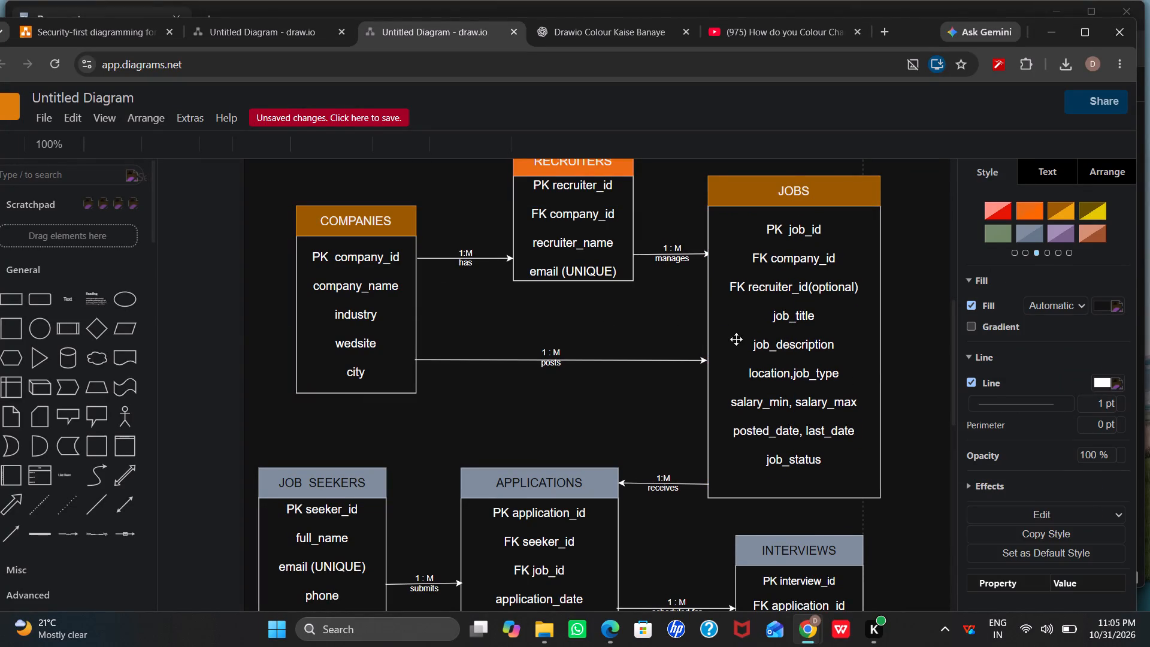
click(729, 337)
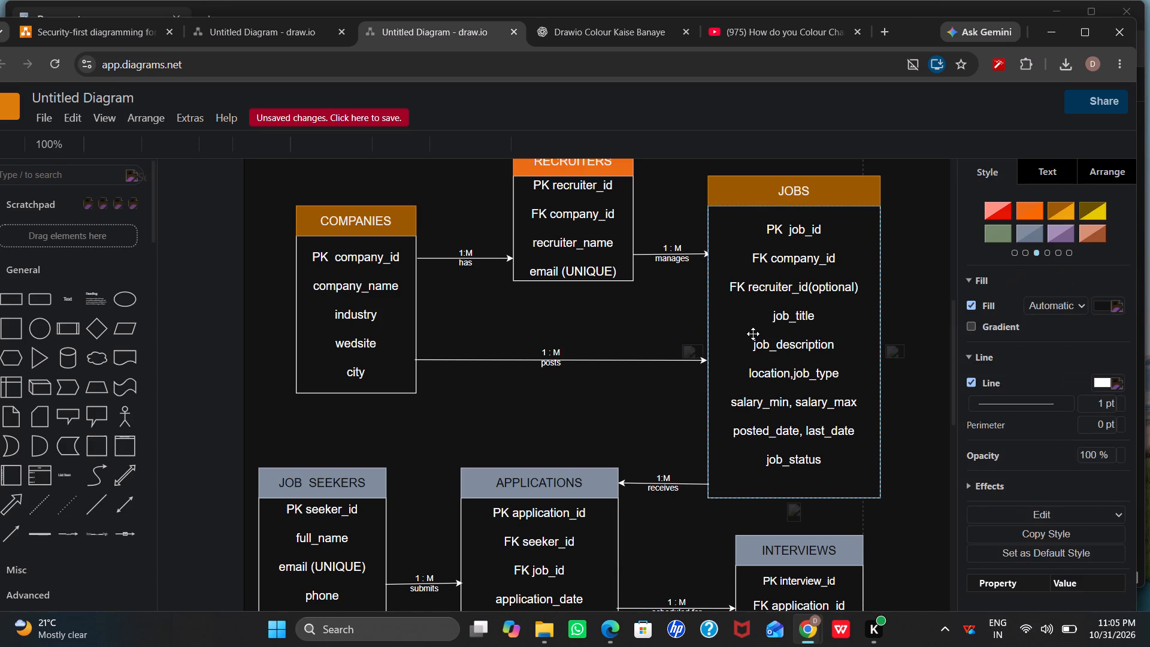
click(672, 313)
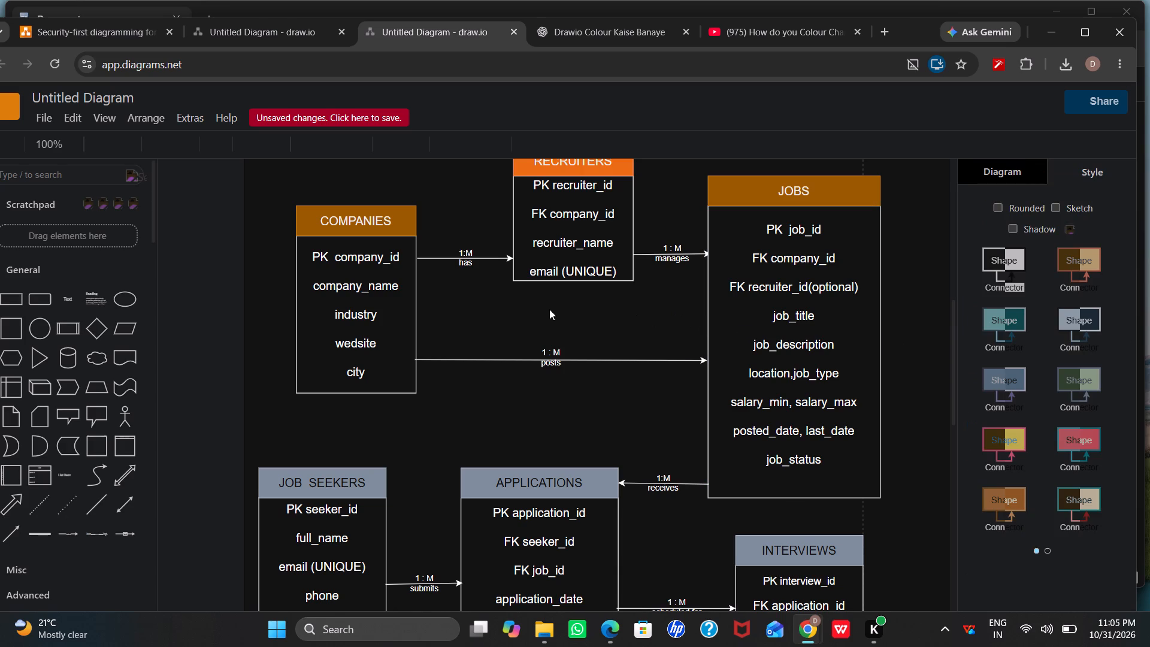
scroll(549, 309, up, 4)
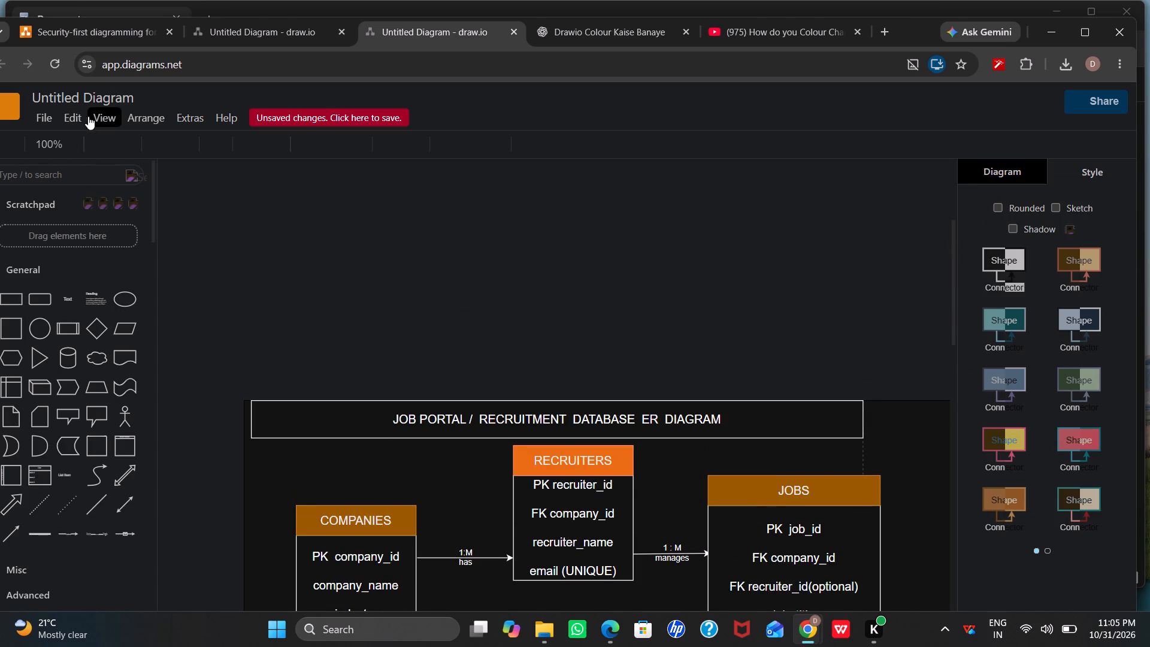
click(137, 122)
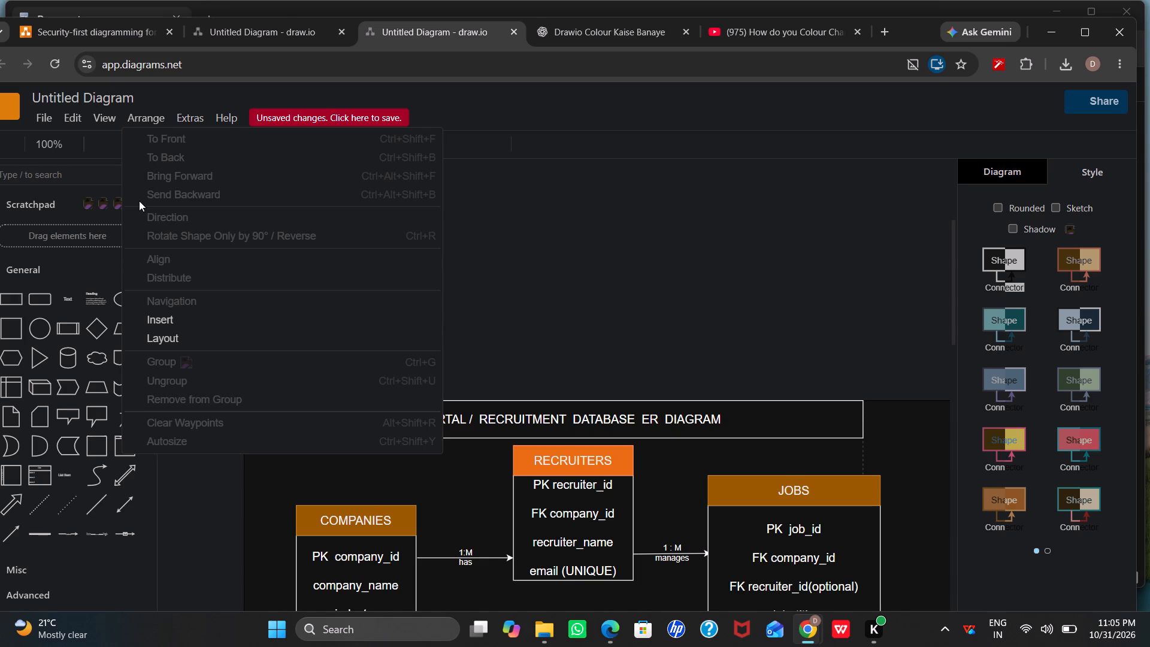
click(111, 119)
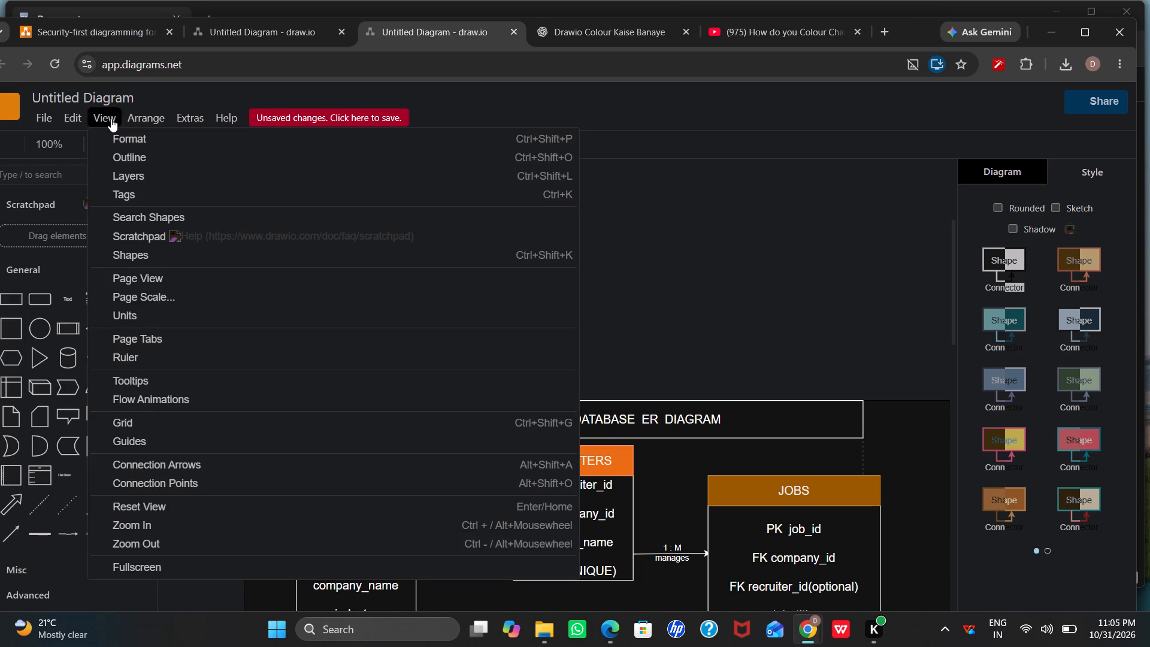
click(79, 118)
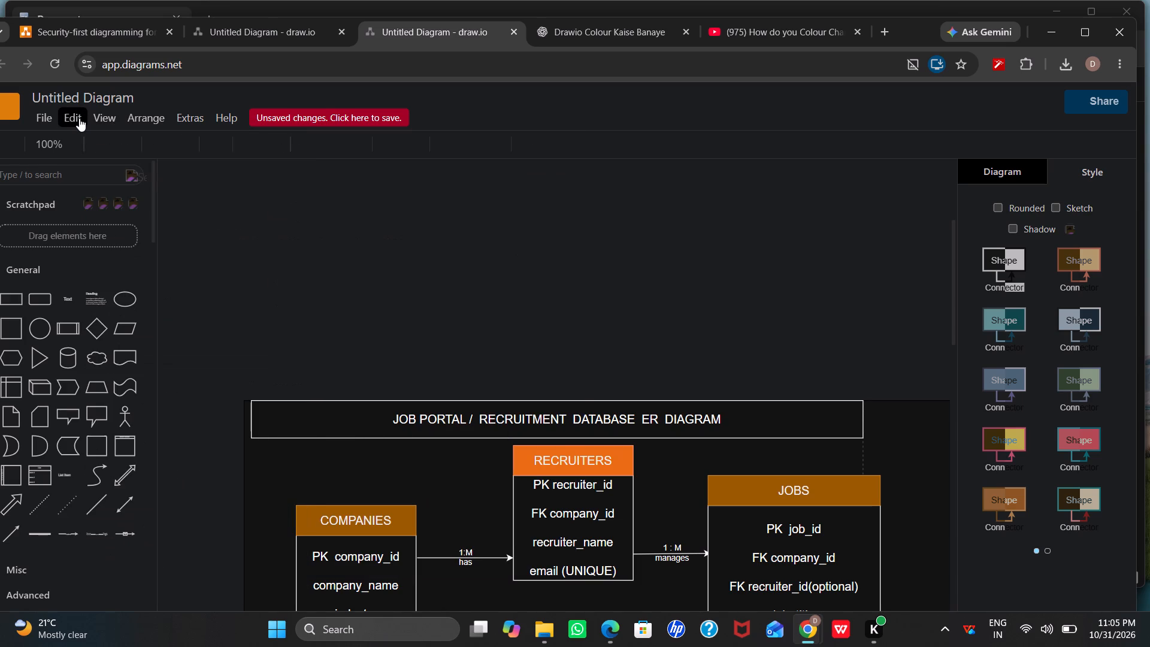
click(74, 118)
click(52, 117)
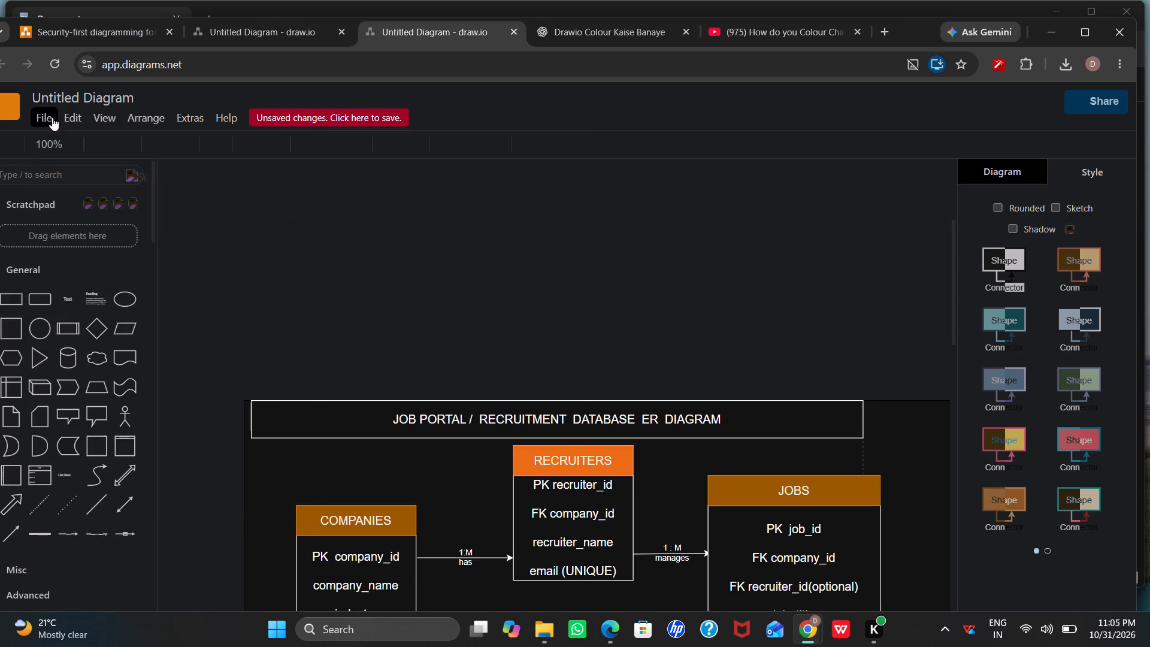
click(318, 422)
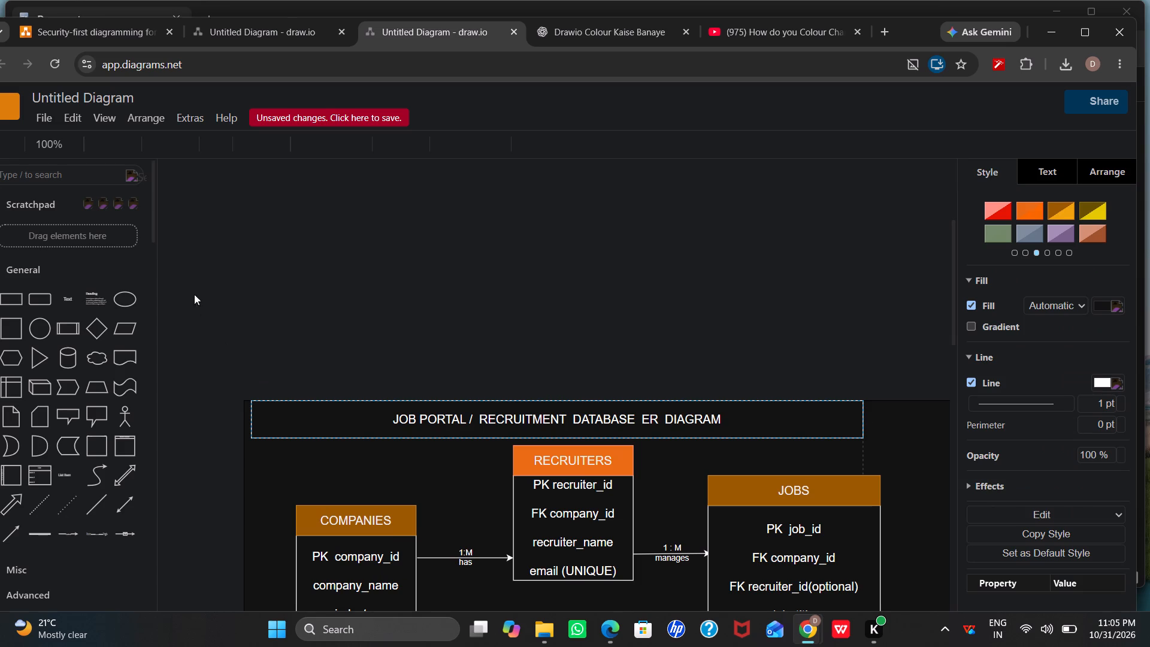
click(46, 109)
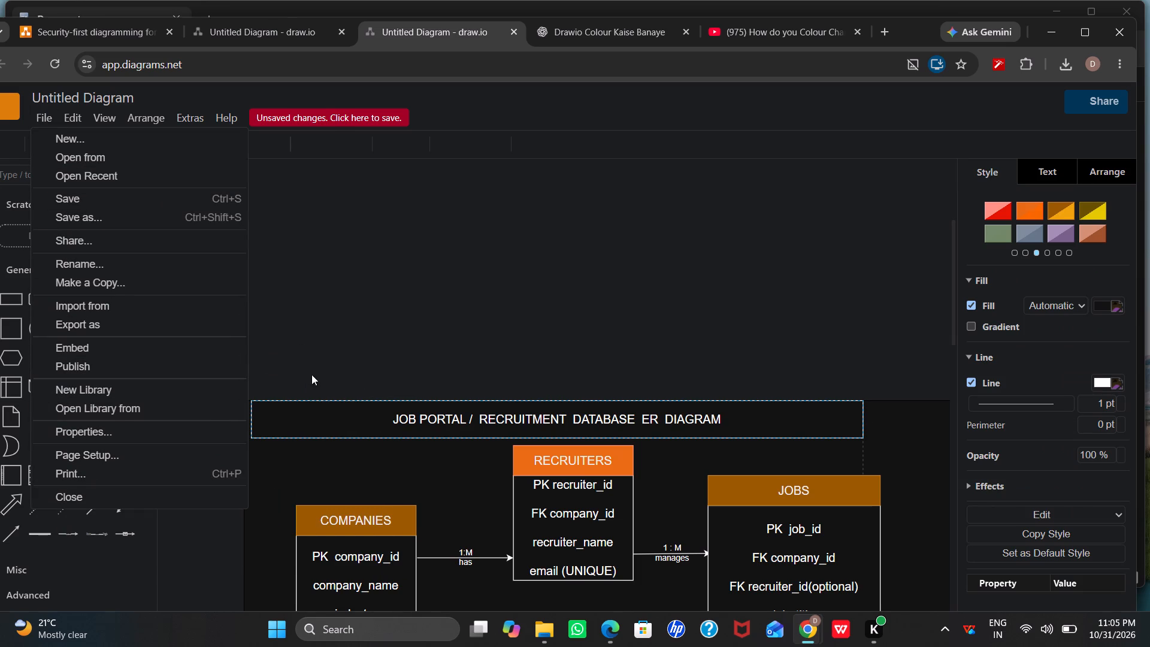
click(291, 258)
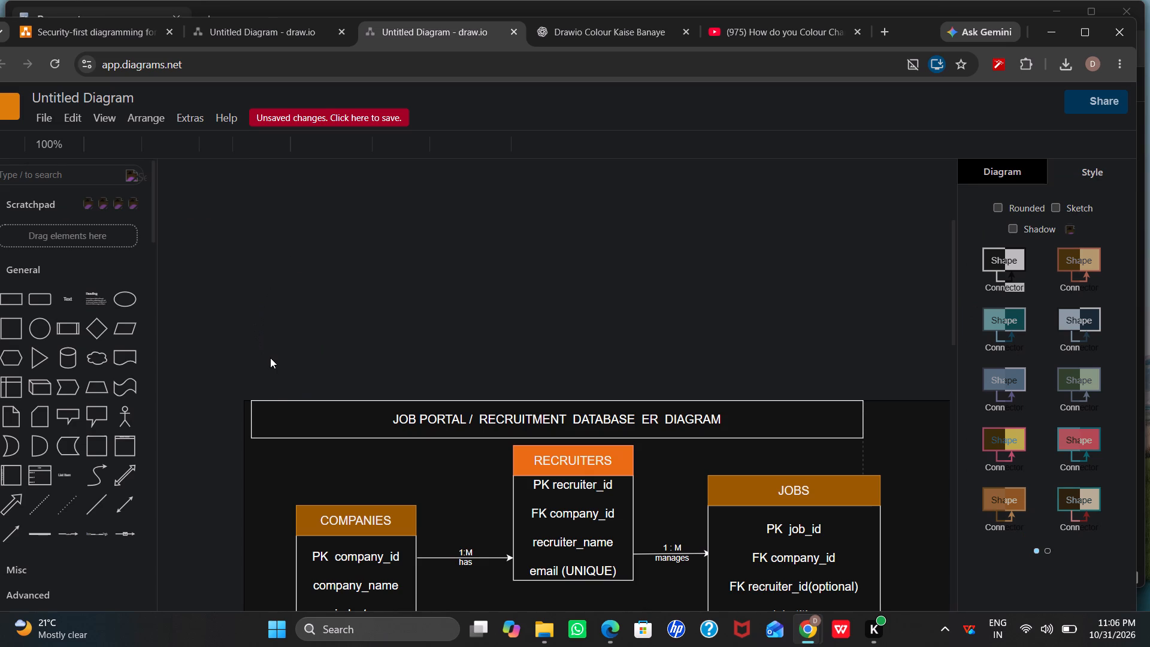
Look over the ER diagram from the title and the Recruiters table to the Job Seekers, Applications and Interviews tables.
scroll(267, 388, down, 4)
scroll(266, 388, up, 1)
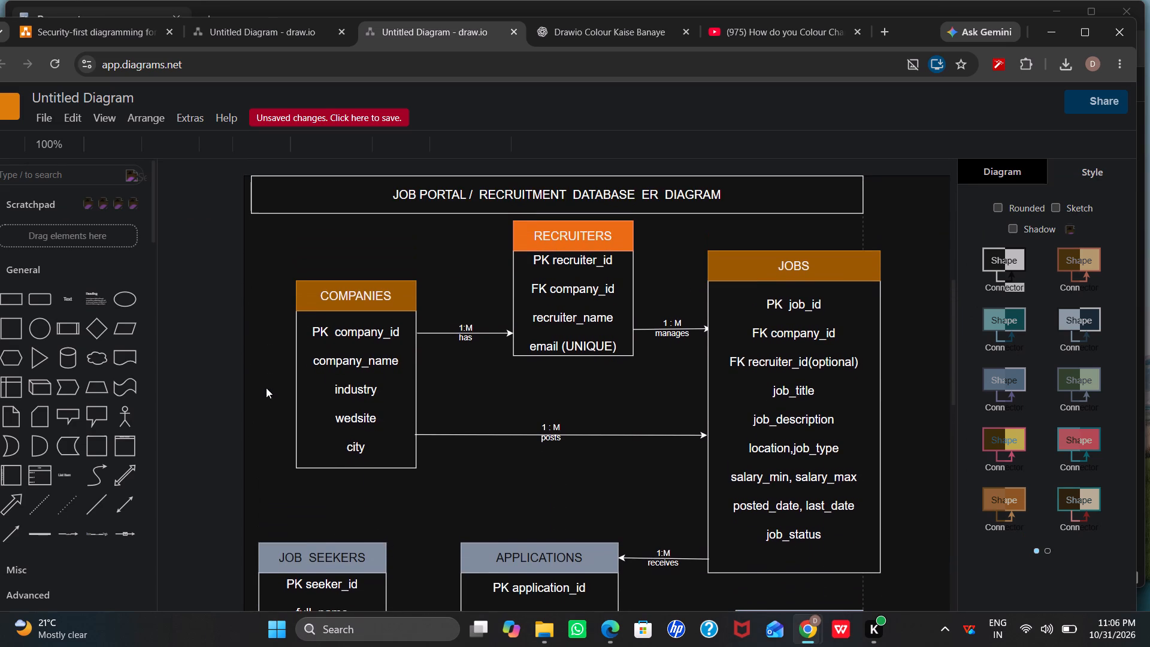
click(520, 322)
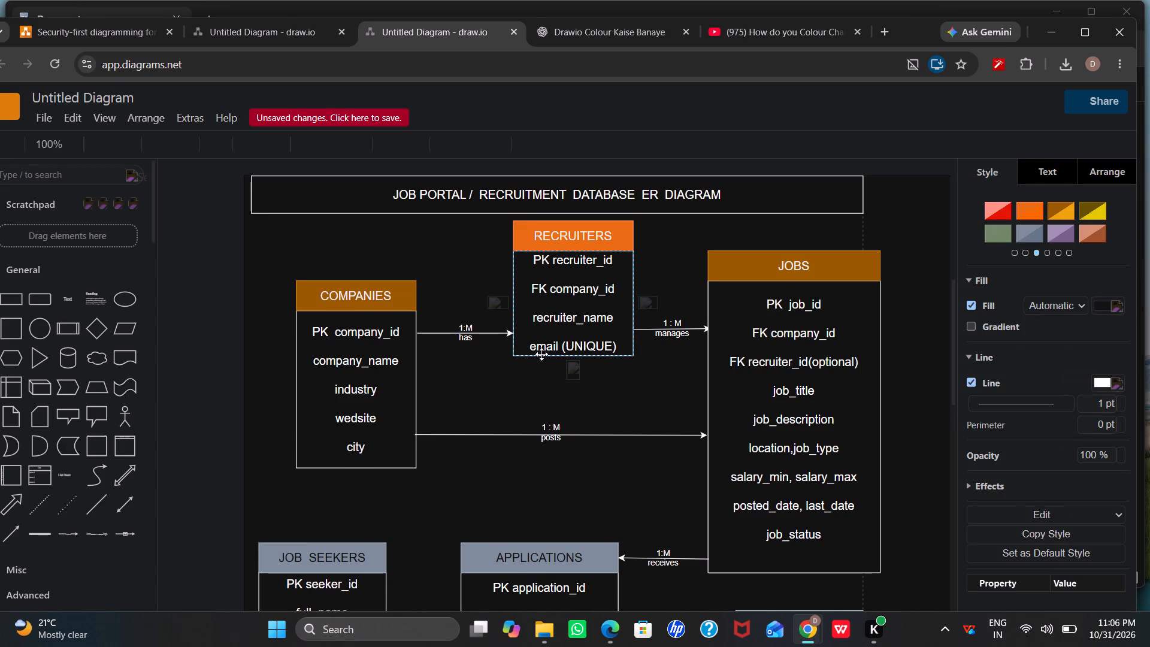
click(573, 353)
click(455, 341)
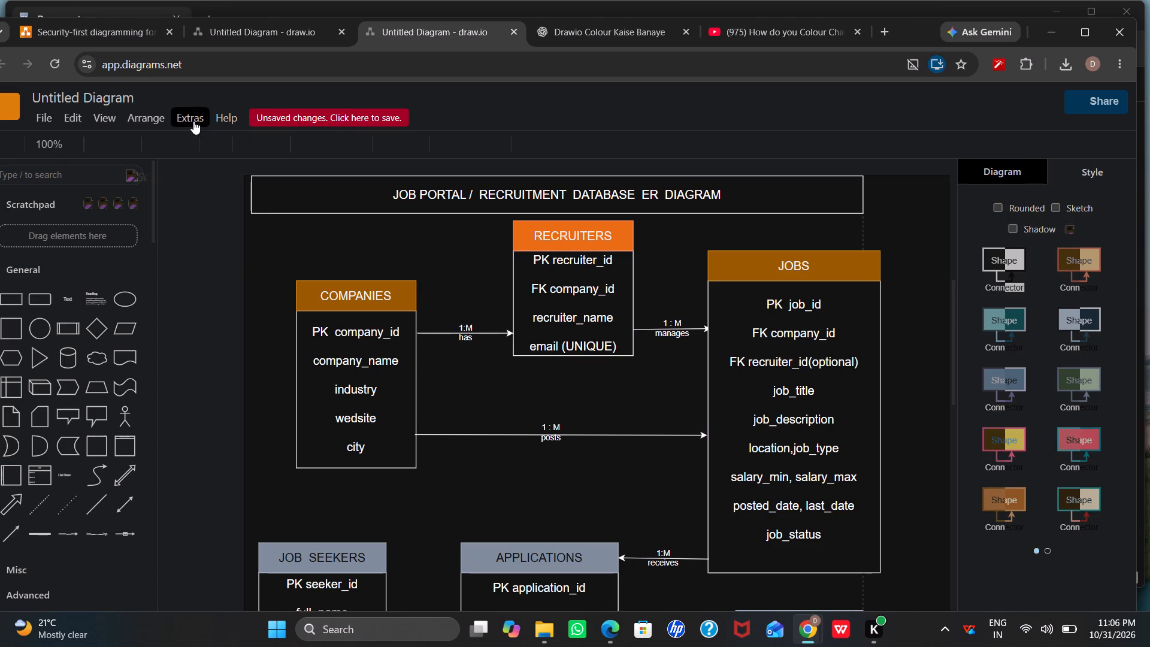
scroll(478, 402, down, 2)
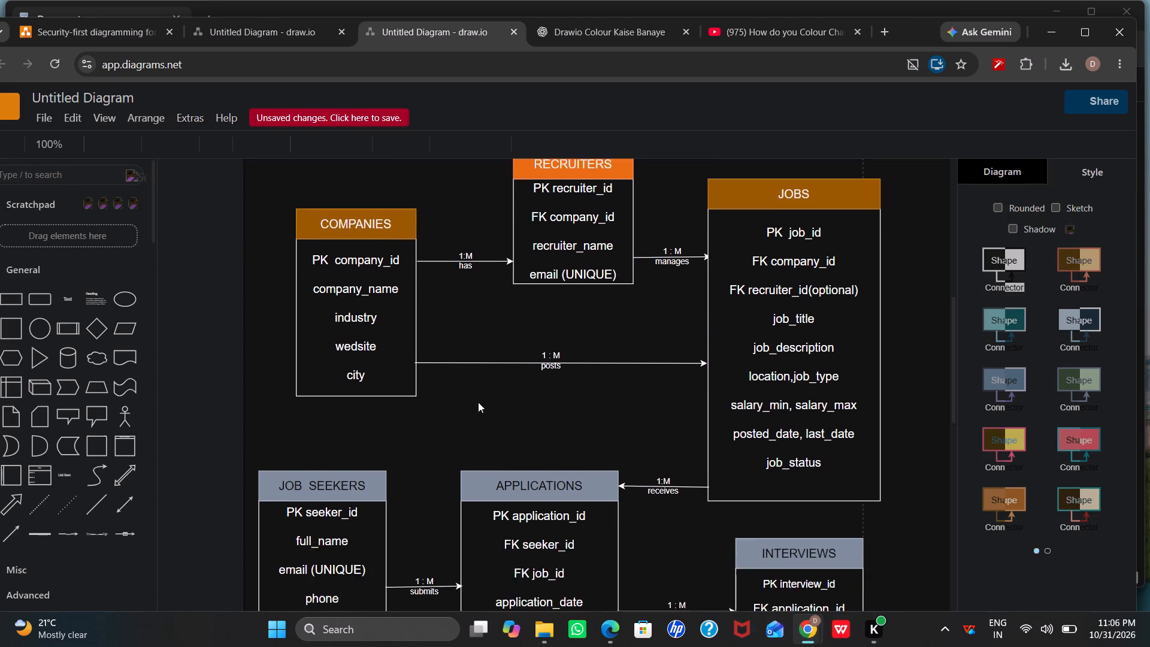
scroll(478, 402, down, 5)
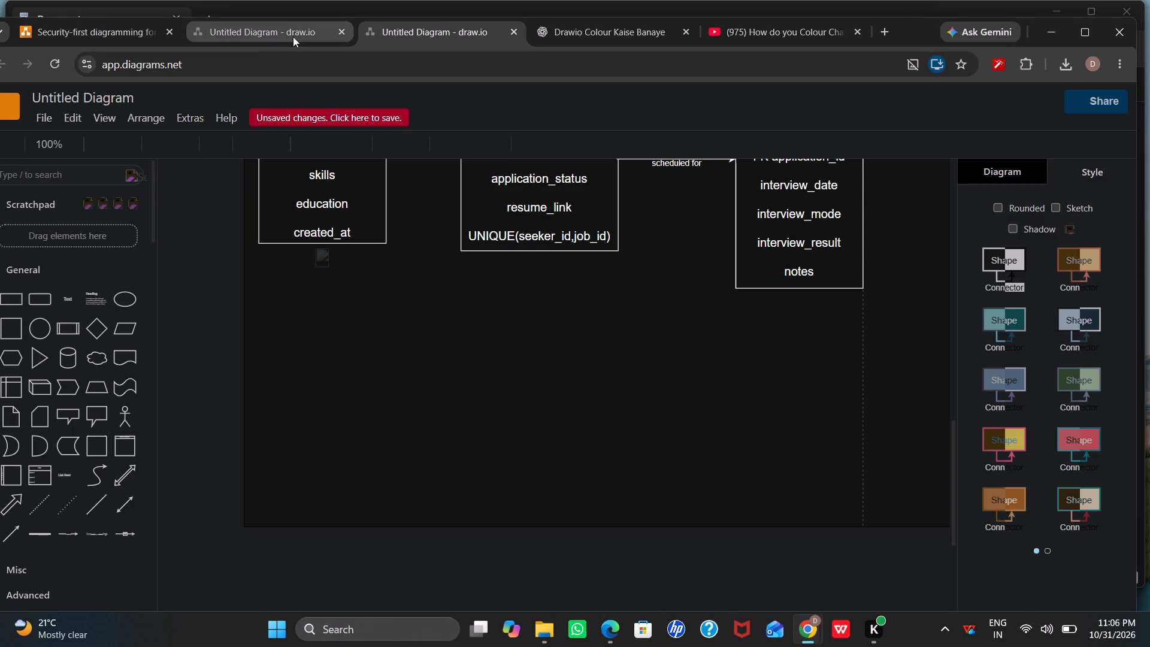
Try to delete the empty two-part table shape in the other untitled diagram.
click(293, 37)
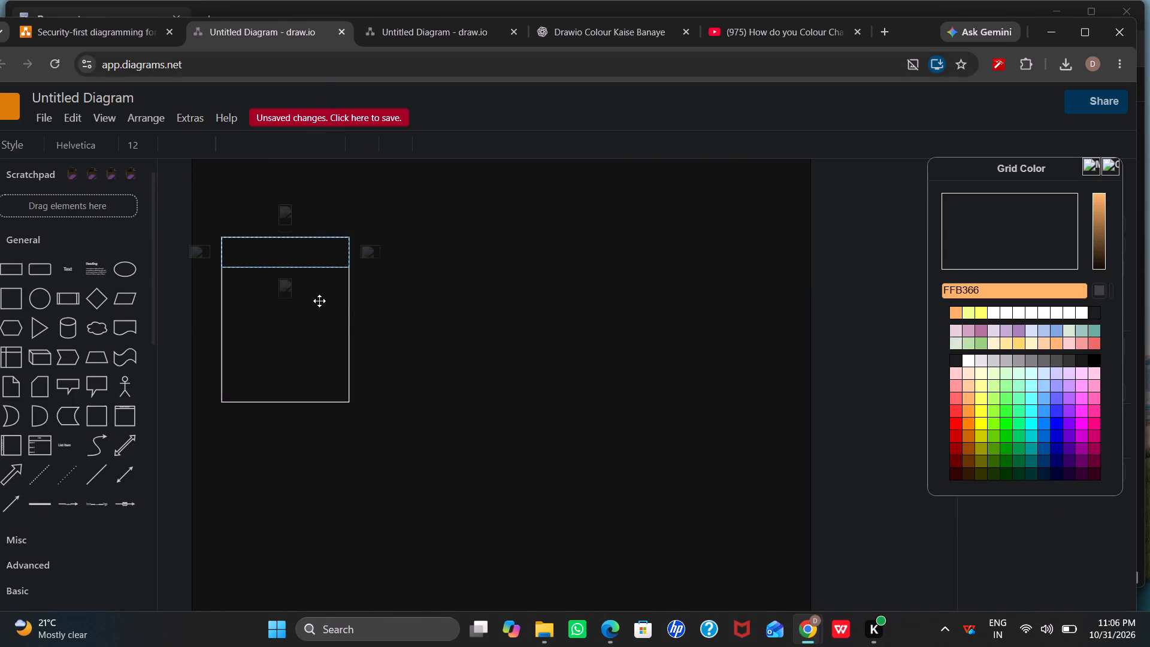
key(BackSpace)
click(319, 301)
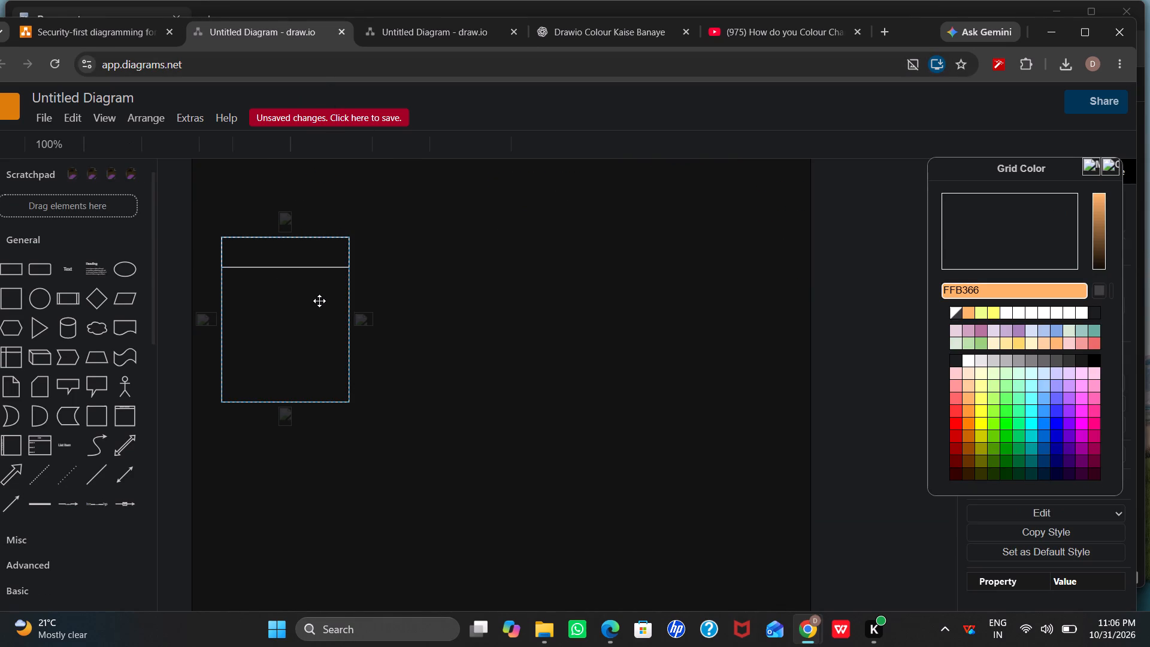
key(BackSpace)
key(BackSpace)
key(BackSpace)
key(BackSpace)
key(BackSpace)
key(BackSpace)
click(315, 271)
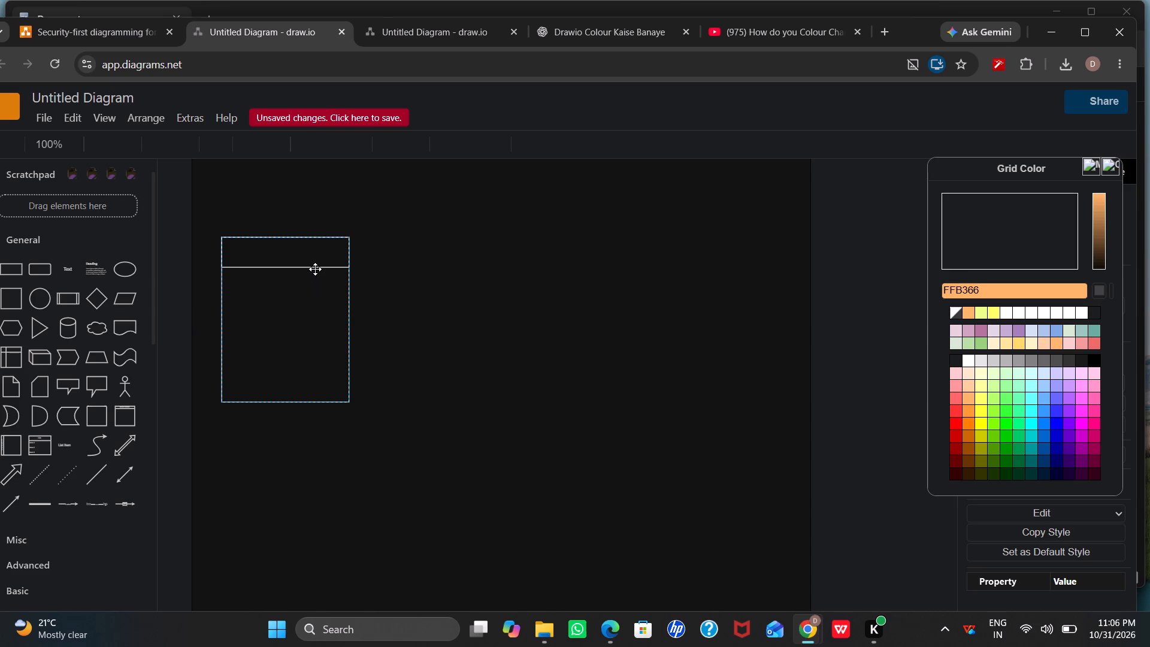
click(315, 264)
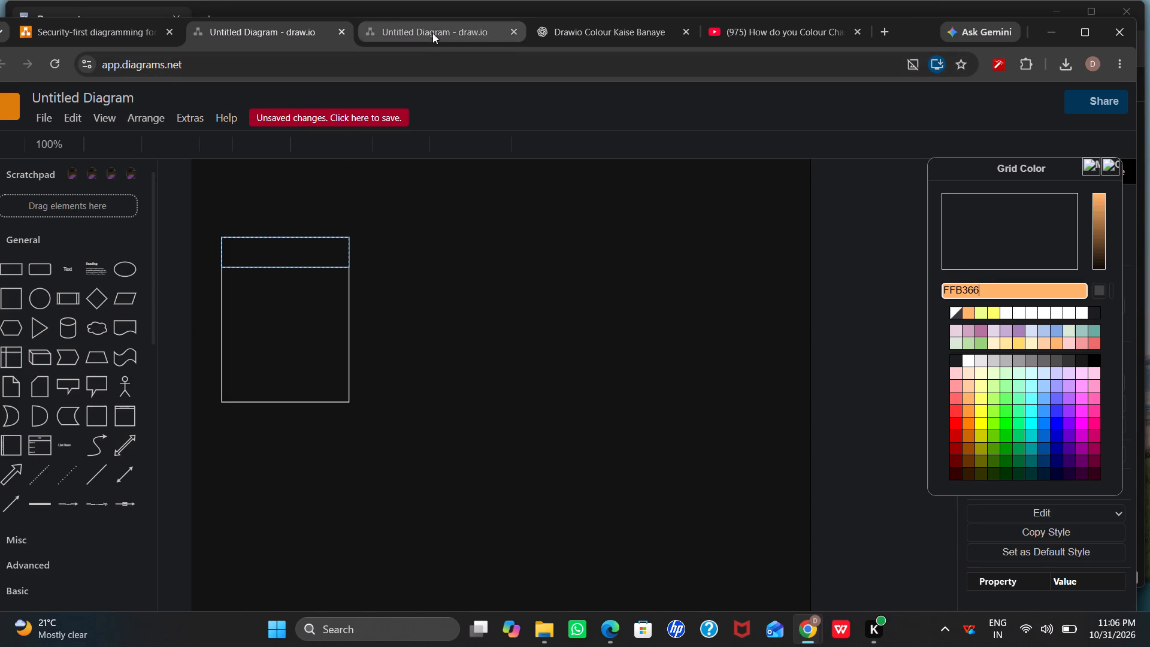
Return to the job portal ER diagram and check all its tables and relationship lines from top to bottom.
click(432, 33)
scroll(568, 368, up, 4)
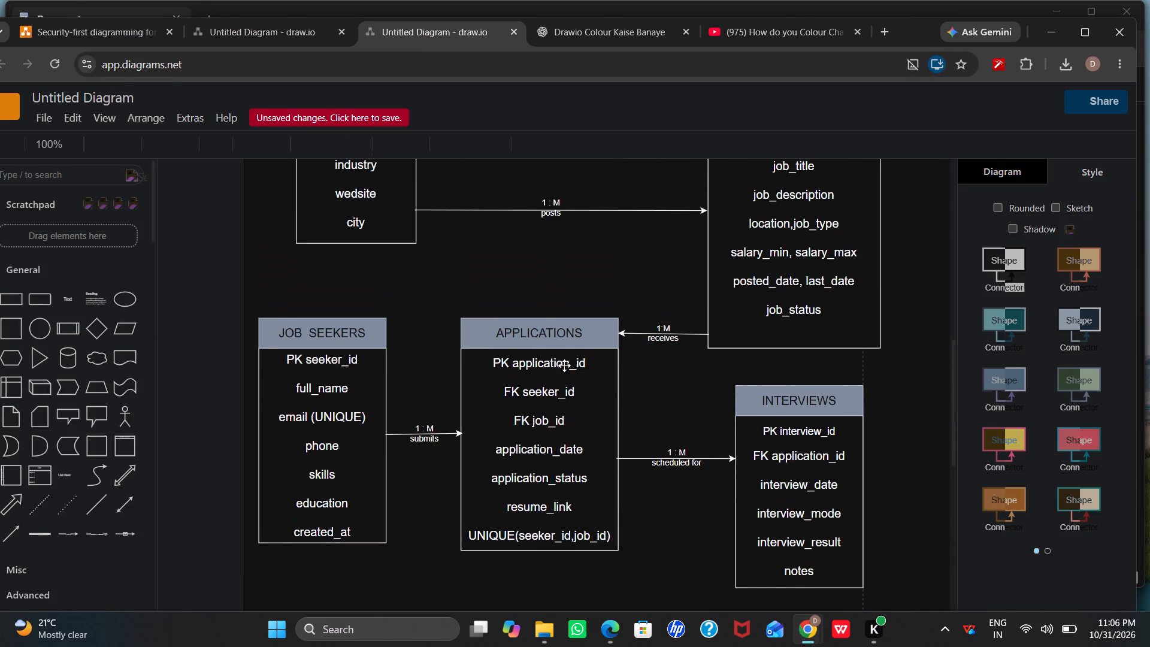
scroll(564, 365, up, 4)
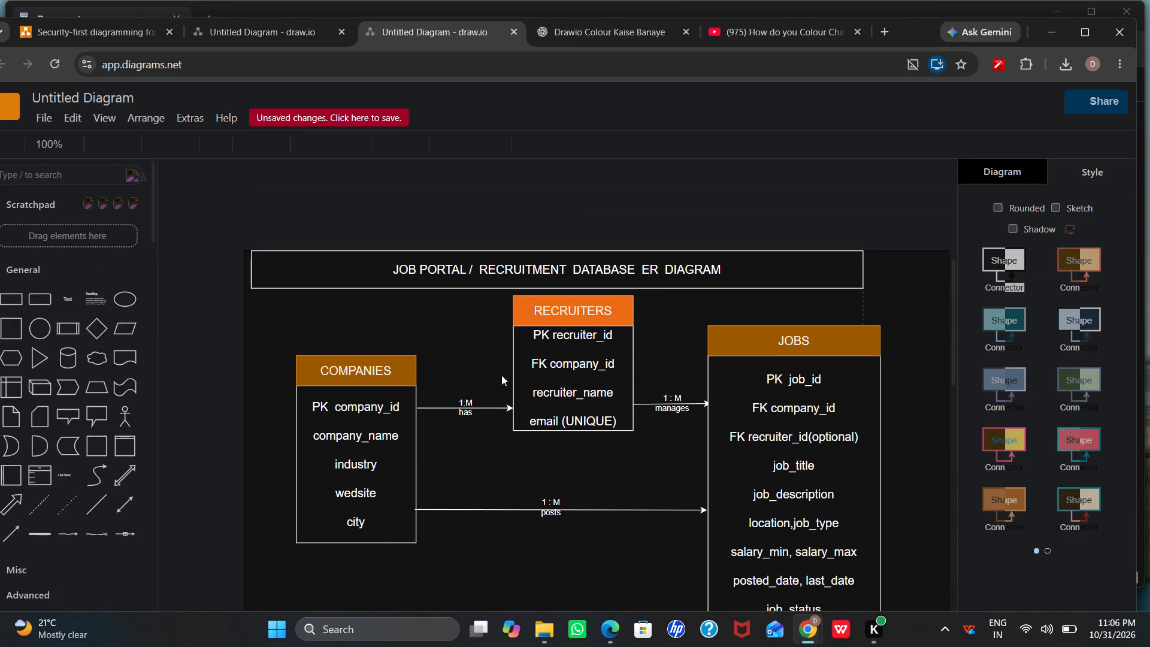
scroll(501, 376, down, 5)
scroll(495, 376, up, 3)
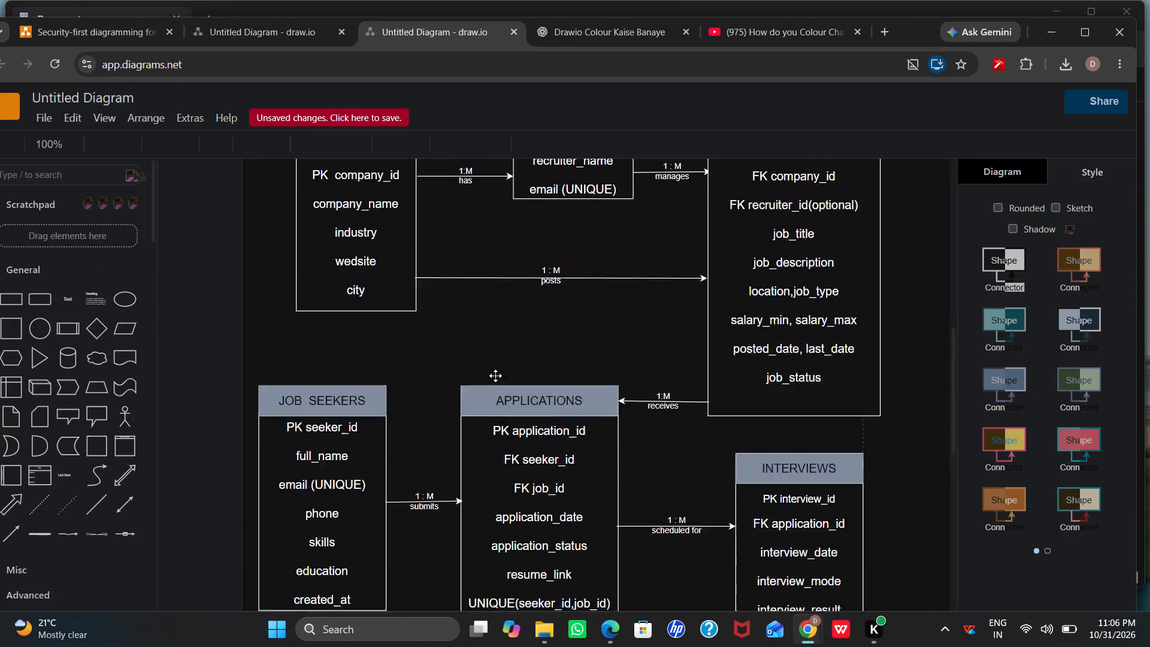
scroll(495, 375, down, 3)
scroll(495, 375, up, 2)
scroll(495, 375, down, 1)
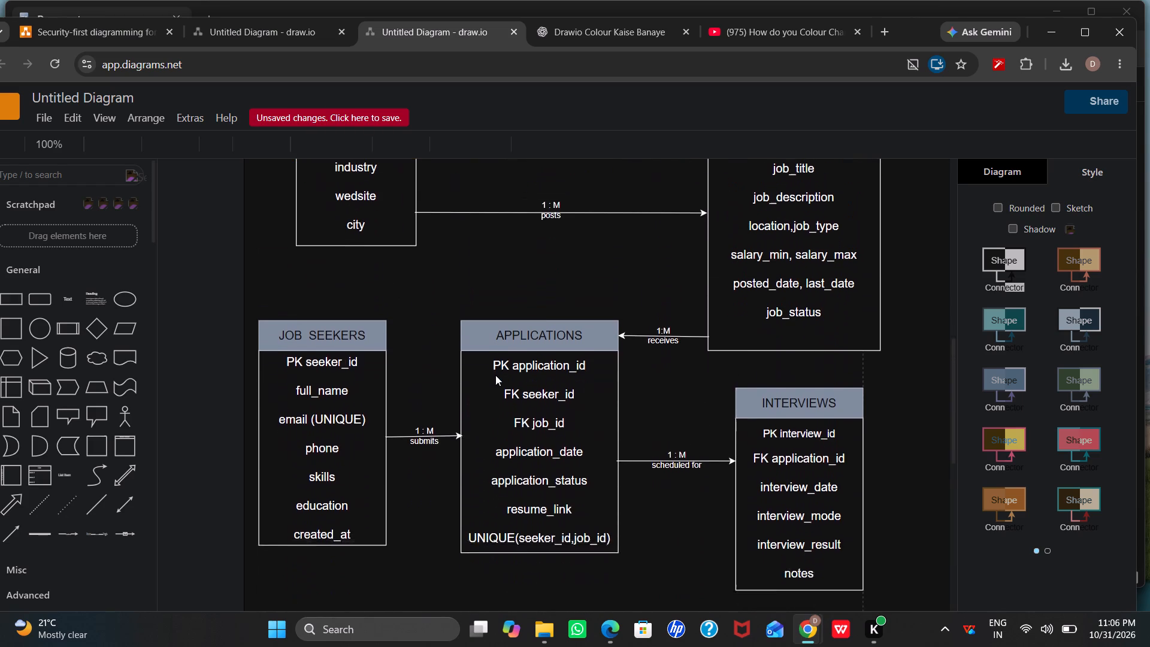
scroll(495, 375, down, 3)
scroll(495, 375, up, 6)
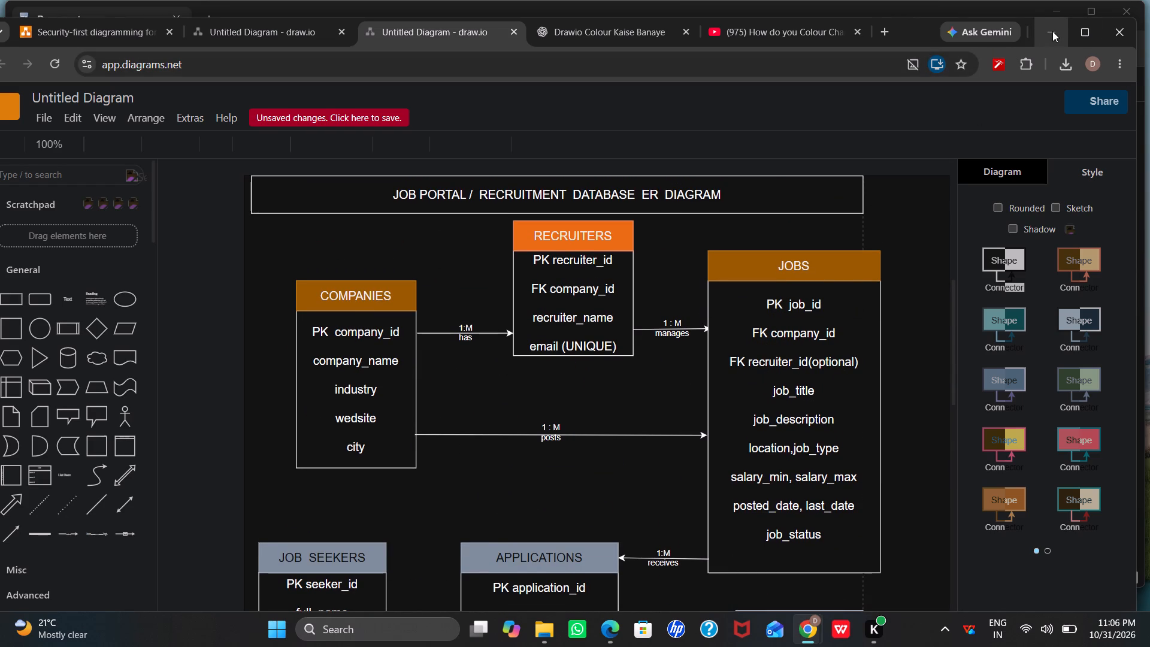
Maximize the browser window and review the Companies, Recruiters, Jobs, Job Seekers, Applications and Interviews tables at the larger size.
click(1081, 28)
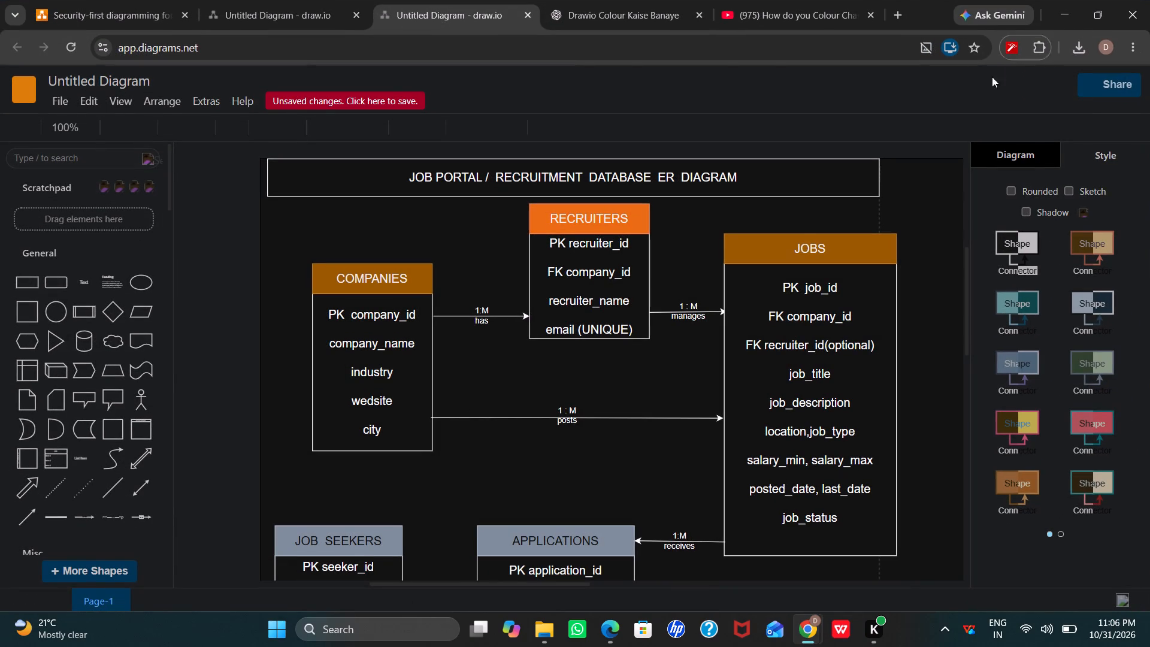
scroll(733, 241, down, 5)
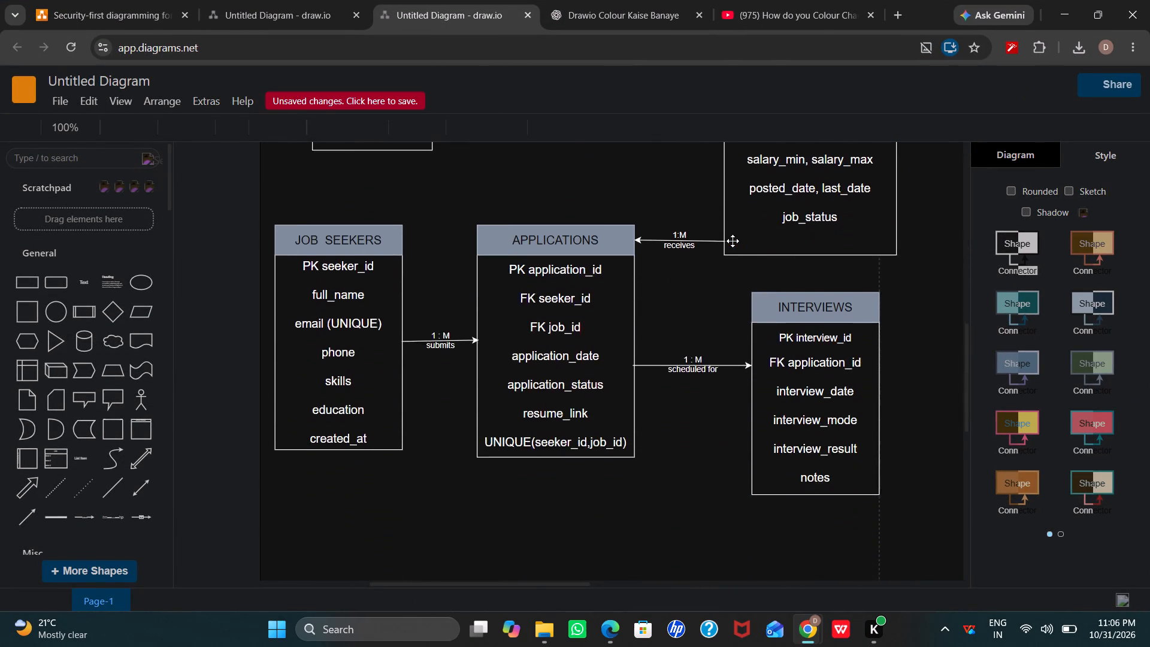
scroll(733, 241, up, 5)
scroll(732, 240, down, 2)
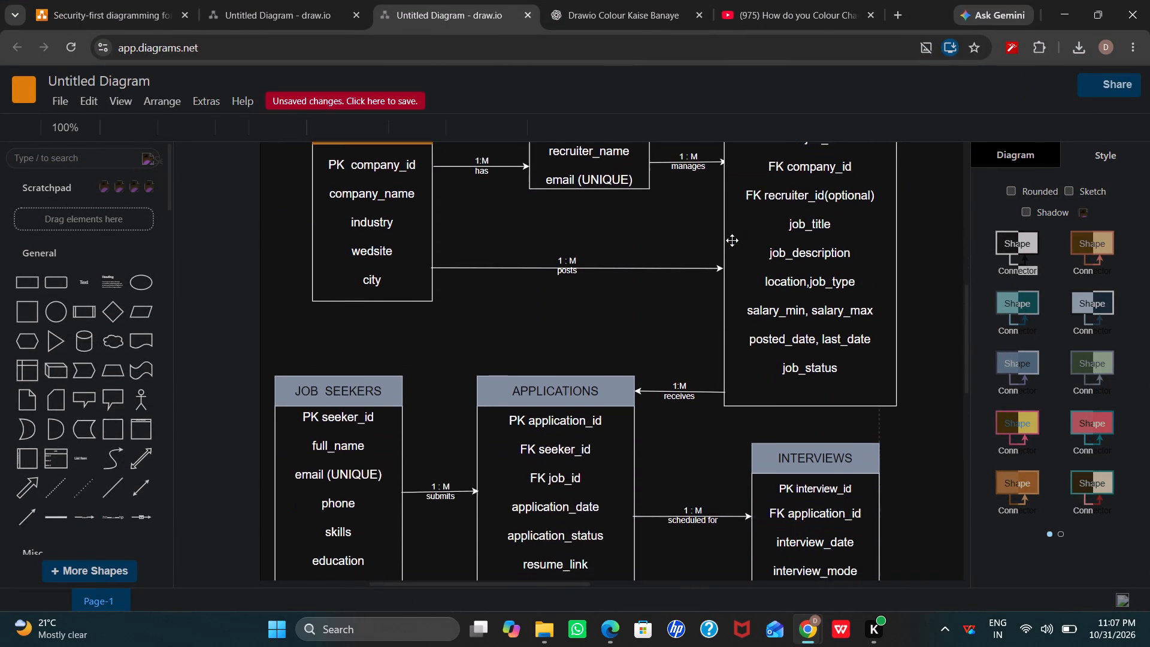
scroll(732, 240, down, 1)
scroll(732, 240, up, 2)
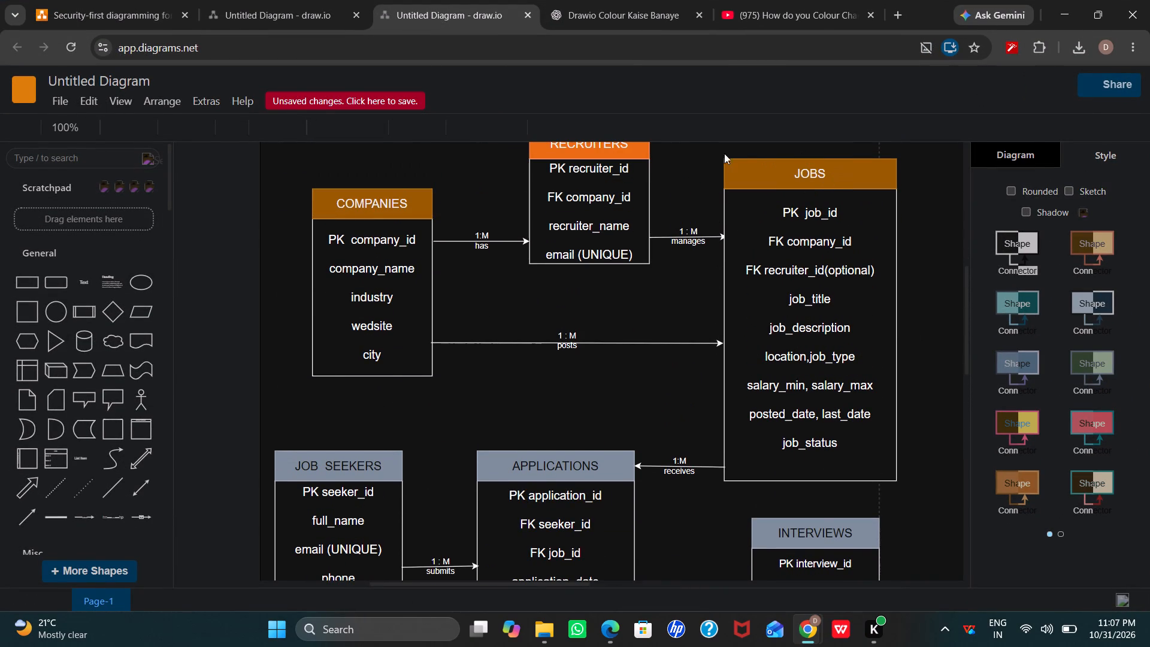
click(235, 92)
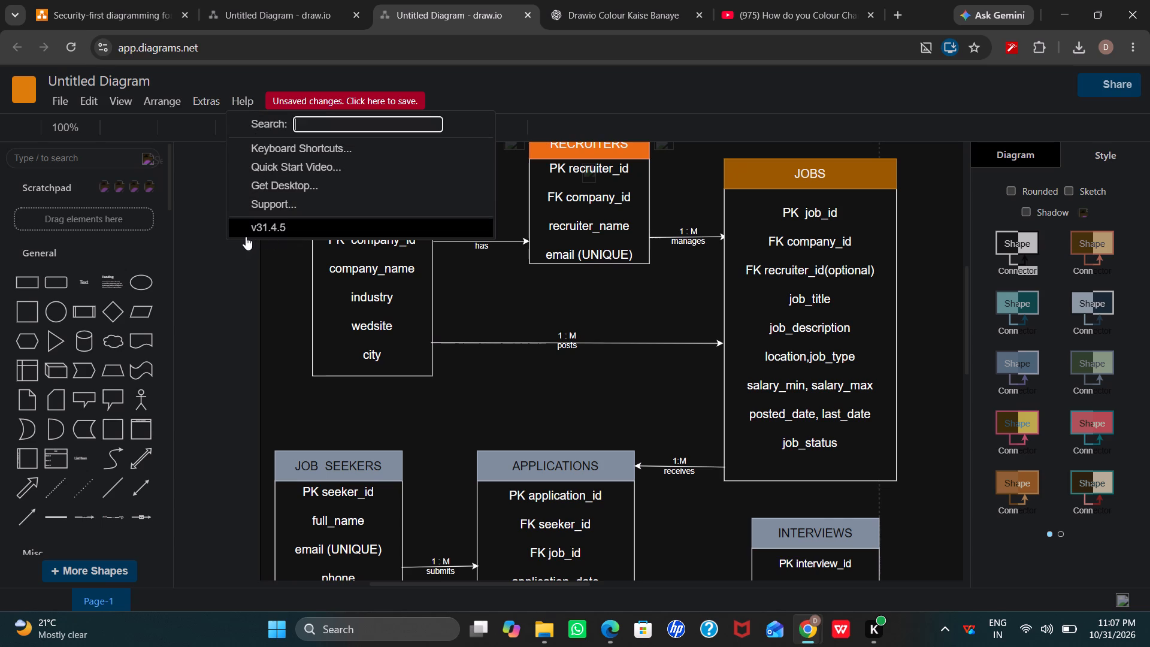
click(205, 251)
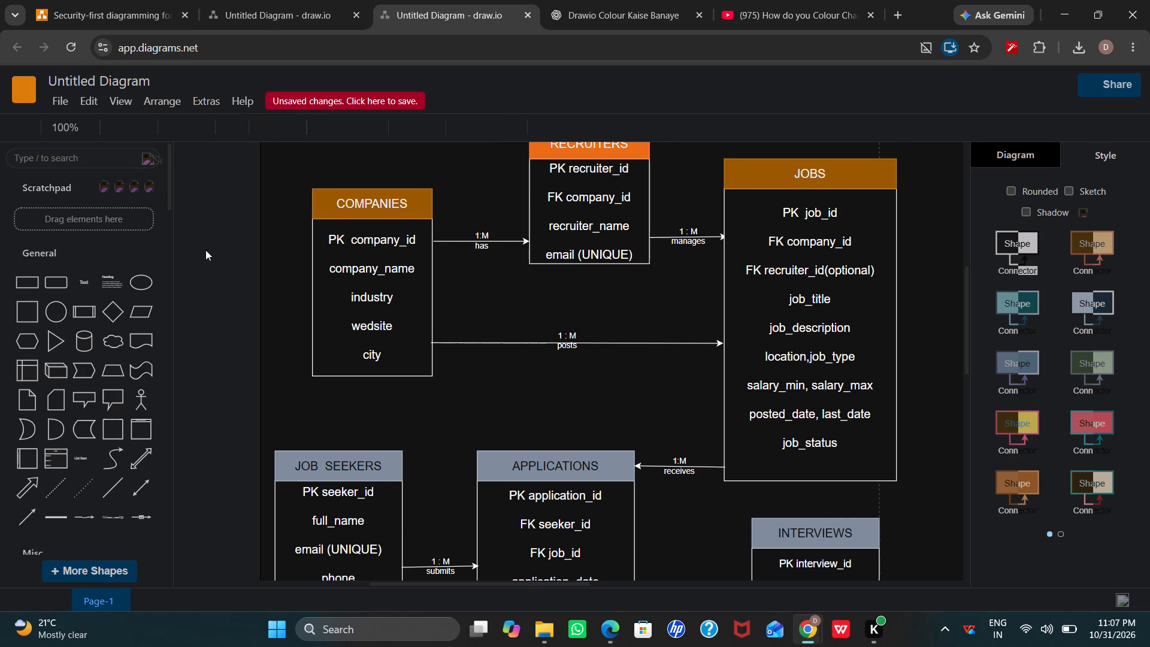
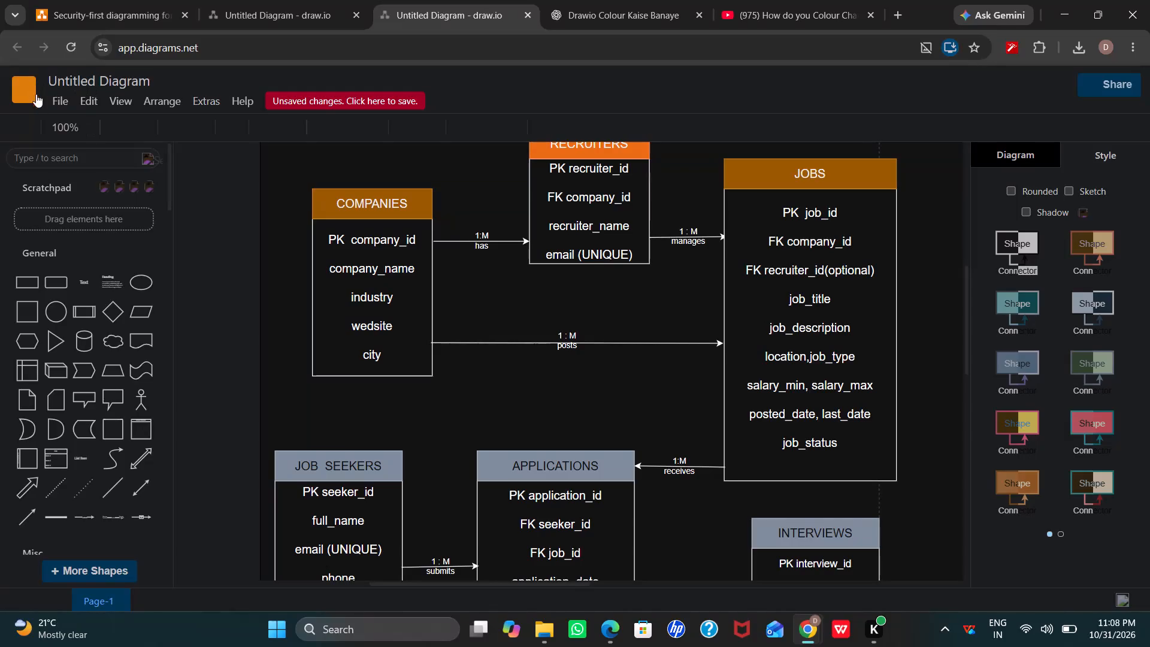
Start a PDF export of the whole ER diagram as Untitled Diagram.drawio.pdf, with Google Drive – My Drive as the destination.
click(60, 104)
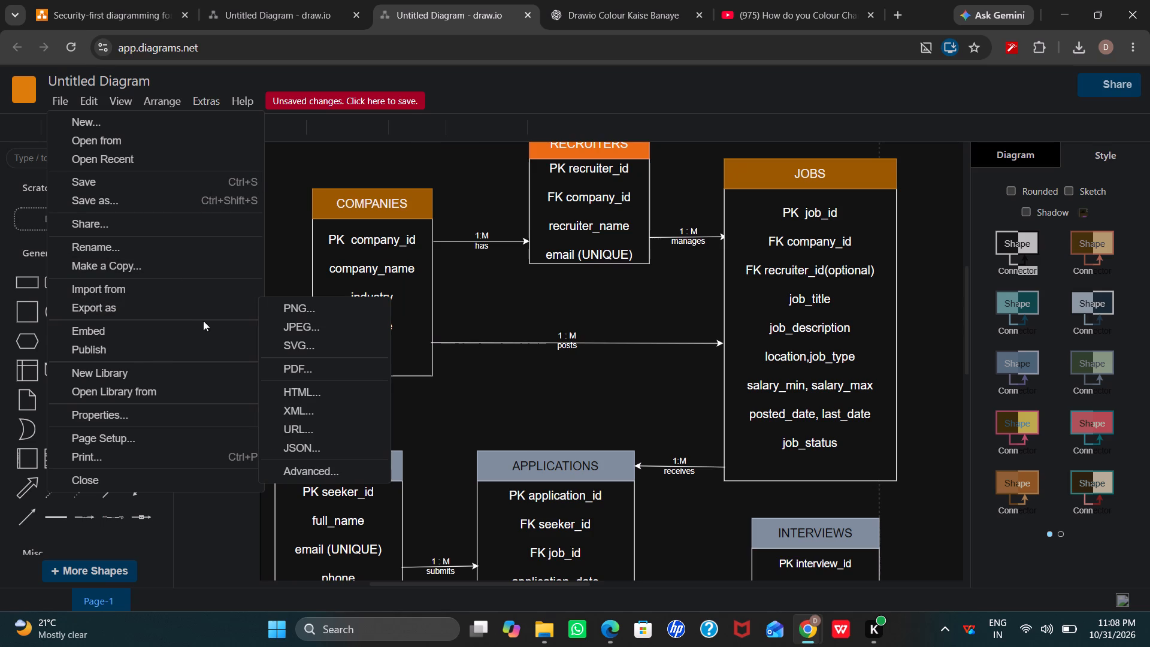
click(291, 368)
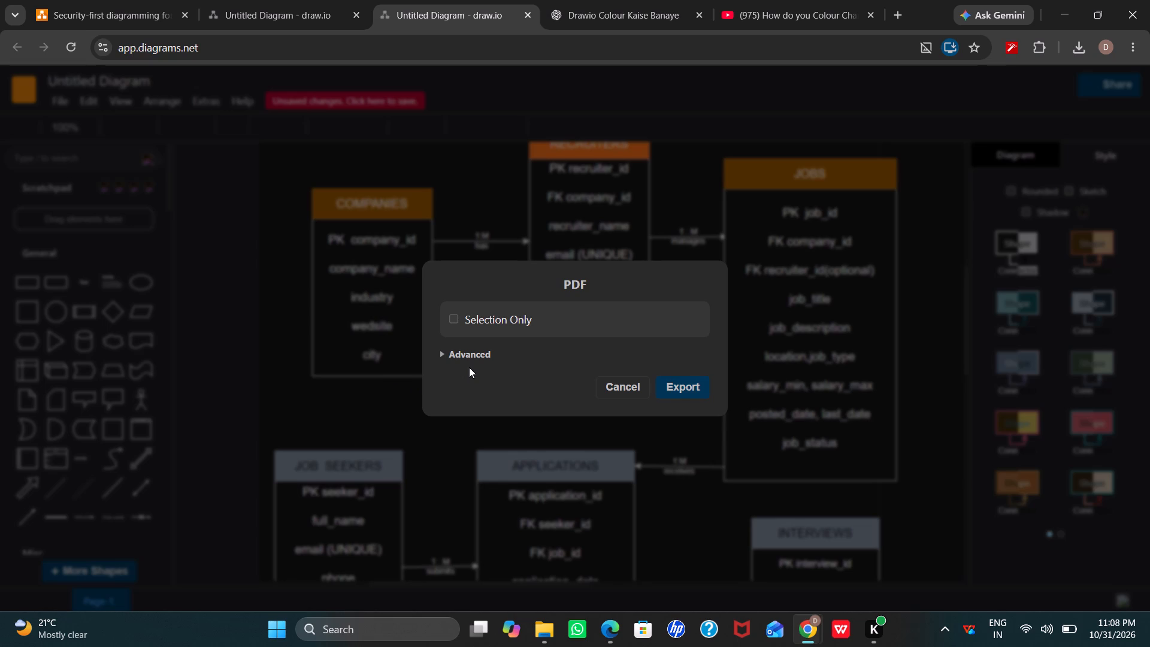
click(450, 321)
drag(447, 312, 450, 318)
click(450, 318)
click(674, 387)
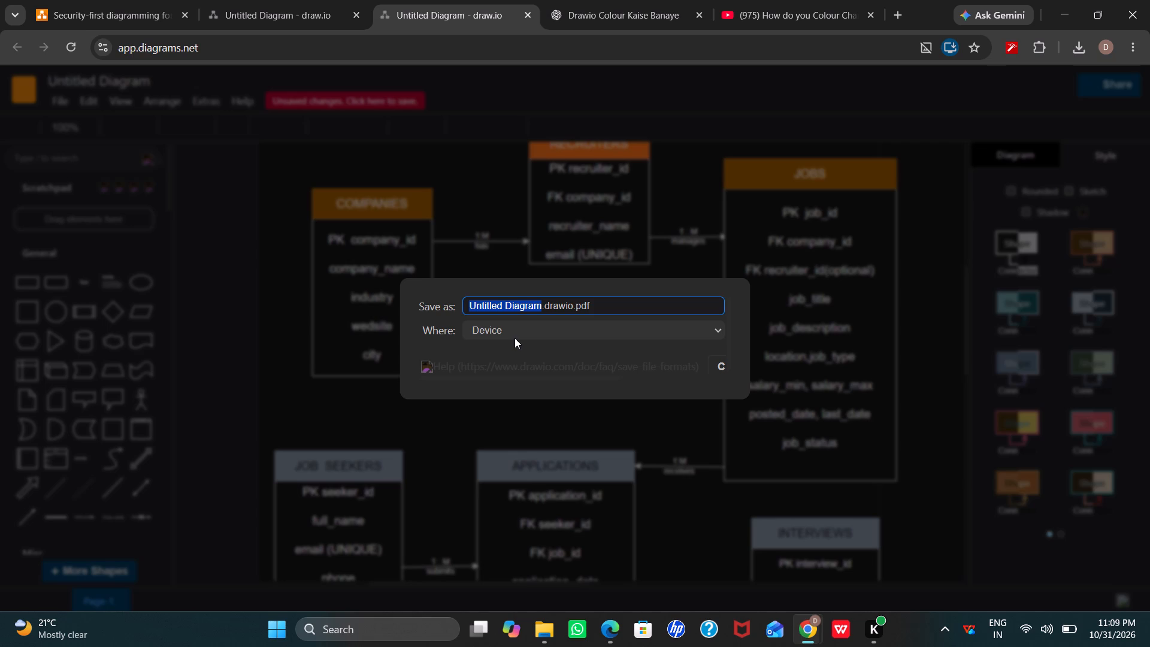
click(515, 338)
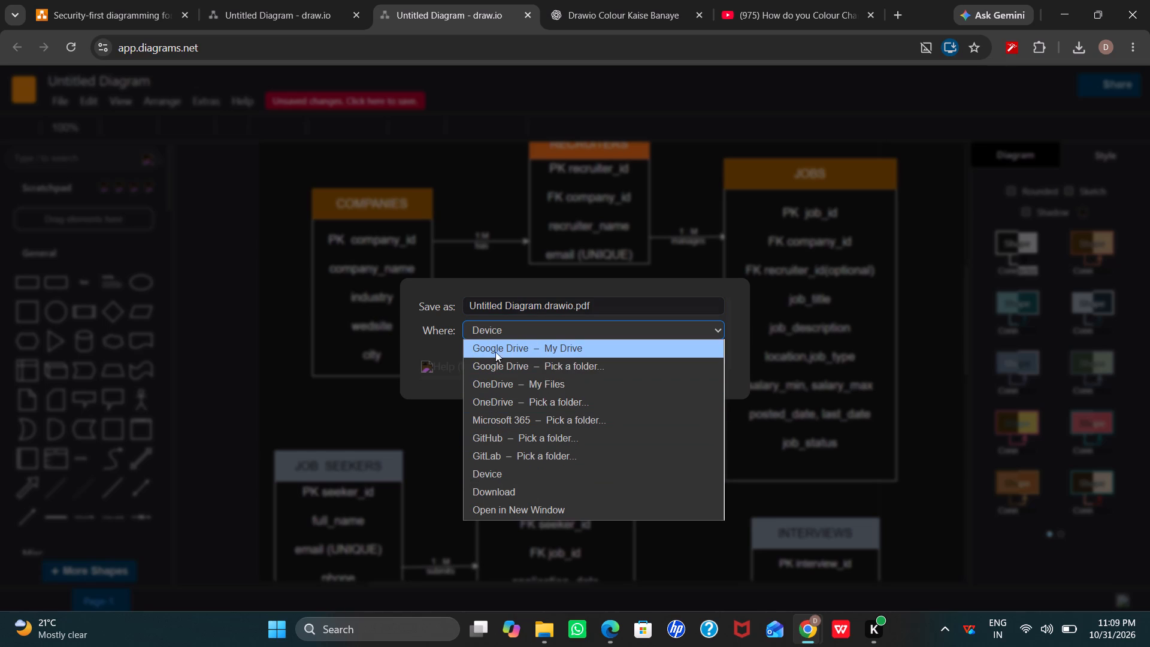
click(511, 348)
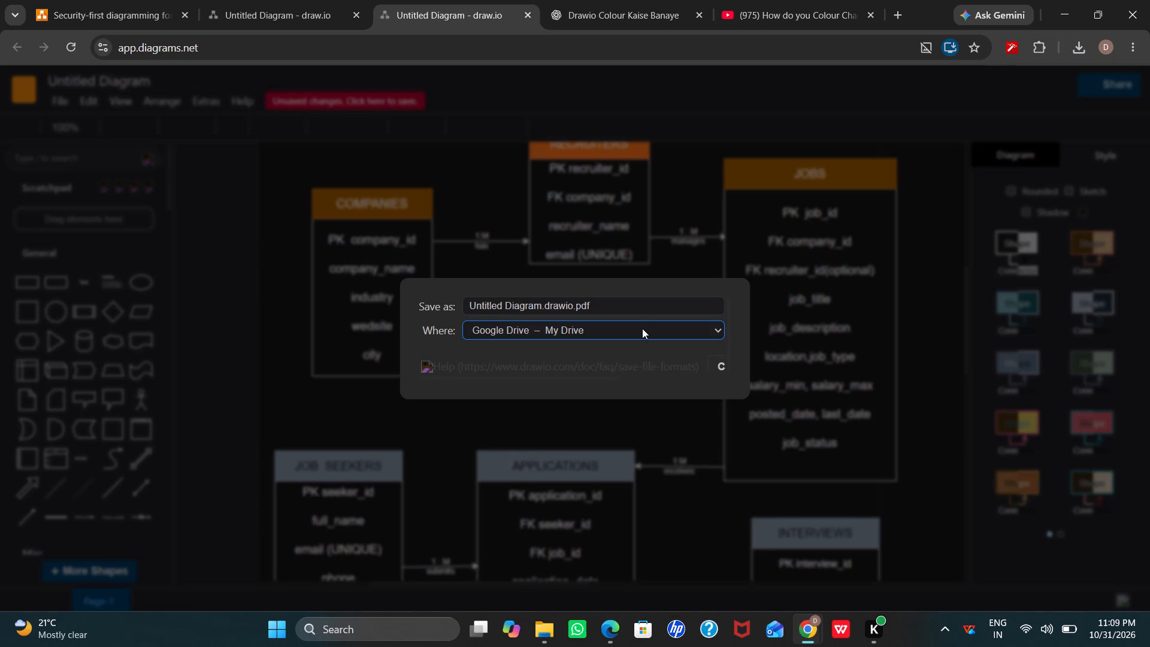
Save the diagram page as a single-file web page in the Desktop's New folder, replacing the existing Untitled Diagram - draw.io file.
key(ctrl+s)
scroll(644, 329, up, 1)
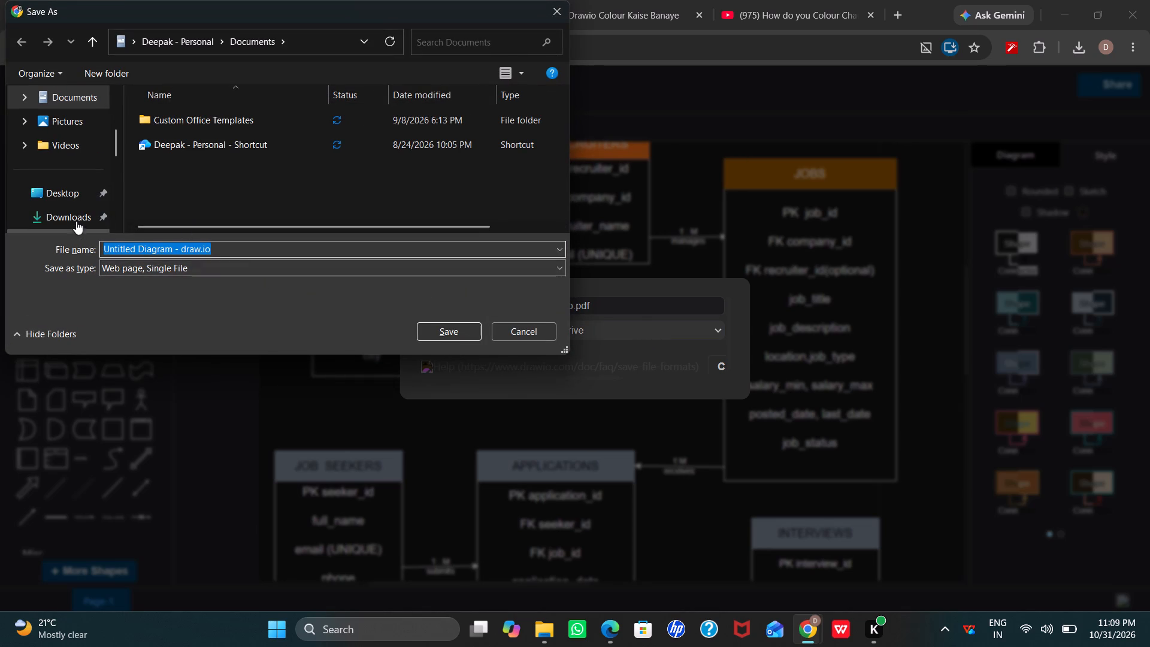
click(116, 267)
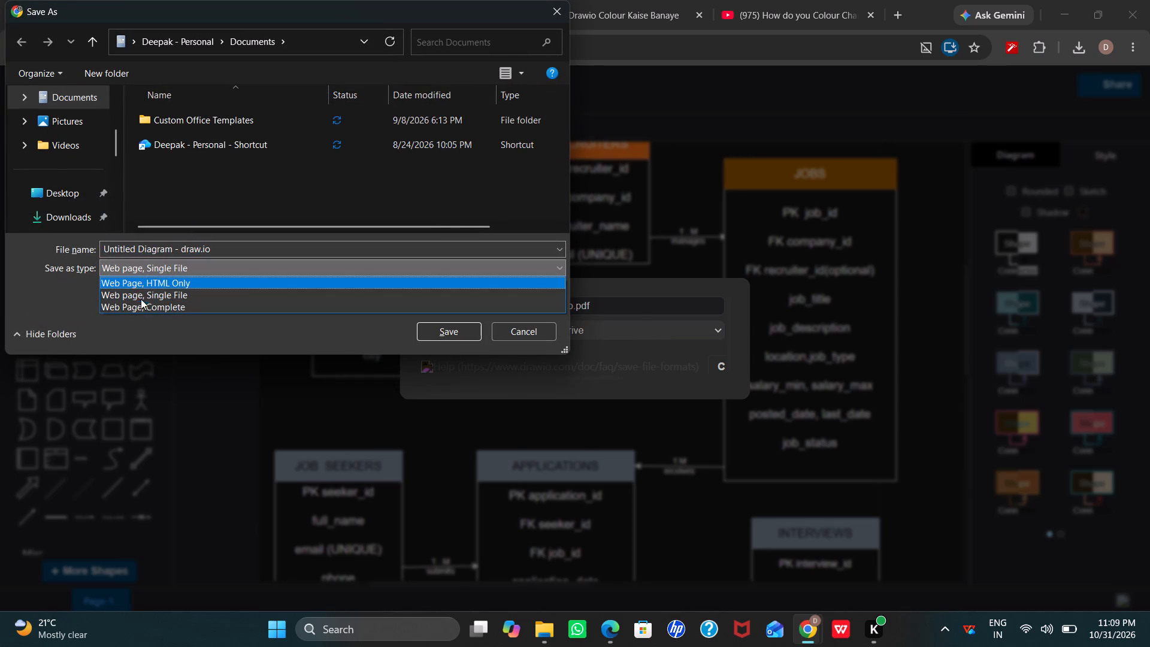
click(142, 294)
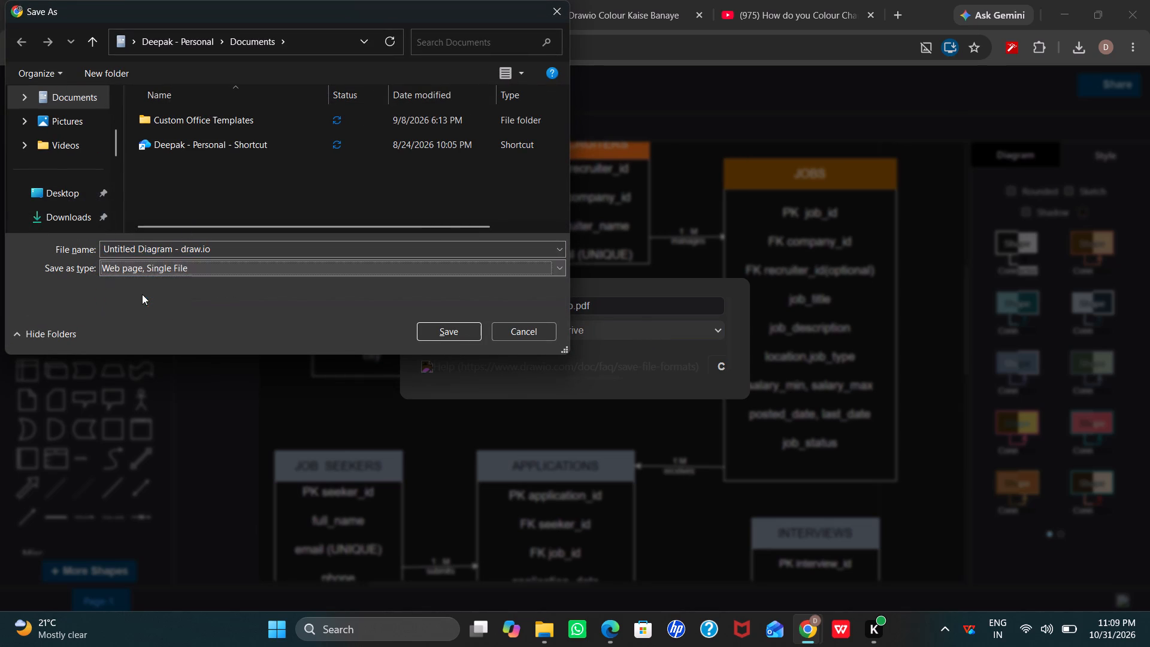
scroll(64, 207, down, 5)
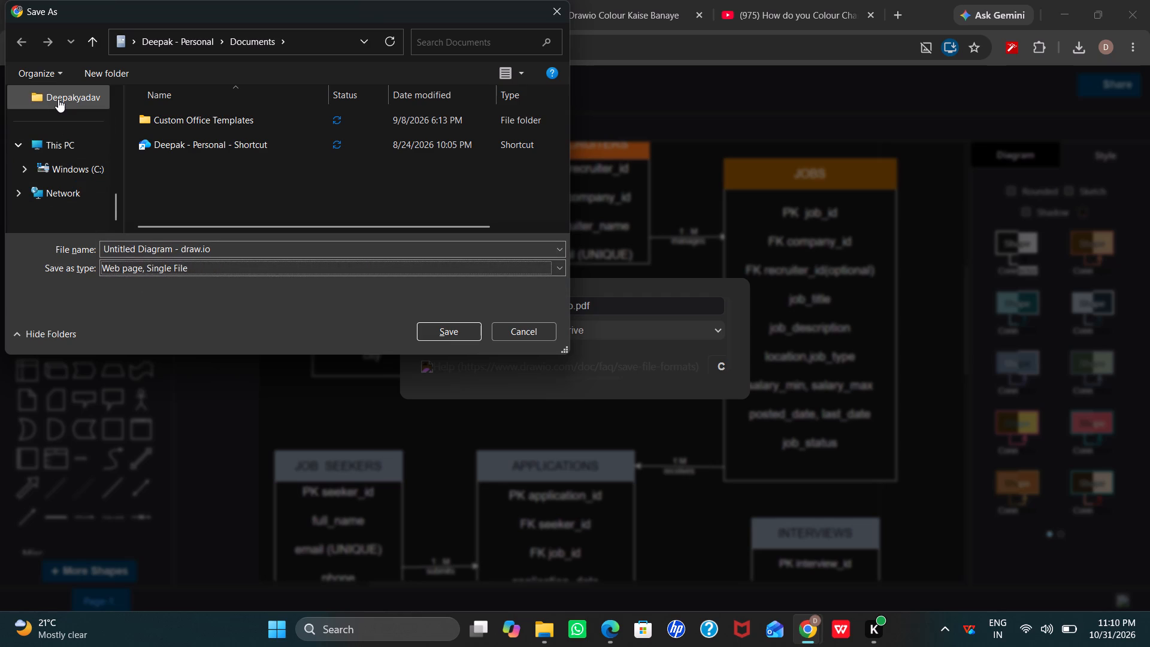
scroll(58, 99, up, 1)
click(67, 143)
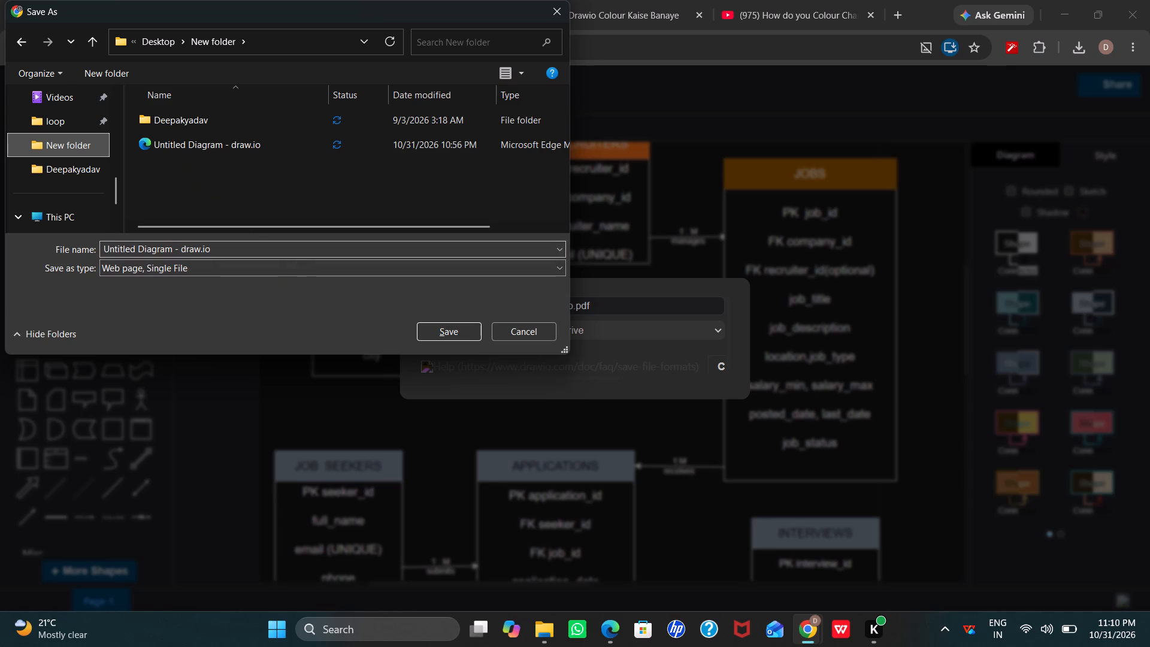
click(450, 330)
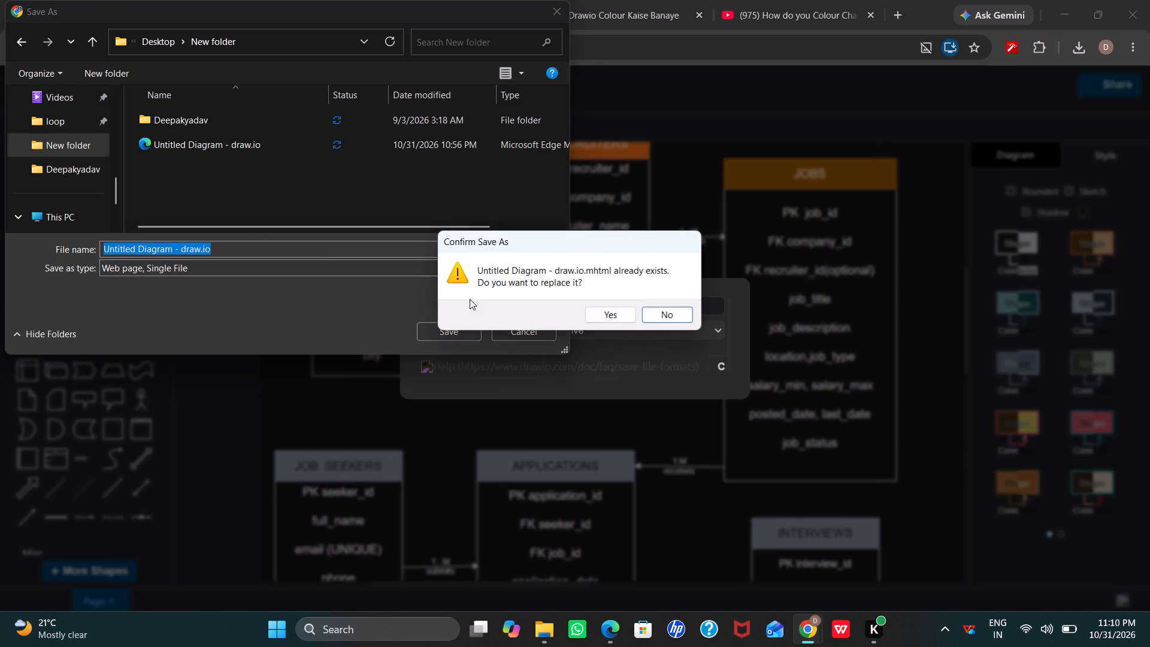
click(612, 321)
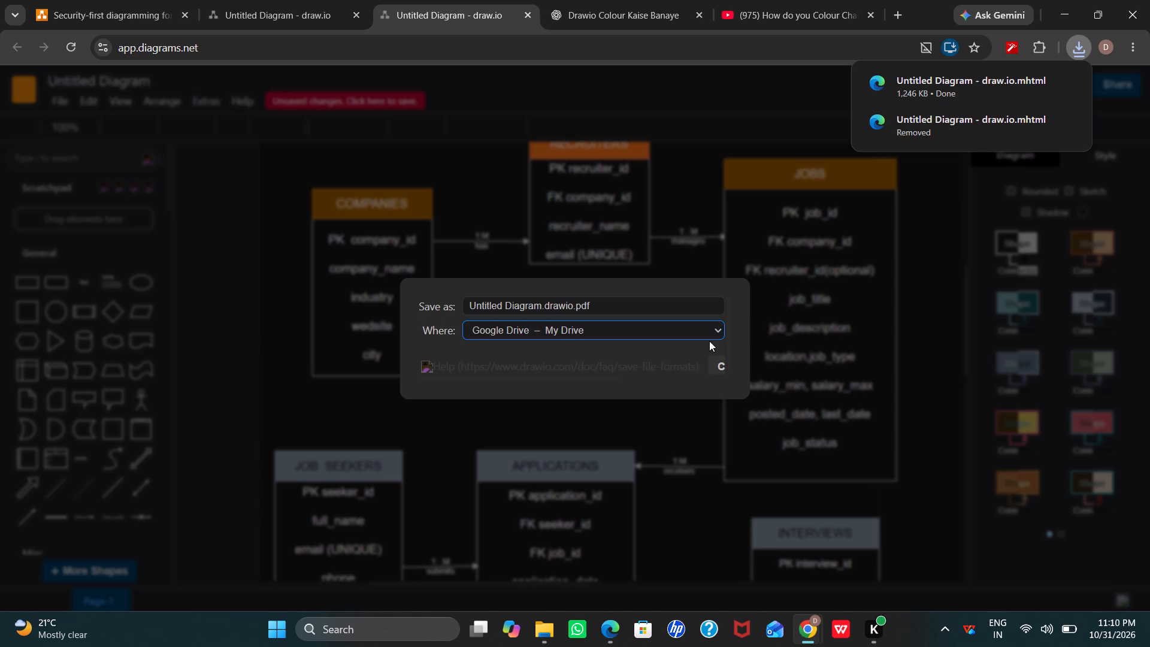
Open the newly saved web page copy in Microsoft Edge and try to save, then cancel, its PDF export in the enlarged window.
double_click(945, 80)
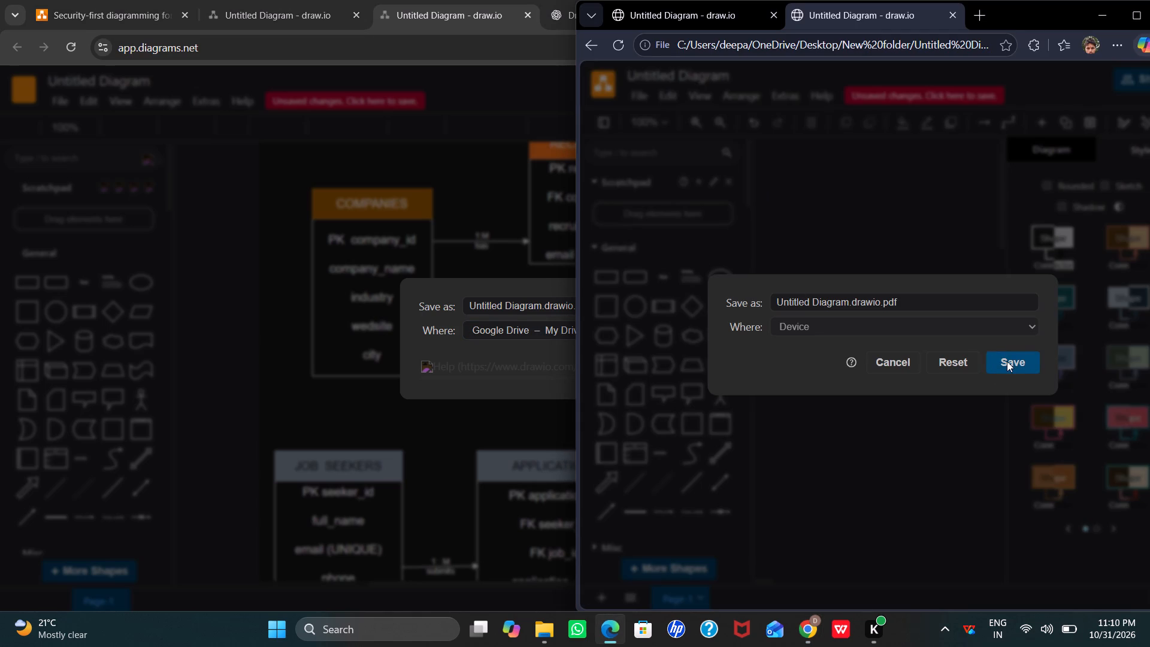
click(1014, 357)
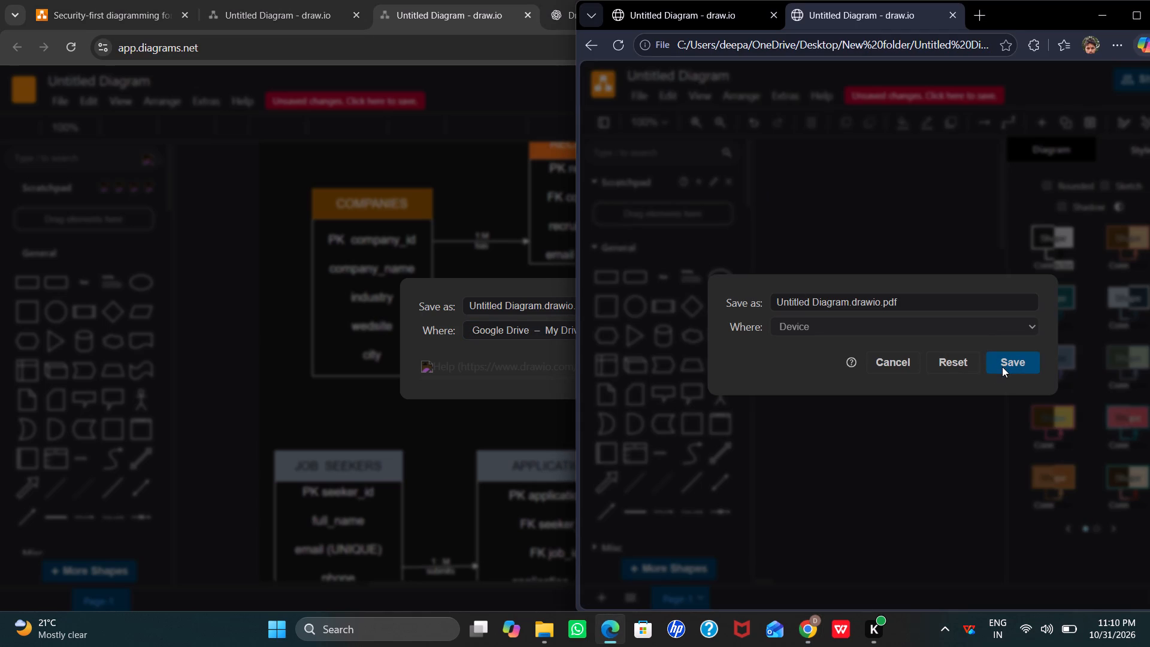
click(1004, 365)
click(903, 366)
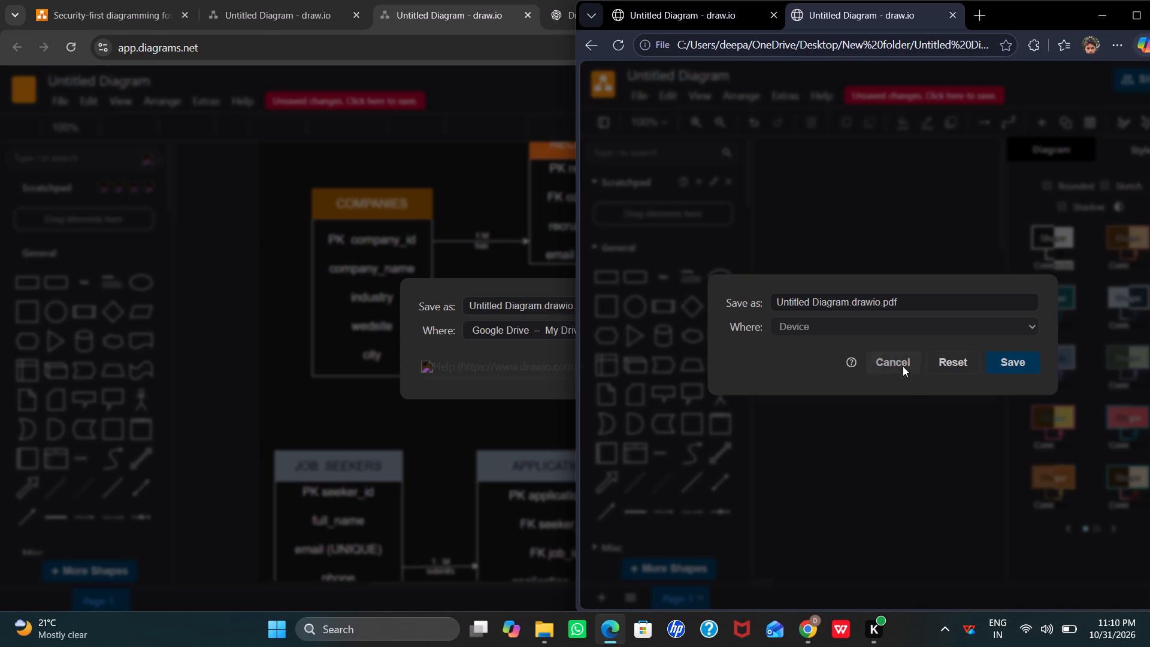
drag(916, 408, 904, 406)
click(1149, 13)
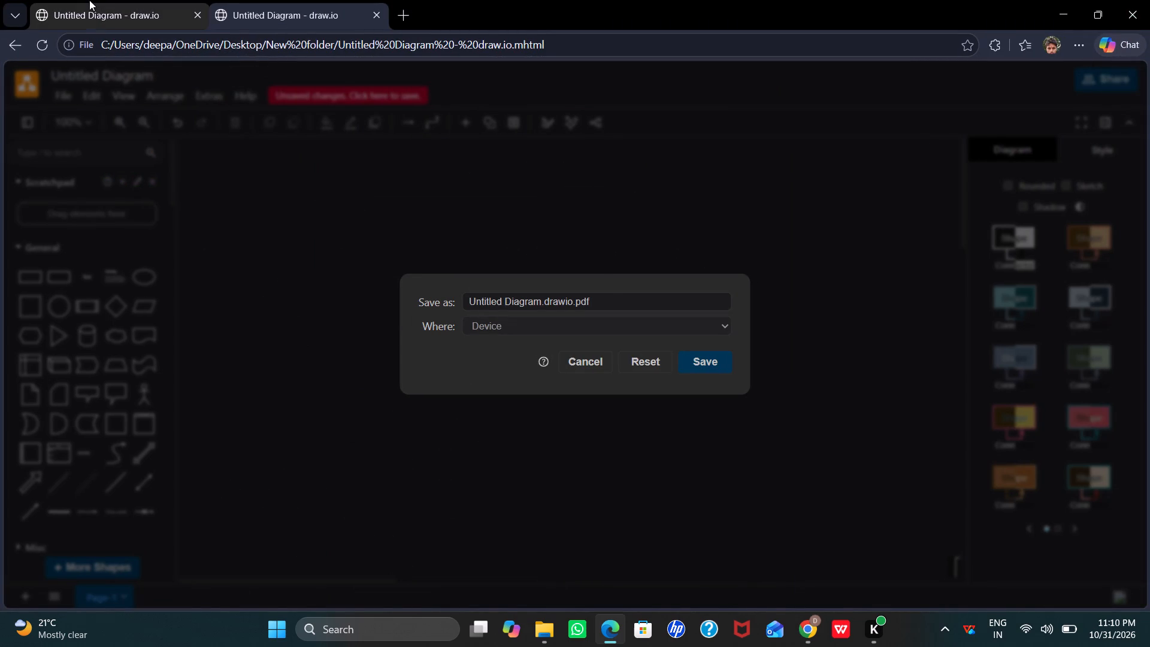
View the older copy saved in Documents and close both saved diagram pages to return to the ER diagram in Chrome.
click(96, 13)
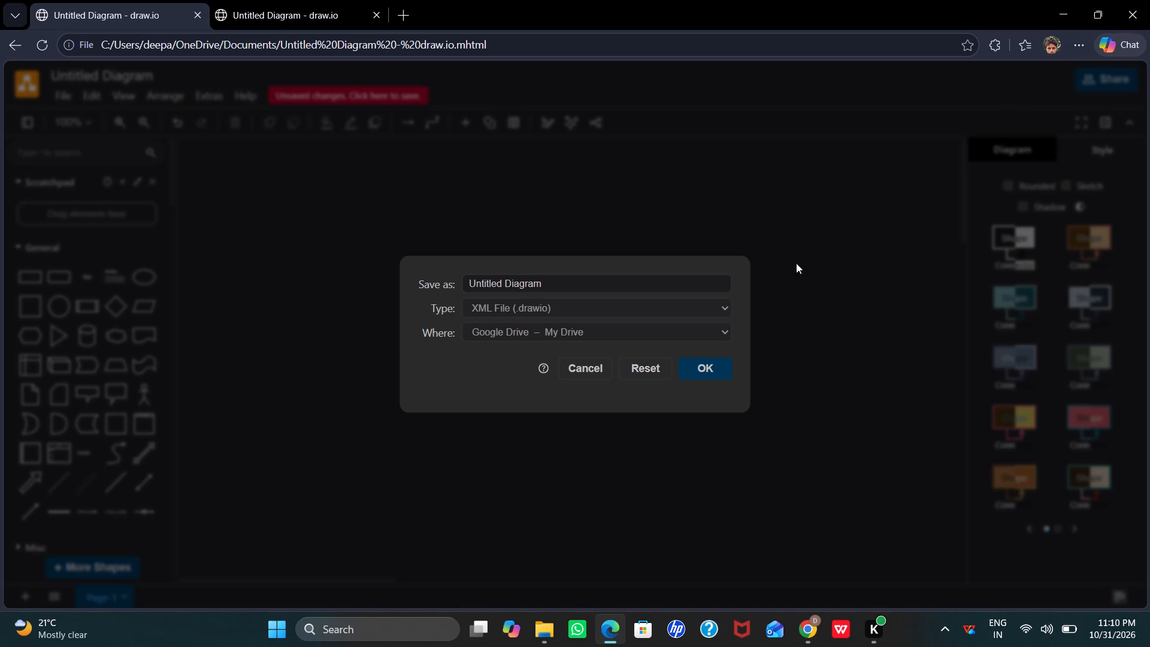
click(371, 15)
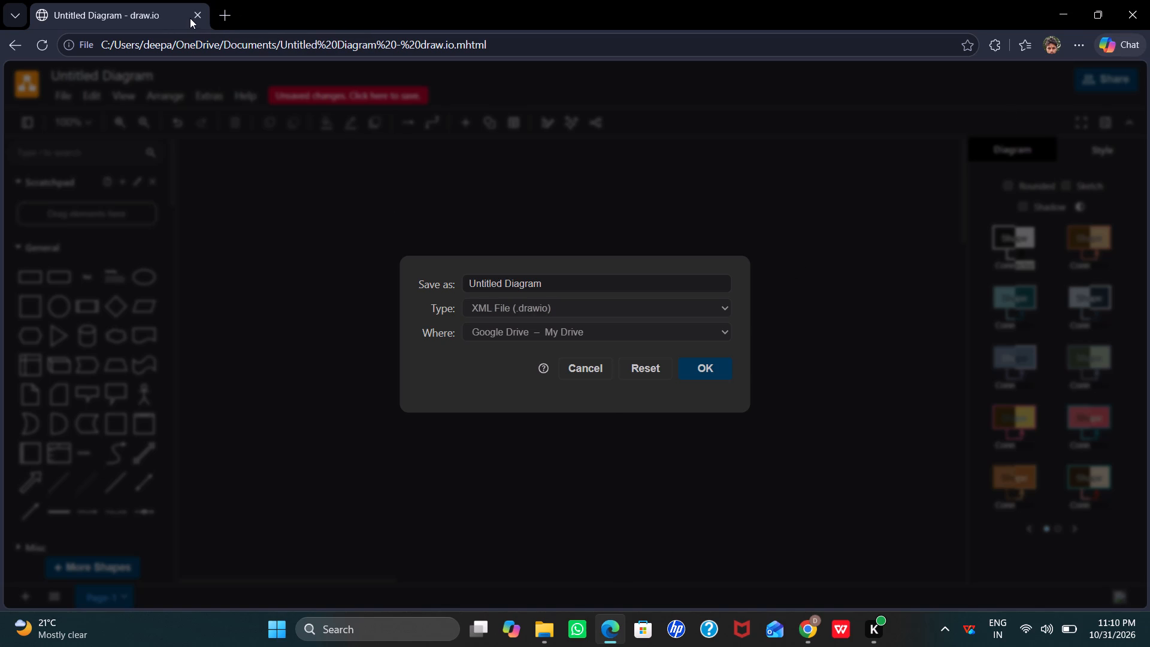
click(190, 17)
click(198, 17)
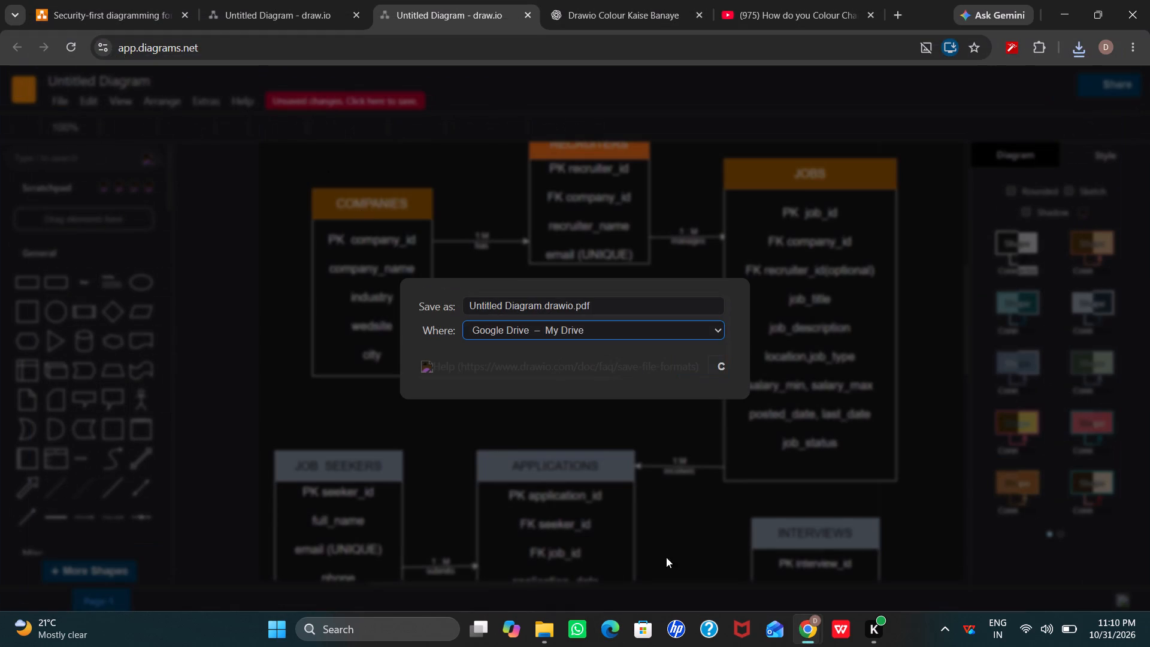
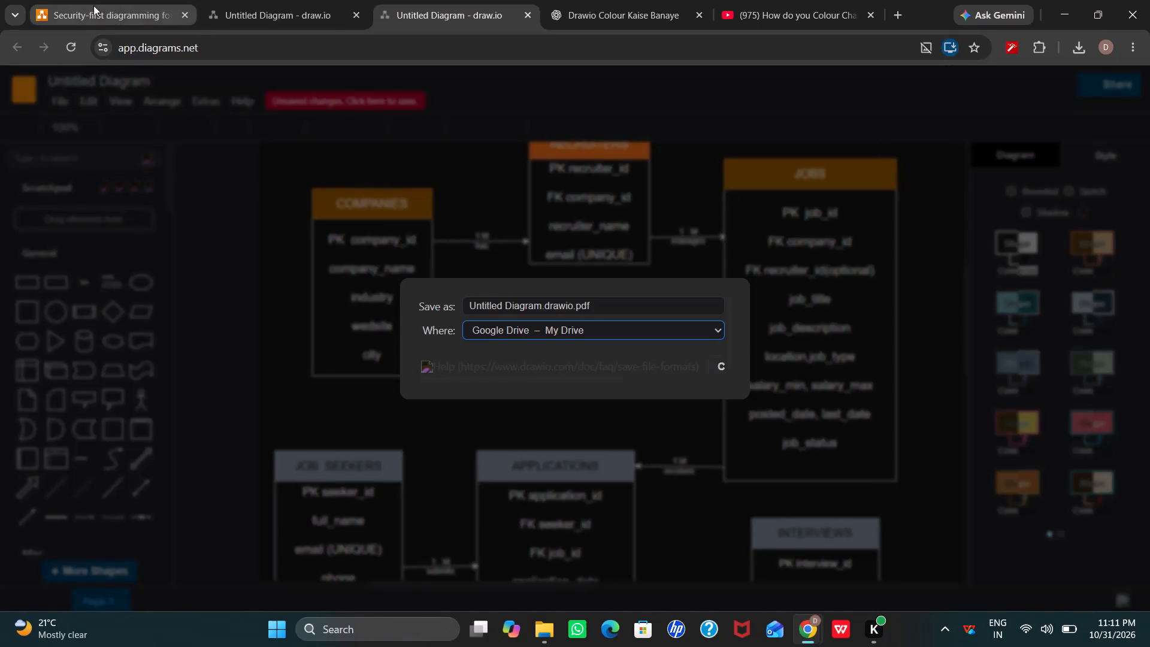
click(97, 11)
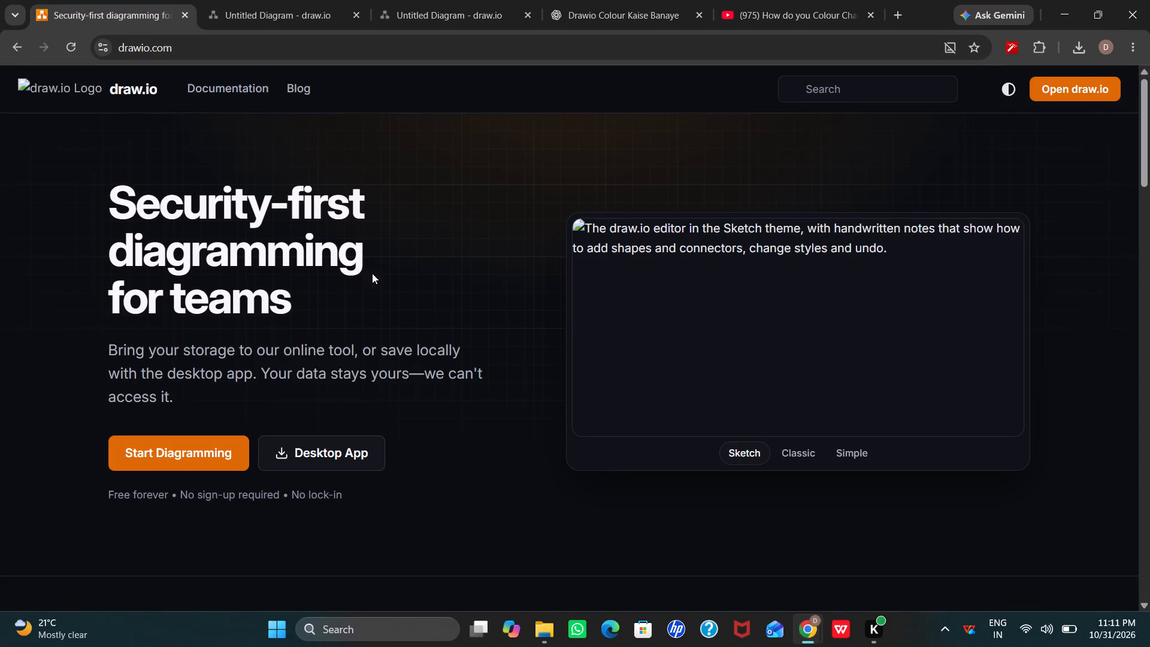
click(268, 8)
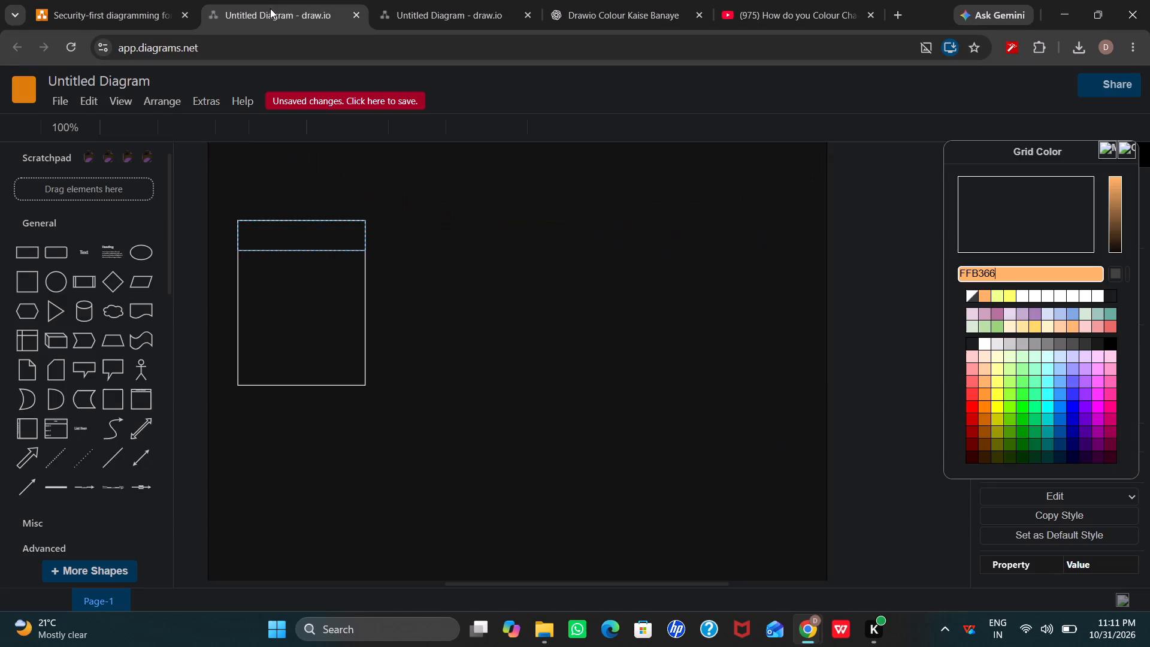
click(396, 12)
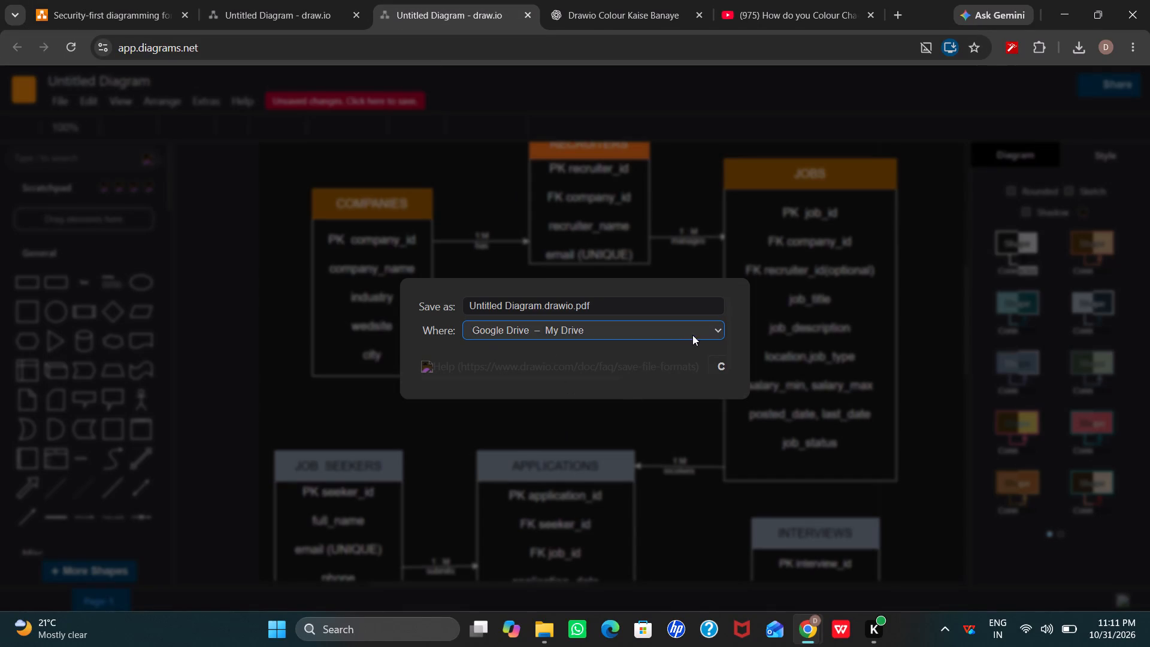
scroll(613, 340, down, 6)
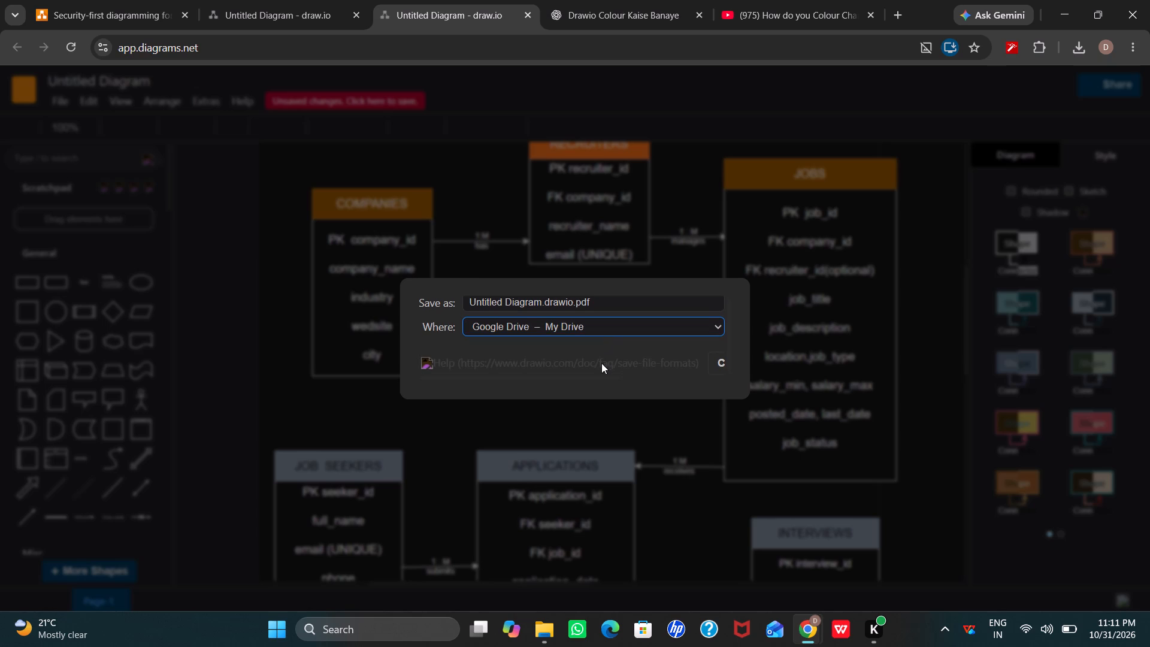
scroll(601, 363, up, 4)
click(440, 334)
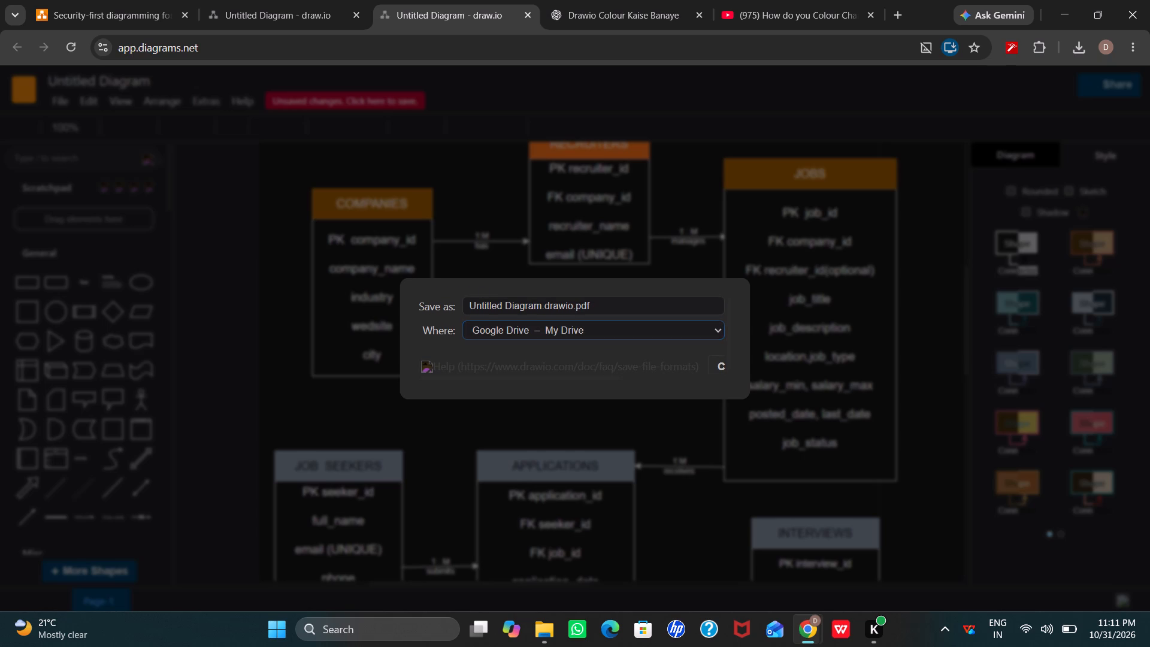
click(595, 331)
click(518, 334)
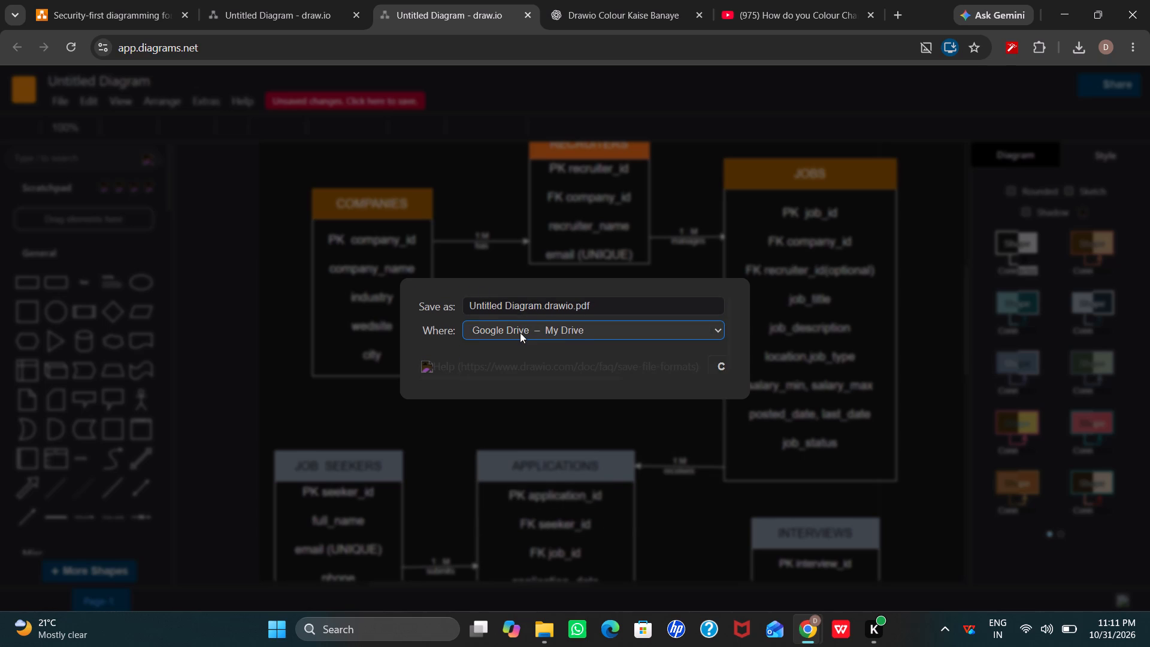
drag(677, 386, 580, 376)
Open the help page on save file formats from the PDF export dialog and read how to save a diagram in various formats.
click(528, 360)
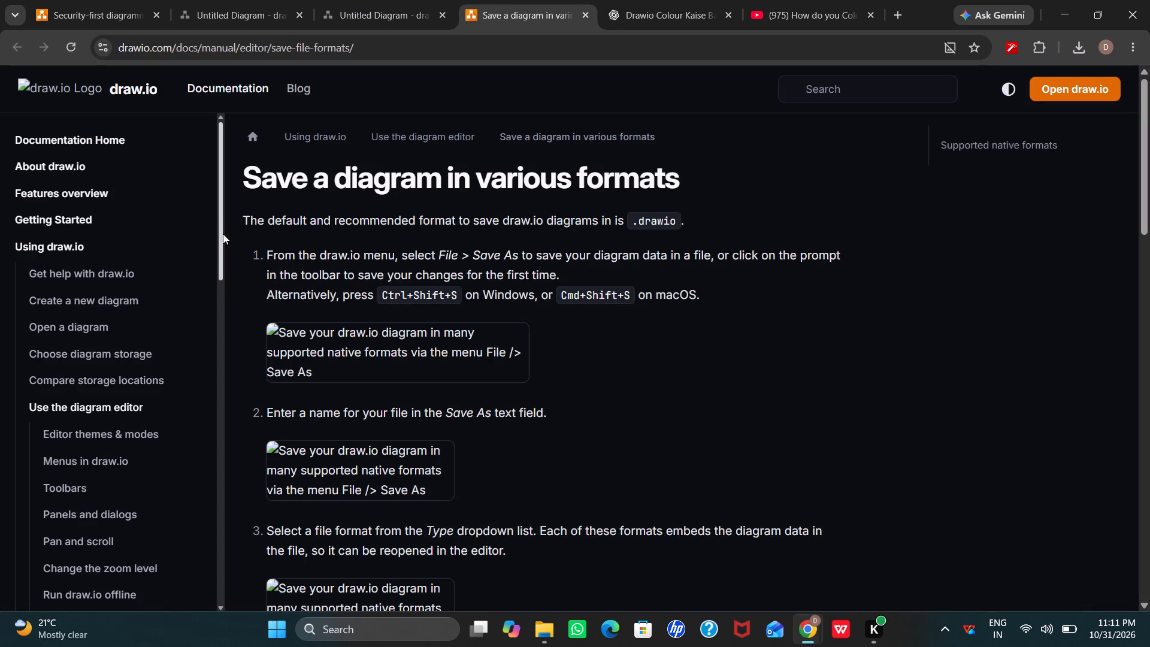
scroll(556, 351, down, 4)
scroll(428, 329, up, 4)
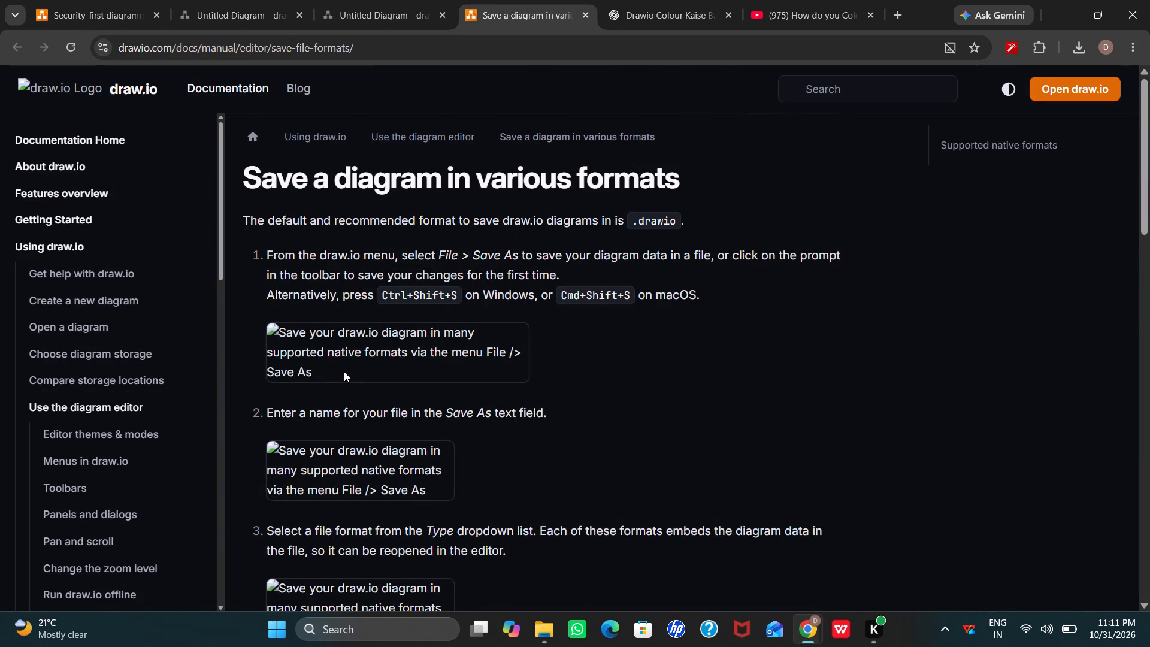
scroll(365, 419, down, 2)
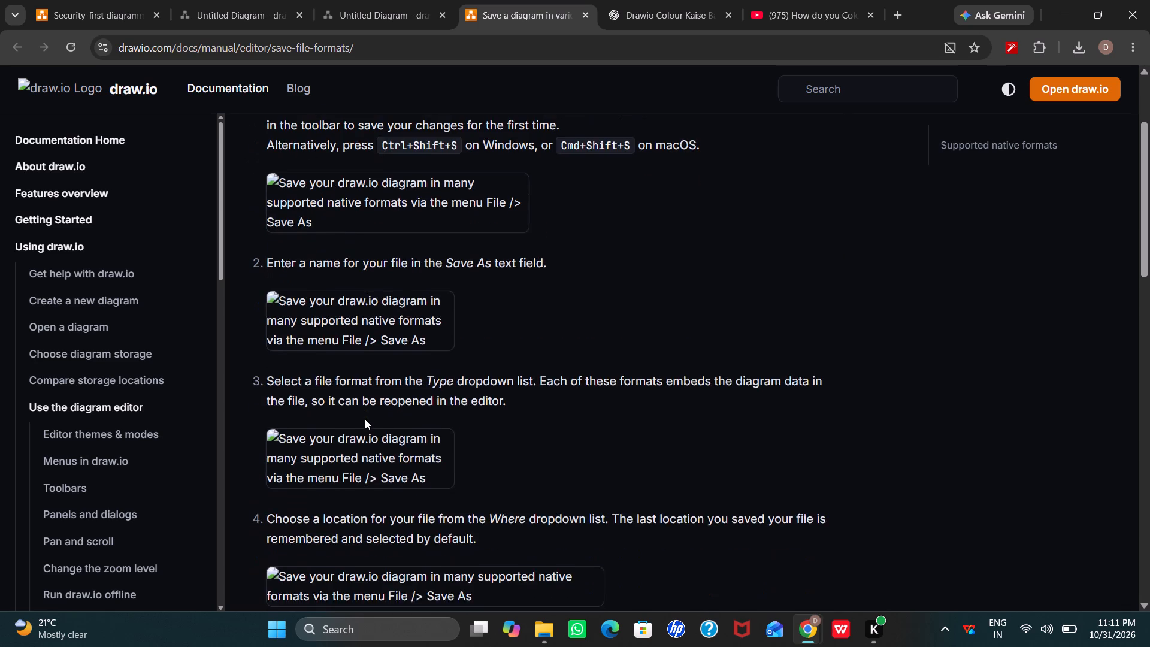
scroll(365, 419, down, 2)
scroll(350, 624, down, 9)
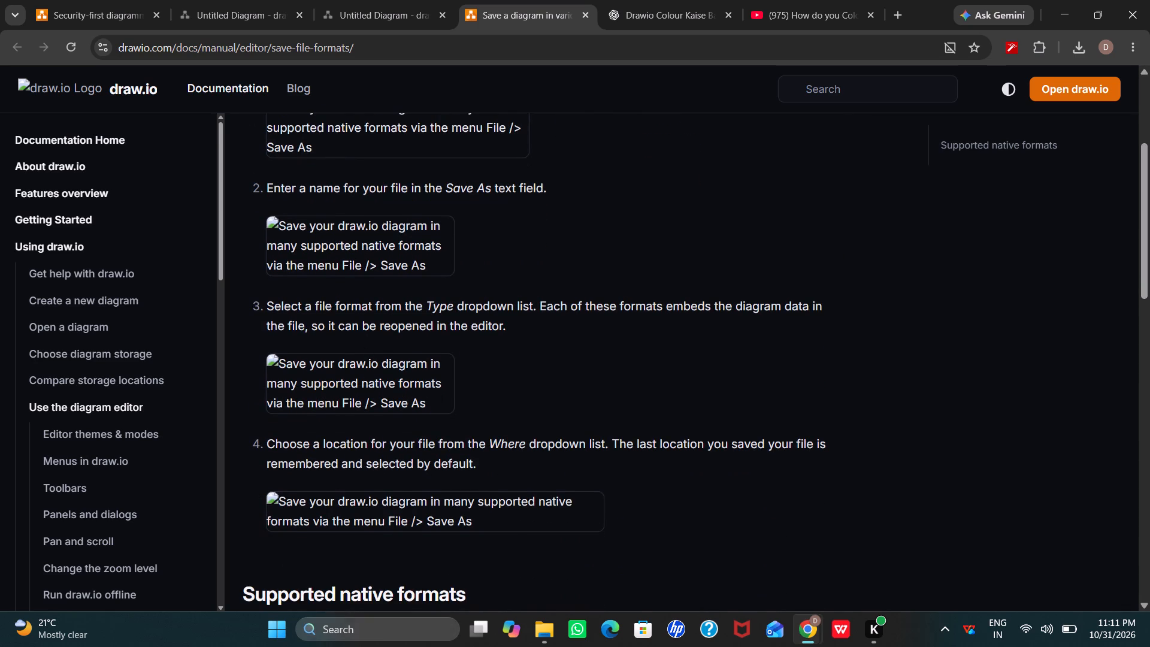
scroll(318, 516, up, 6)
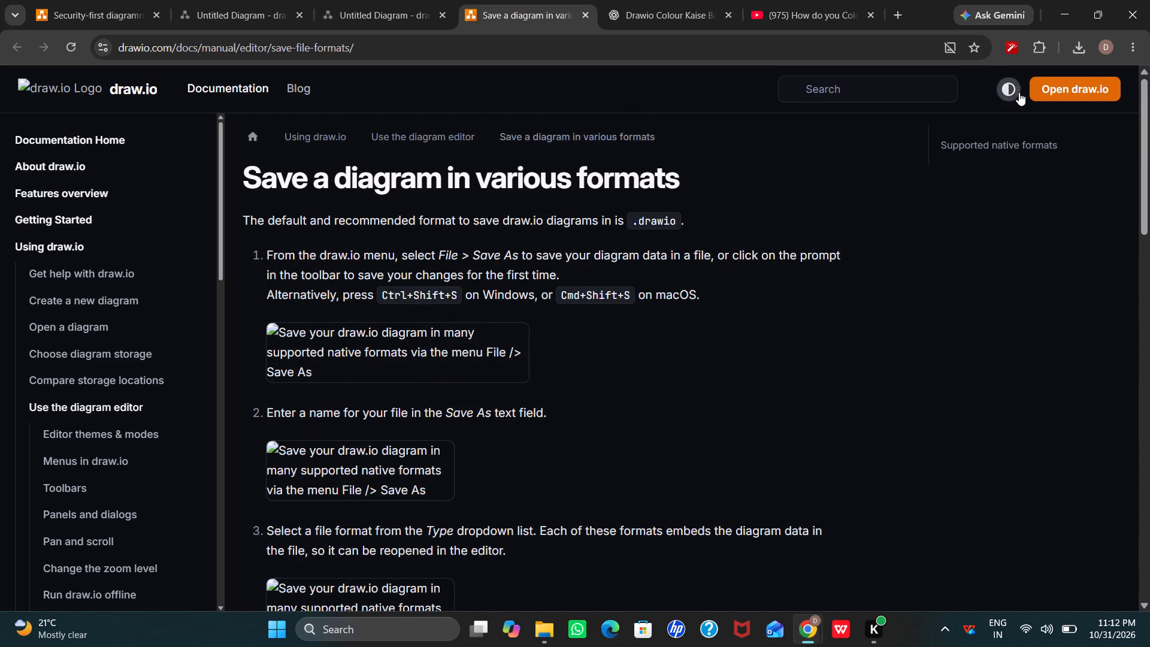
Open the draw.io editor from the help page, examine the draft offered for editing, and return to the job portal ER diagram.
click(1045, 93)
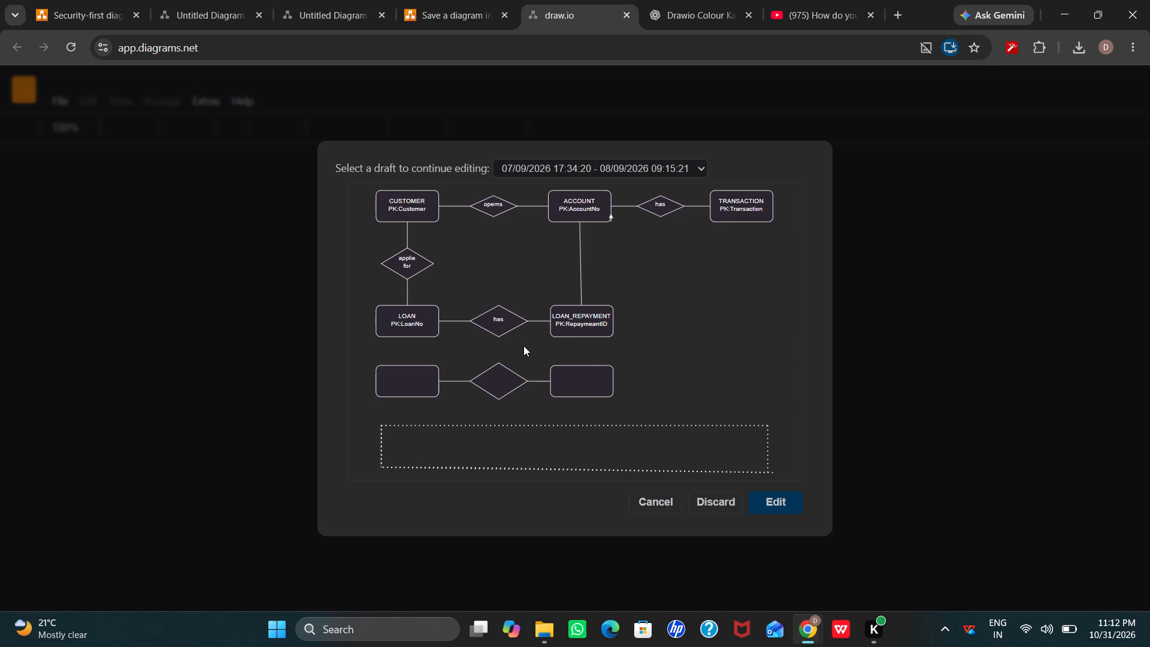
scroll(582, 328, up, 4)
scroll(566, 567, down, 3)
scroll(423, 401, up, 4)
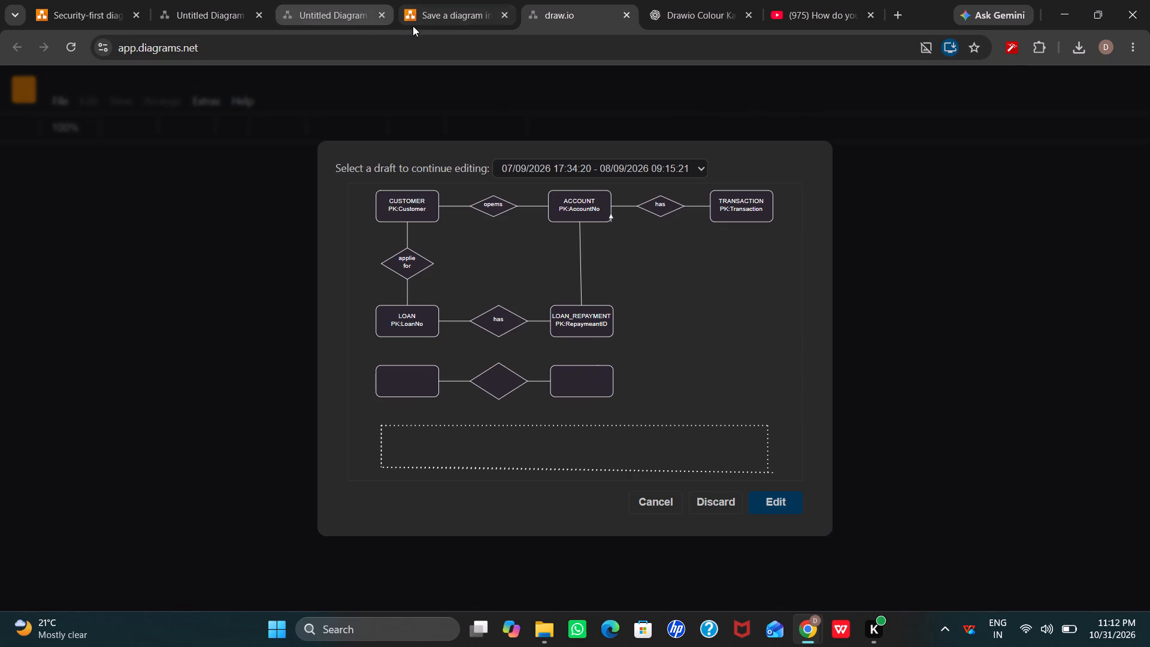
click(470, 16)
click(329, 10)
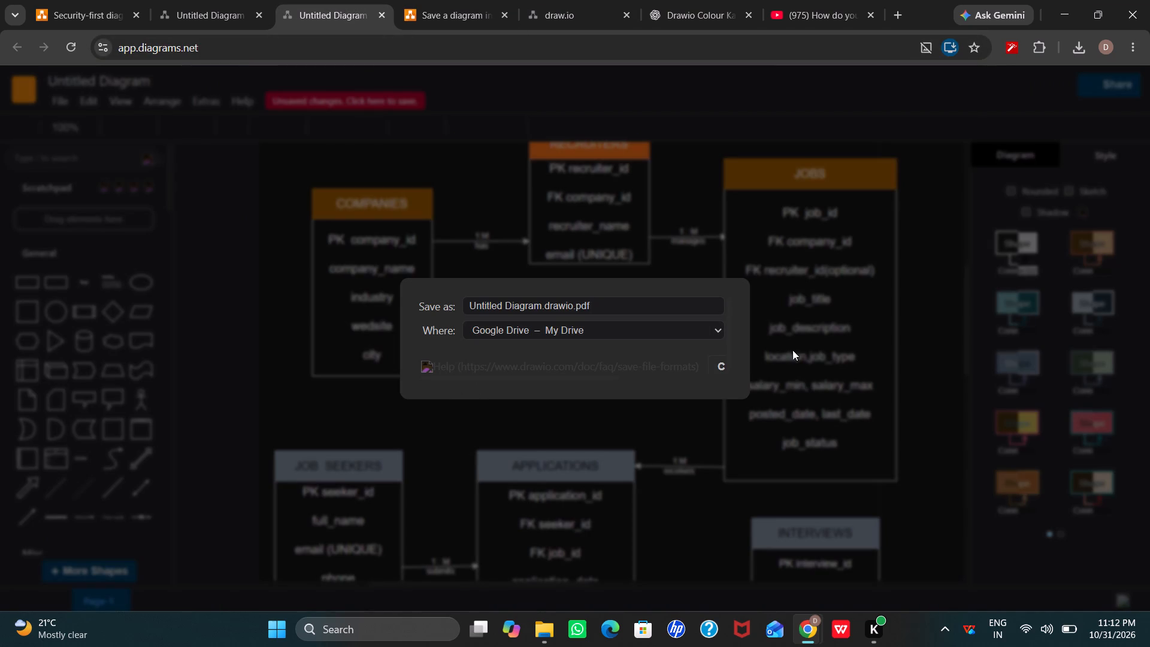
Cancel the pending PDF export of the ER diagram to Google Drive.
click(711, 364)
scroll(527, 322, up, 1)
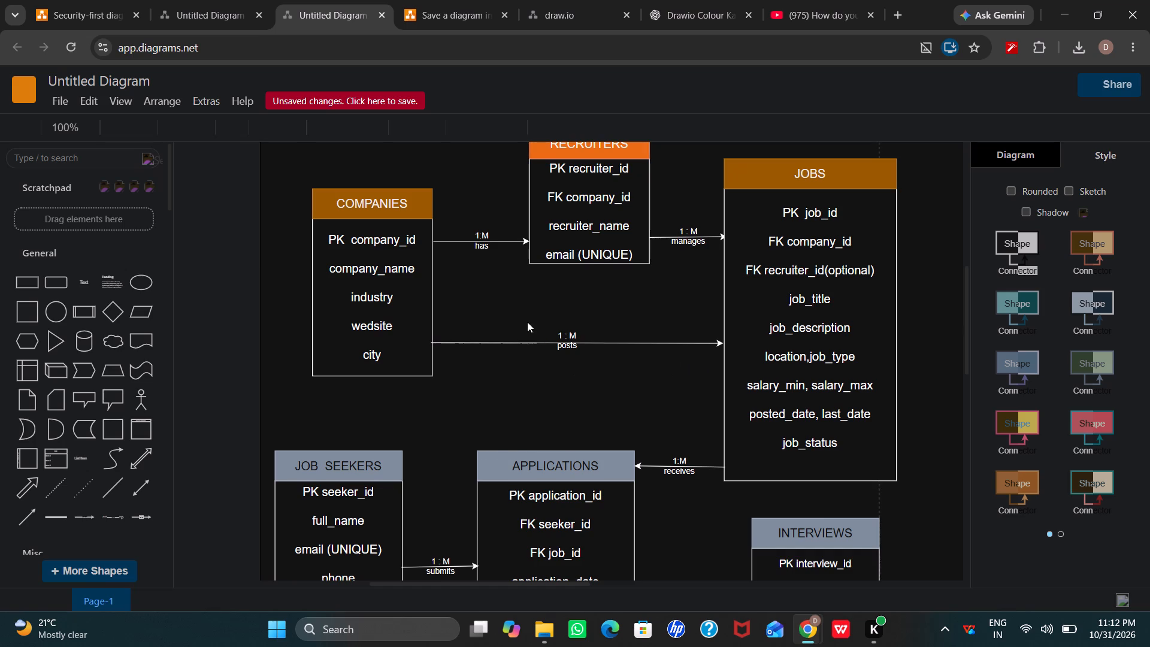
scroll(527, 322, up, 5)
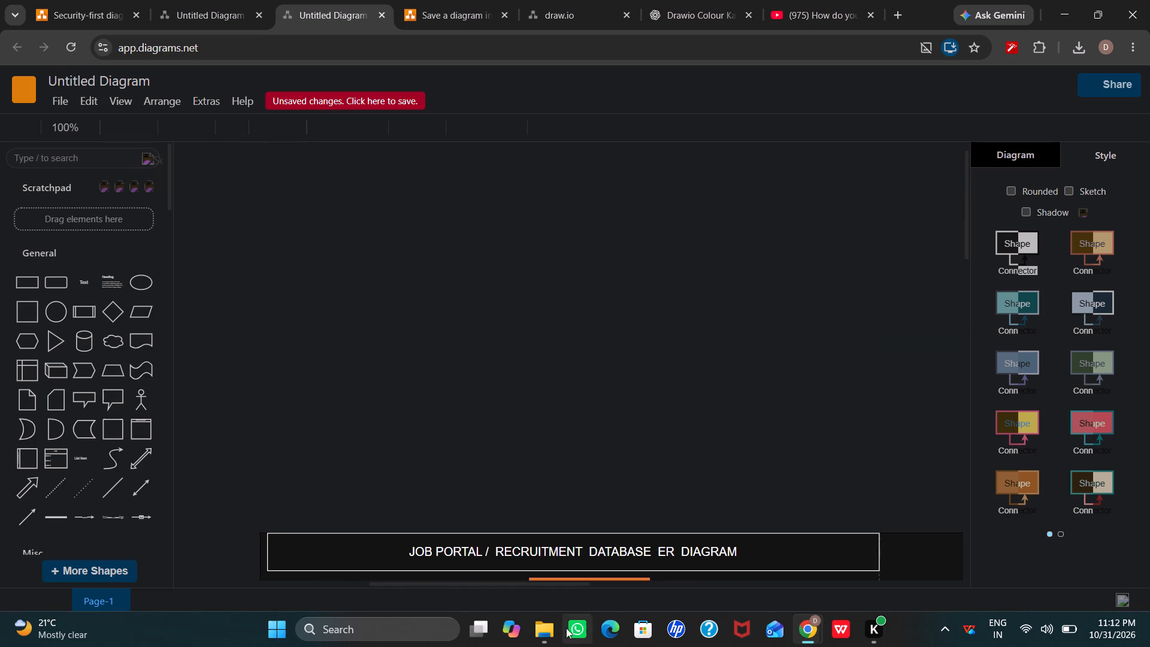
Open the Chrome HTML copy of Untitled Diagram - draw.io from the Desktop's New folder in File Explorer.
click(540, 637)
click(506, 563)
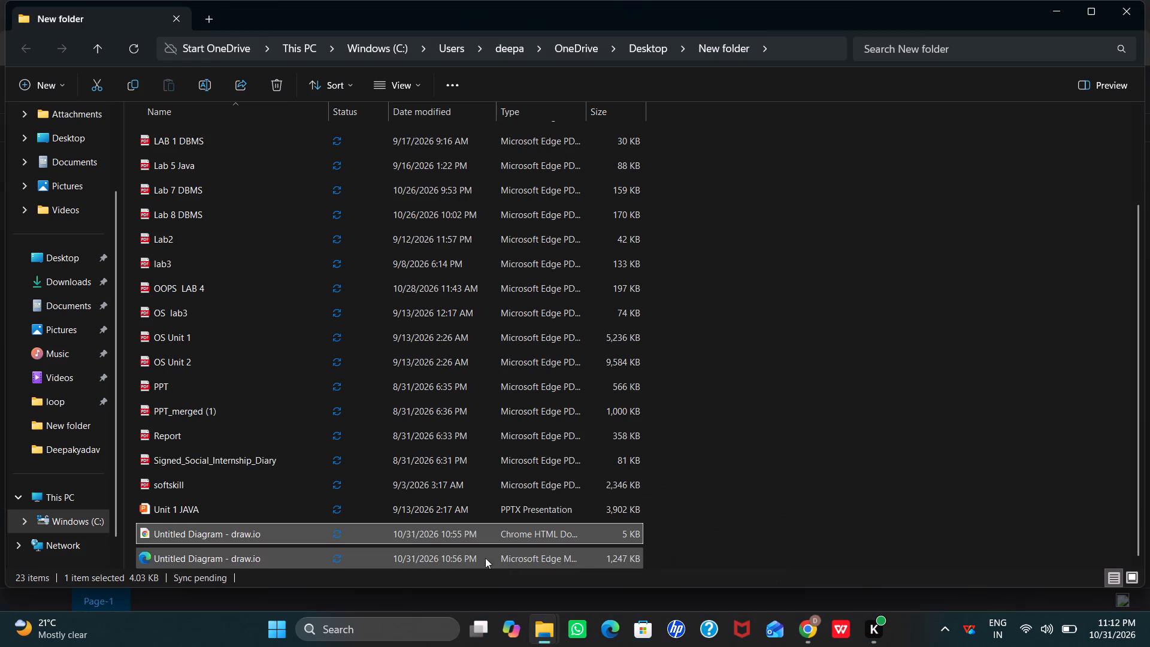
double_click(181, 534)
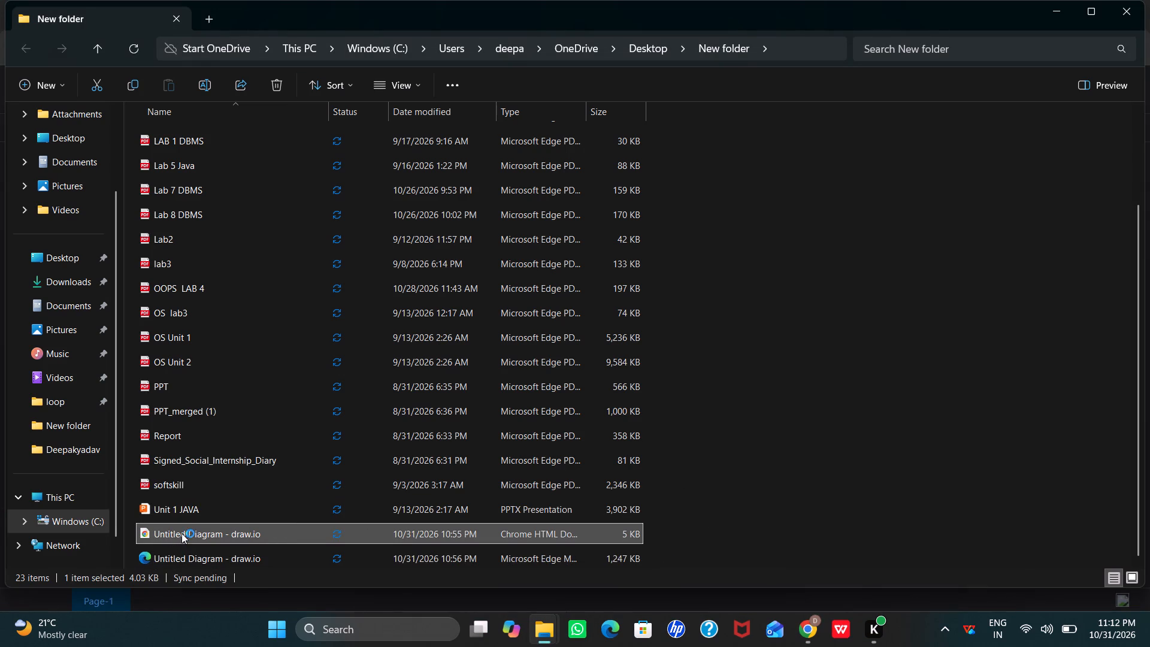